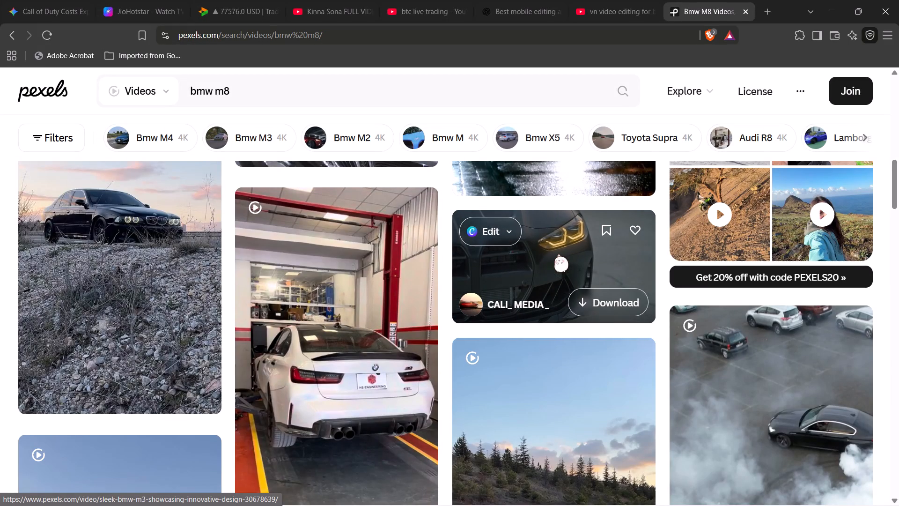
Look through the Pexels video results for "bmw m8" for suitable clips.
scroll(558, 254, "down", 5)
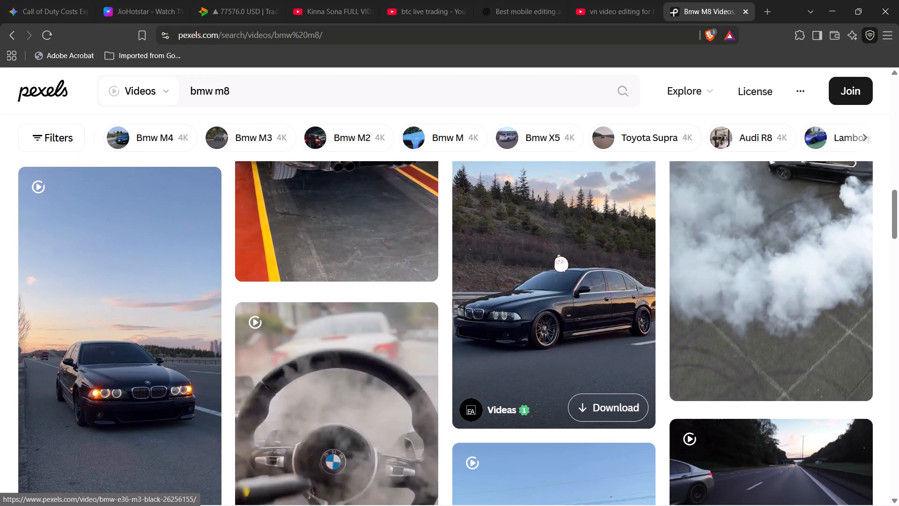
scroll(558, 254, "down", 2)
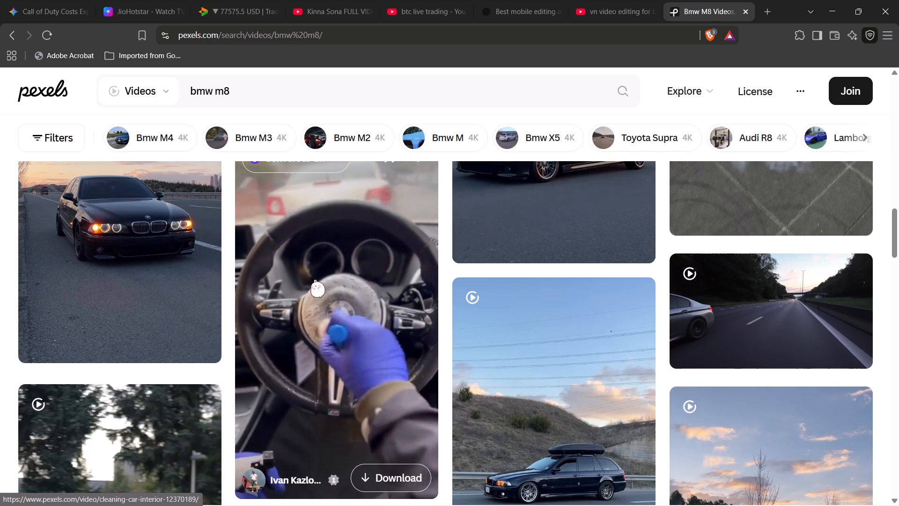
scroll(314, 279, "down", 3)
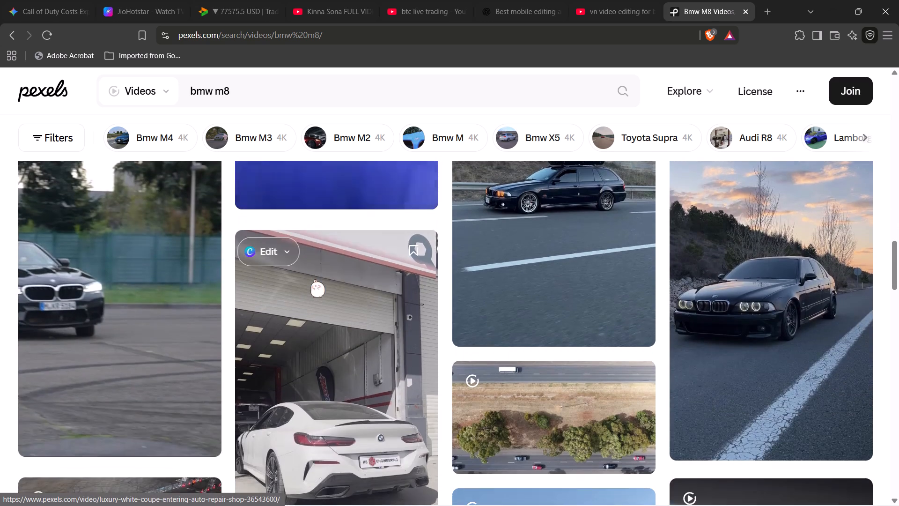
scroll(314, 279, "down", 2)
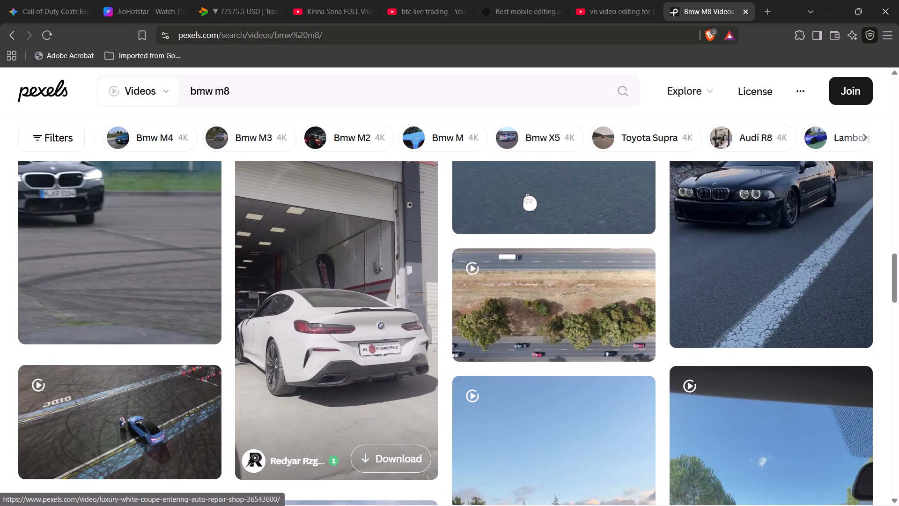
scroll(759, 266, "up", 1)
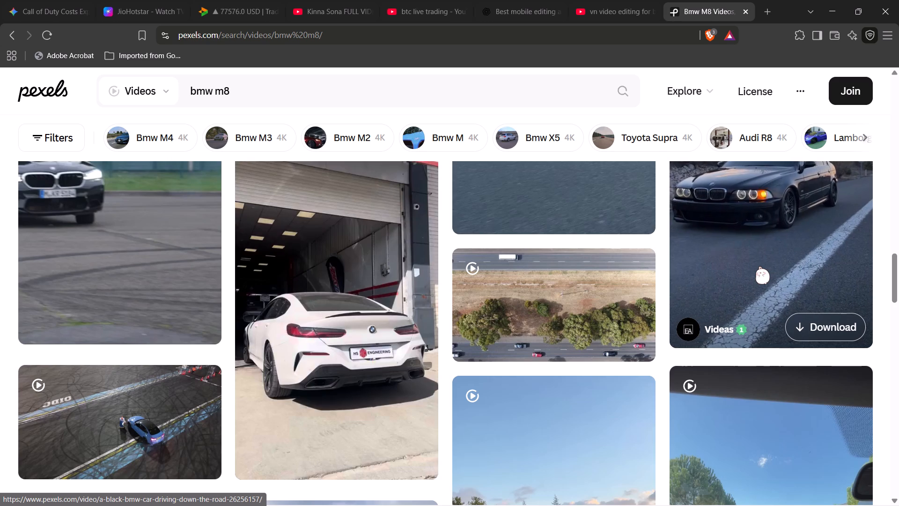
scroll(759, 266, "up", 2)
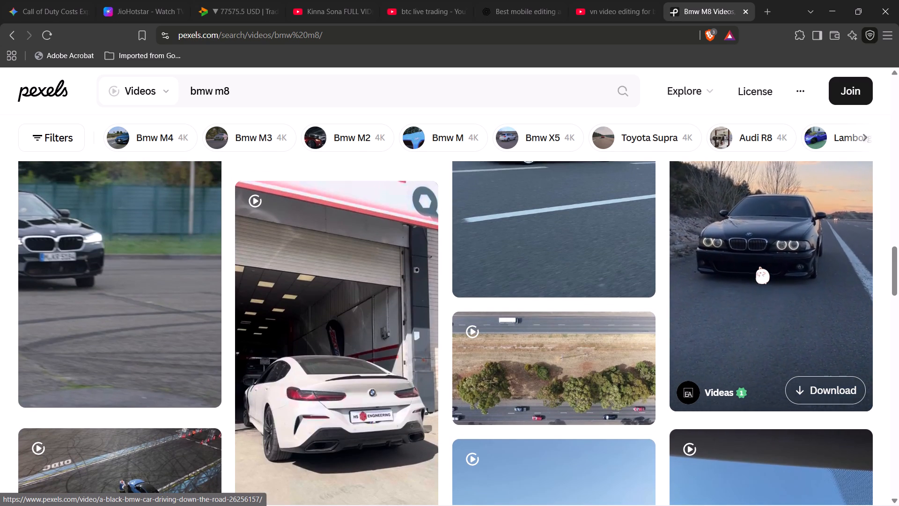
scroll(759, 266, "up", 18)
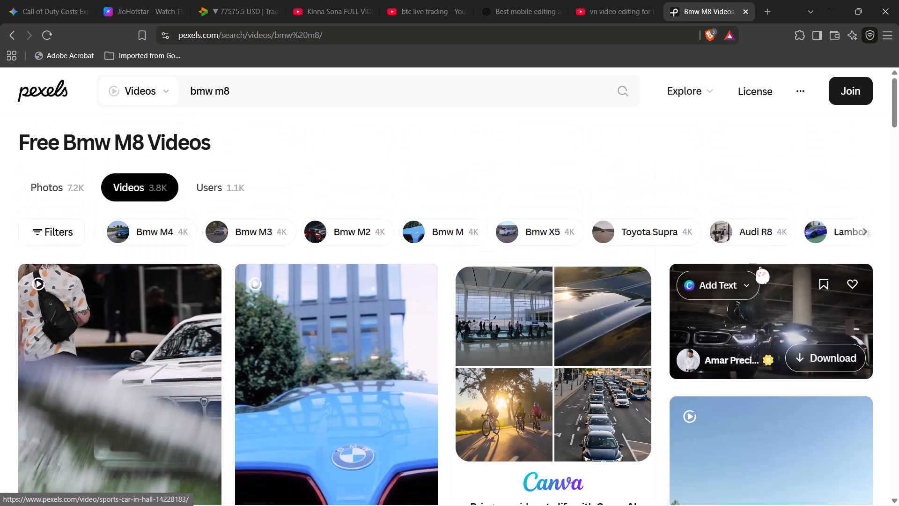
Replace the Pexels video search with the suggested query "lord krishna".
left_click(435, 89)
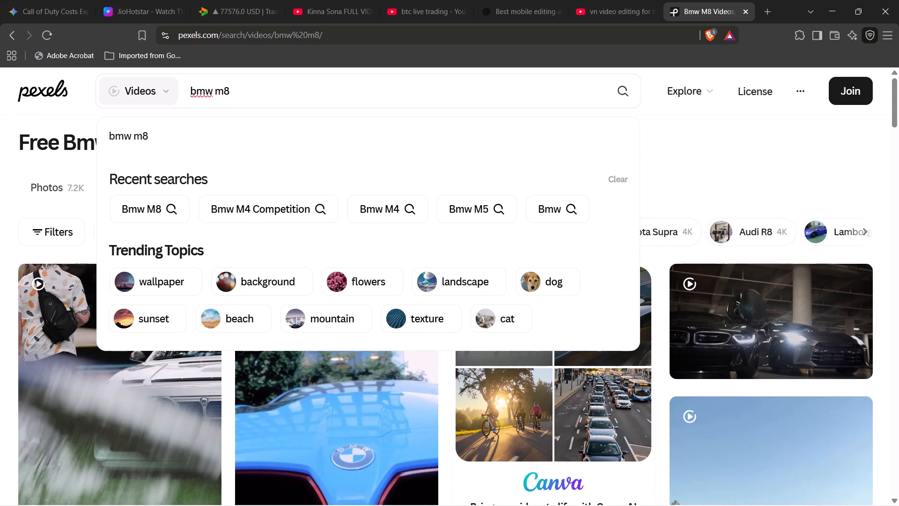
key("BackSpace")
key("BackSpace")
key("BackSpace")
key("BackSpace")
key("BackSpace")
key("BackSpace")
key("BackSpace")
type("lord")
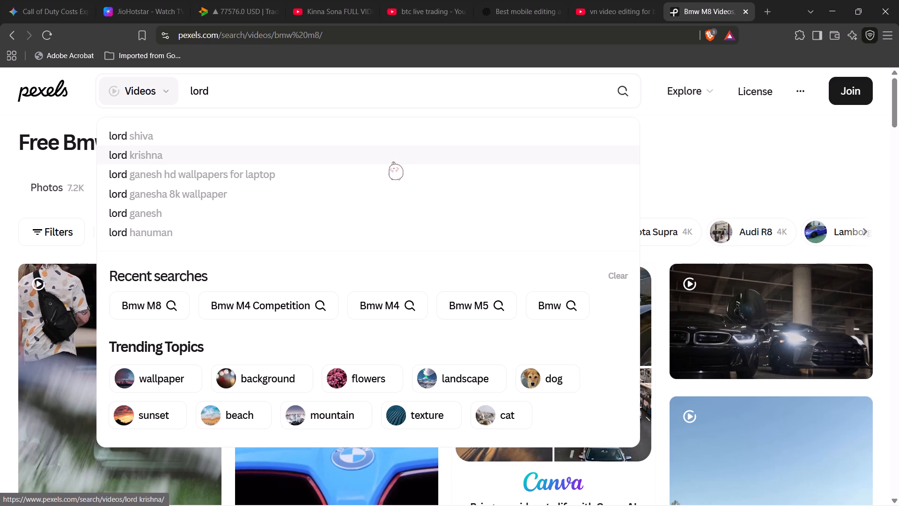
left_click(392, 162)
Refine the Pexels video search to "lord krishna editing video" and look through the results.
left_click(368, 89)
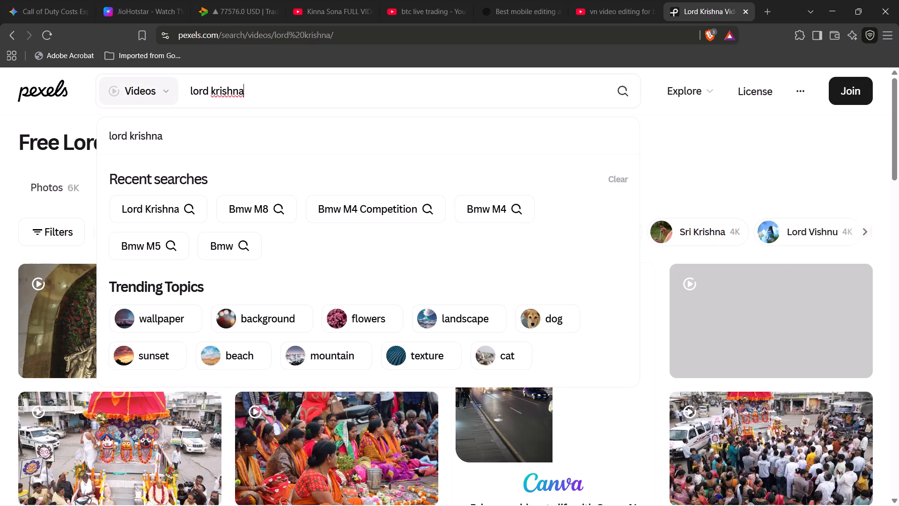
key("space")
type("editing video")
key("space")
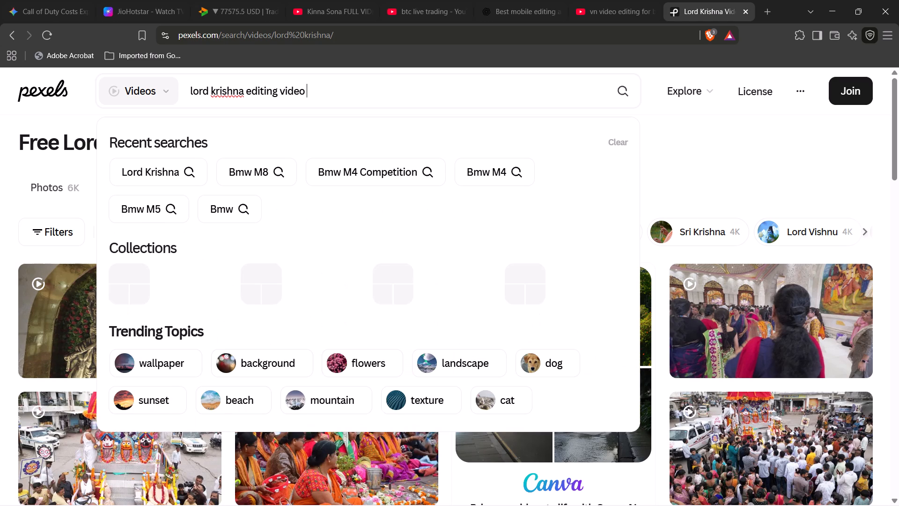
key("Return")
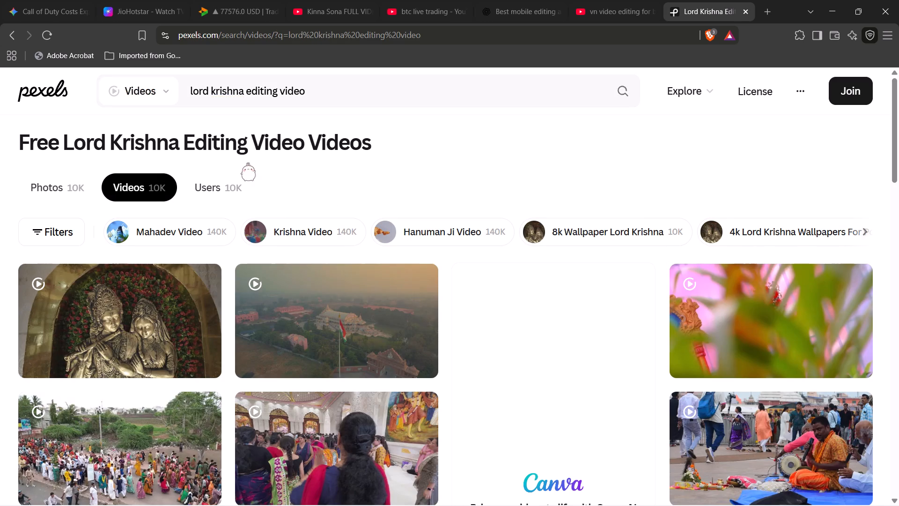
scroll(325, 308, "down", 3)
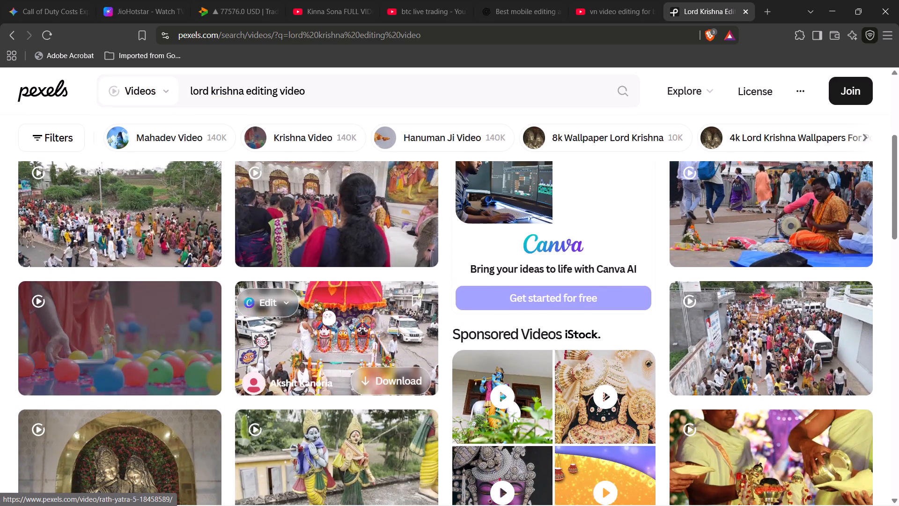
scroll(325, 308, "right", 6)
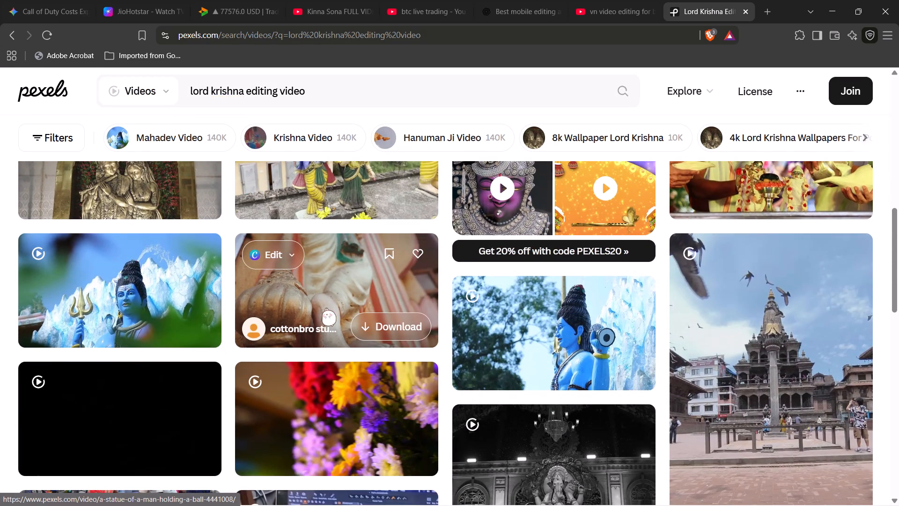
scroll(325, 308, "right", 1)
scroll(325, 308, "up", 8)
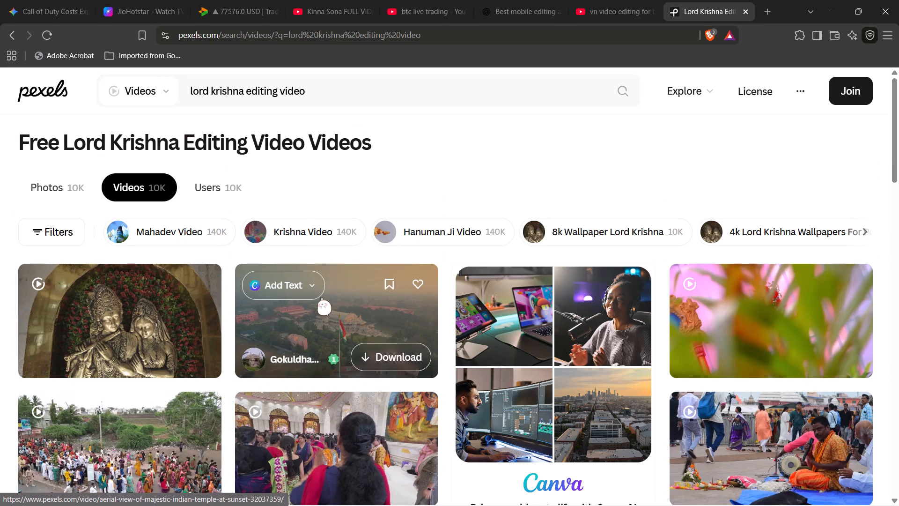
Extend the Pexels video search to "lord krishna editing video in anime form".
left_click(380, 102)
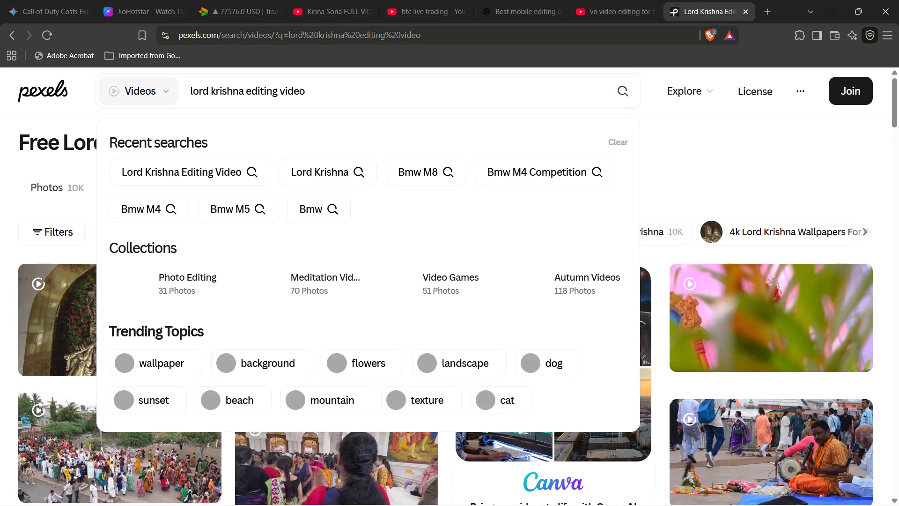
left_click(380, 102)
key("space")
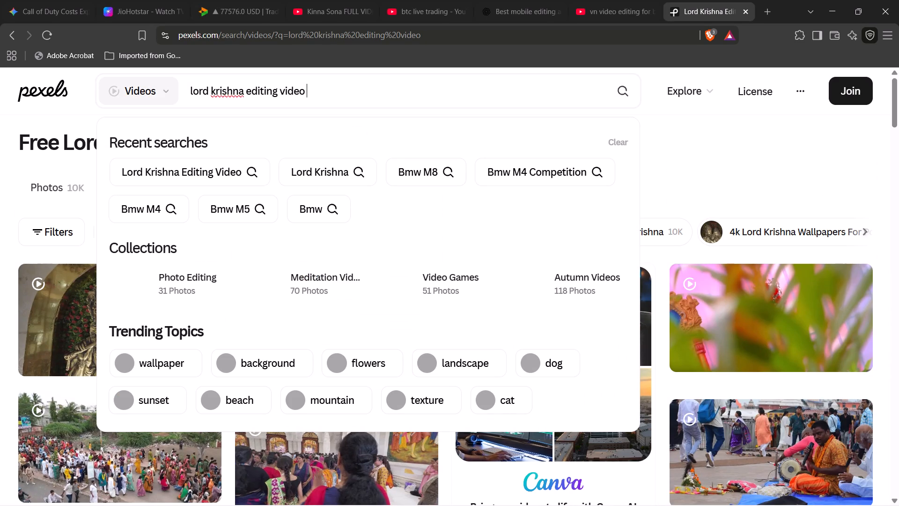
type("in anim")
key("space")
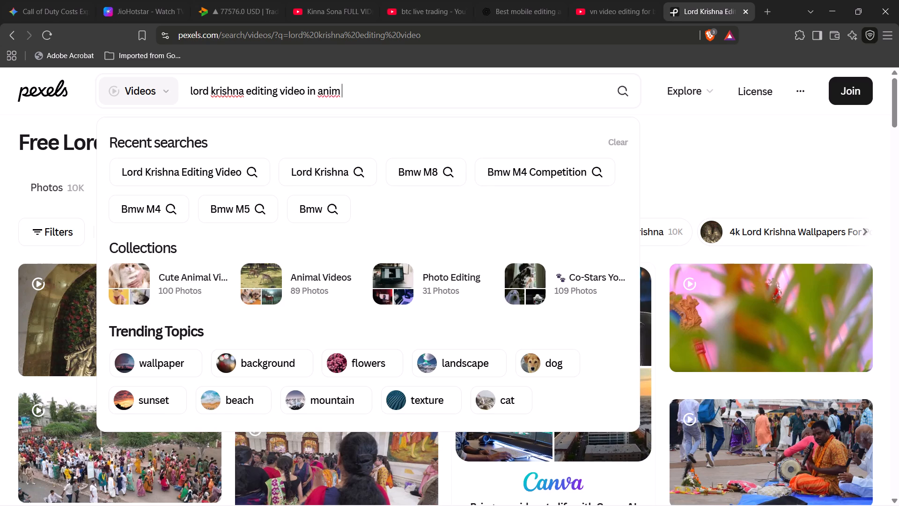
key("BackSpace")
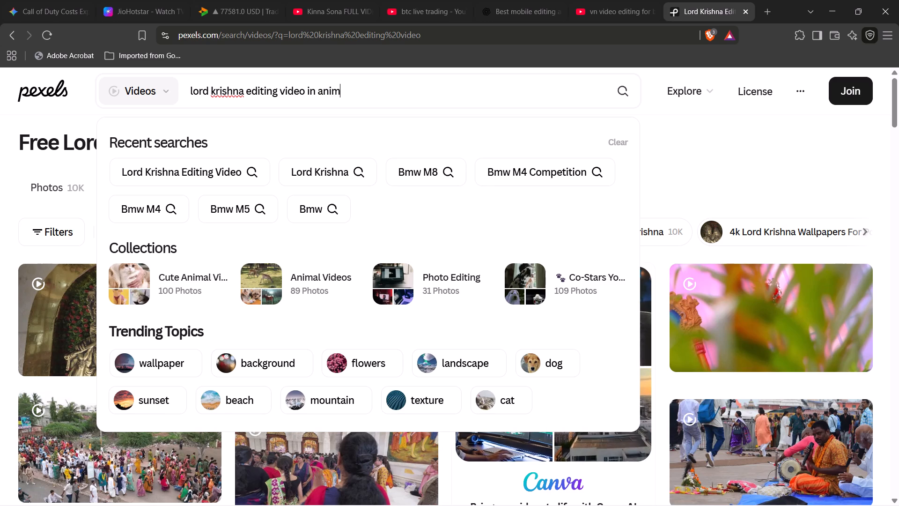
type("e form")
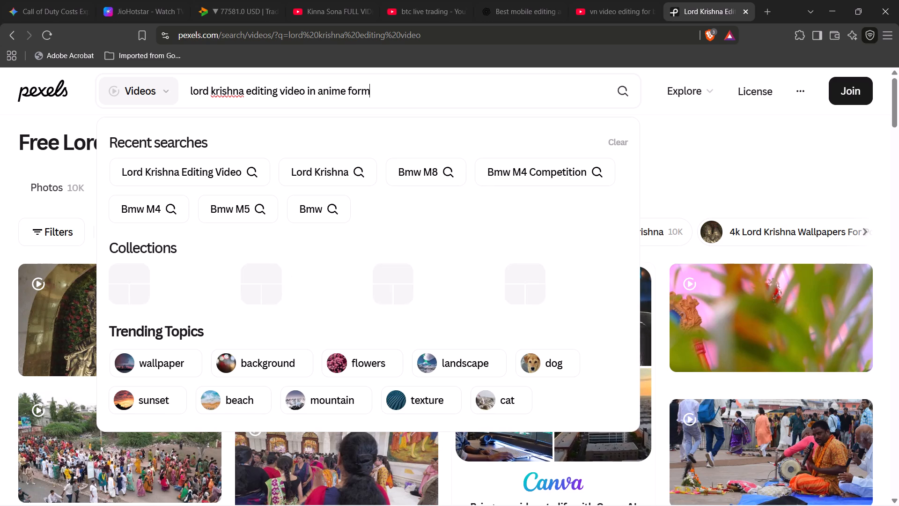
key("space")
key("Return")
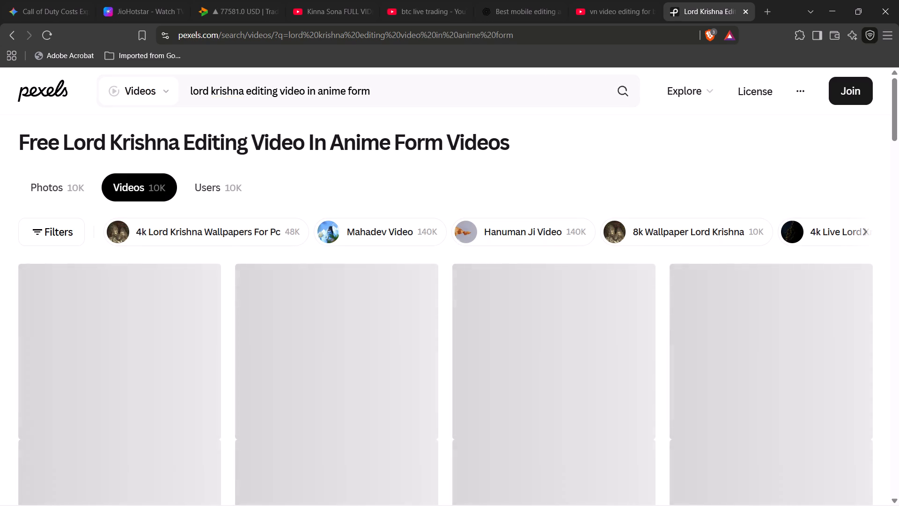
Look through the video results for anime-style Lord Krishna clips.
scroll(324, 167, "down", 1)
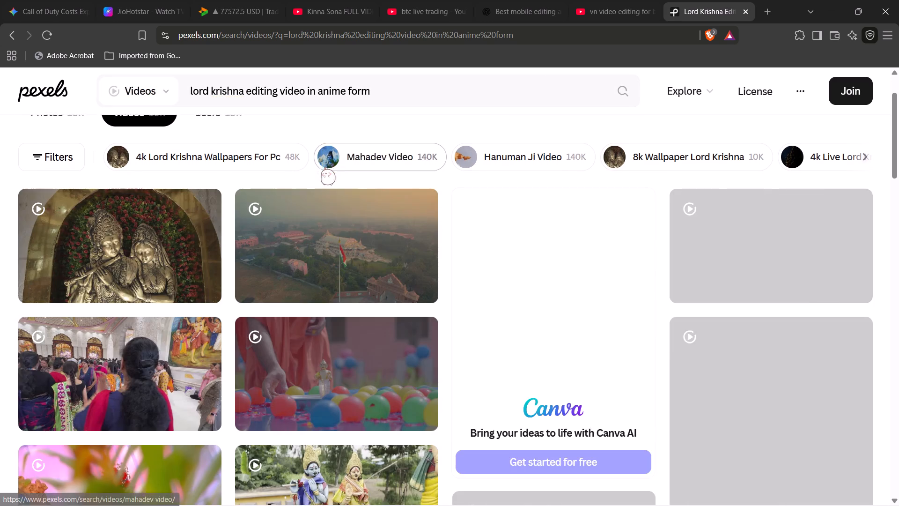
scroll(324, 167, "down", 5)
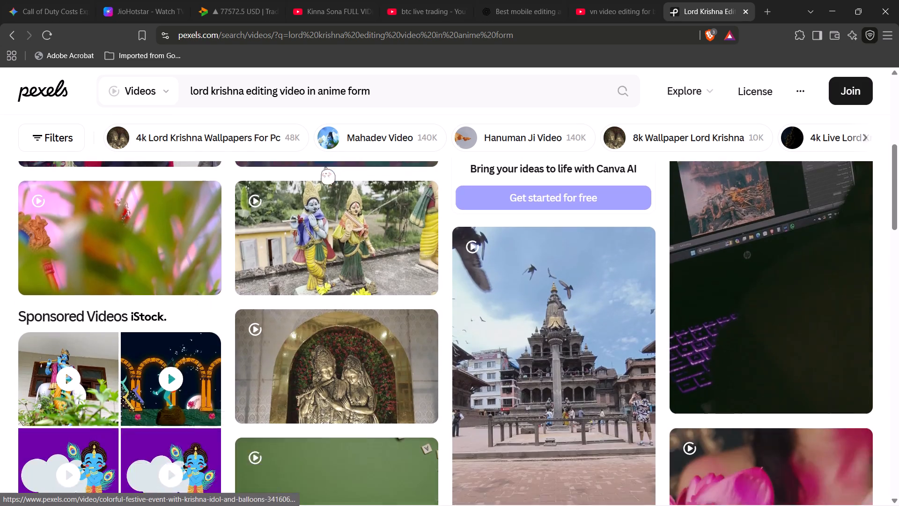
scroll(324, 167, "down", 4)
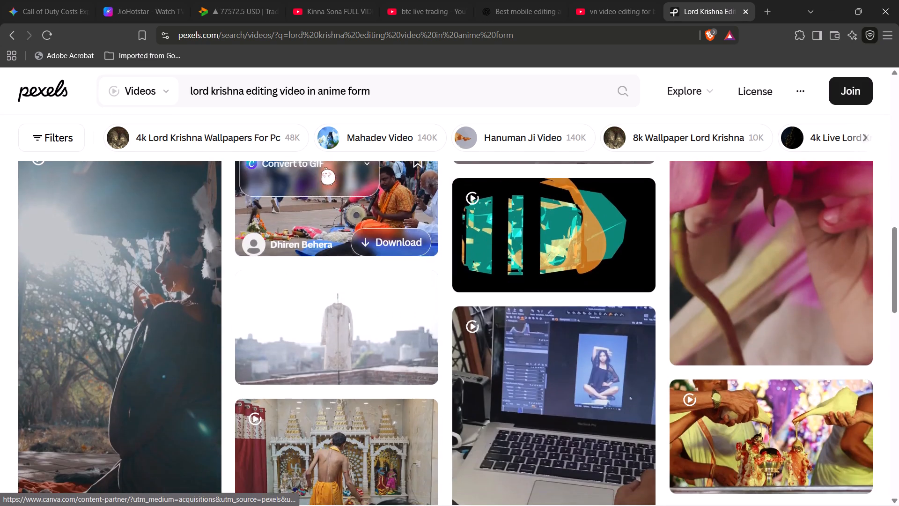
scroll(324, 167, "down", 4)
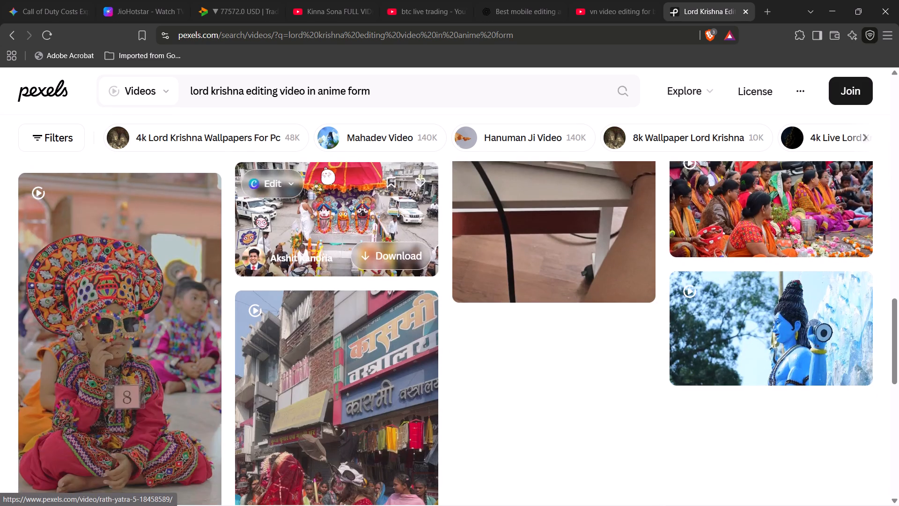
scroll(324, 167, "down", 5)
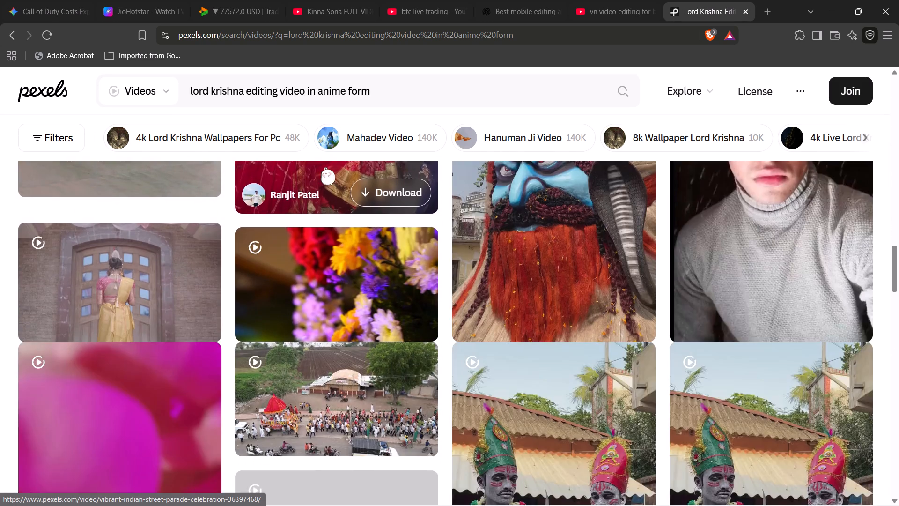
scroll(324, 167, "down", 3)
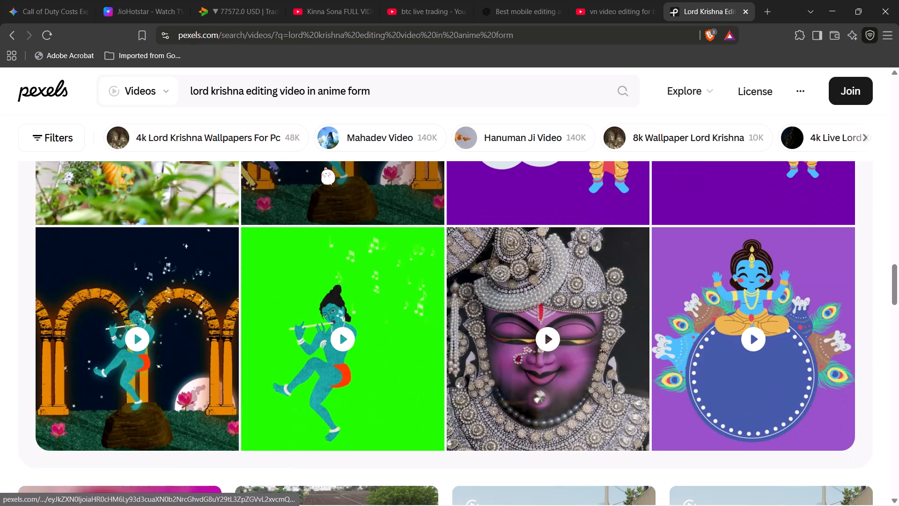
scroll(324, 167, "down", 5)
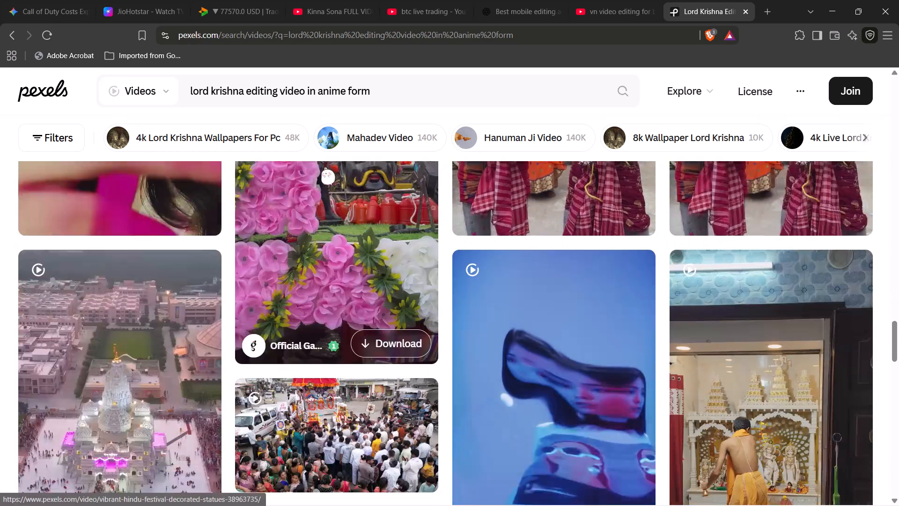
scroll(324, 167, "down", 7)
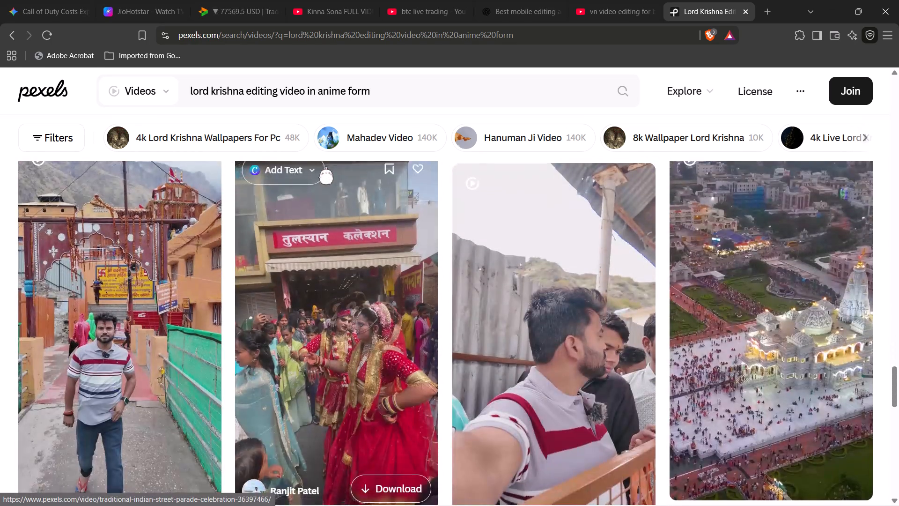
scroll(324, 167, "down", 1)
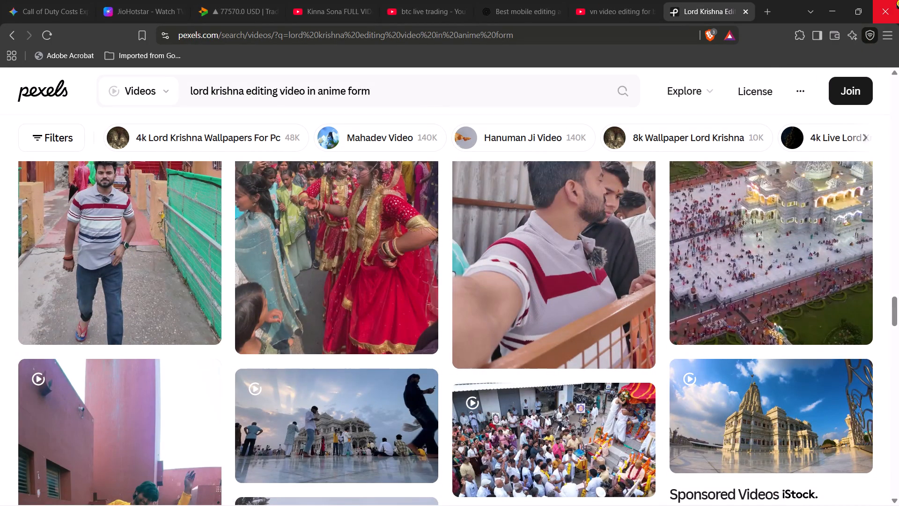
Close the Pexels search results tab.
left_click(744, 14)
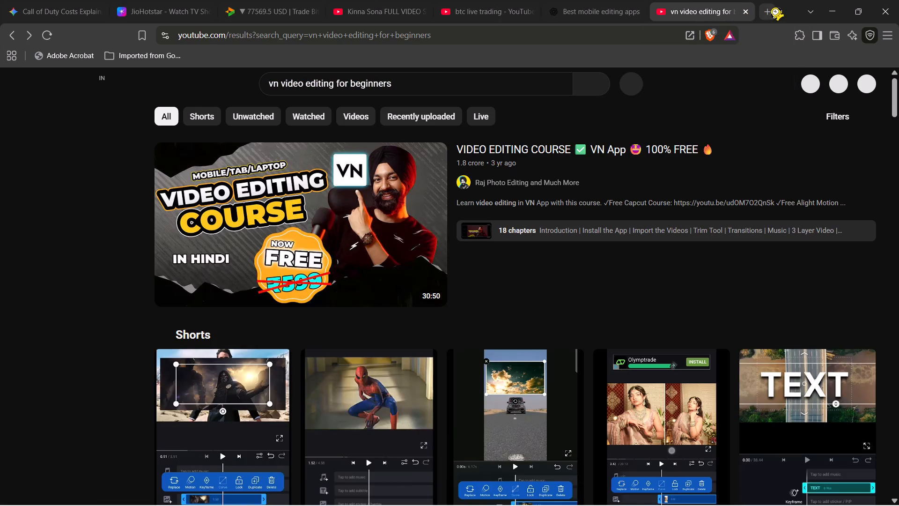
Open a new tab and run a web search for "lord krishna".
left_click(773, 8)
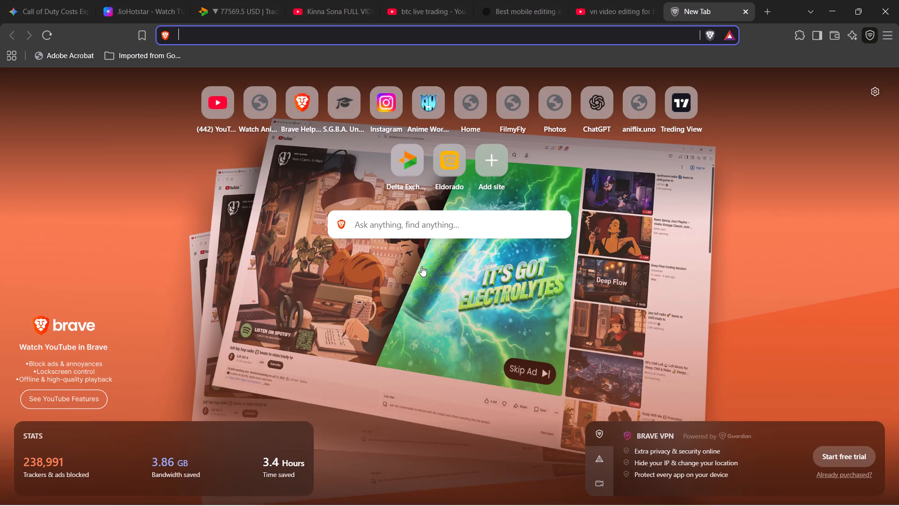
left_click(370, 223)
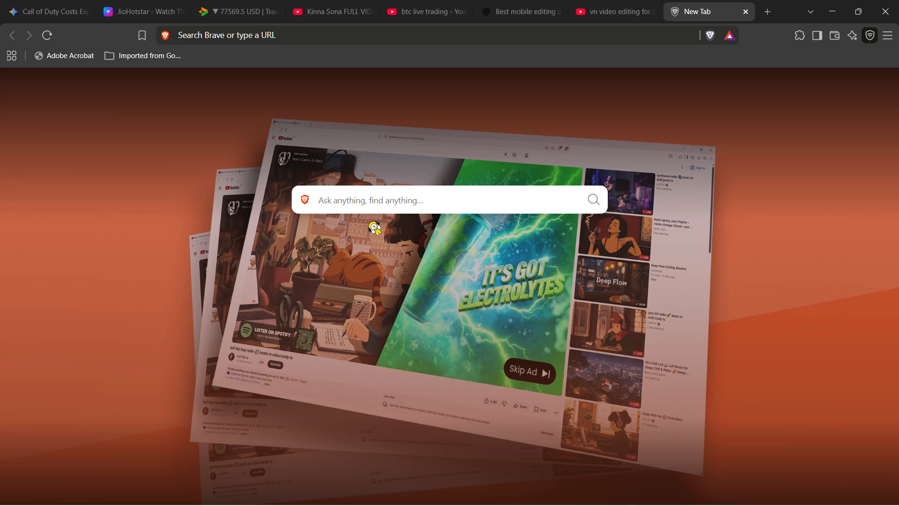
key("l")
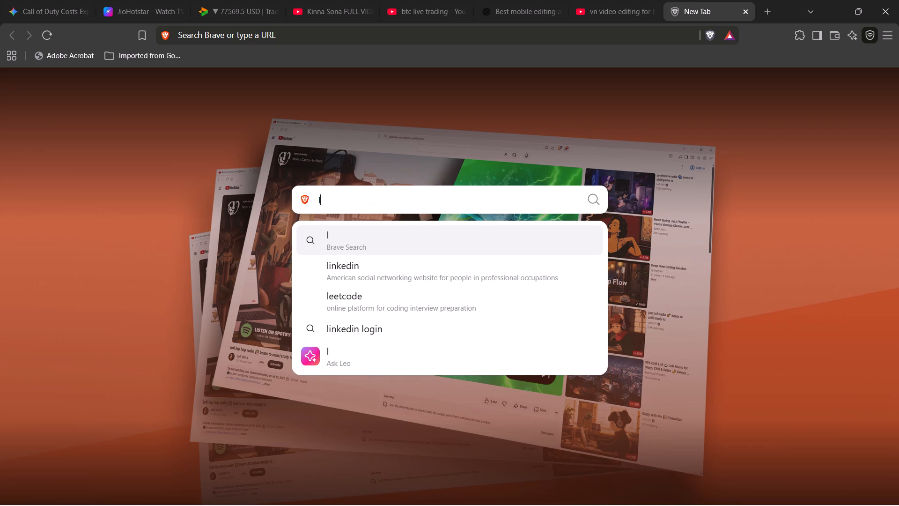
key("o")
type("rd")
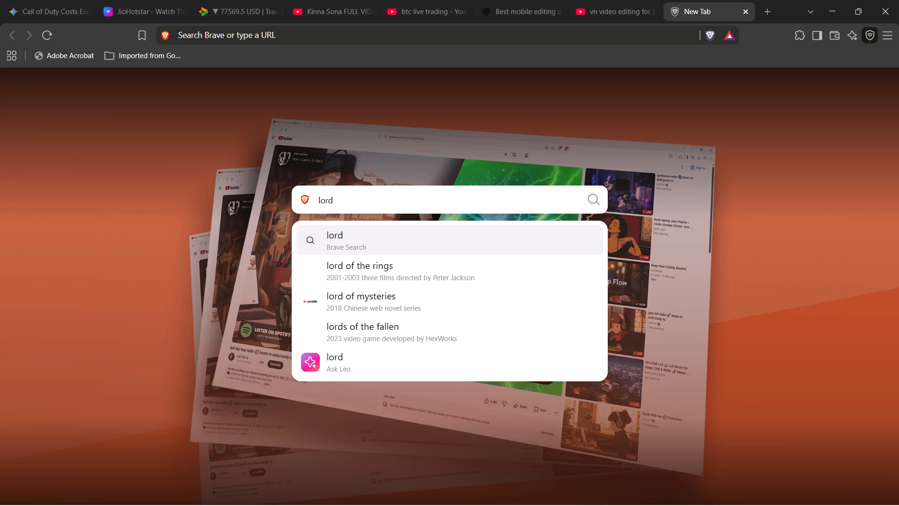
key("space")
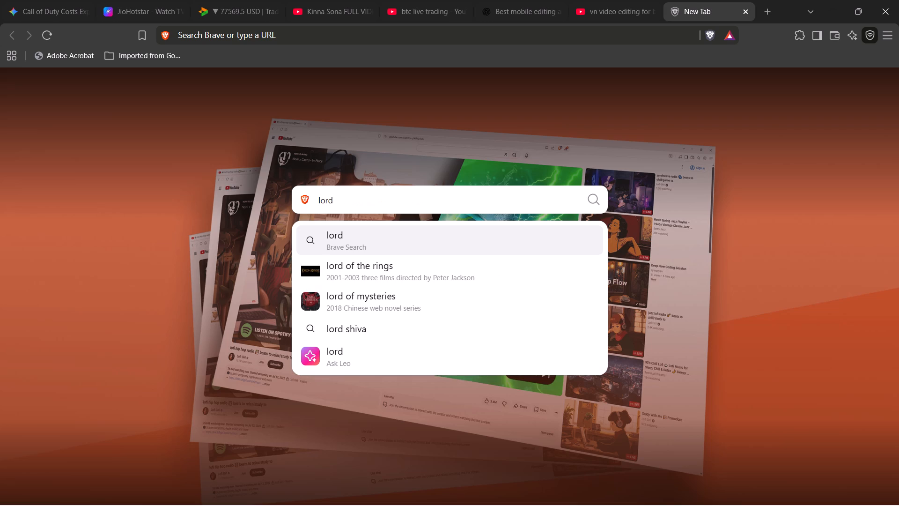
type("kr")
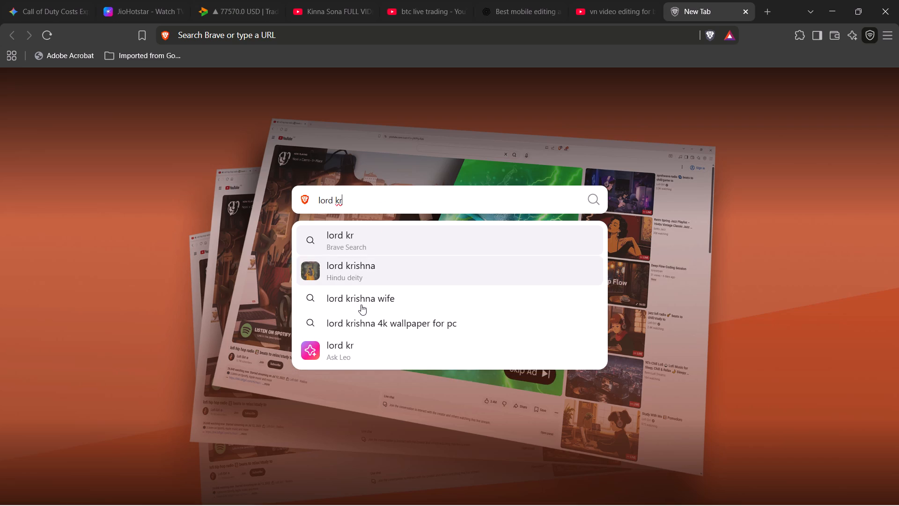
left_click(370, 271)
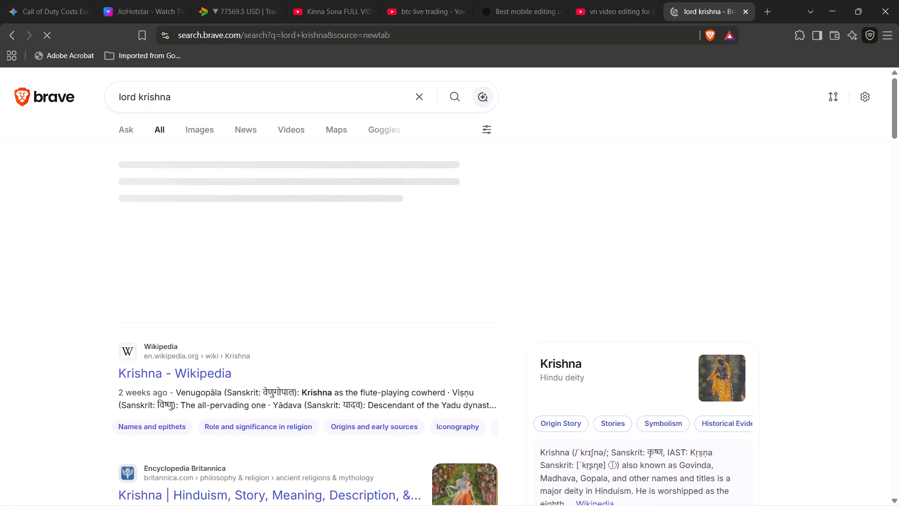
Refine the web search to "lord krishna 4k photo in anime form" and show only the image results.
left_click(240, 108)
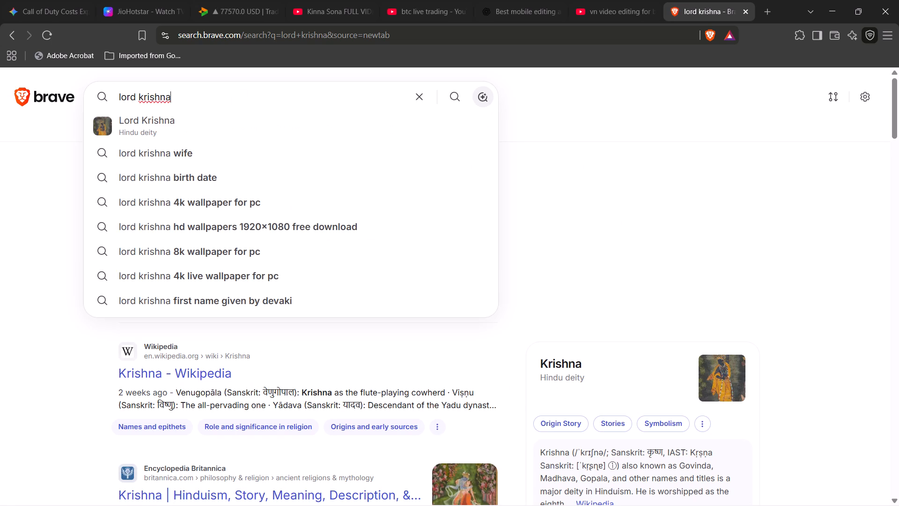
key("space")
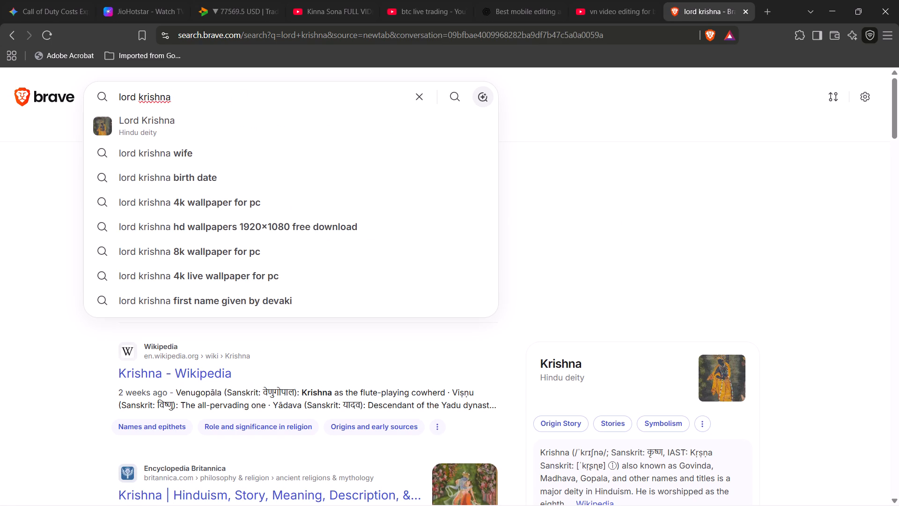
key("4")
key("k")
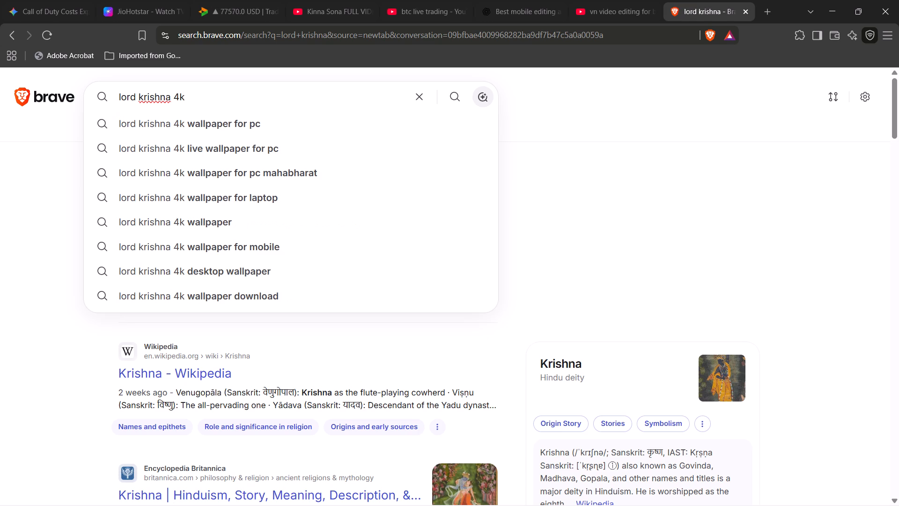
key("space")
type("photo")
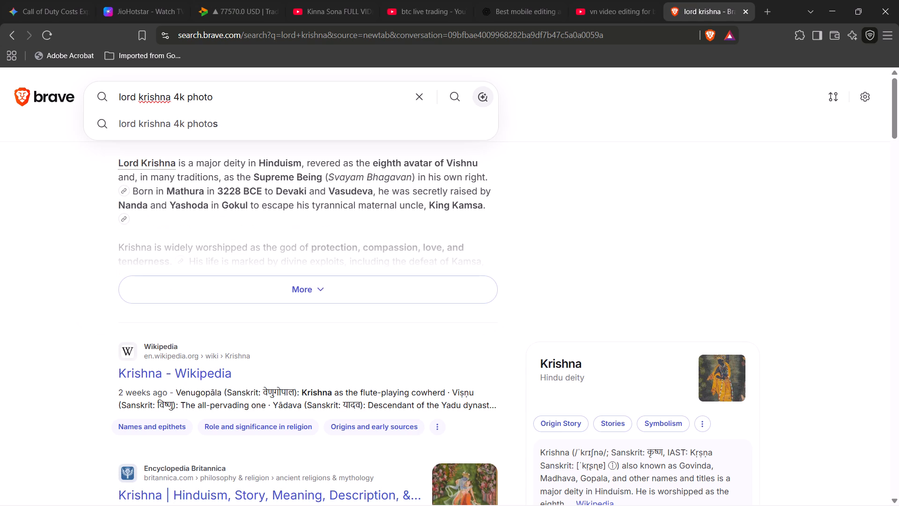
key("space")
key("space")
type("in anim")
type("e")
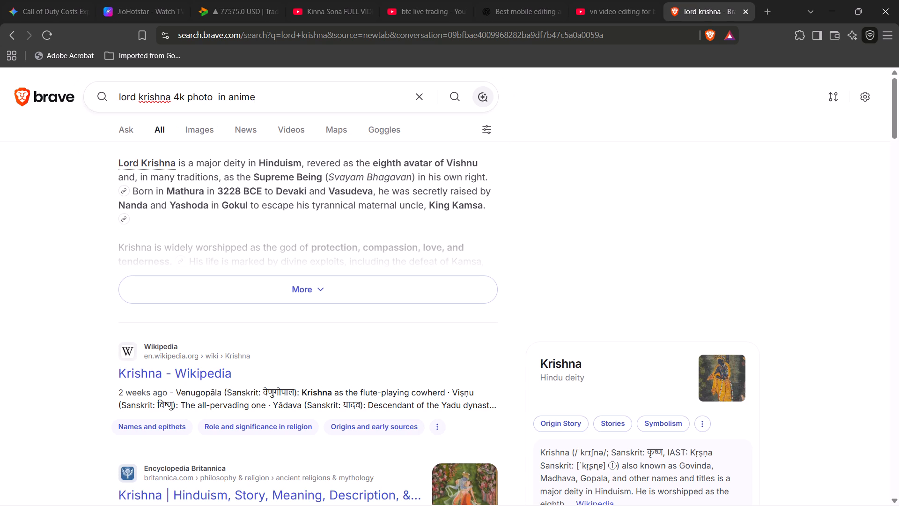
key("space")
type("fo")
type("rm")
key("space")
key("Return")
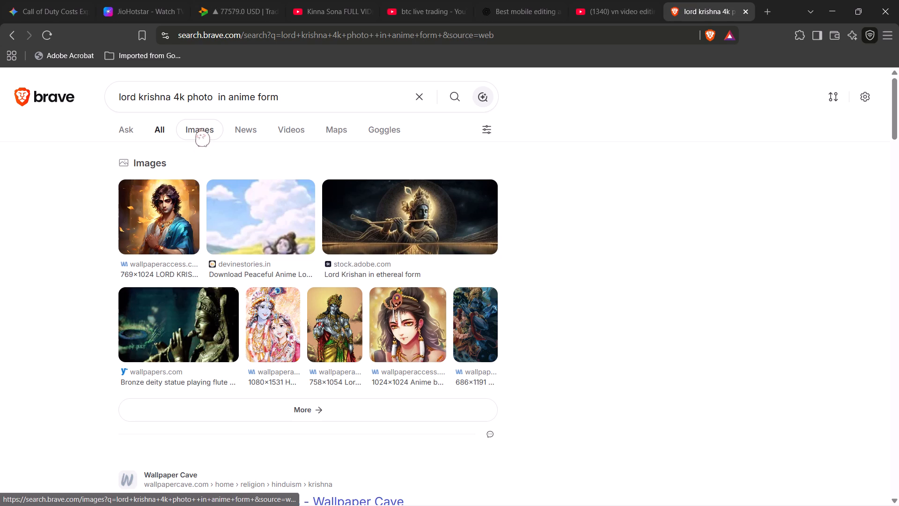
left_click(199, 128)
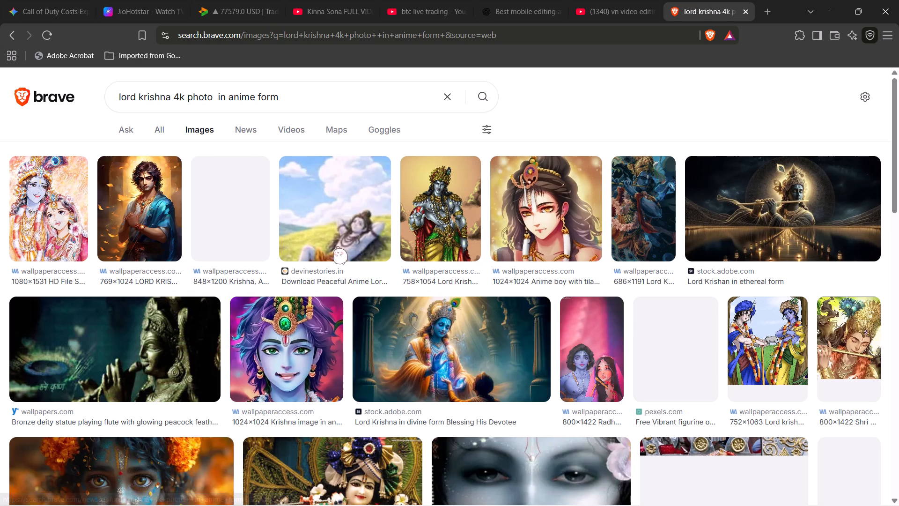
Look through the image results for suitable anime-style Lord Krishna pictures.
scroll(337, 246, "down", 3)
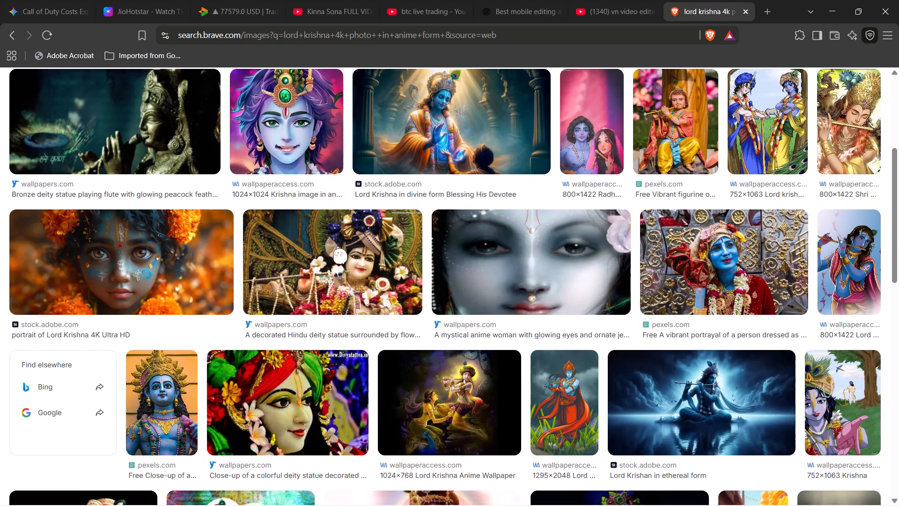
scroll(337, 246, "down", 4)
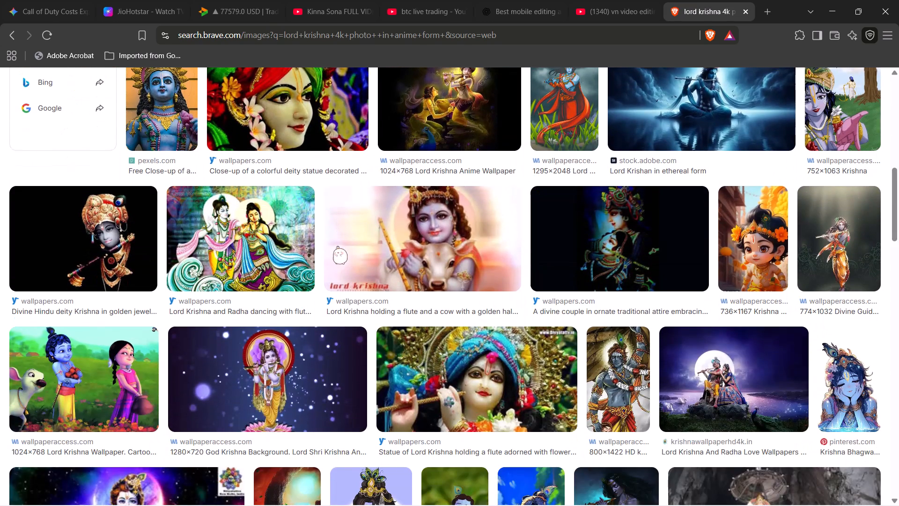
scroll(337, 246, "down", 3)
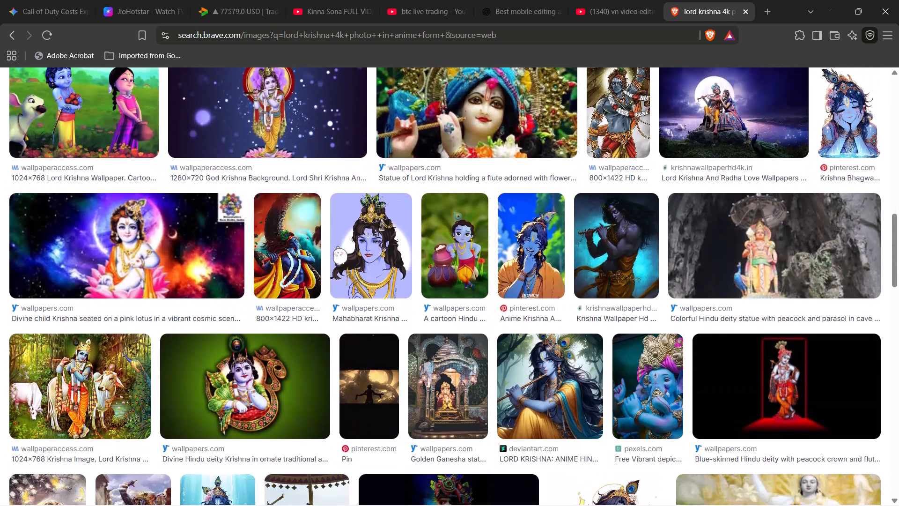
scroll(337, 246, "down", 4)
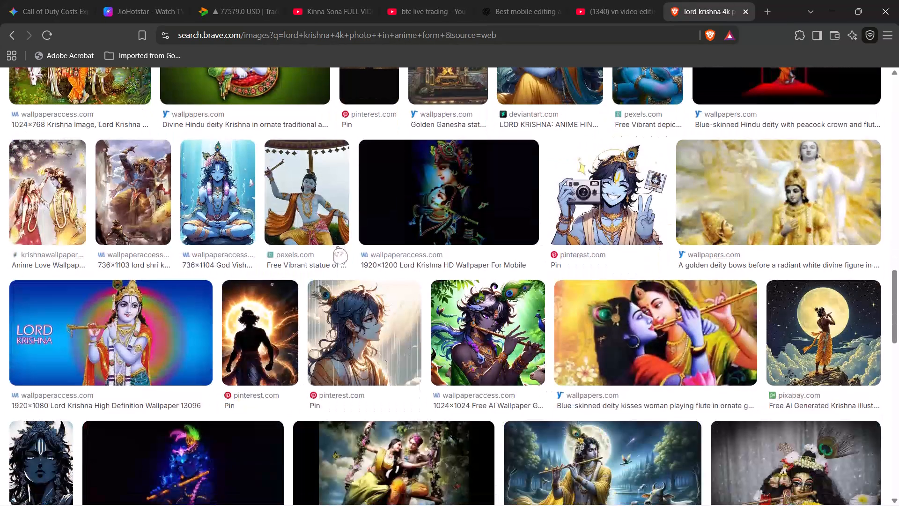
scroll(337, 246, "down", 2)
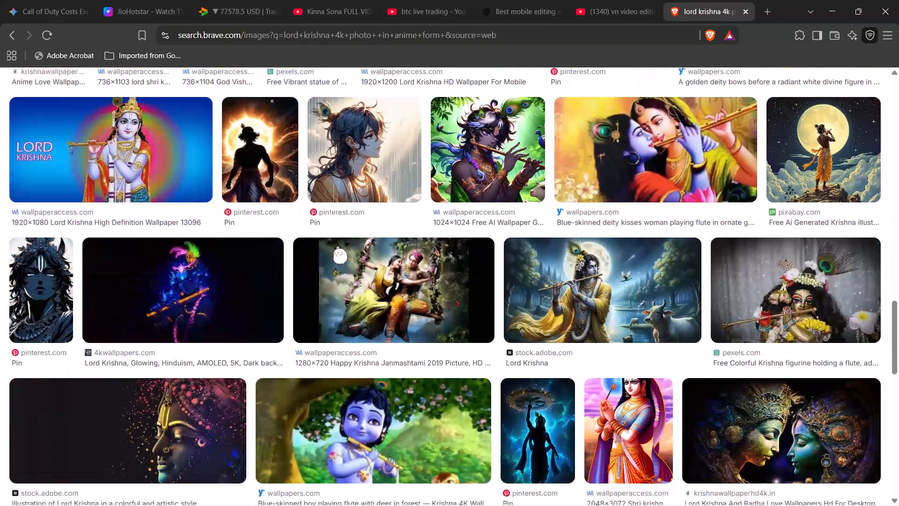
scroll(337, 246, "down", 4)
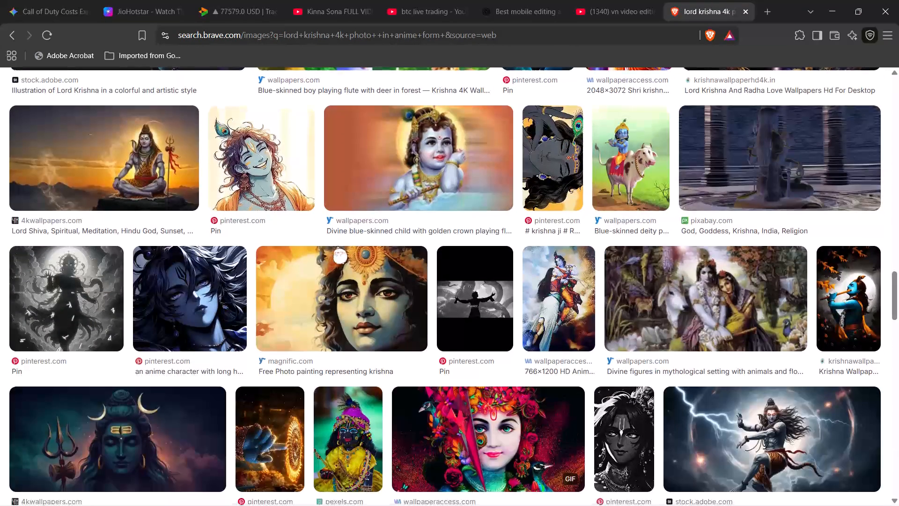
scroll(337, 246, "down", 4)
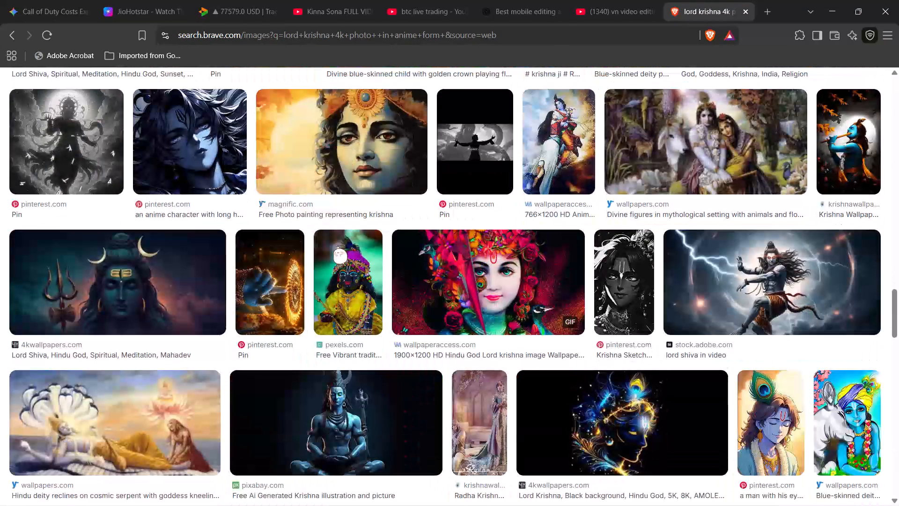
scroll(337, 246, "down", 1)
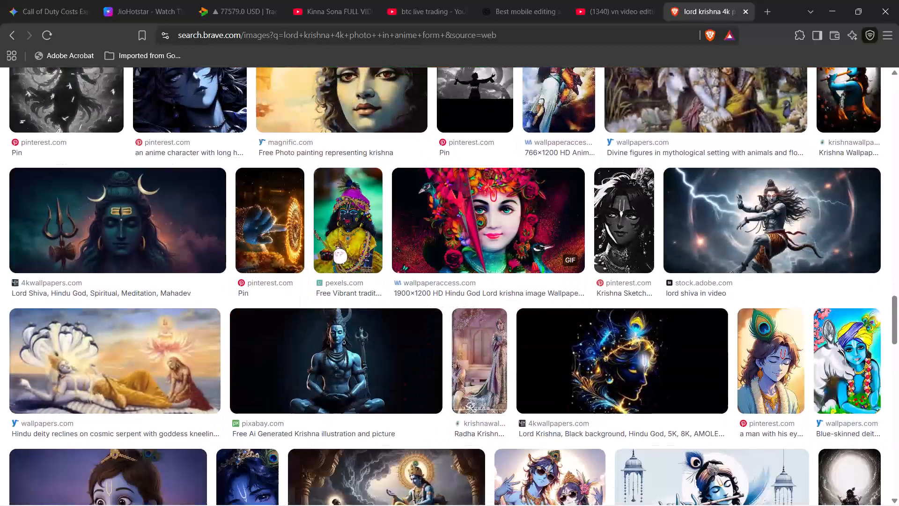
scroll(337, 246, "up", 1)
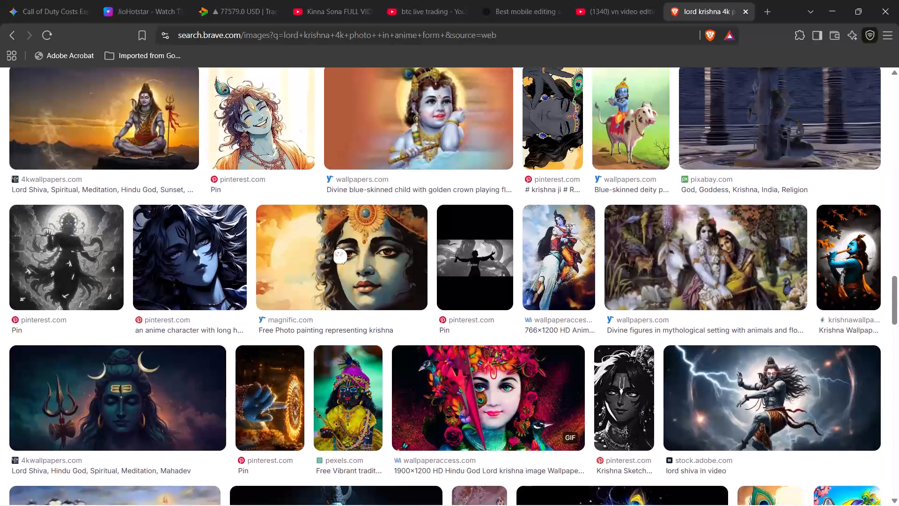
scroll(81, 266, "down", 5)
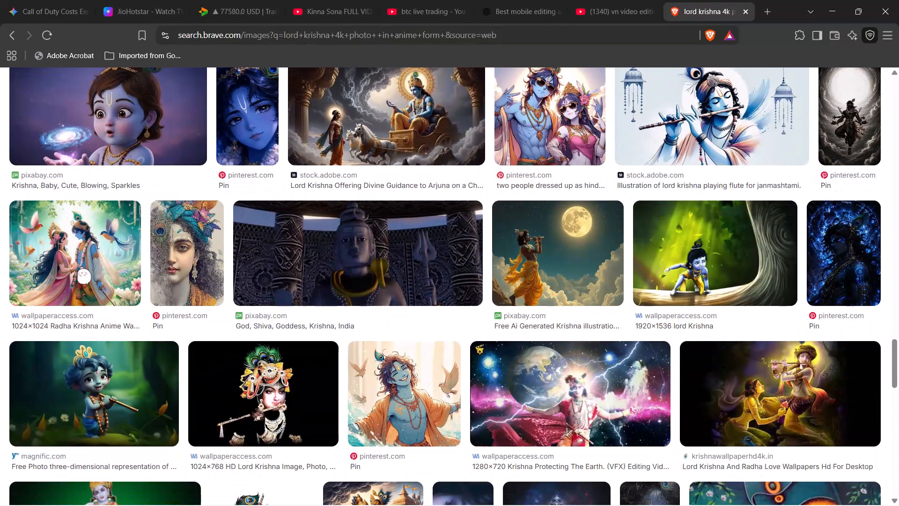
scroll(81, 266, "down", 3)
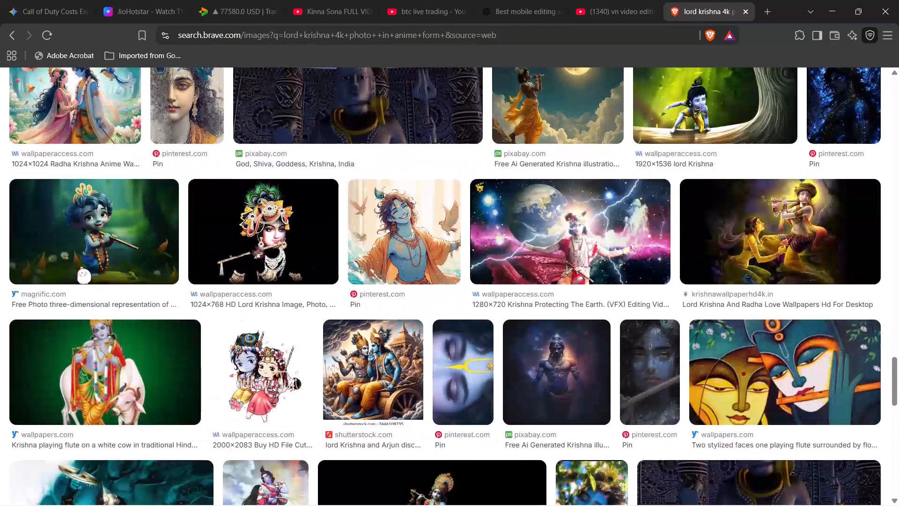
scroll(81, 266, "right", 4)
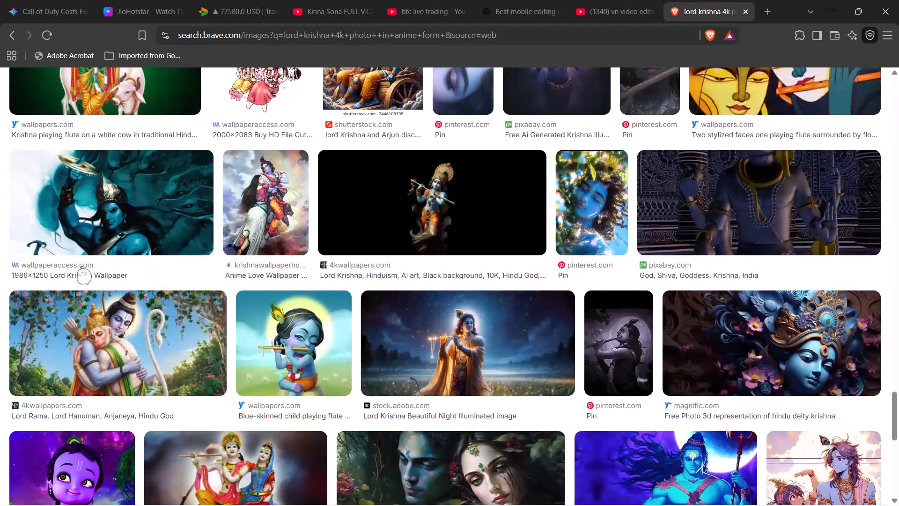
scroll(81, 266, "right", 2)
scroll(81, 266, "down", 2)
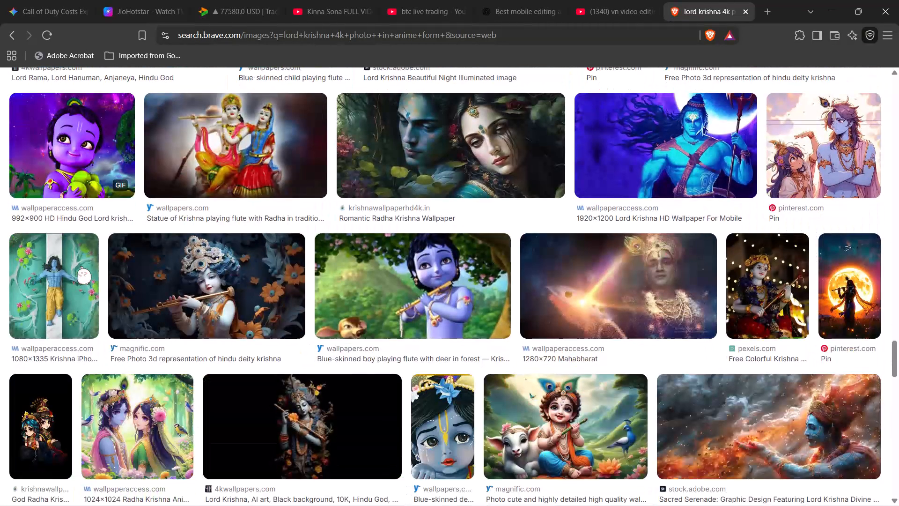
scroll(81, 266, "down", 1)
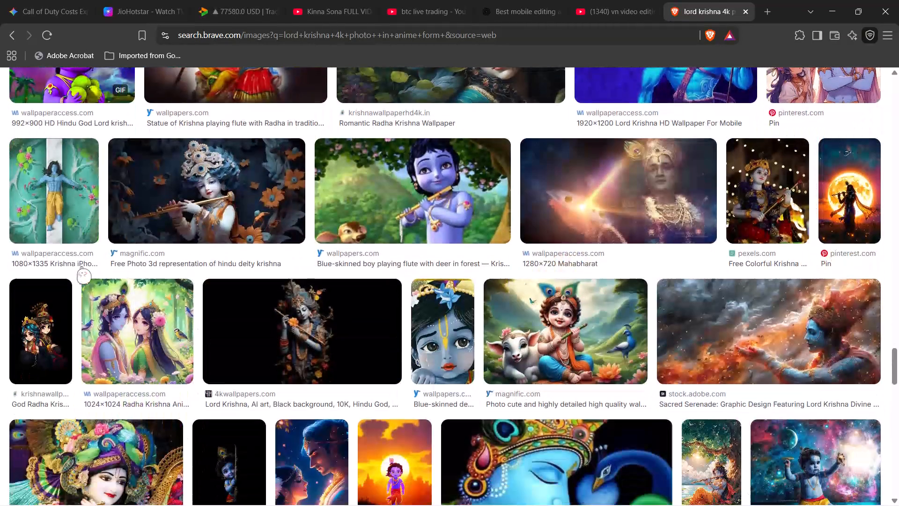
scroll(81, 266, "down", 2)
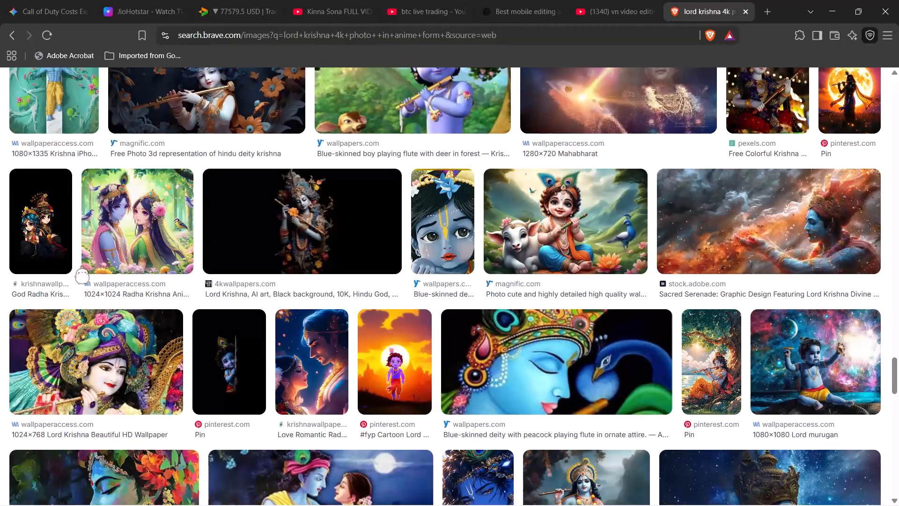
scroll(81, 266, "down", 3)
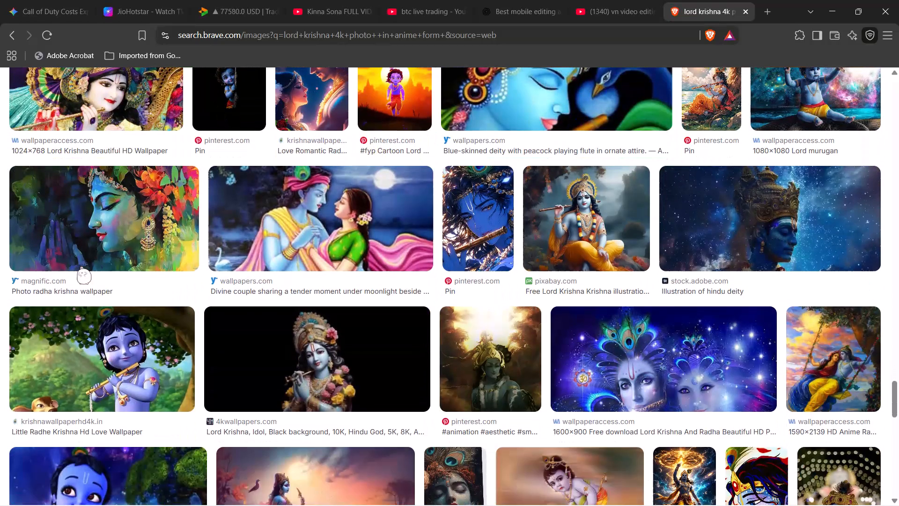
scroll(81, 266, "down", 1)
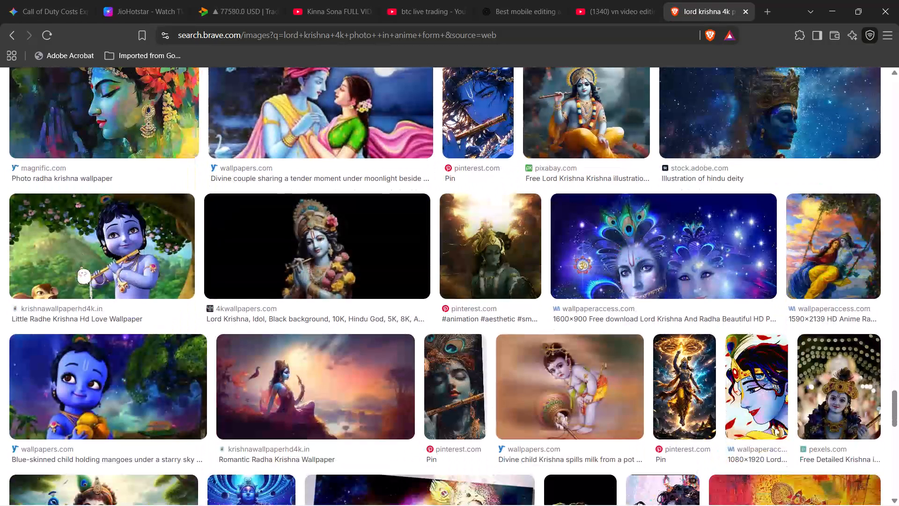
scroll(81, 266, "down", 3)
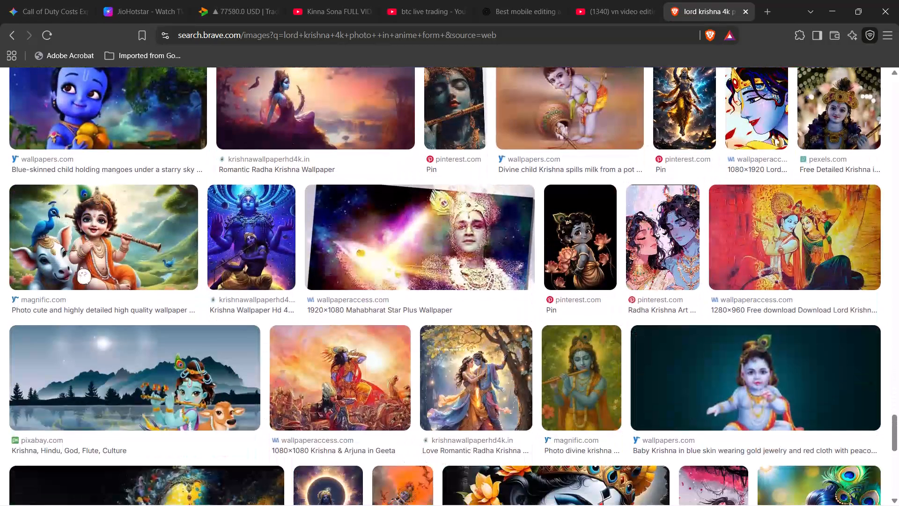
scroll(81, 266, "down", 4)
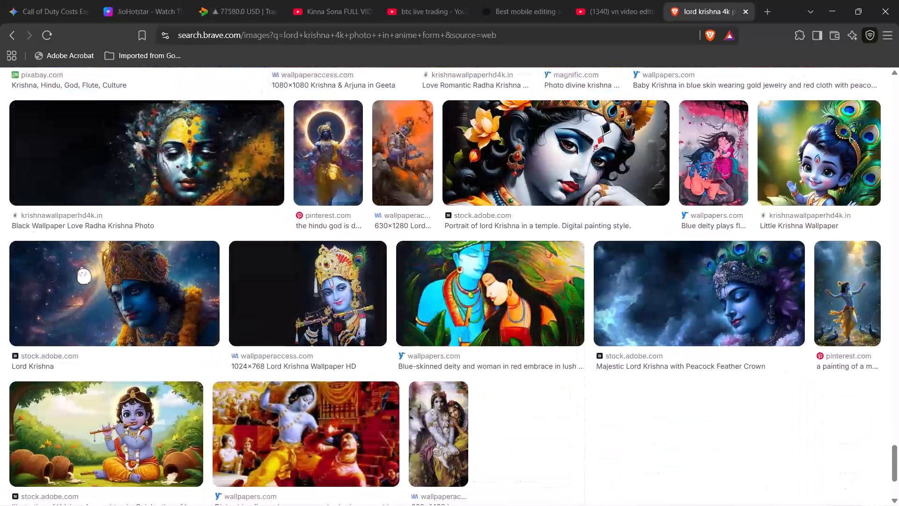
Check the remaining Lord Krishna pictures at the end of the image results.
scroll(81, 266, "down", 1)
scroll(81, 266, "right", 1)
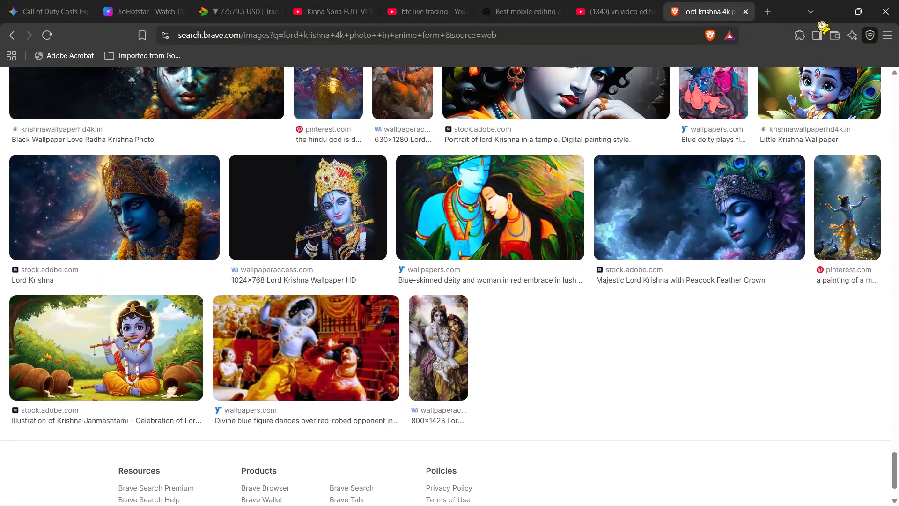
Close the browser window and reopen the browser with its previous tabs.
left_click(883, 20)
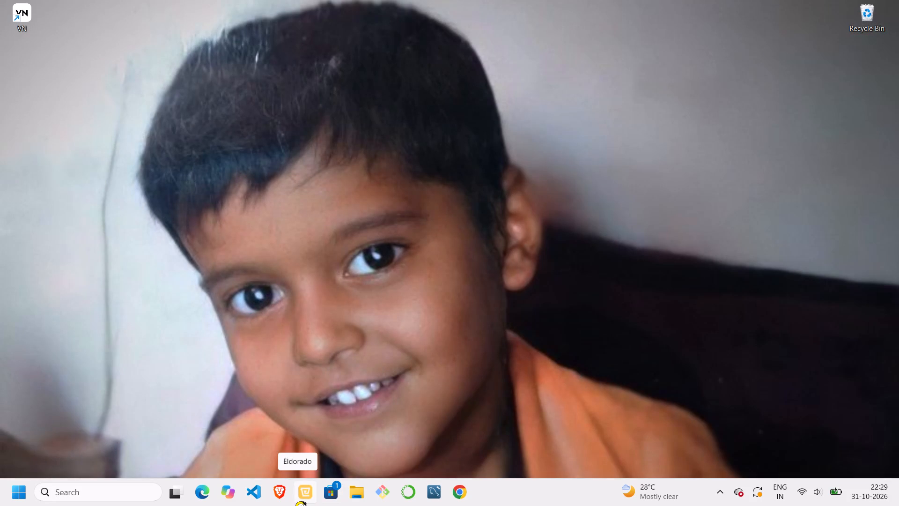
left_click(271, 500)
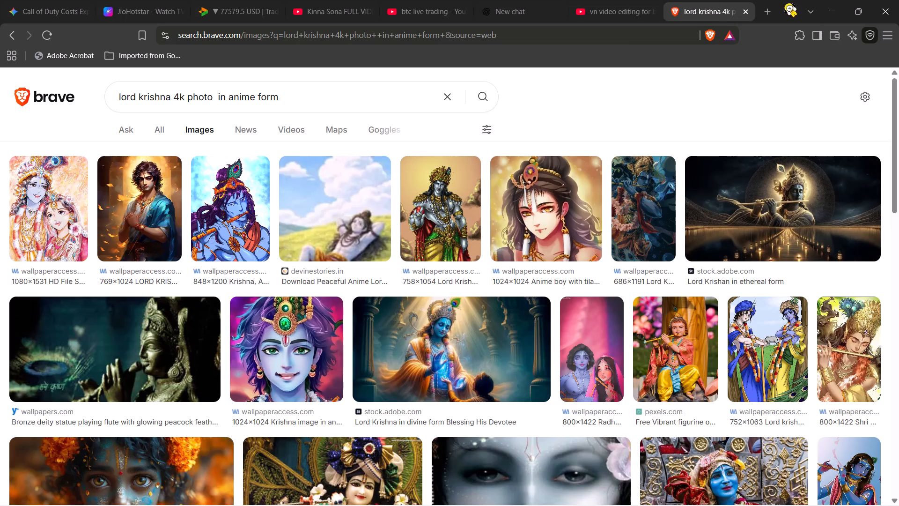
In the YouTube tab, replace the beginner editing query with a search for "vn video editor of lord krishna".
left_click(627, 7)
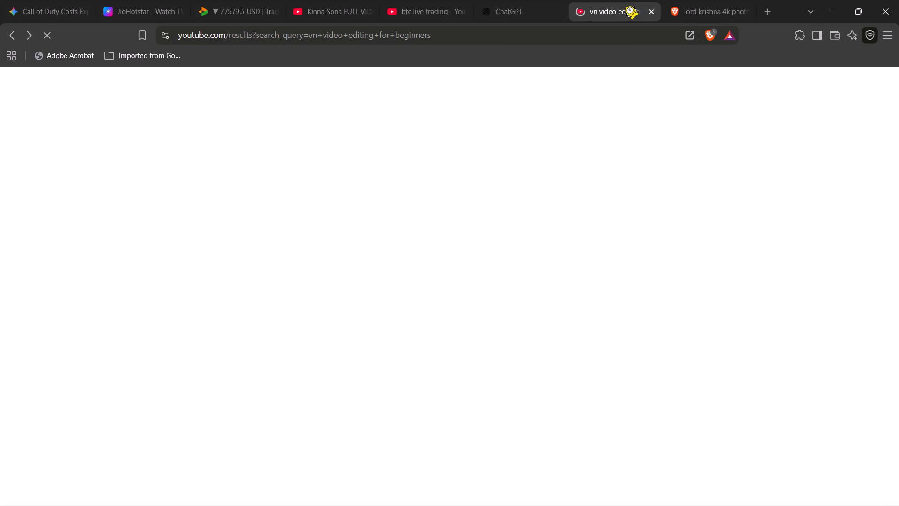
left_click(445, 90)
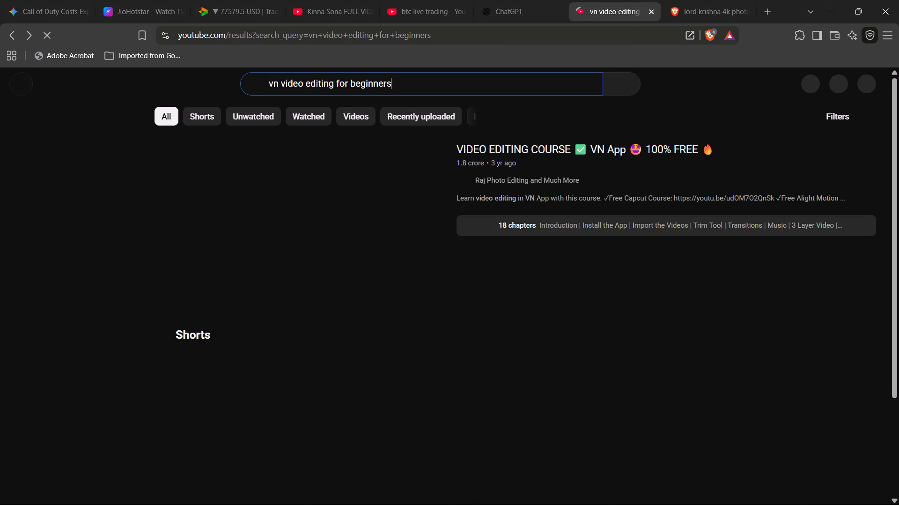
key("BackSpace")
key("BackSpace")
key("BackSpace")
key("BackSpace")
key("BackSpace")
key("BackSpace")
key("BackSpace")
key("BackSpace")
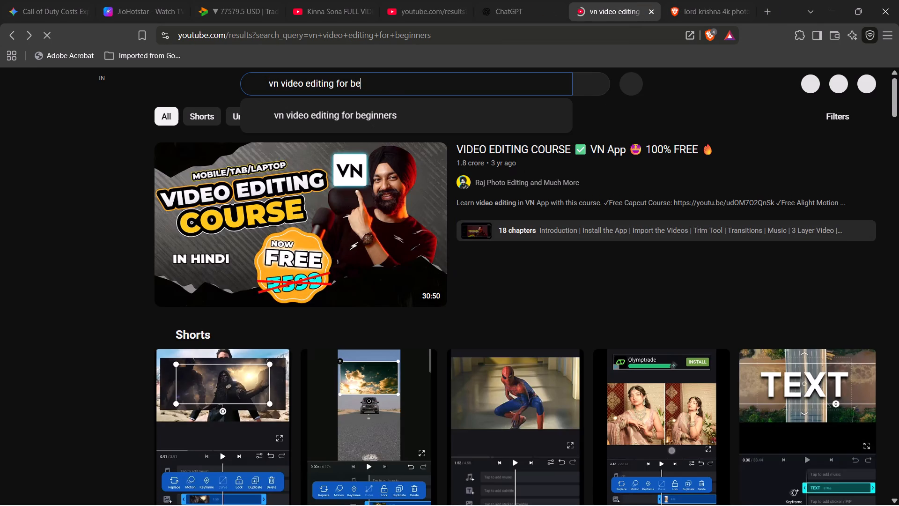
key("BackSpace")
key("BackSpace")
key("BackSpace")
key("BackSpace")
key("BackSpace")
key("BackSpace")
key("BackSpace")
key("BackSpace")
key("BackSpace")
key("BackSpace")
key("BackSpace")
key("BackSpace")
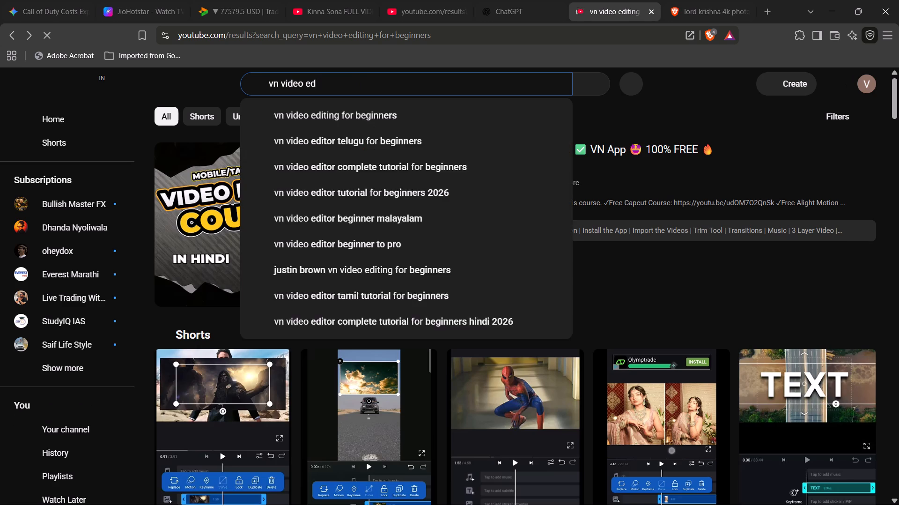
key("BackSpace")
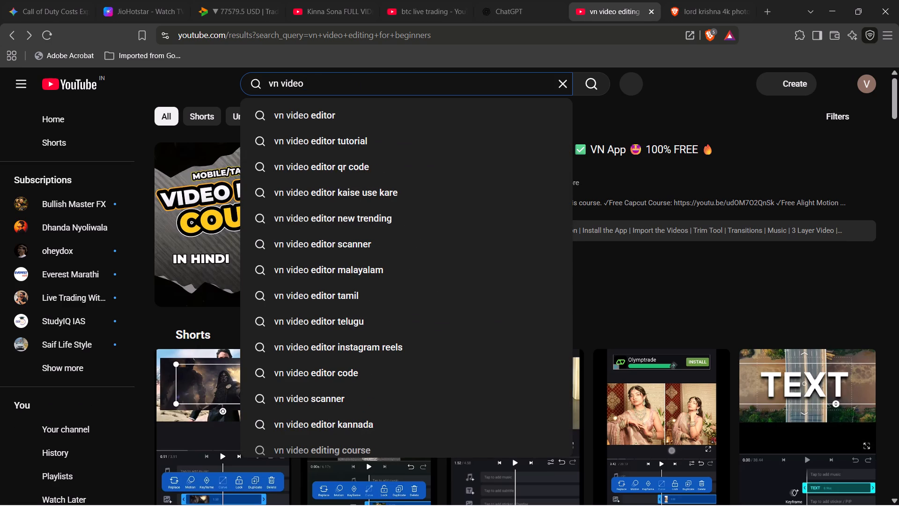
type("edit o")
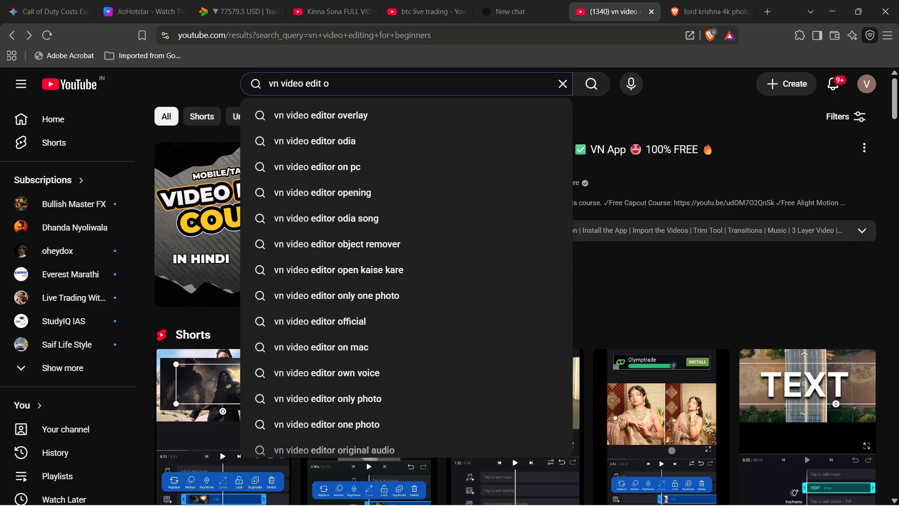
type("f lord kri")
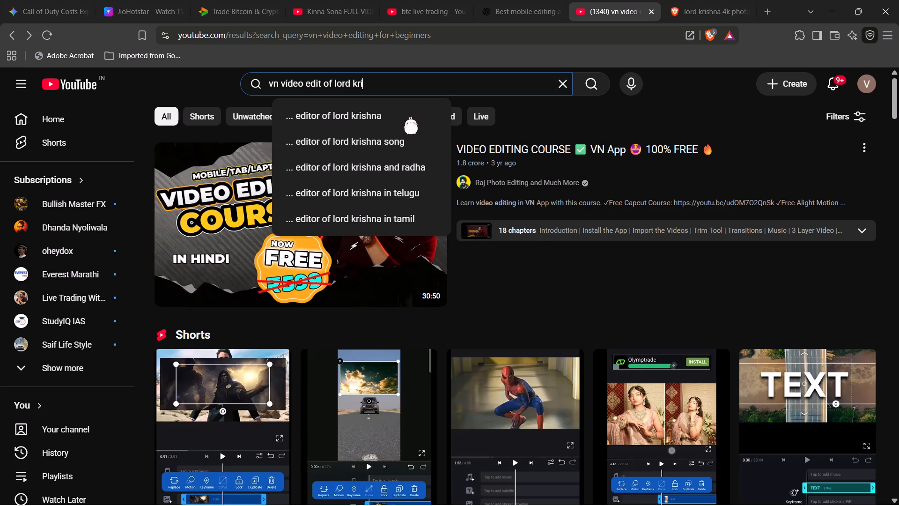
left_click(409, 116)
Refine the YouTube search to "vn video editor of lord krishna full video for beginners".
left_click(437, 85)
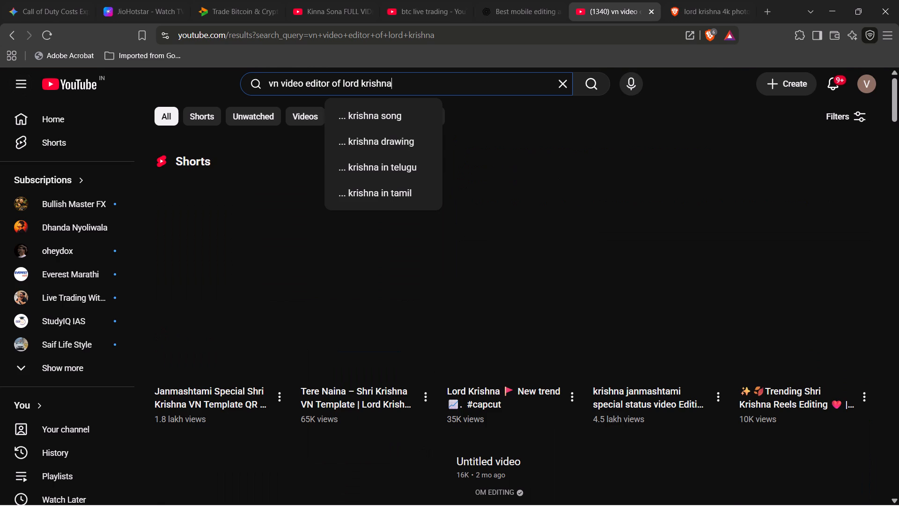
key("space")
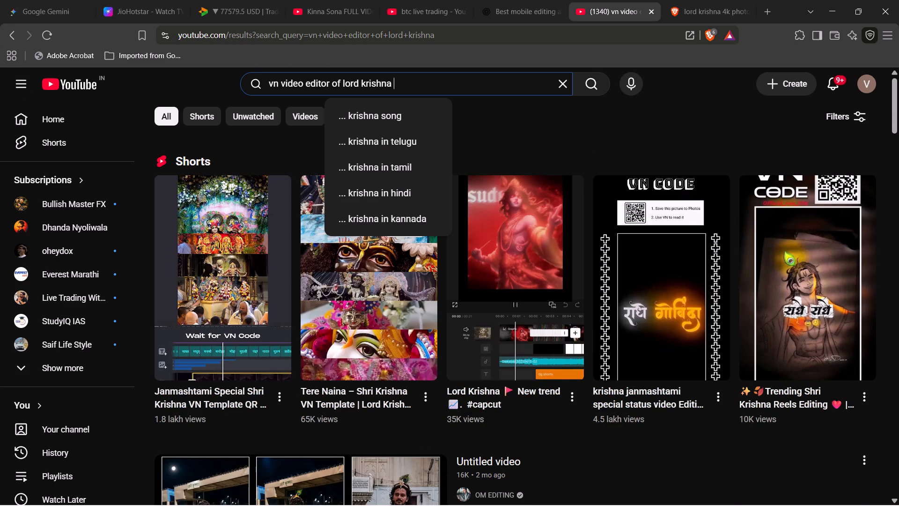
type("full video")
key("space")
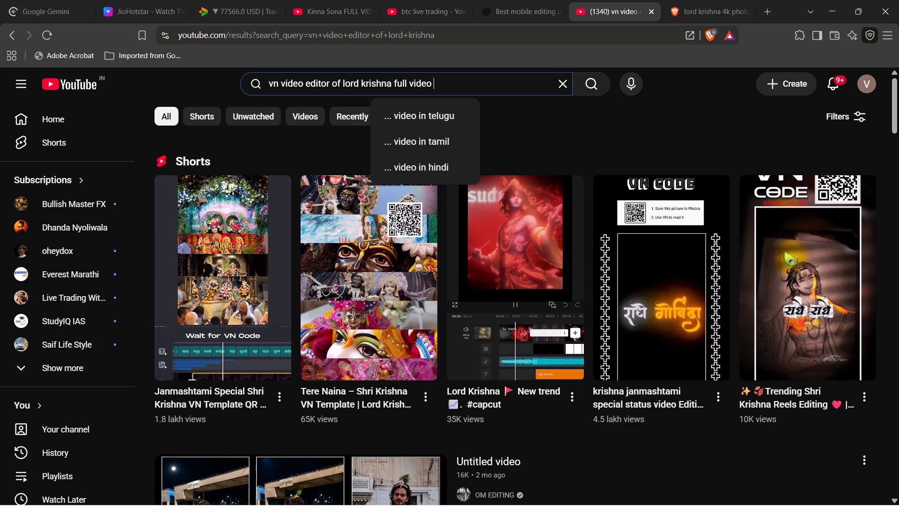
type("fo")
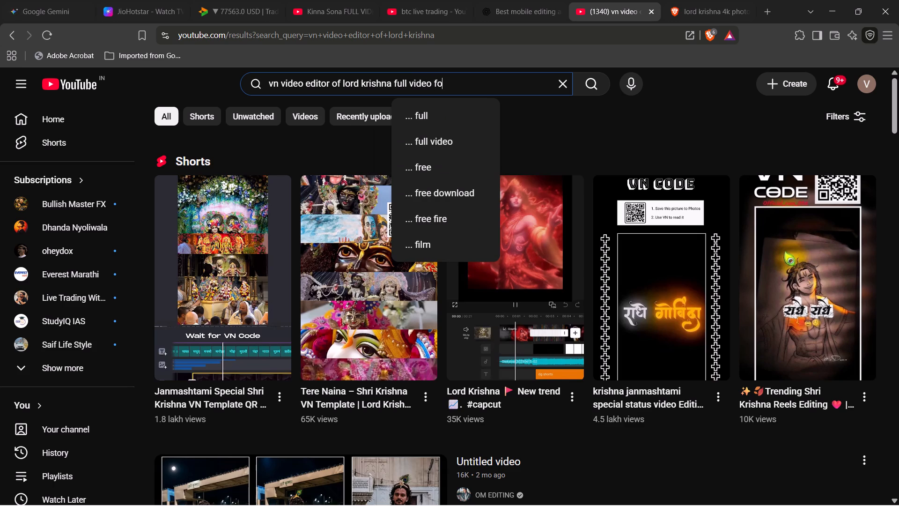
type("r")
key("space")
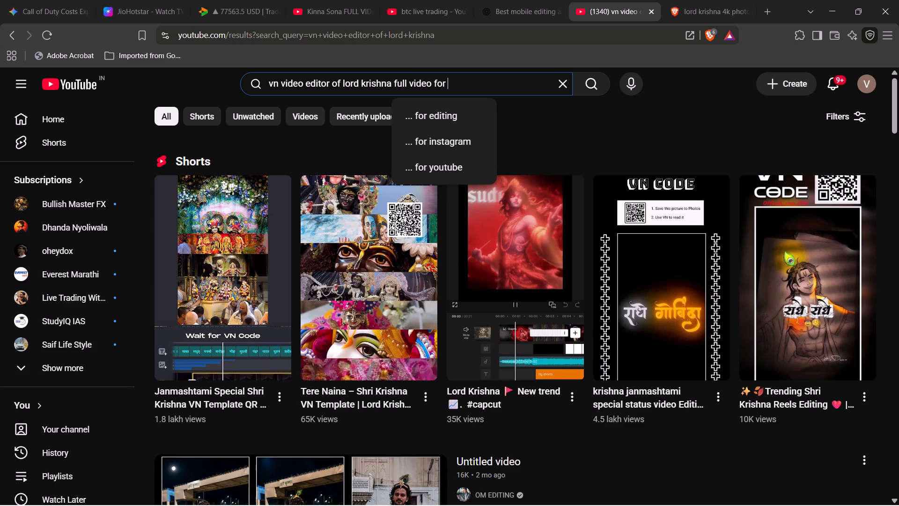
type("bi")
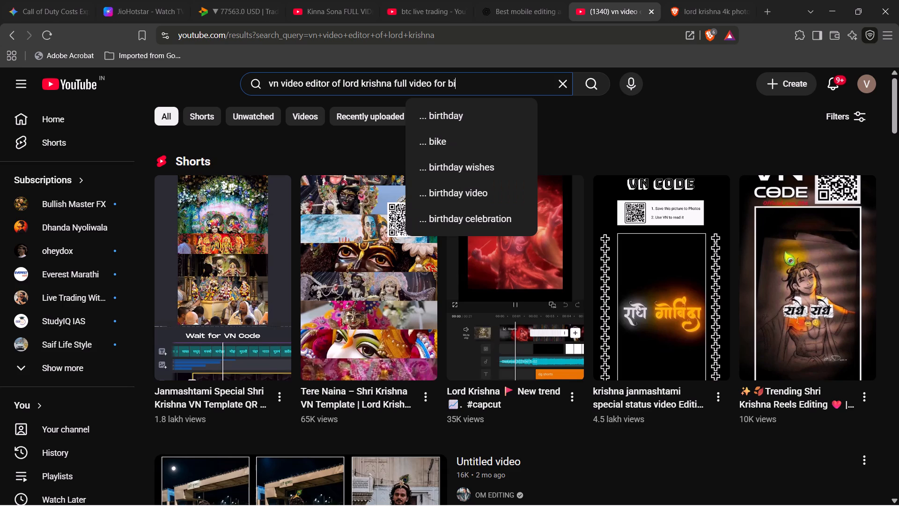
type("gi")
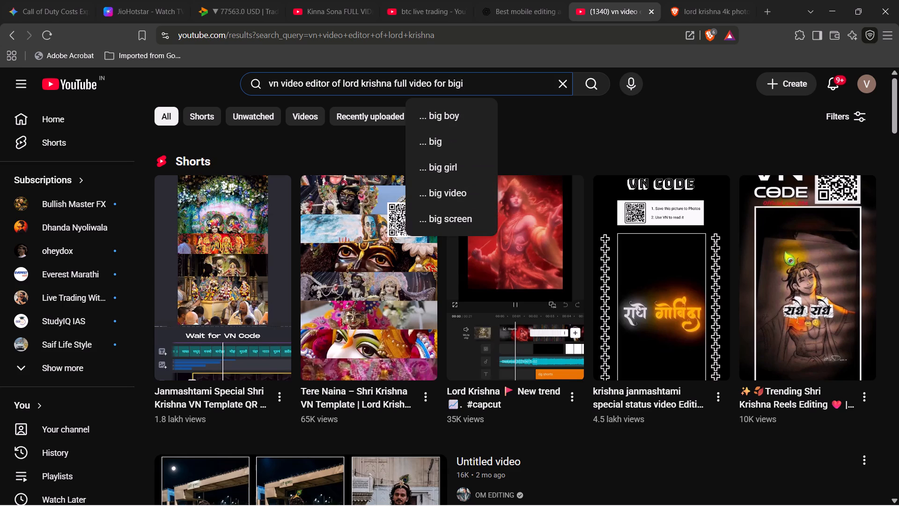
type("nn")
key("a")
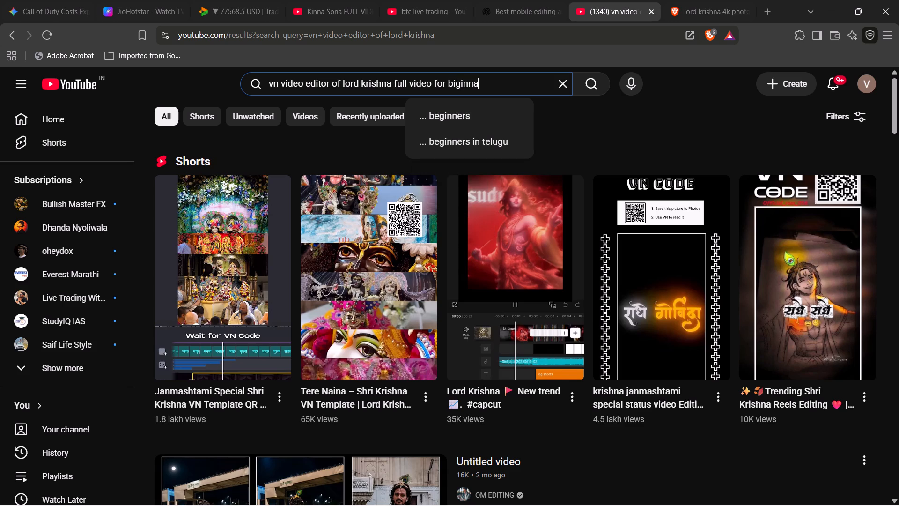
left_click(434, 106)
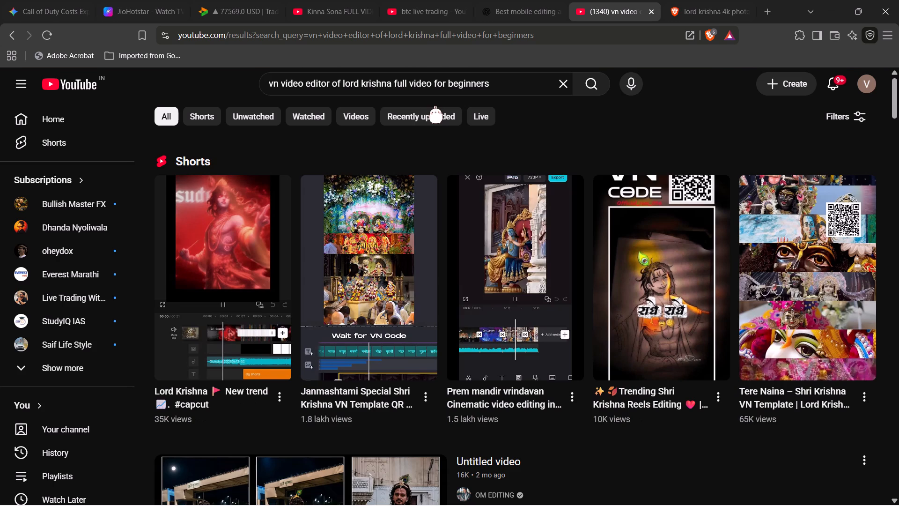
Look through the YouTube results for a suitable VN tutorial on editing Lord Krishna videos.
scroll(280, 269, "down", 3)
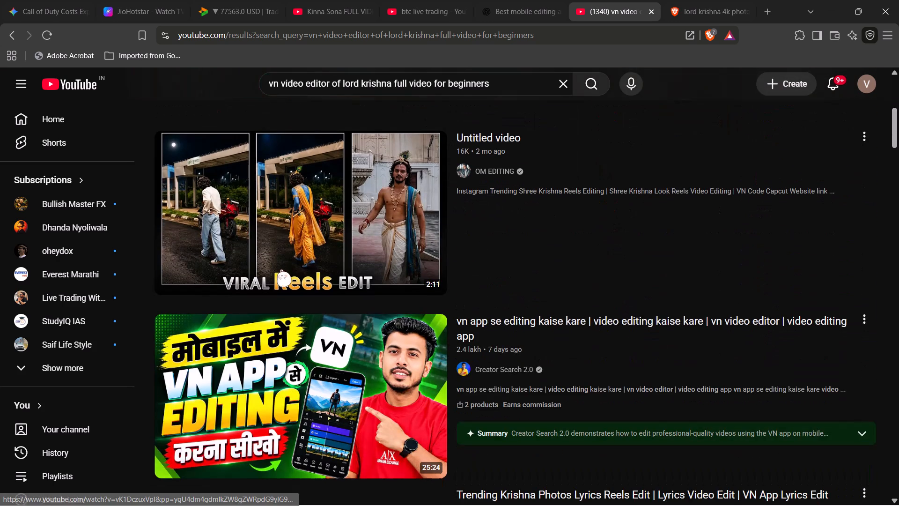
scroll(280, 269, "down", 3)
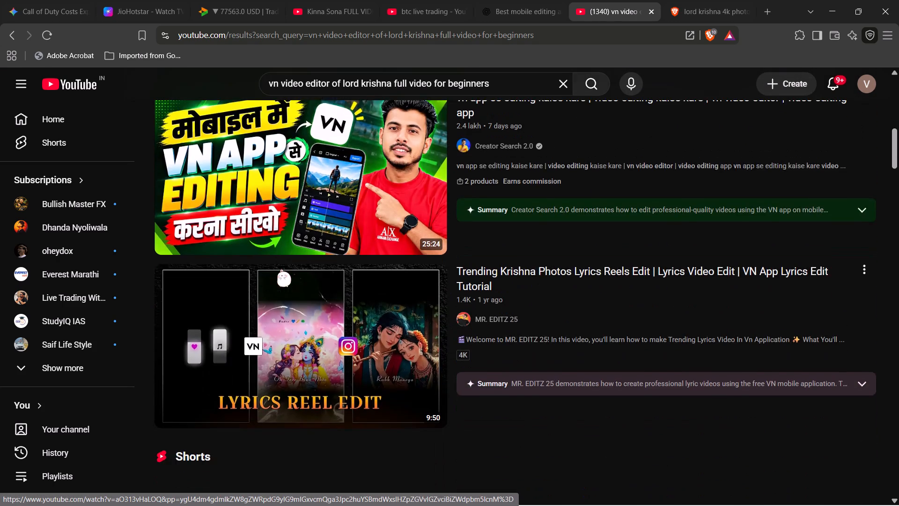
scroll(280, 269, "down", 2)
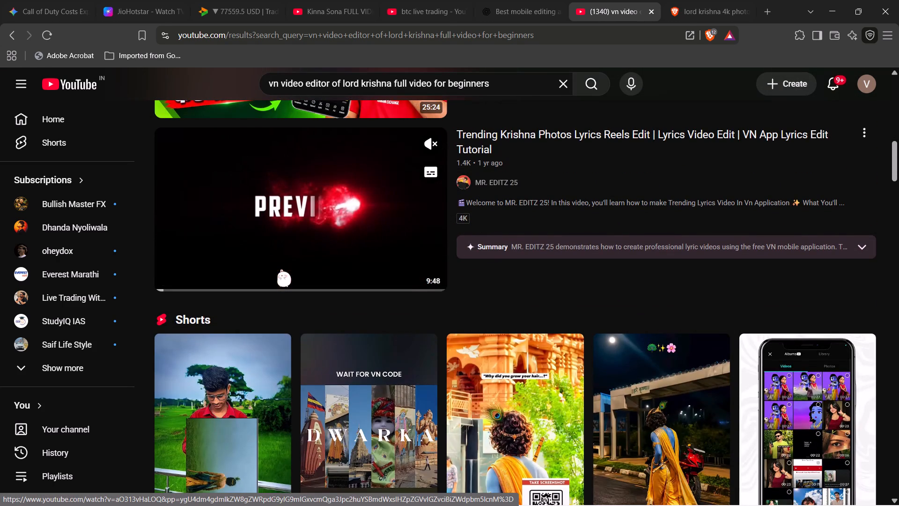
scroll(280, 269, "down", 5)
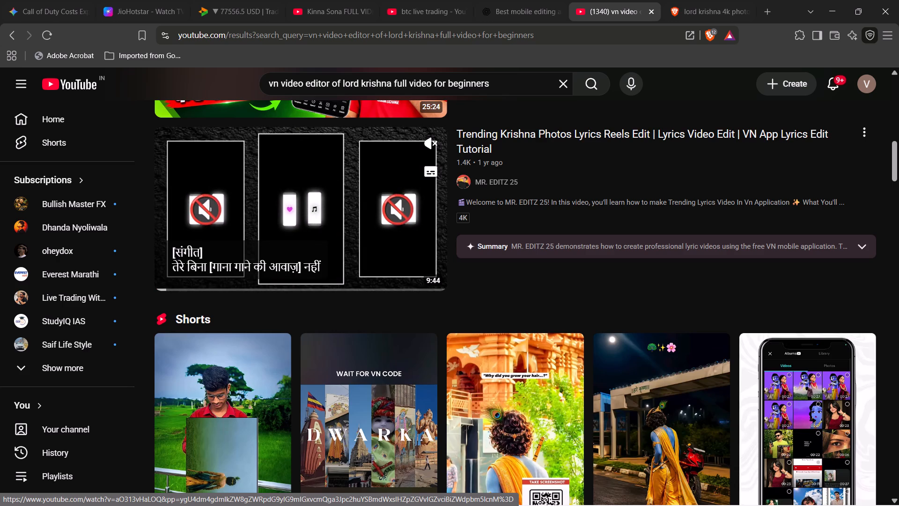
scroll(280, 269, "down", 1)
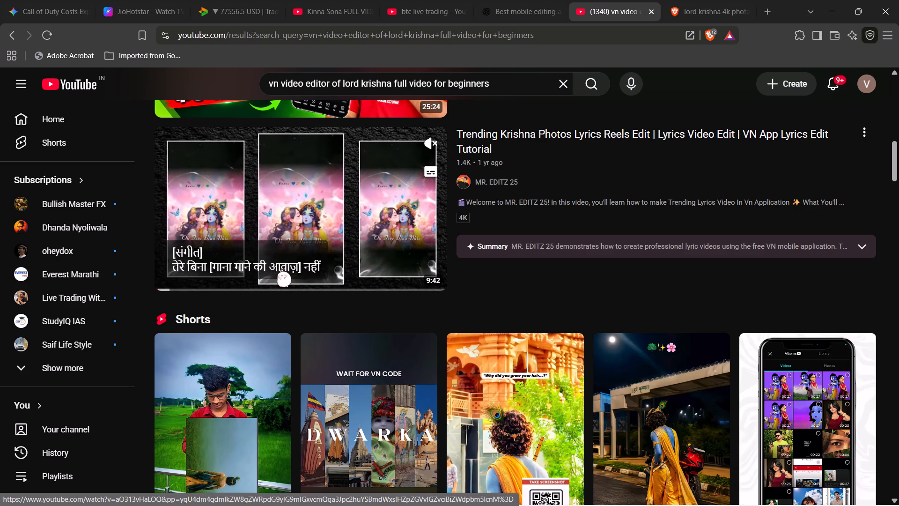
scroll(280, 269, "down", 2)
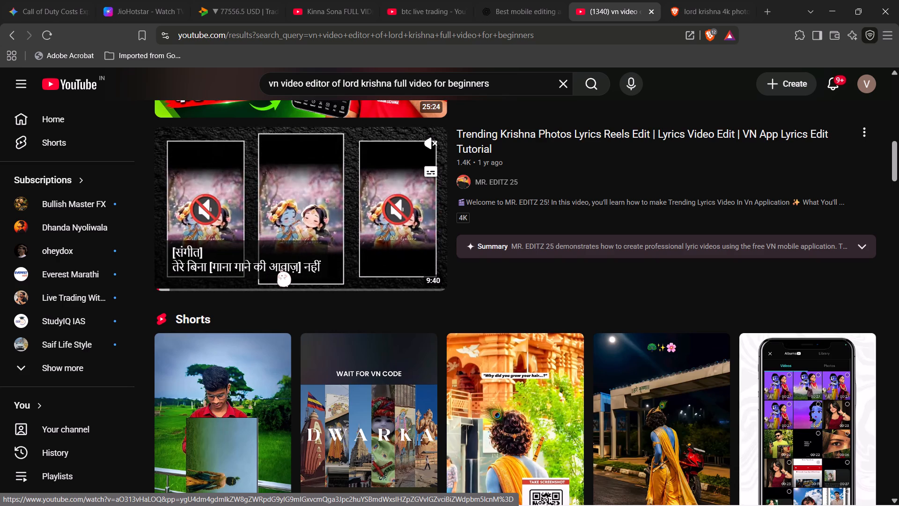
scroll(280, 269, "down", 1)
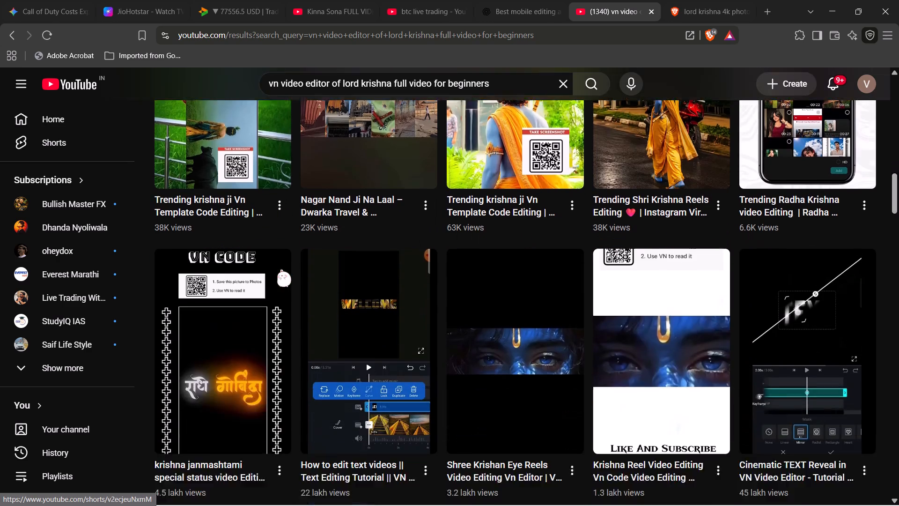
scroll(280, 269, "down", 2)
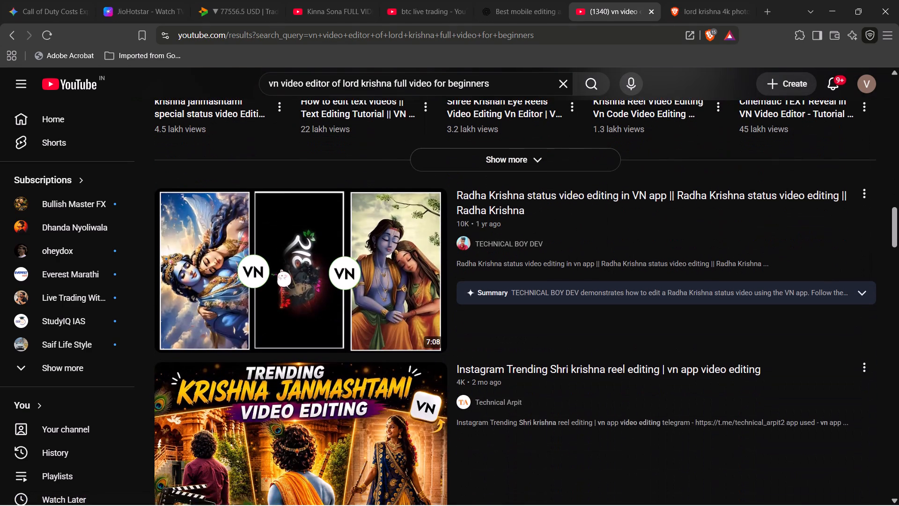
scroll(280, 269, "down", 1)
scroll(280, 269, "right", 1)
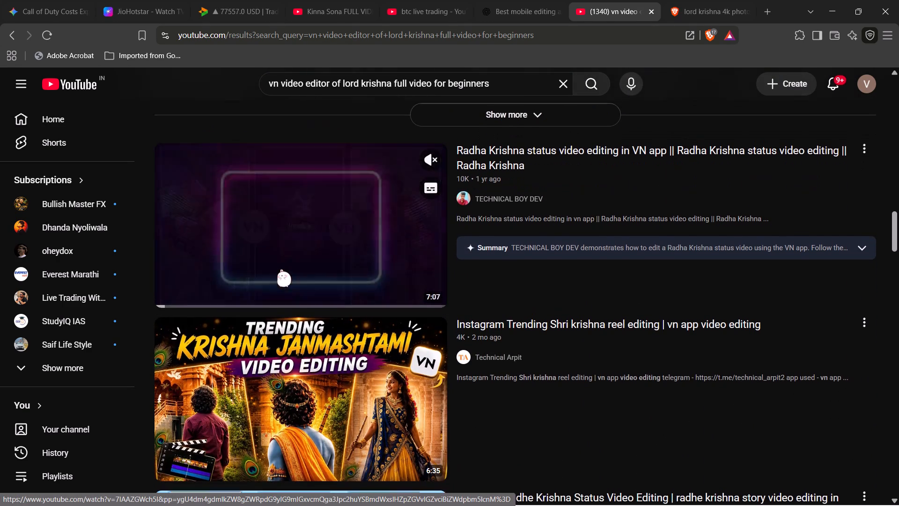
scroll(280, 269, "right", 1)
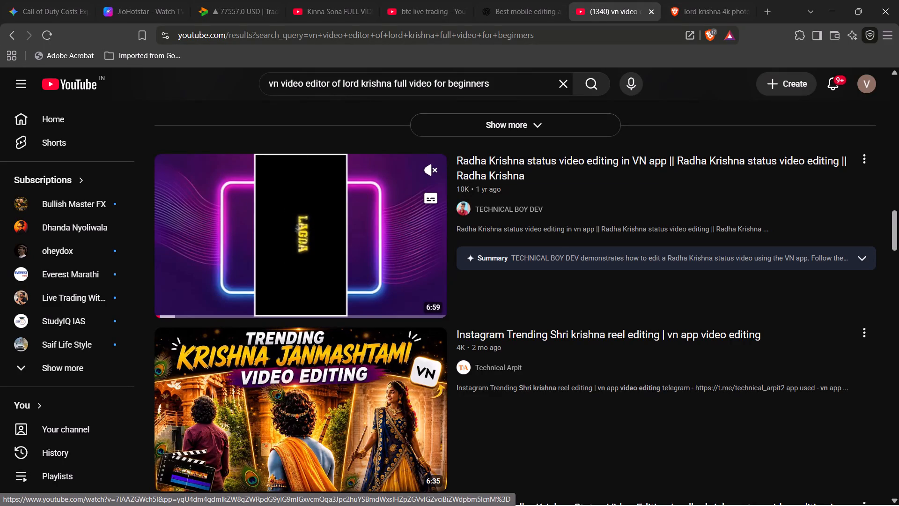
scroll(280, 269, "down", 3)
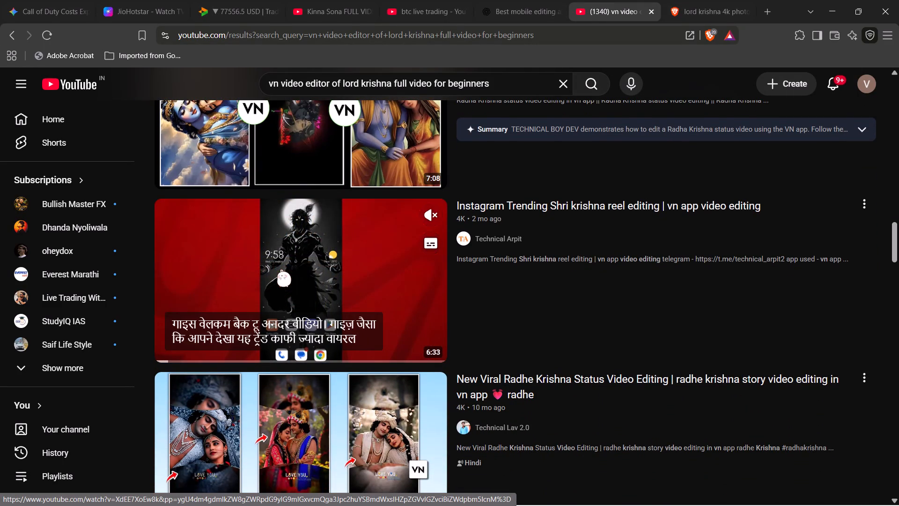
scroll(280, 269, "down", 4)
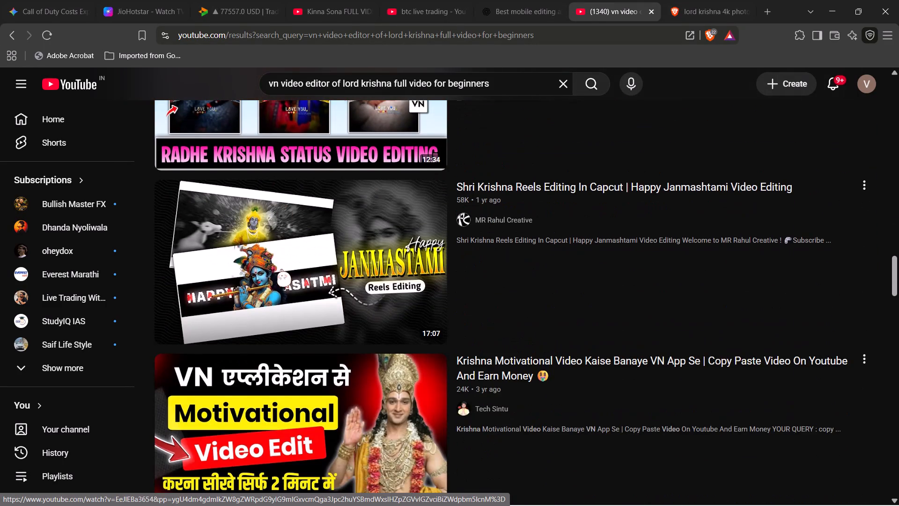
scroll(280, 269, "down", 5)
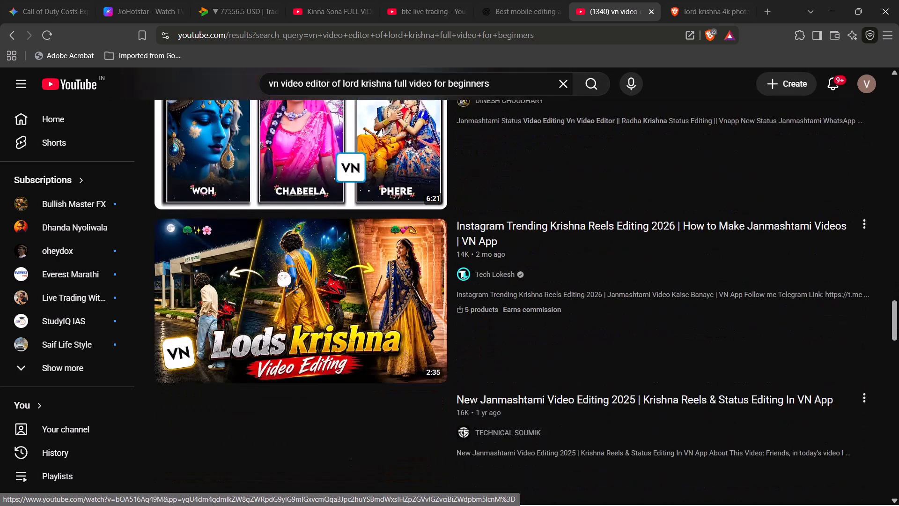
scroll(280, 269, "down", 1)
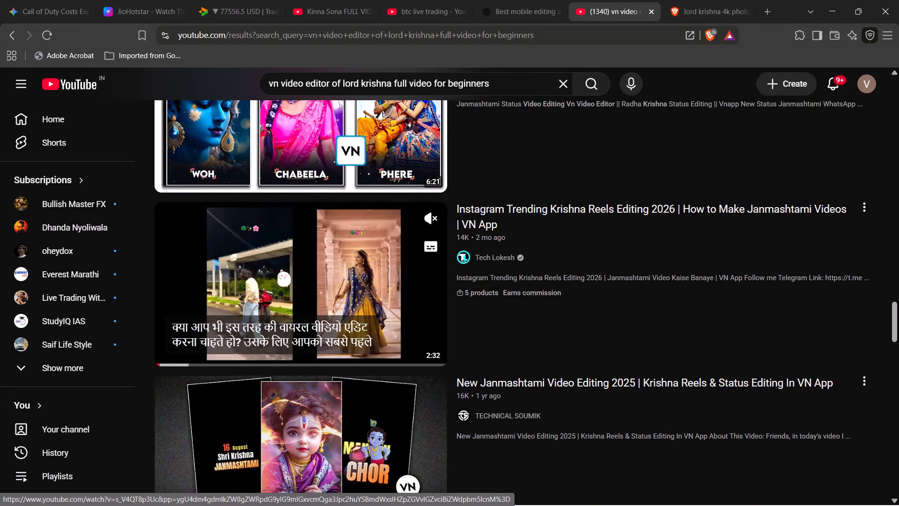
scroll(280, 269, "down", 4)
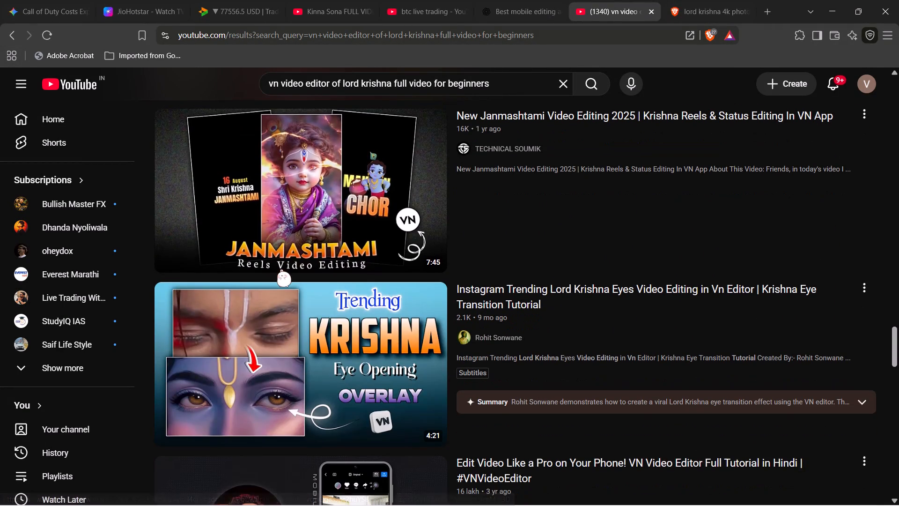
scroll(280, 269, "down", 1)
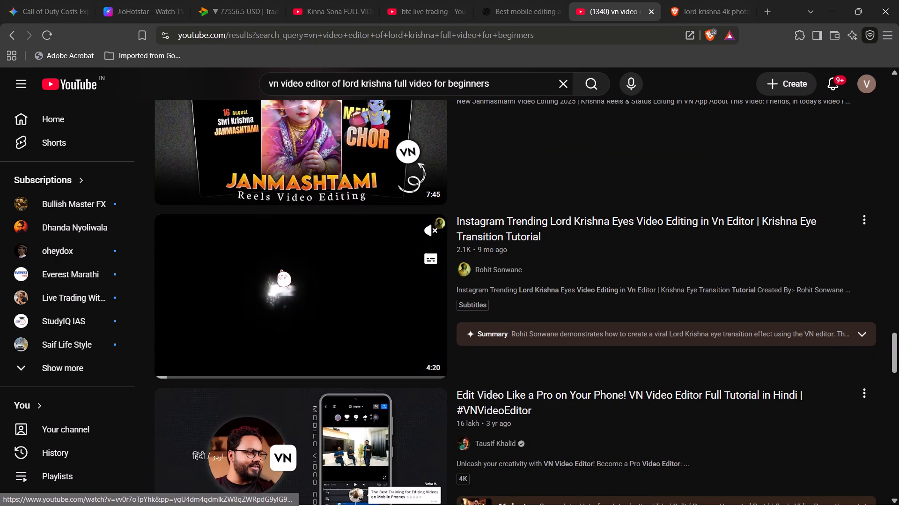
Continue browsing the YouTube results for a beginner VN tutorial on editing Lord Krishna videos.
scroll(280, 269, "down", 4)
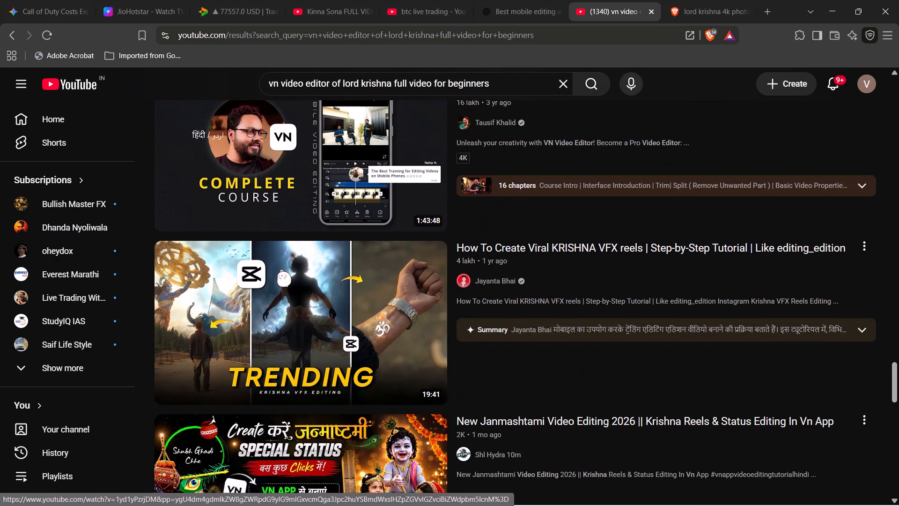
scroll(280, 269, "down", 1)
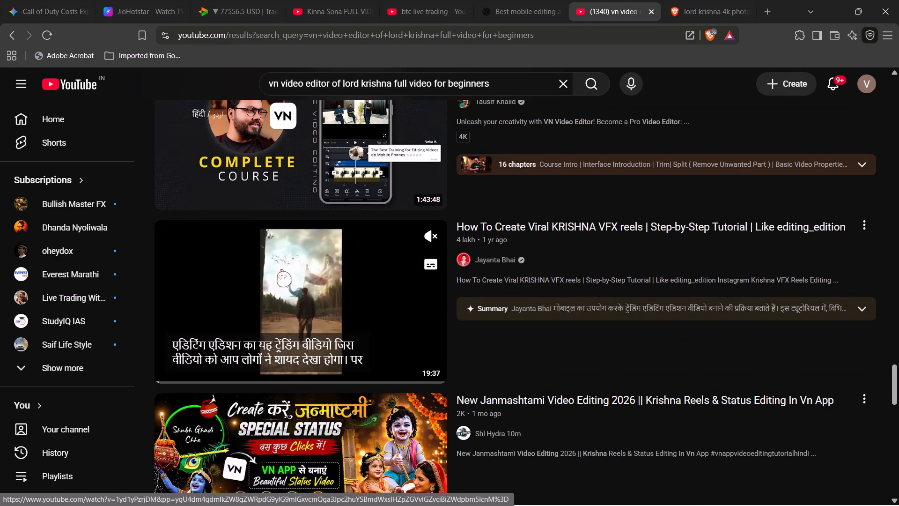
scroll(280, 269, "down", 2)
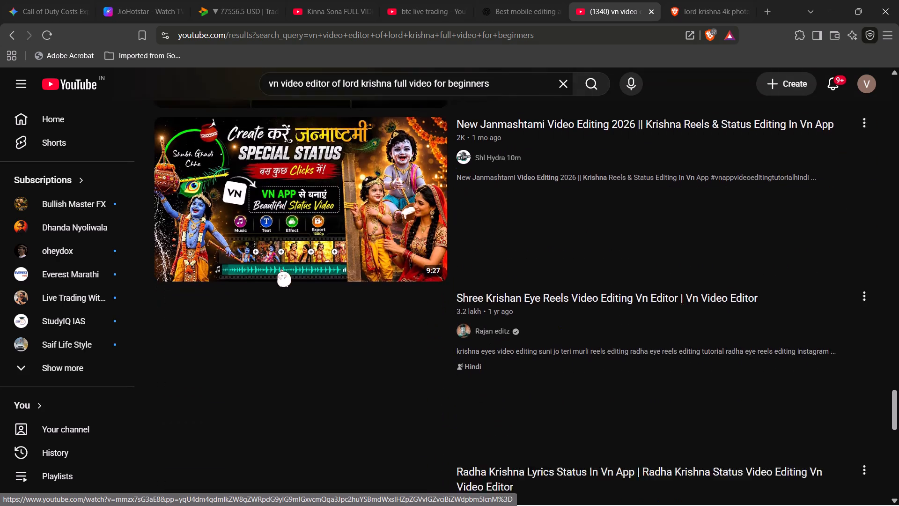
scroll(280, 269, "down", 3)
scroll(280, 269, "up", 1)
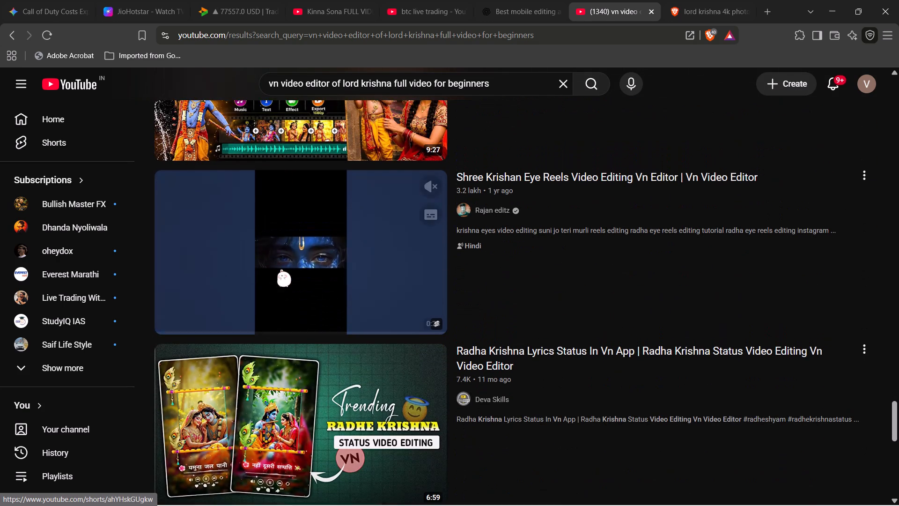
scroll(280, 269, "up", 1)
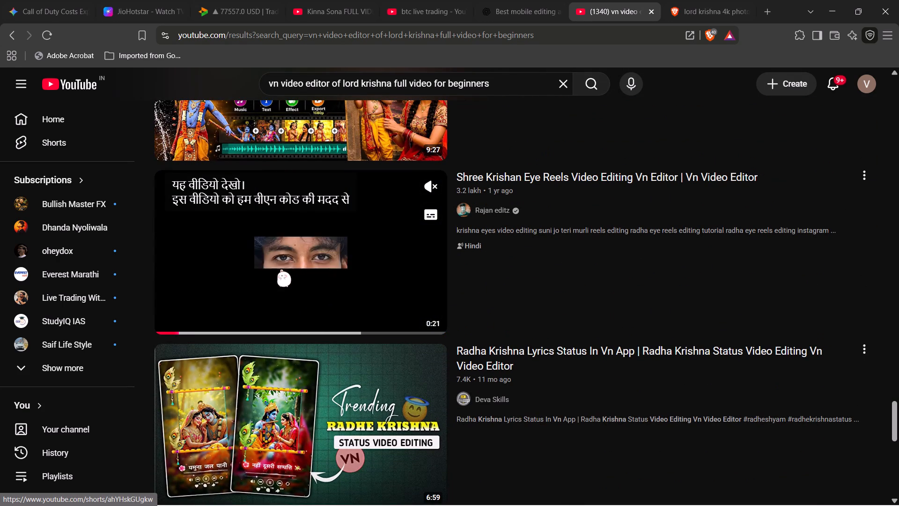
scroll(280, 269, "down", 2)
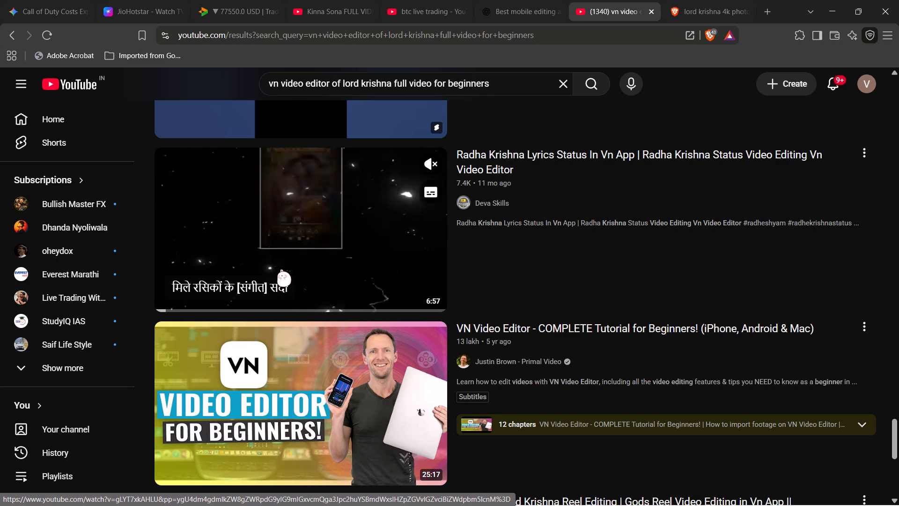
scroll(280, 269, "down", 2)
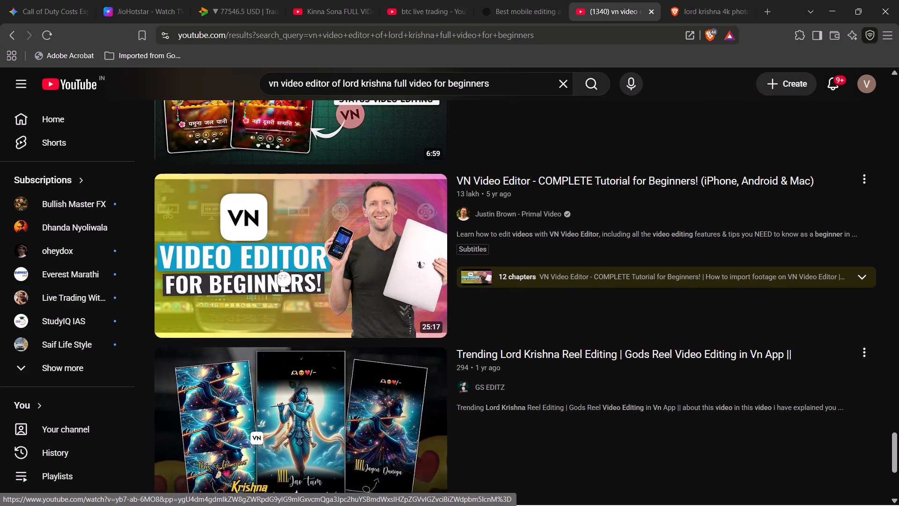
scroll(280, 269, "down", 2)
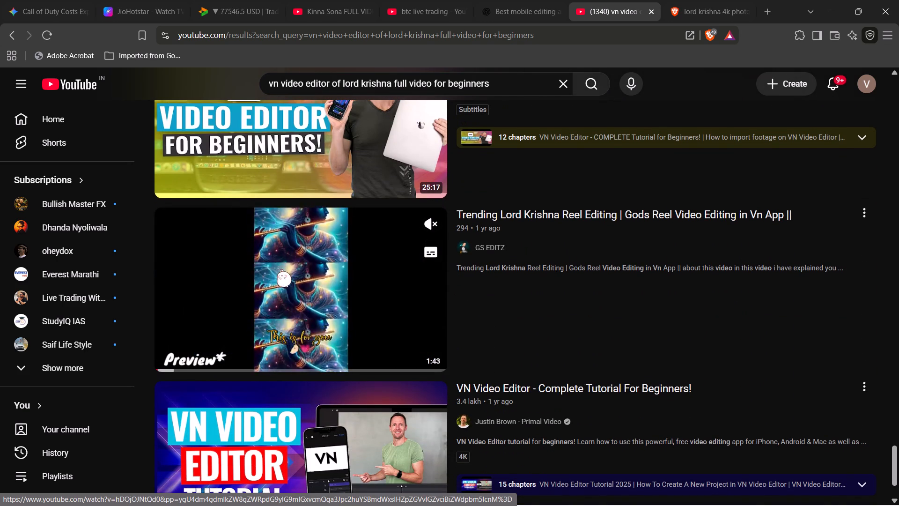
scroll(280, 269, "down", 2)
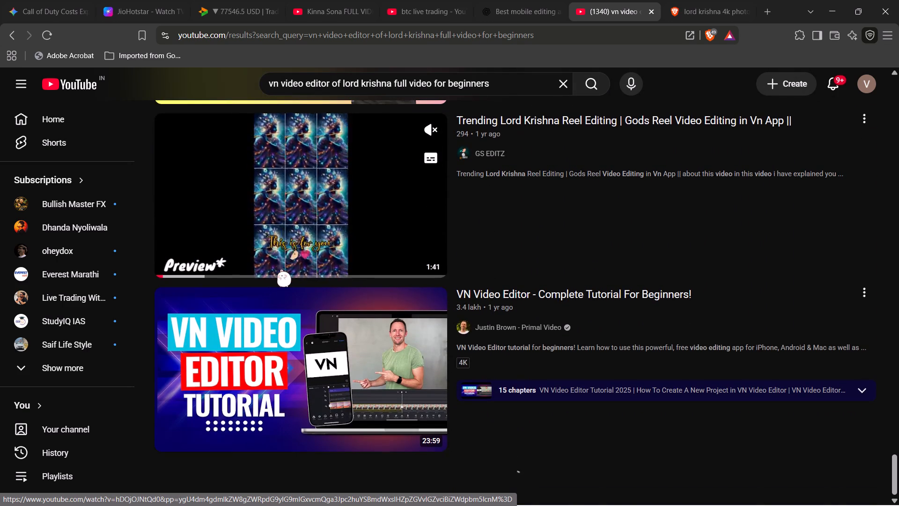
scroll(280, 269, "down", 1)
Change the YouTube search to "vn video editor of lord krishna full video for normal levels", using the matching suggestion.
scroll(280, 269, "up", 6)
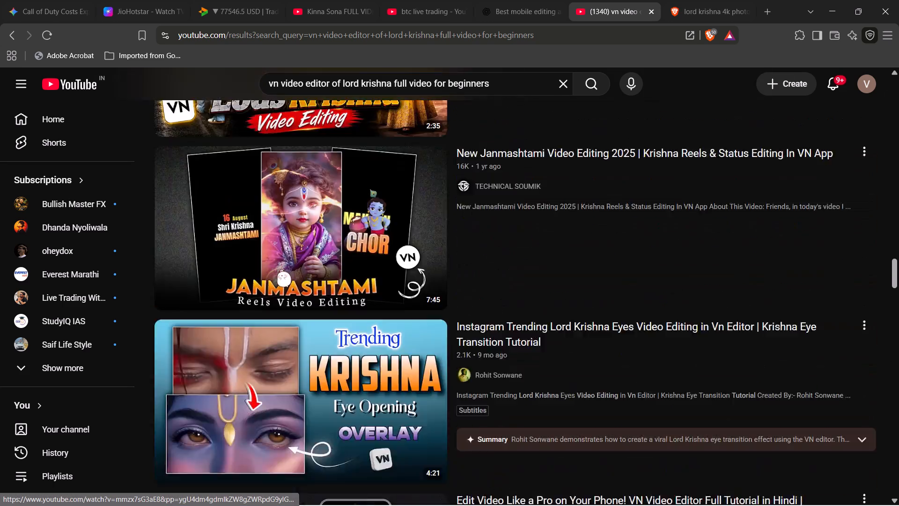
scroll(280, 269, "up", 8)
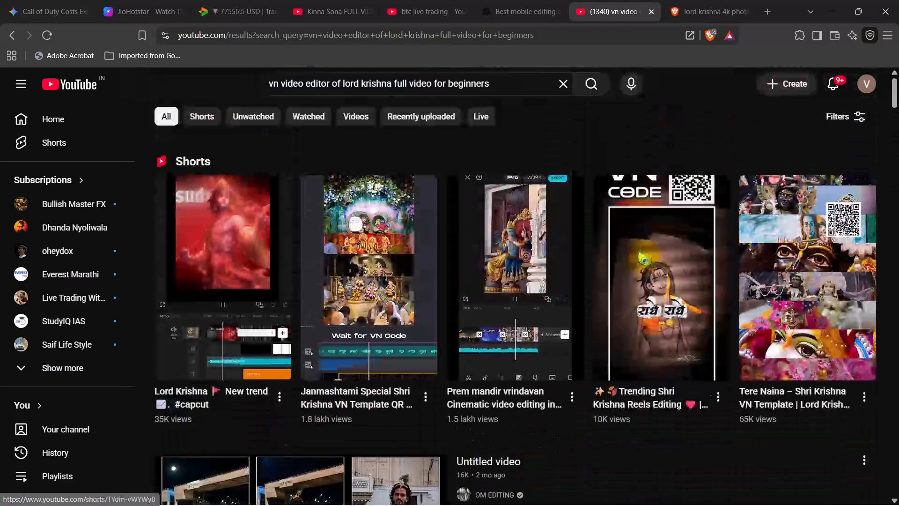
left_click(499, 82)
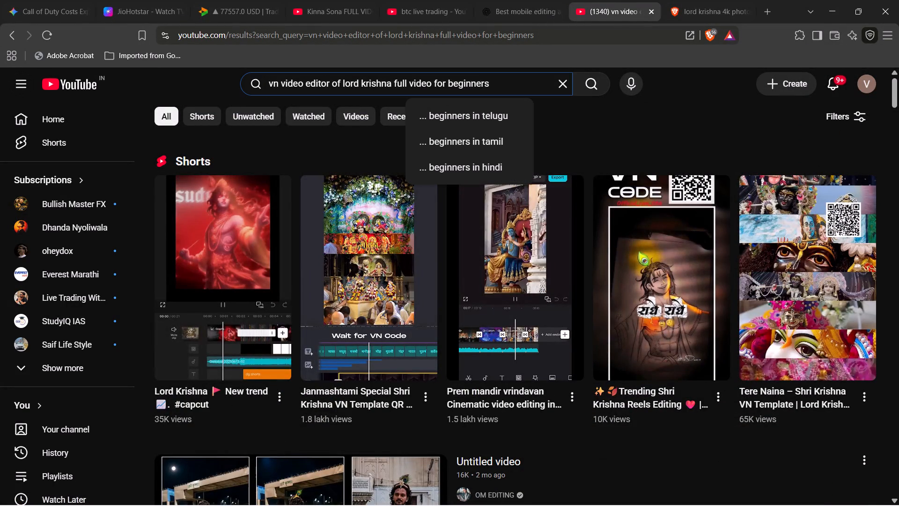
key("BackSpace")
key("BackSpace")
key("BackSpace")
key("BackSpace")
key("BackSpace")
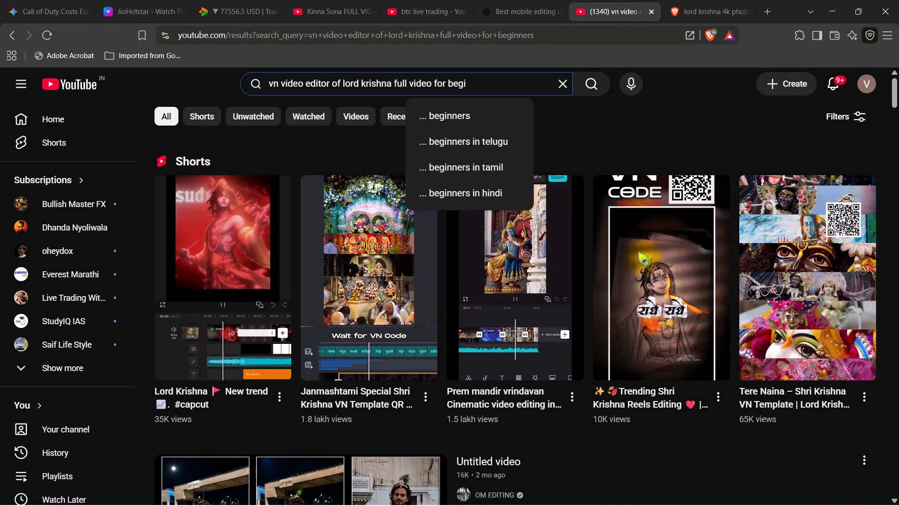
key("BackSpace")
key("BackSpace")
key("BackSpace")
key("BackSpace")
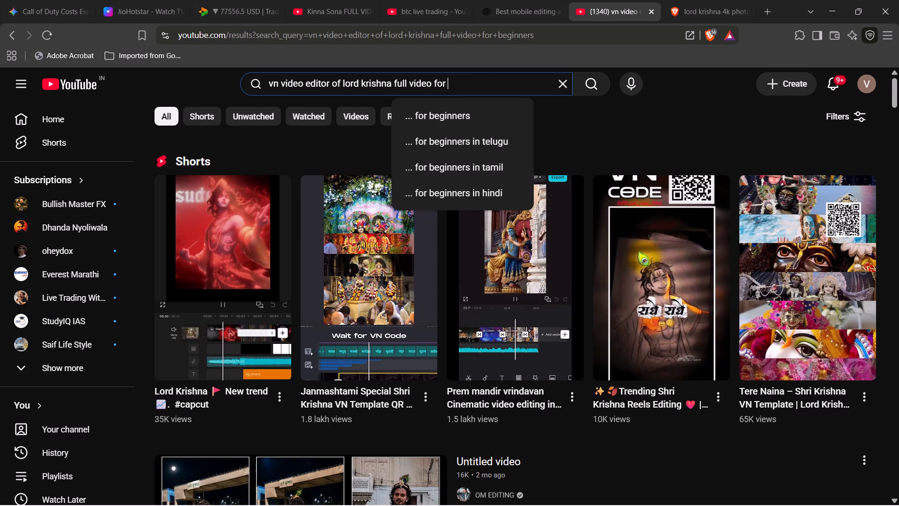
type("nor")
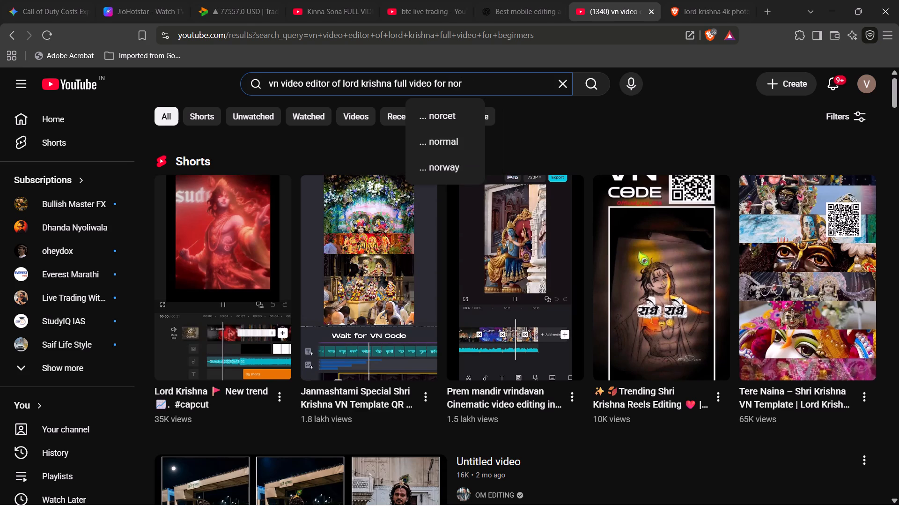
type("mal")
key("space")
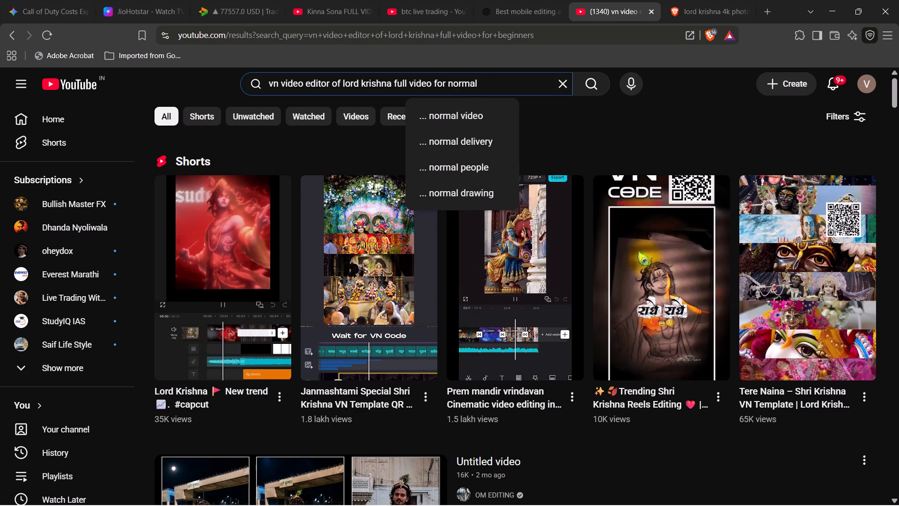
type("level")
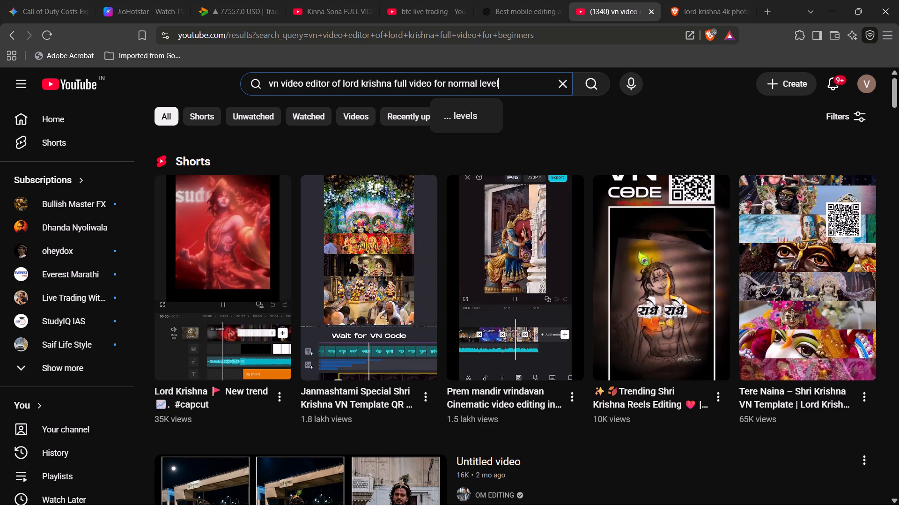
left_click(470, 112)
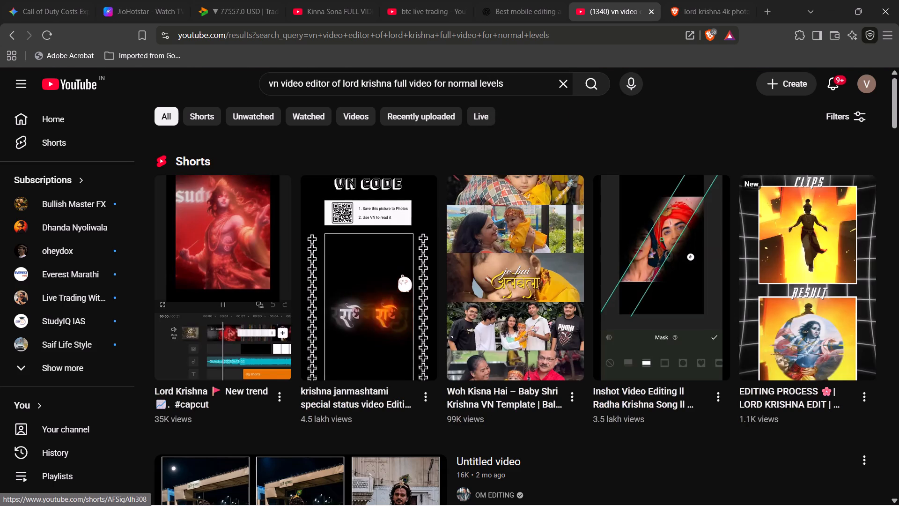
Look through the normal-level search results for a suitable VN tutorial on editing Lord Krishna videos.
scroll(412, 360, "down", 5)
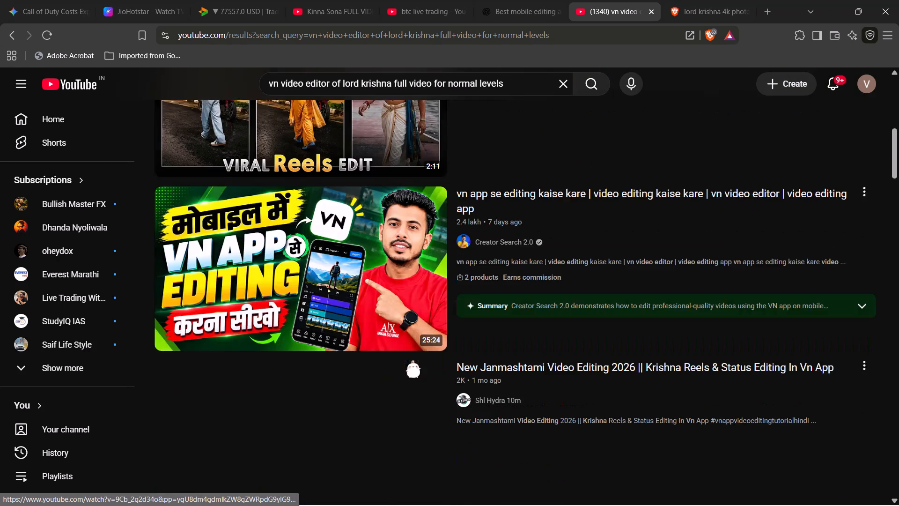
scroll(412, 360, "down", 5)
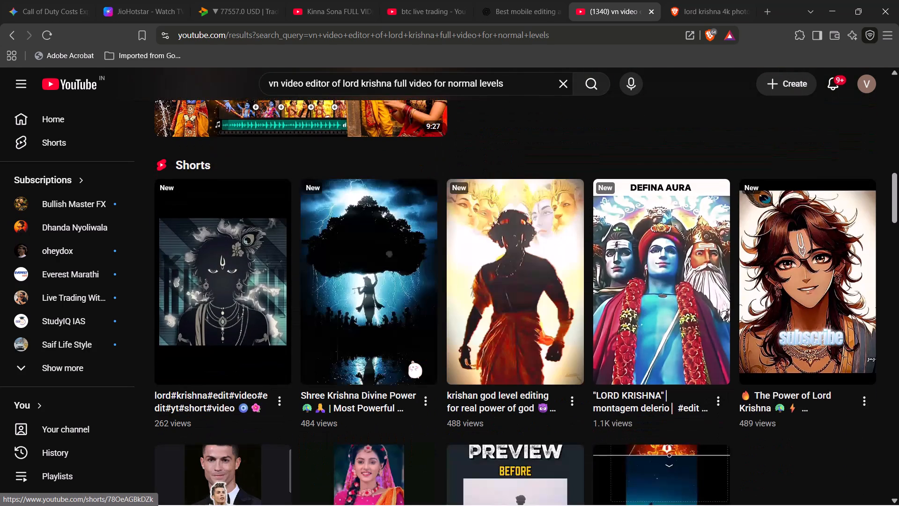
scroll(412, 360, "down", 7)
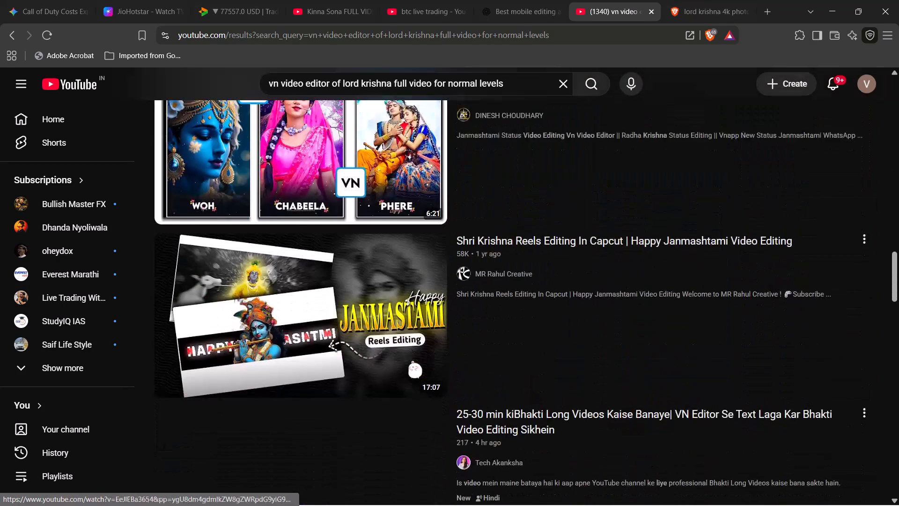
scroll(412, 360, "down", 5)
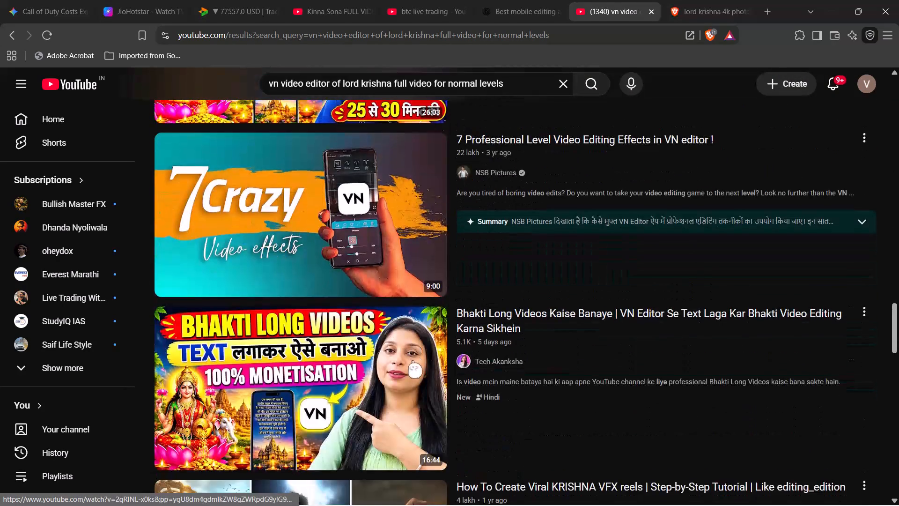
scroll(412, 360, "down", 3)
scroll(412, 360, "right", 1)
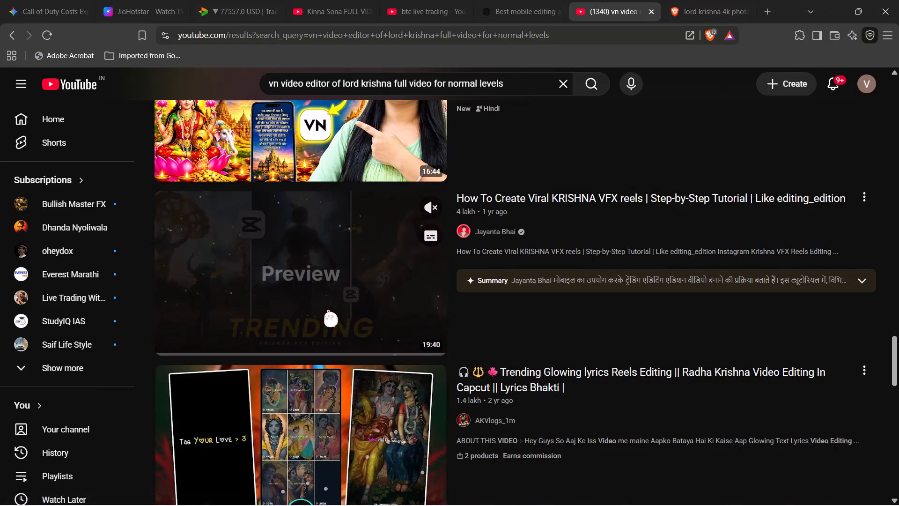
scroll(327, 305, "down", 2)
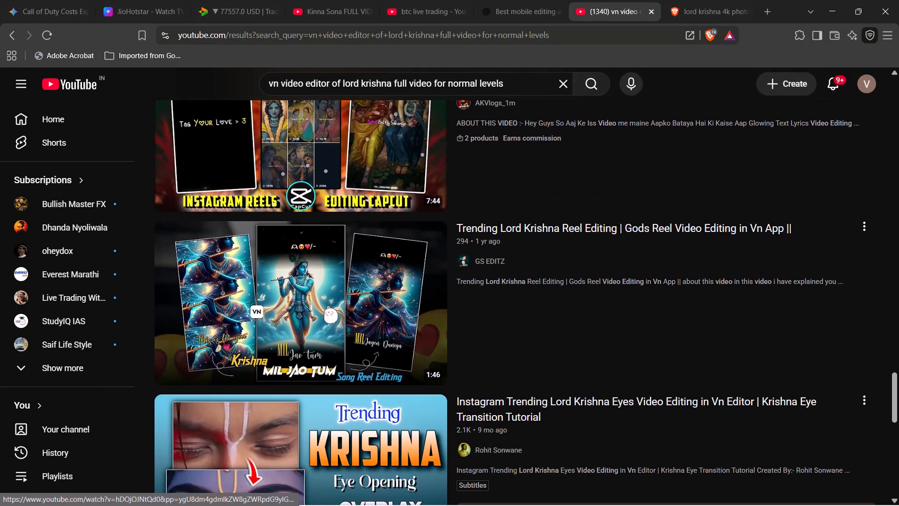
scroll(327, 305, "down", 1)
Extend the YouTube query with "in tranding youtube hort like" after "normal levels" and run the search.
scroll(327, 305, "up", 20)
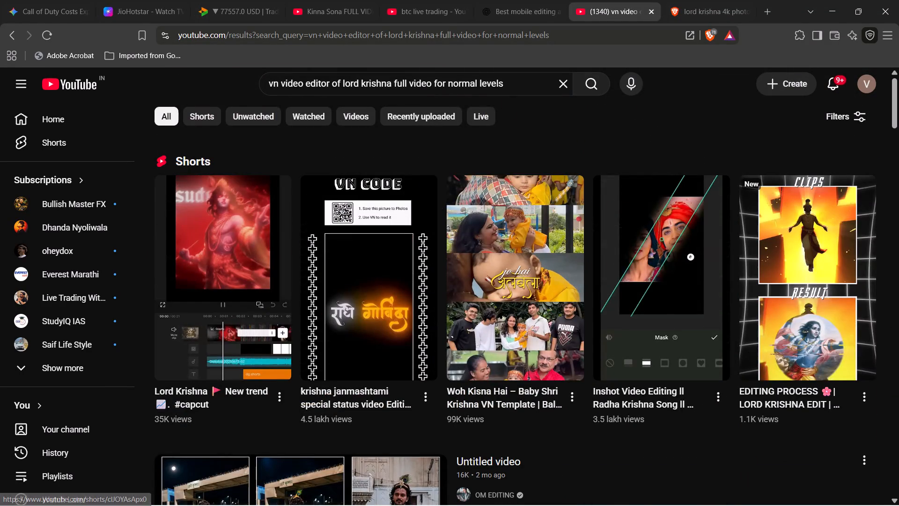
left_click(519, 81)
key("space")
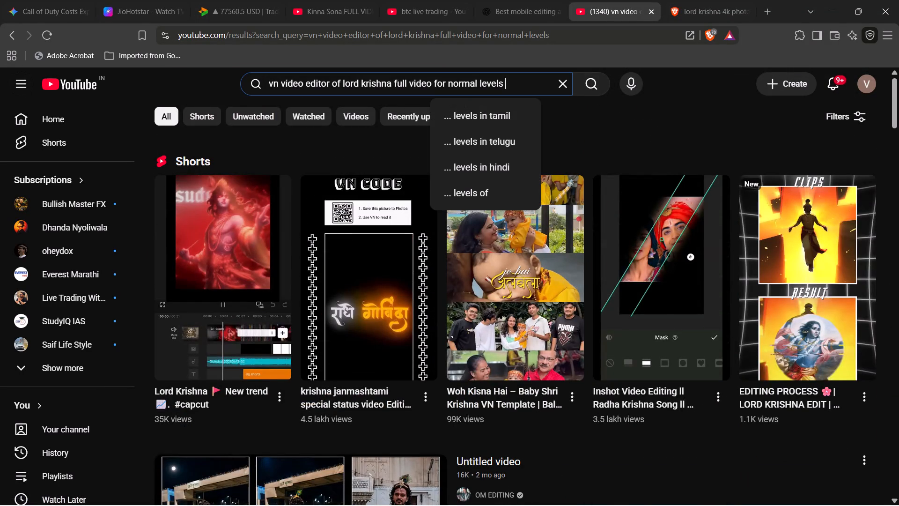
type("in tranding")
key("space")
key("space")
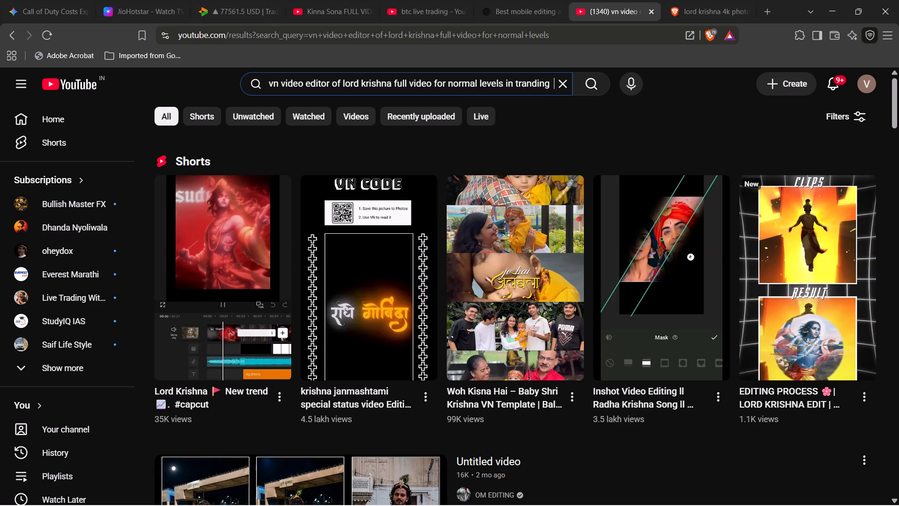
key("y")
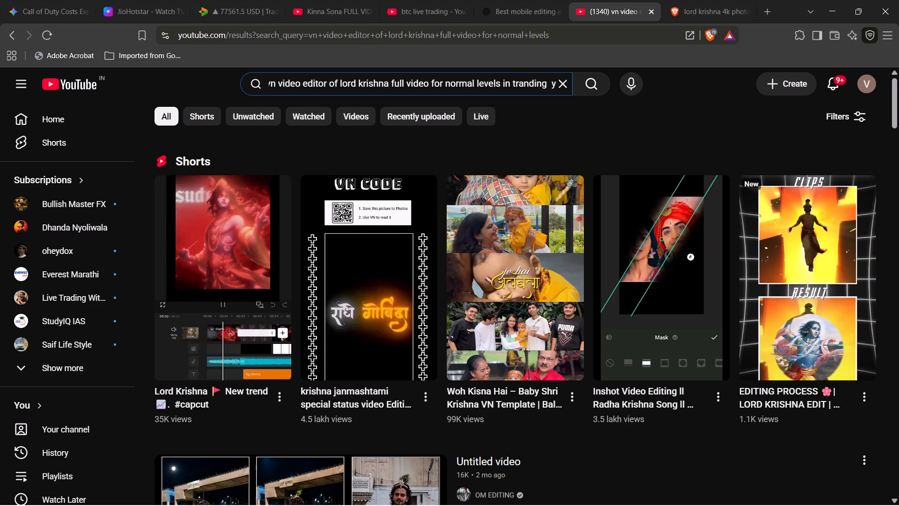
key("o")
key("u")
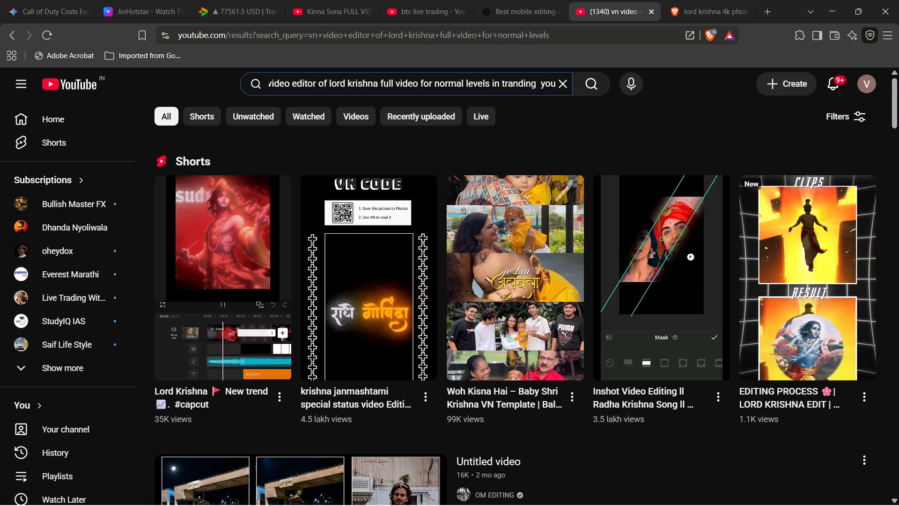
key("t")
key("u")
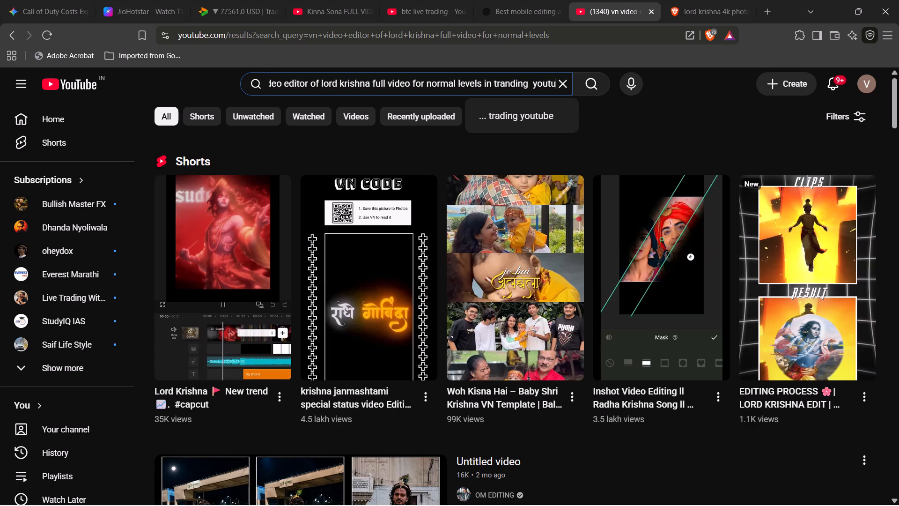
type("be")
key("space")
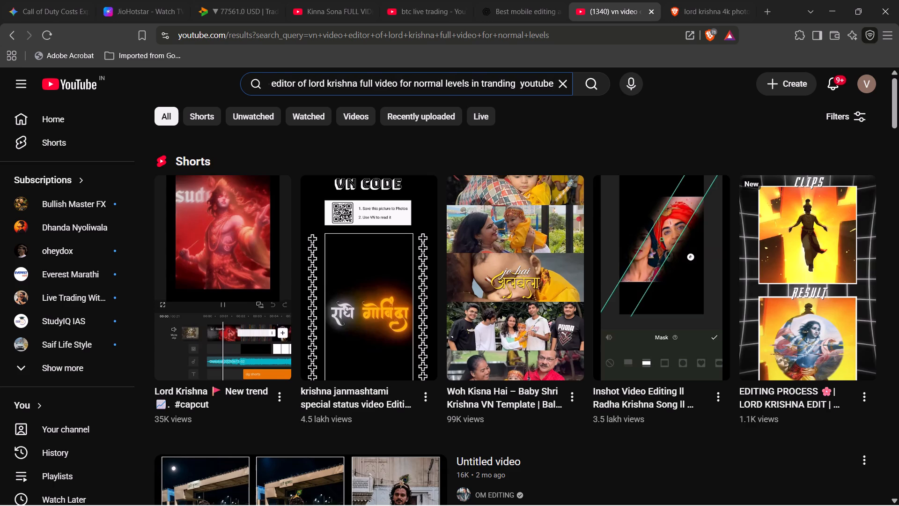
type("hort")
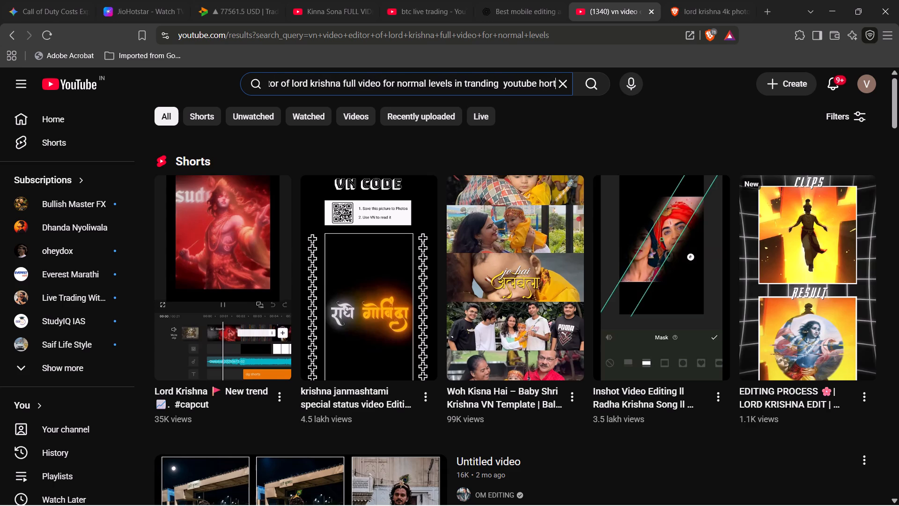
key("space")
type("like")
key("space")
key("Return")
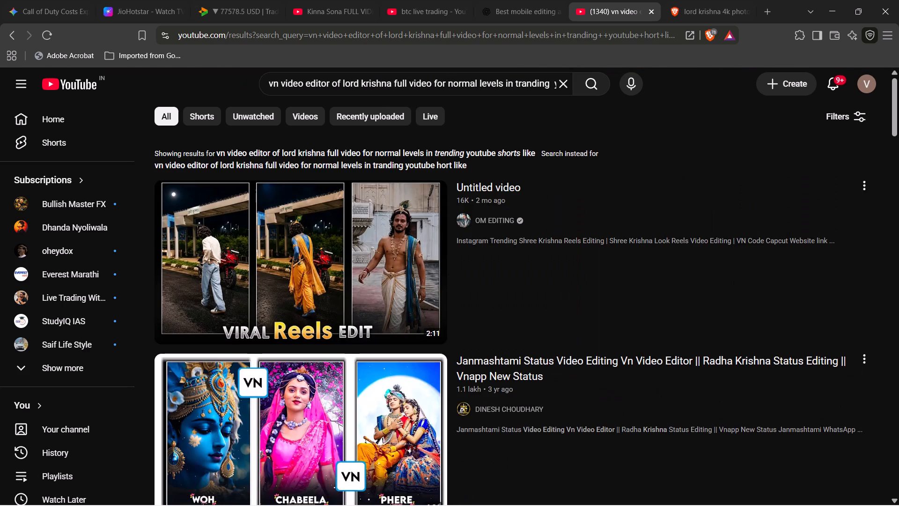
Look through the trending-shorts search results, including the Shorts rows, for a suitable VN tutorial on editing Lord Krishna videos.
scroll(390, 226, "down", 4)
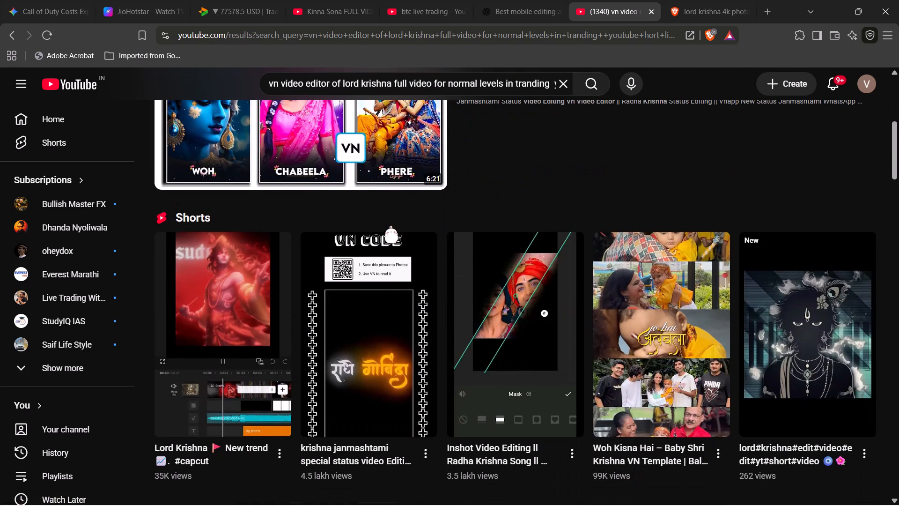
scroll(390, 226, "down", 3)
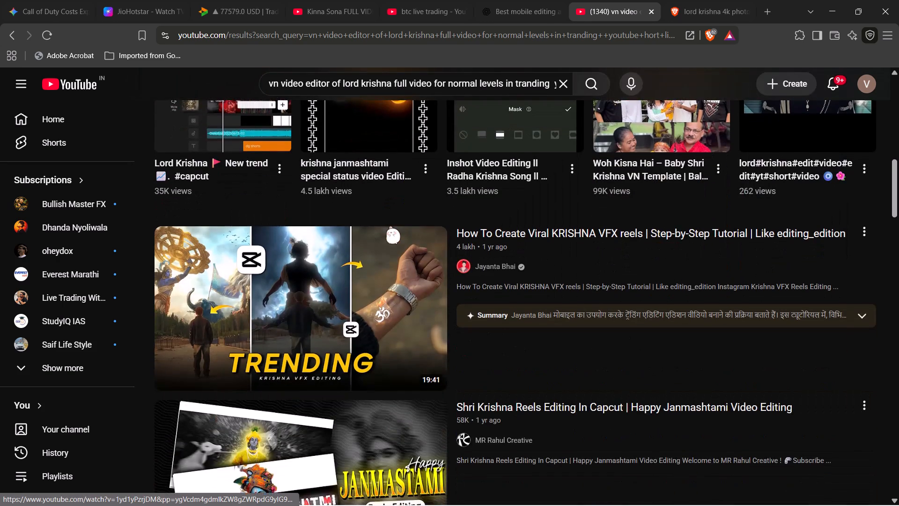
scroll(390, 226, "down", 4)
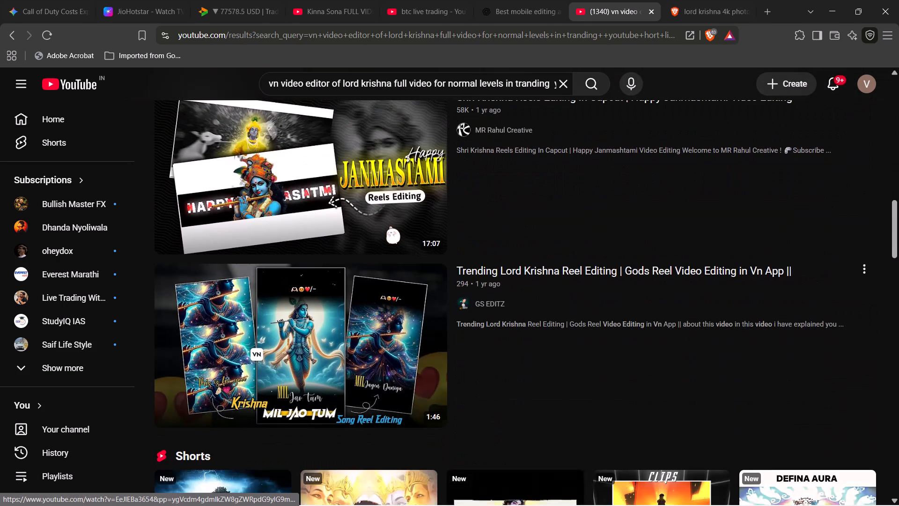
scroll(390, 226, "down", 3)
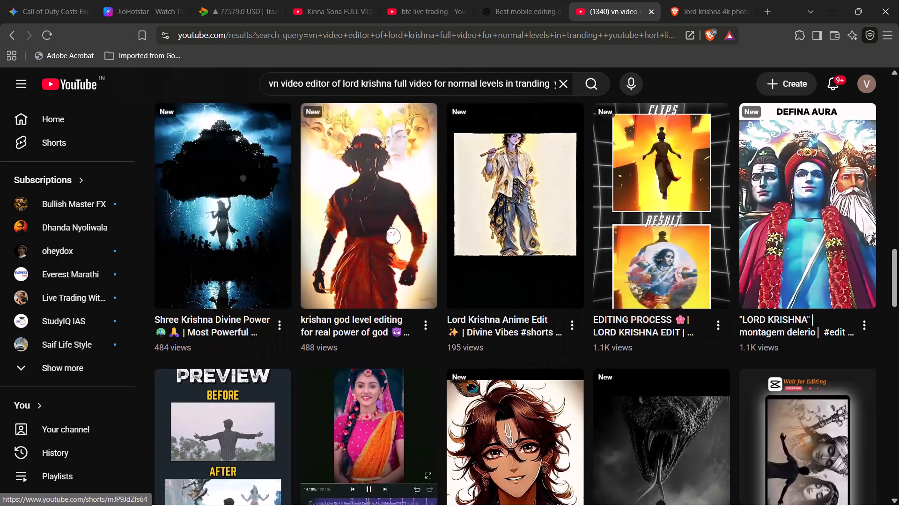
scroll(390, 226, "right", 1)
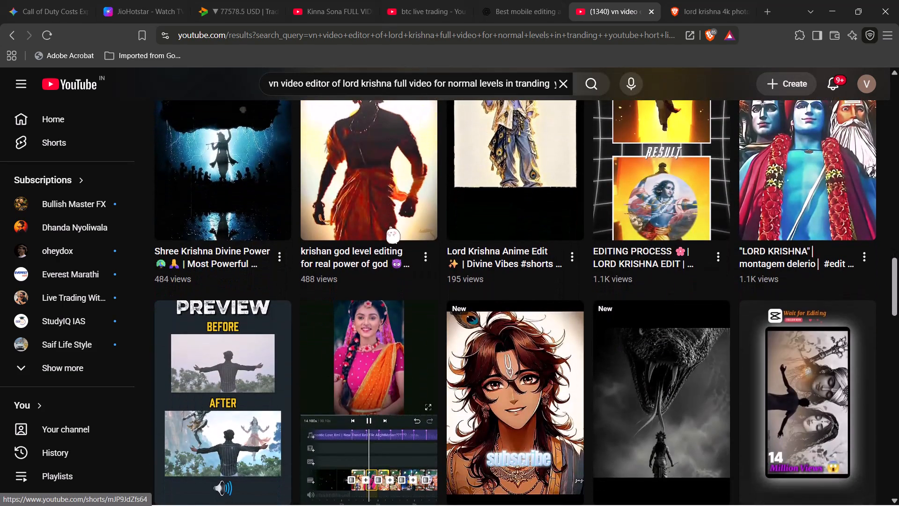
scroll(390, 226, "right", 1)
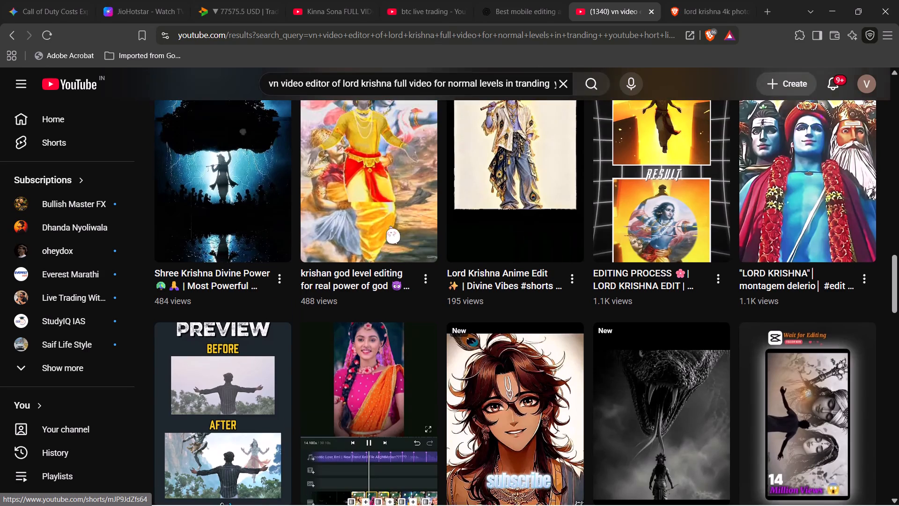
scroll(390, 226, "right", 1)
scroll(390, 226, "down", 2)
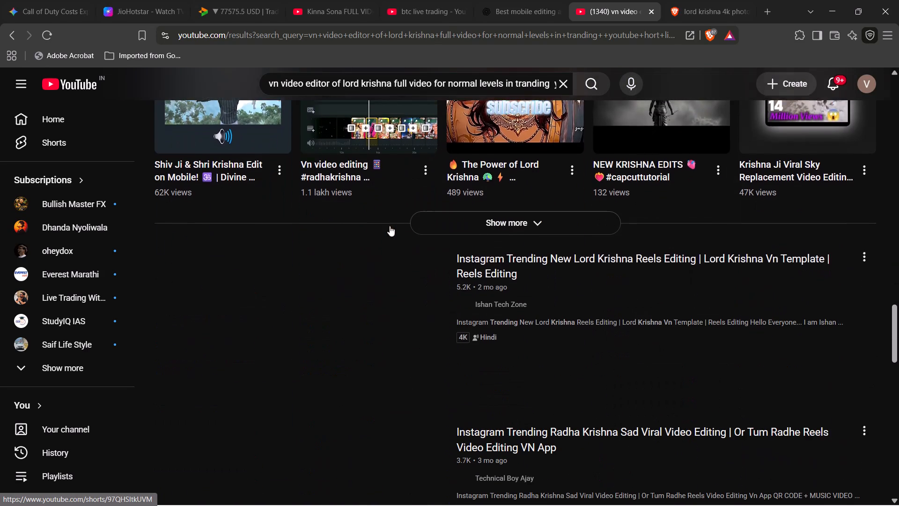
scroll(390, 226, "down", 3)
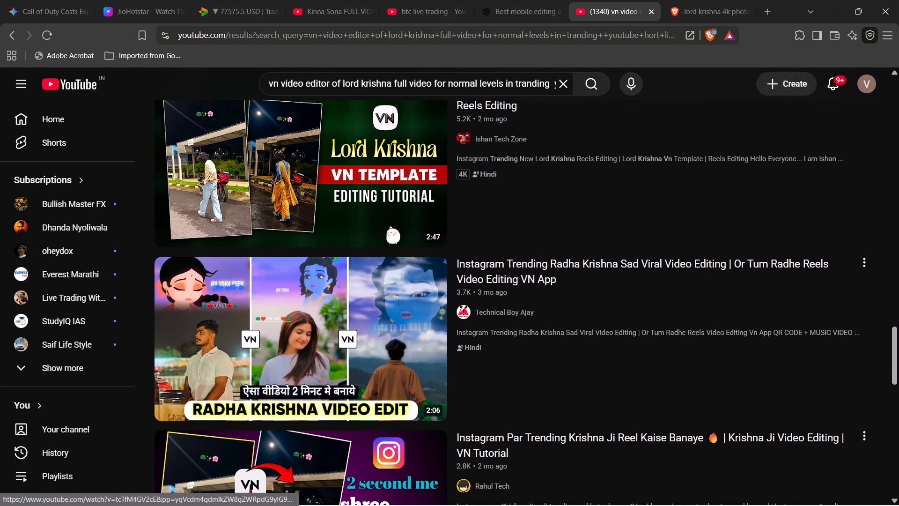
scroll(390, 226, "down", 2)
scroll(390, 226, "up", 8)
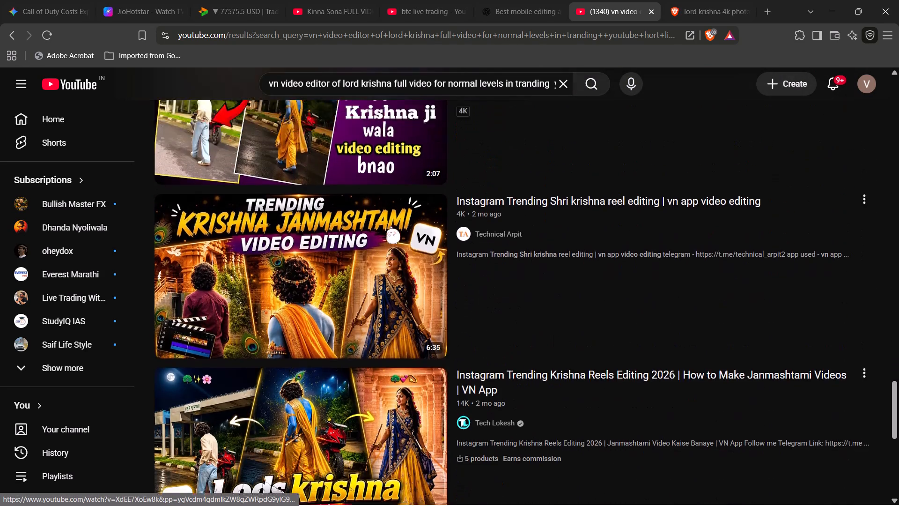
scroll(390, 226, "up", 11)
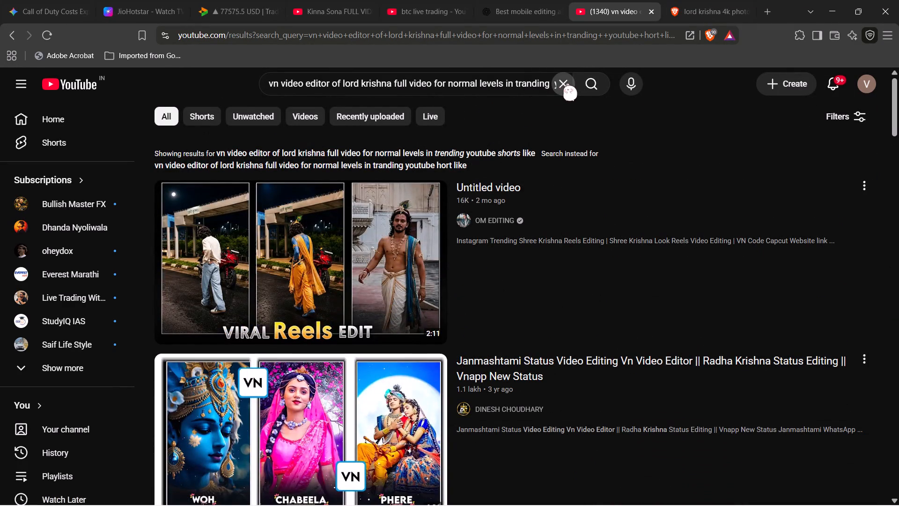
Replace the YouTube query with a search for "lord krishna video editing", using the matching suggestion.
left_click(567, 83)
left_click(475, 92)
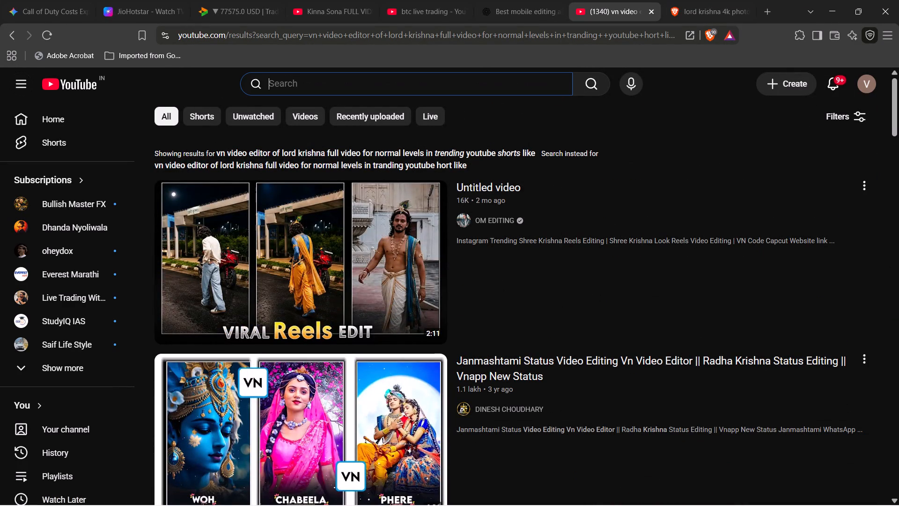
type("lo")
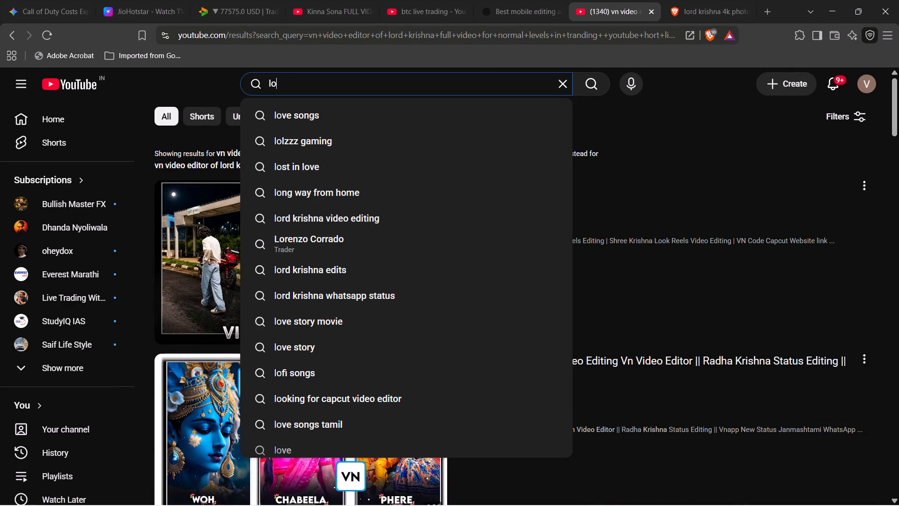
key("d")
key("BackSpace")
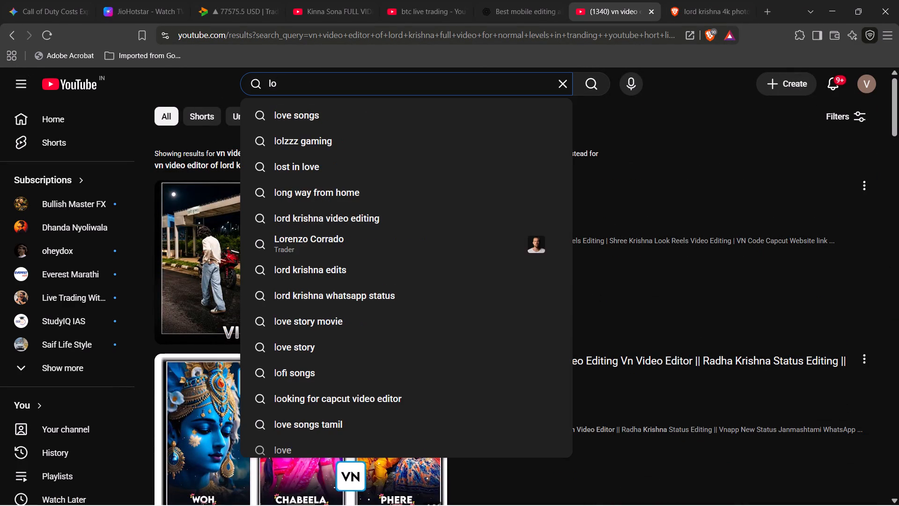
key("BackSpace")
type("ord")
key("space")
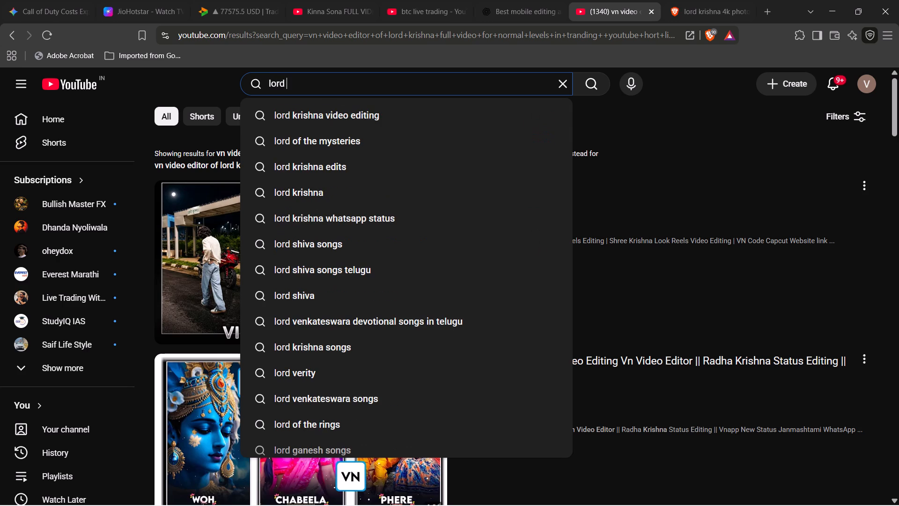
left_click(422, 124)
Change the YouTube search to "lord krishna edit like god level video editing", using the matching suggestion.
left_click(427, 87)
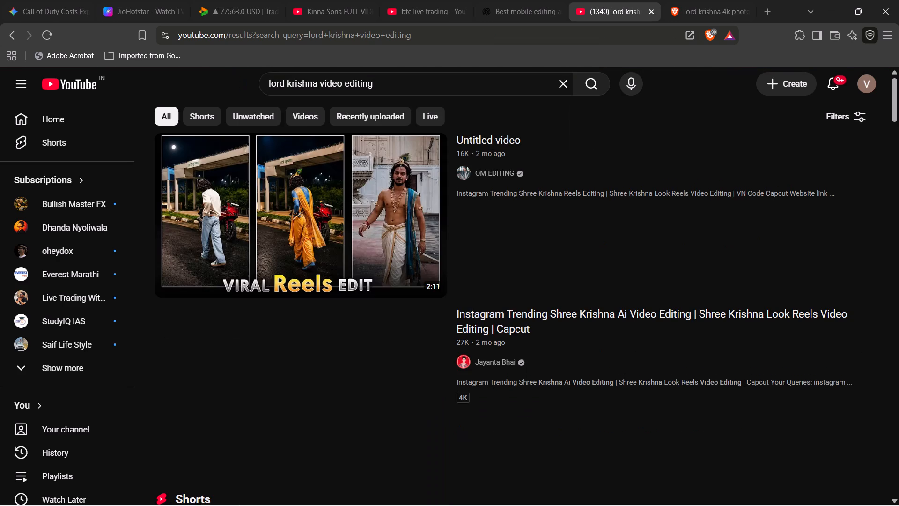
key("BackSpace")
key("BackSpace")
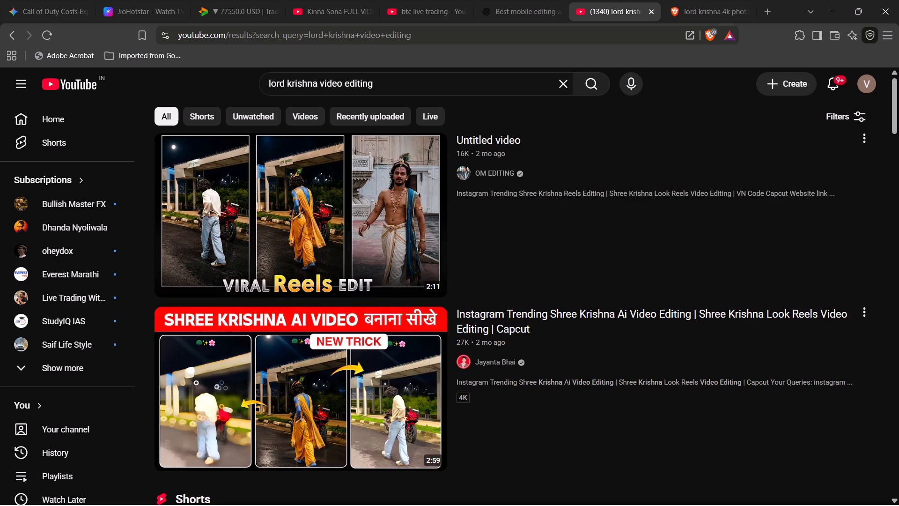
left_click(427, 87)
key("BackSpace")
key("BackSpace")
key("BackSpace")
key("BackSpace")
key("BackSpace")
key("BackSpace")
key("BackSpace")
key("BackSpace")
key("BackSpace")
key("BackSpace")
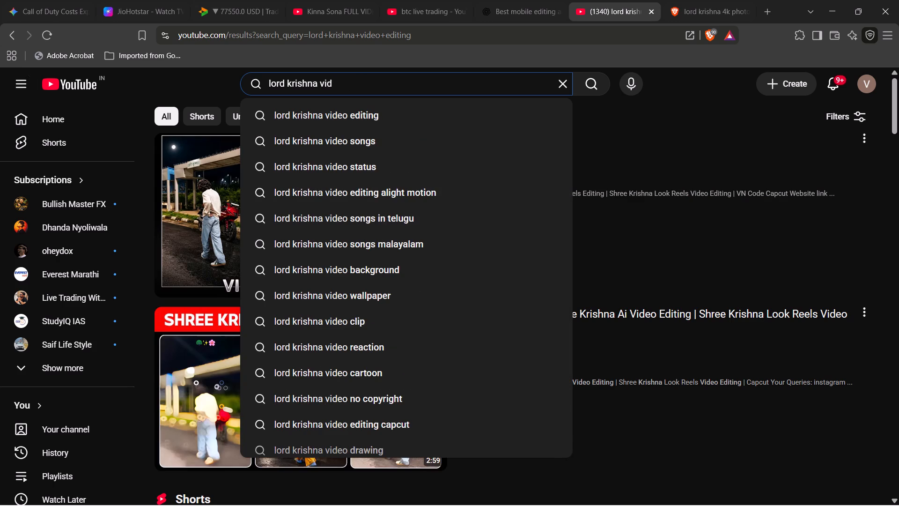
key("BackSpace")
key("BackSpace")
key("BackSpace")
key("v")
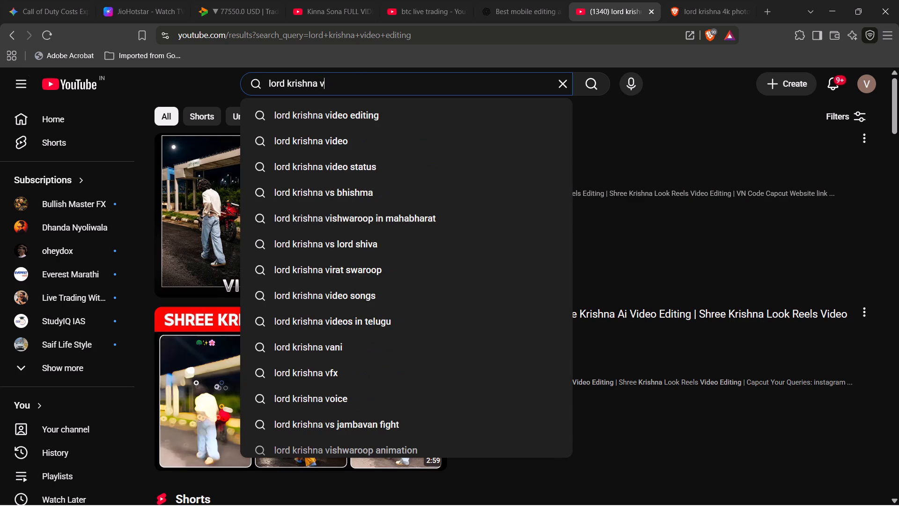
key("BackSpace")
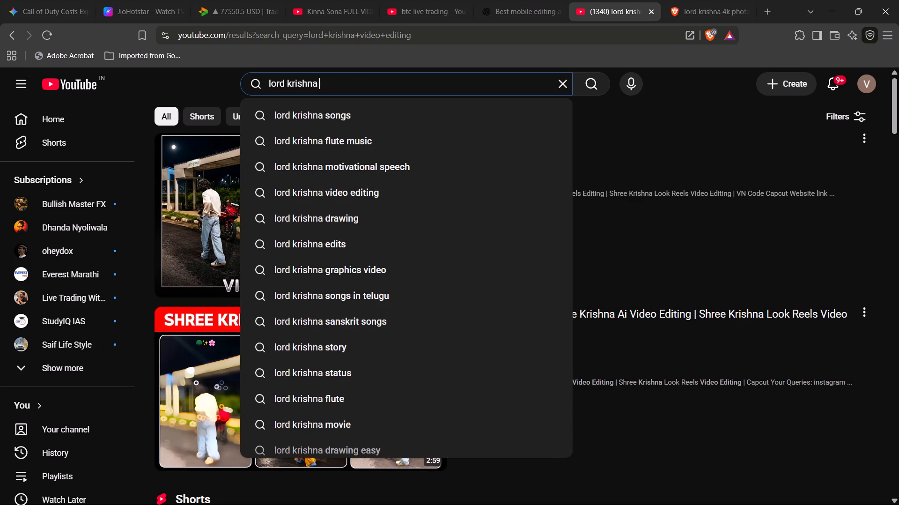
type("edit")
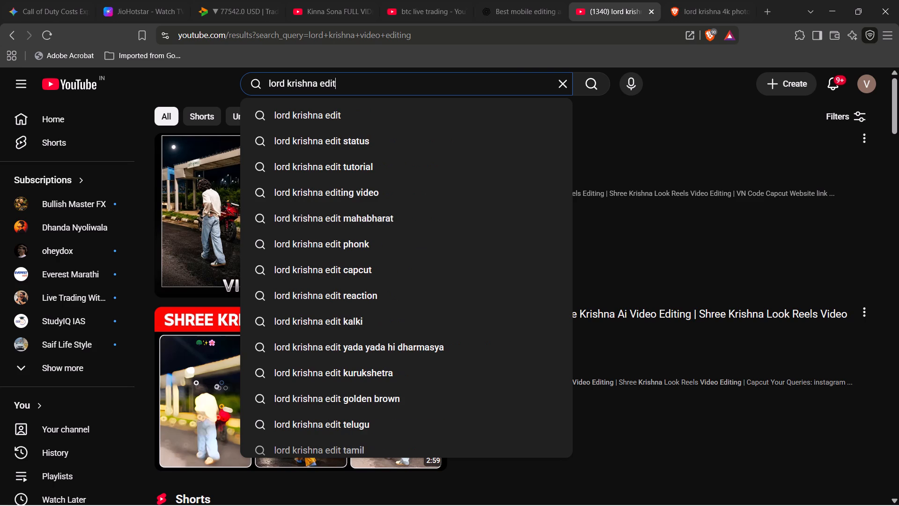
key("space")
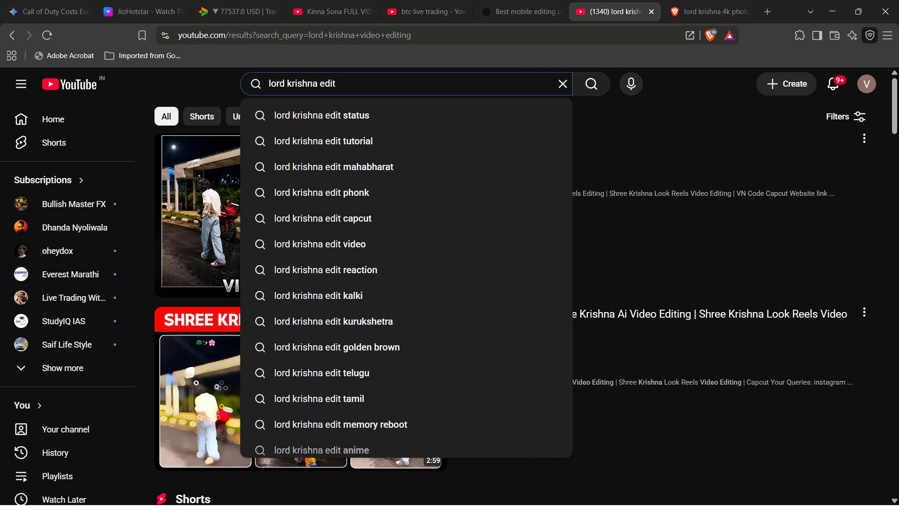
type("like")
key("space")
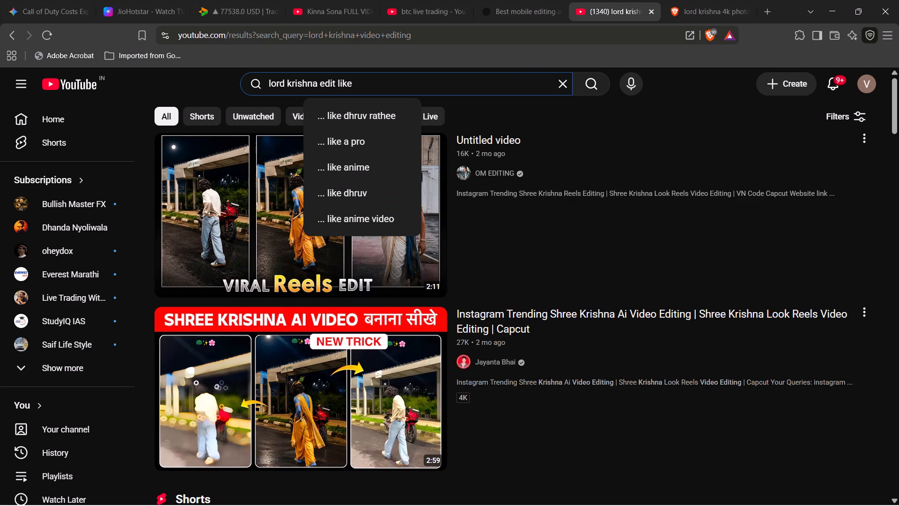
type("god")
key("space")
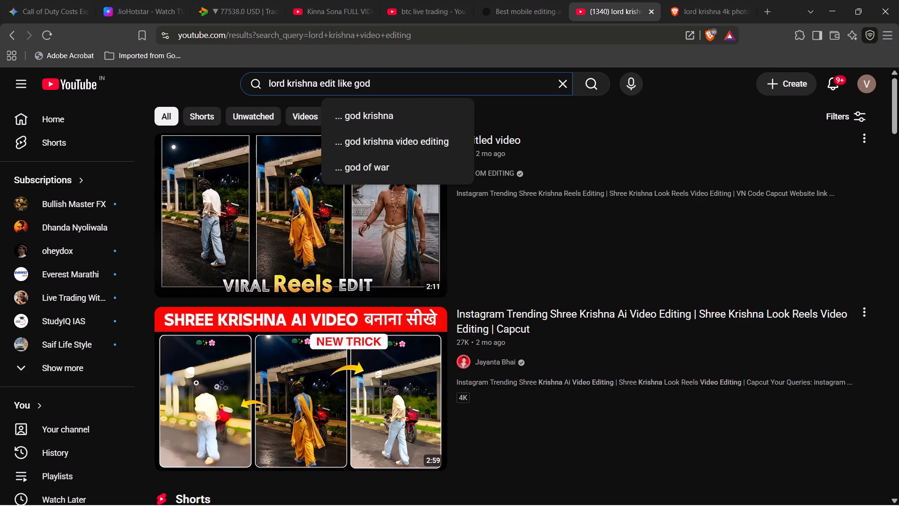
type("le")
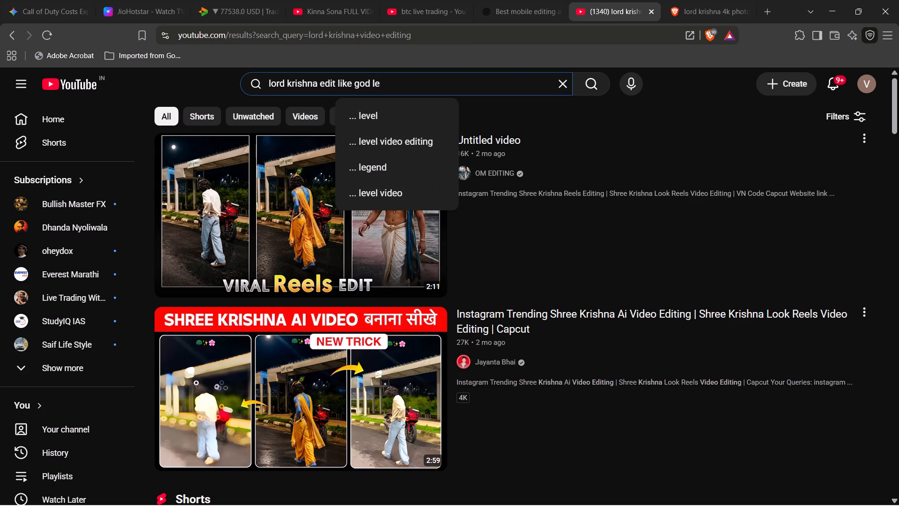
left_click(420, 132)
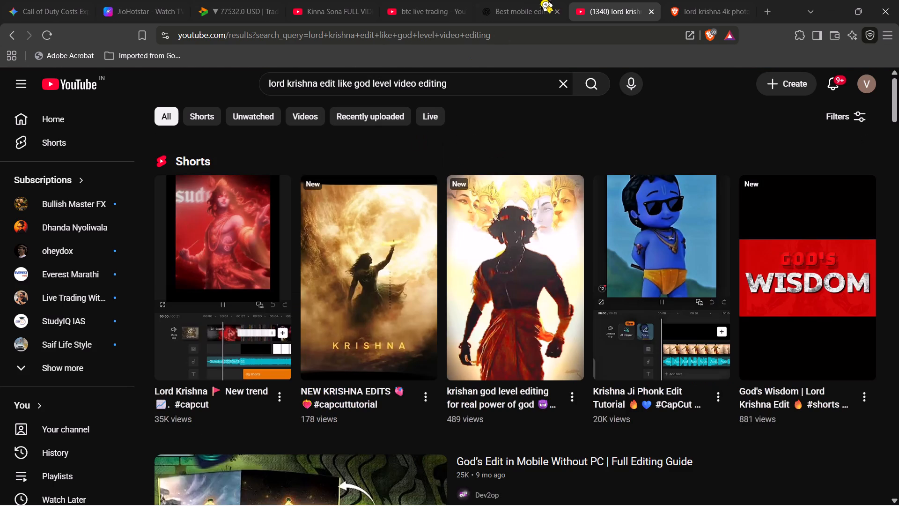
Extend the YouTube query with "full video" after "god level video editing" and run the search.
left_click(482, 84)
key("space")
type("full video")
key("space")
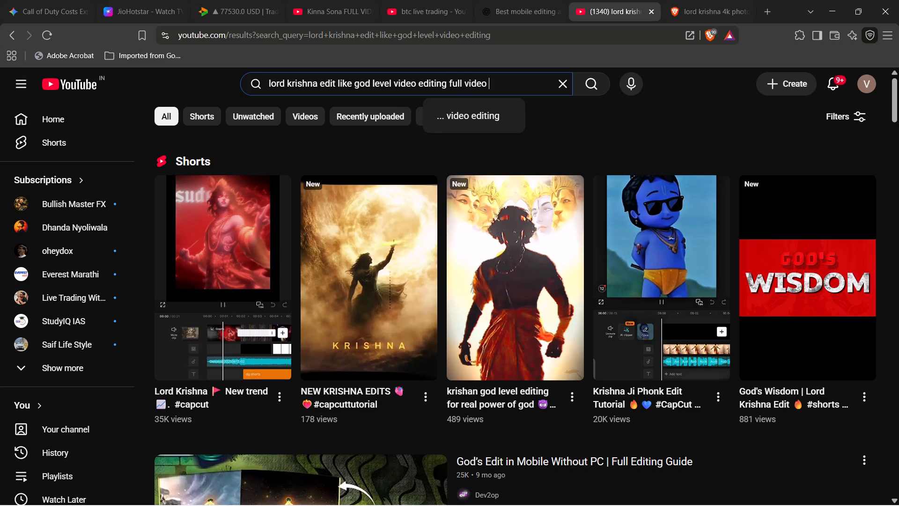
key("Return")
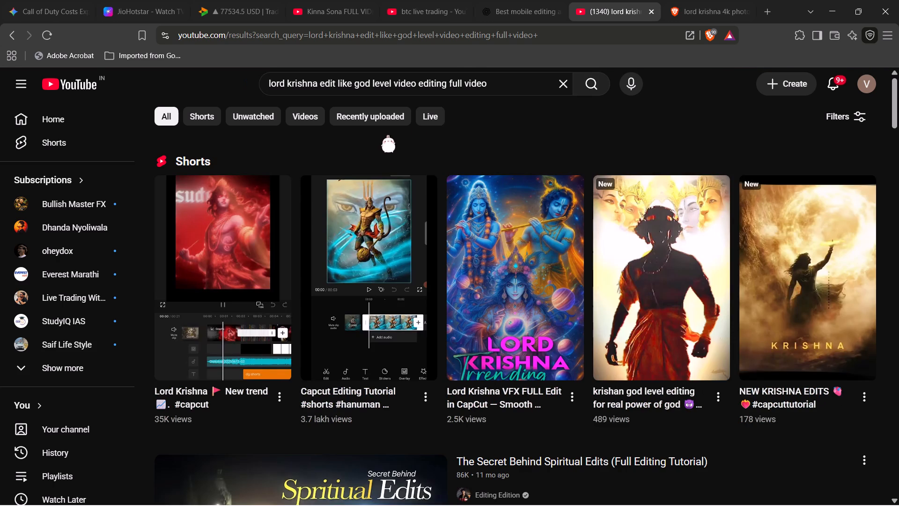
Browse the god-level editing results and open the "LORD KRISHNA EDIT | Capcut Montage Tutorial | Krishna Status Edit | Trending Edit" video.
scroll(387, 135, "down", 7)
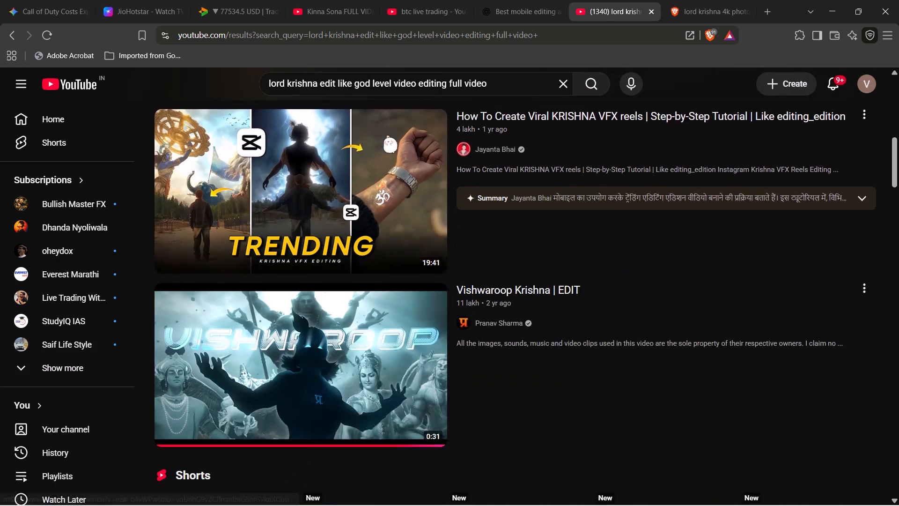
scroll(387, 135, "down", 2)
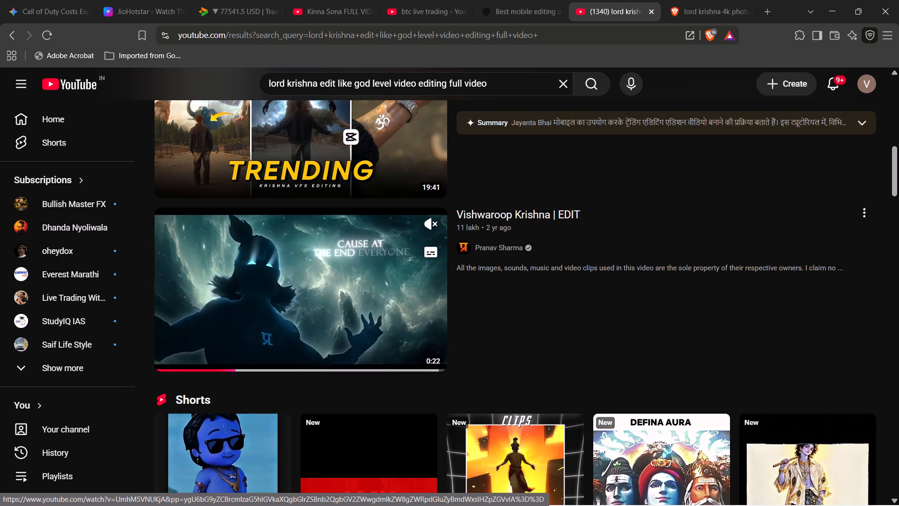
scroll(357, 320, "down", 5)
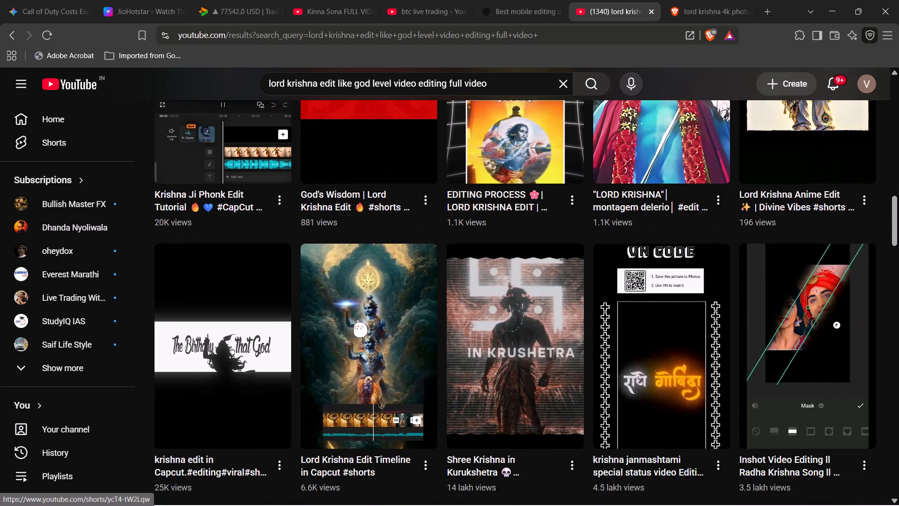
scroll(357, 320, "down", 4)
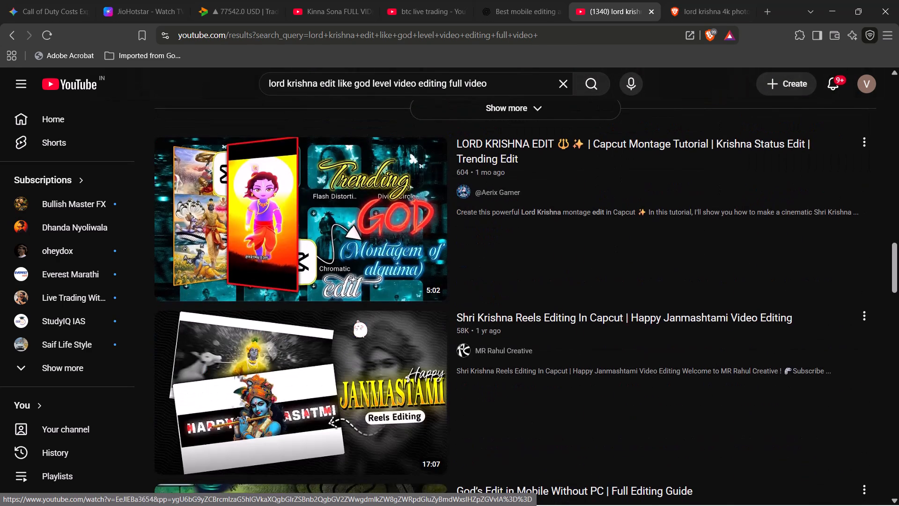
scroll(346, 206, "up", 1)
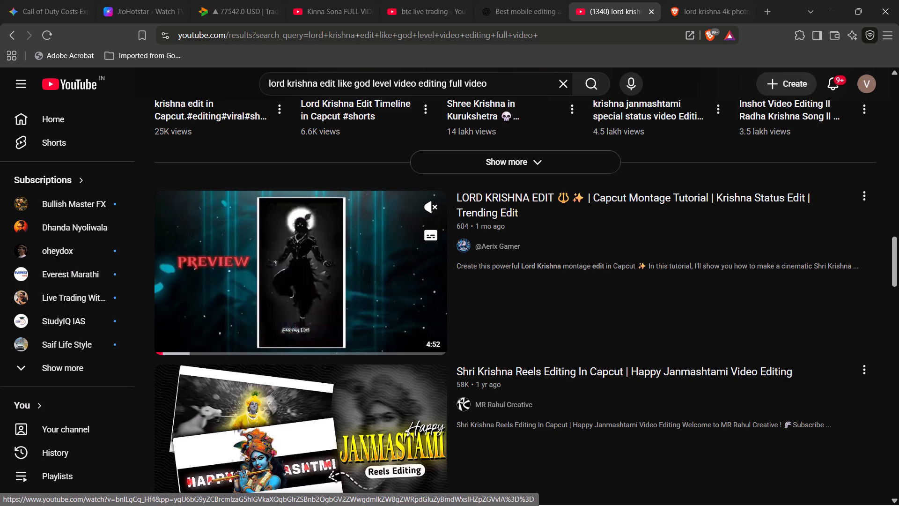
left_click(368, 249)
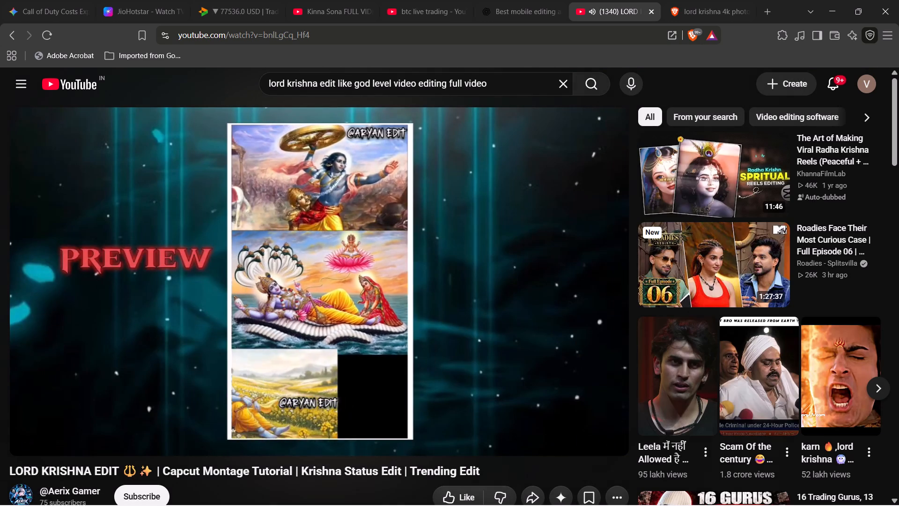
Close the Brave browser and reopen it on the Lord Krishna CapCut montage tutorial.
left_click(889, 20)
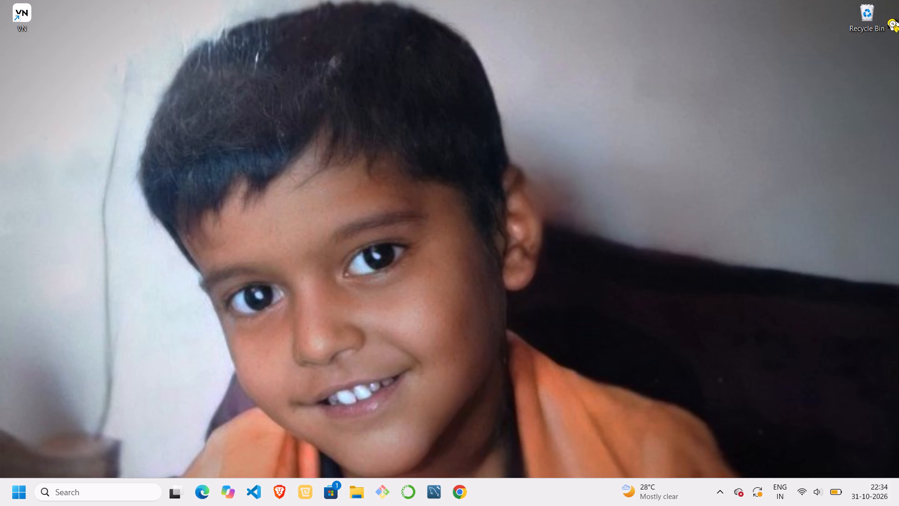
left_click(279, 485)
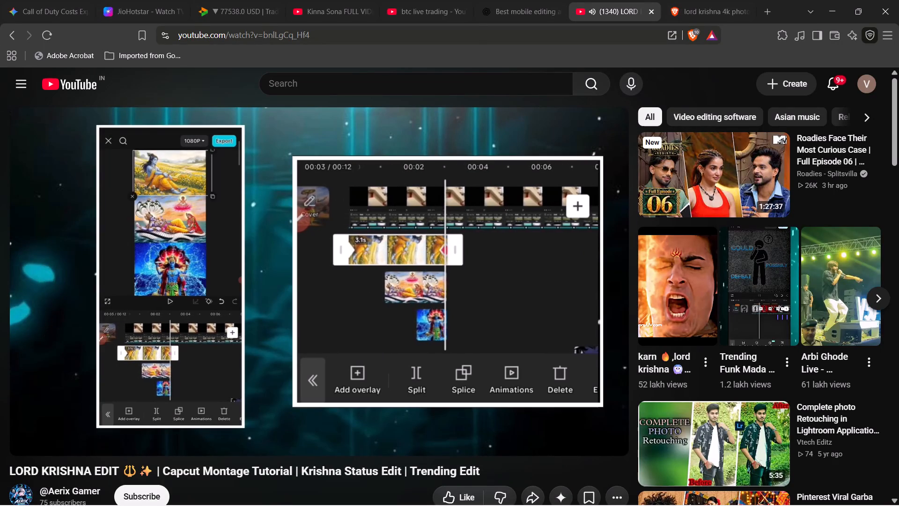
Rewind the Lord Krishna CapCut montage tutorial to its beginning.
key("Left")
key("Left")
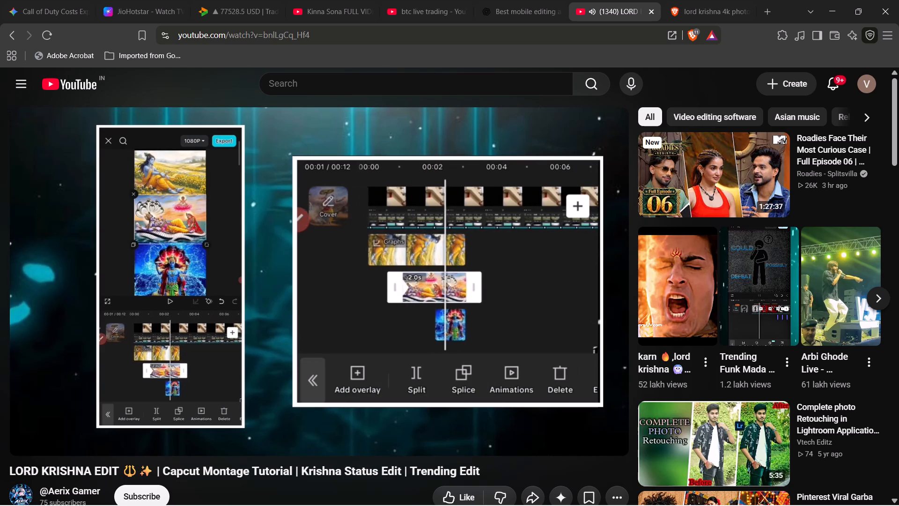
key("Left")
key("Left")
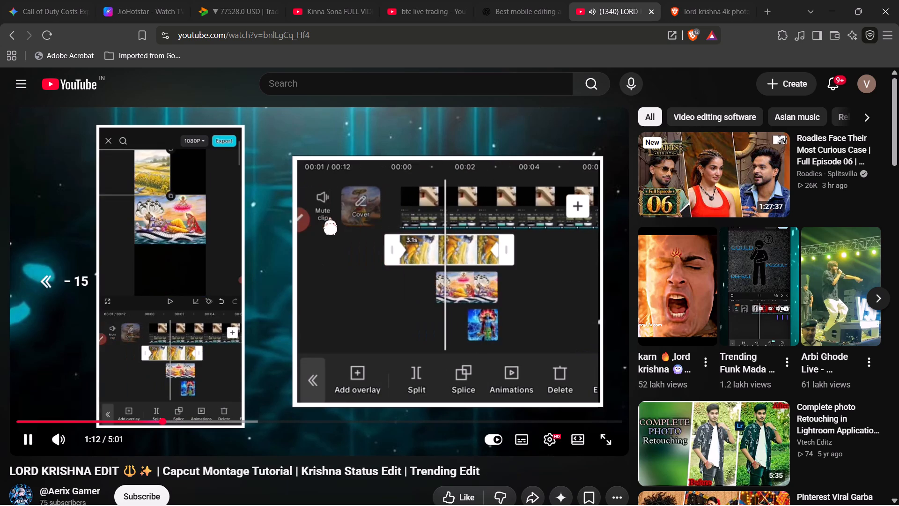
key("Left")
key("Left")
key("Left")
key("Left")
key("Left")
key("Left")
key("Left")
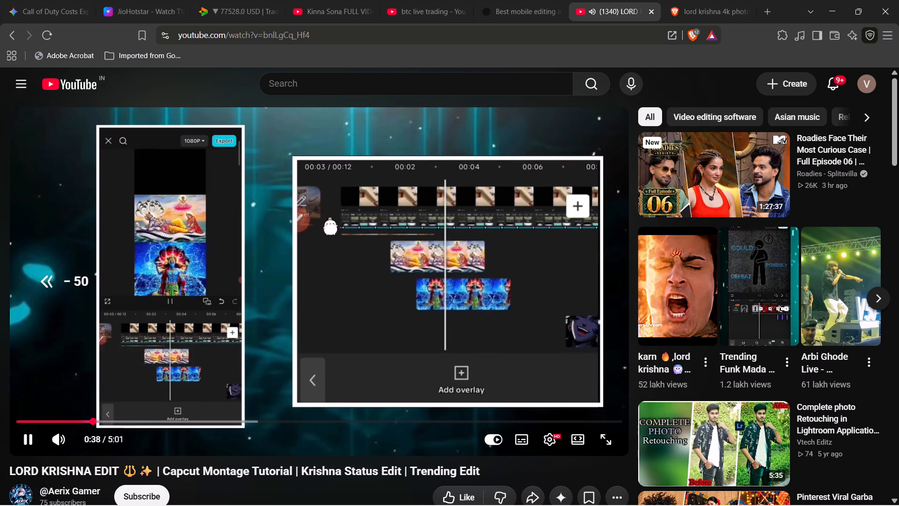
key("Left")
left_click(246, 250)
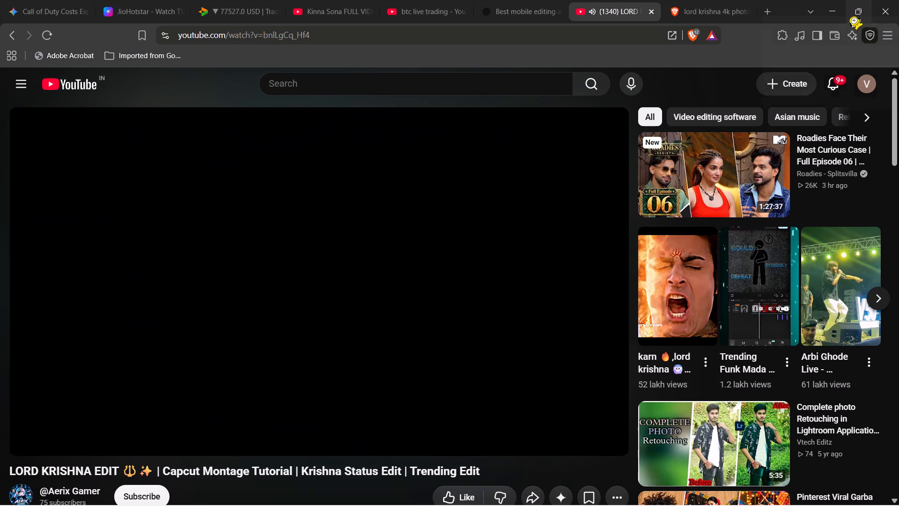
Snap the Brave window to half of the screen and switch to Google Chrome.
left_click(791, 40)
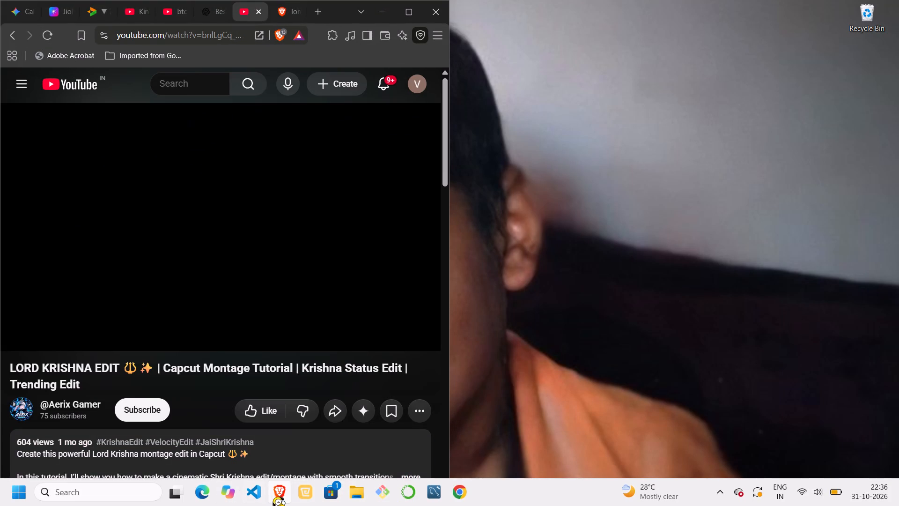
left_click(451, 502)
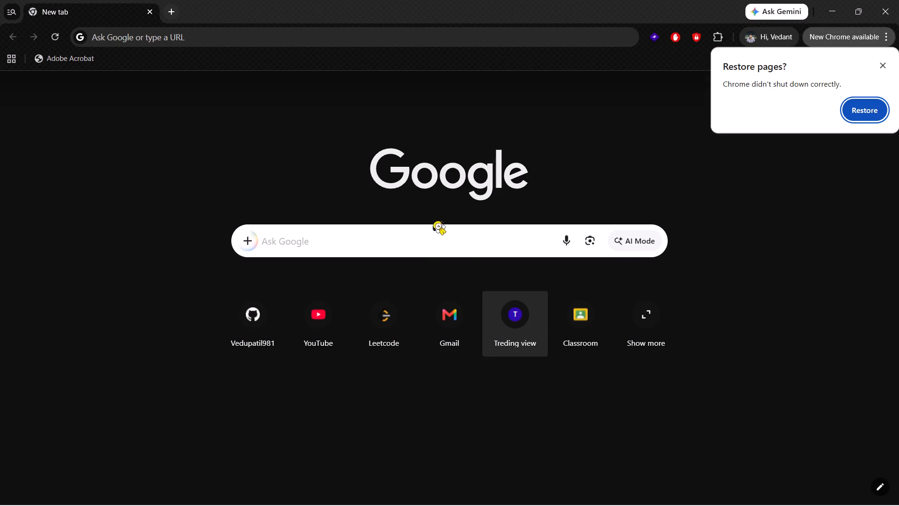
Search Google for "lord krishna 4k wallpaper for pc" using the matching suggestion and show the image results.
left_click(443, 230)
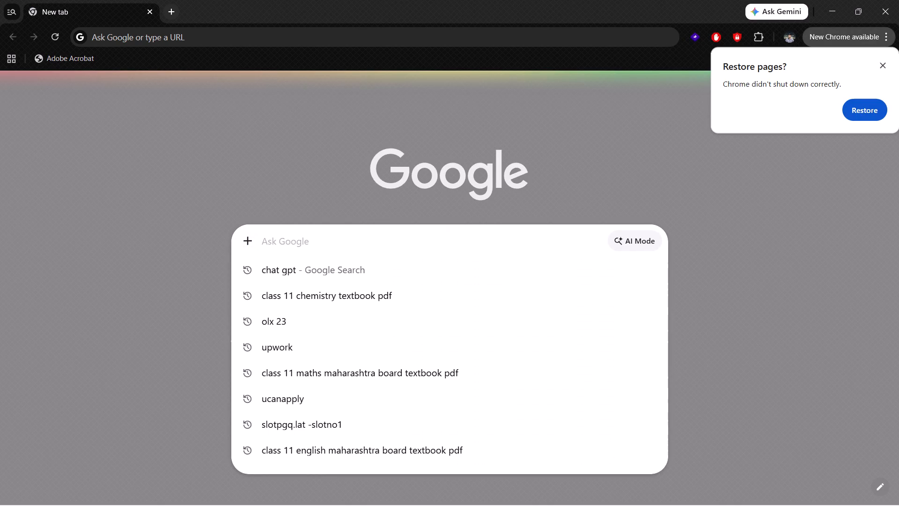
type("lp")
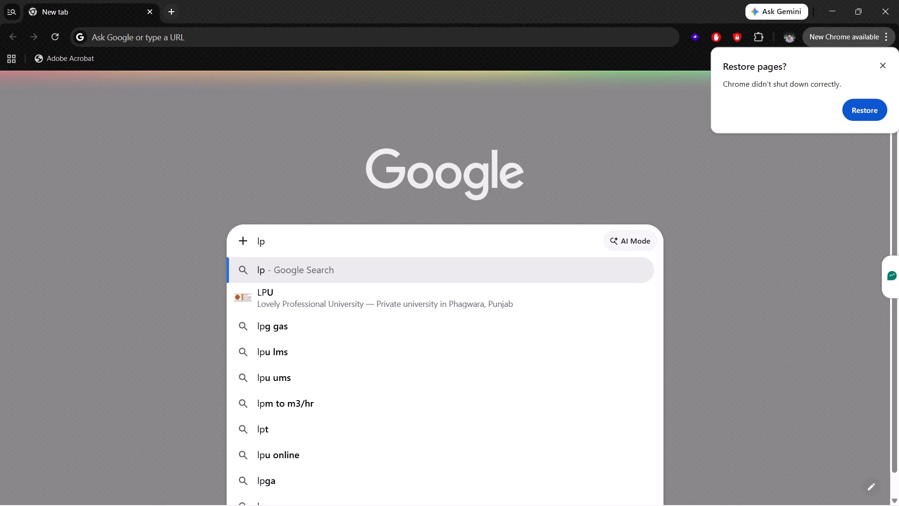
key("BackSpace")
type("ord")
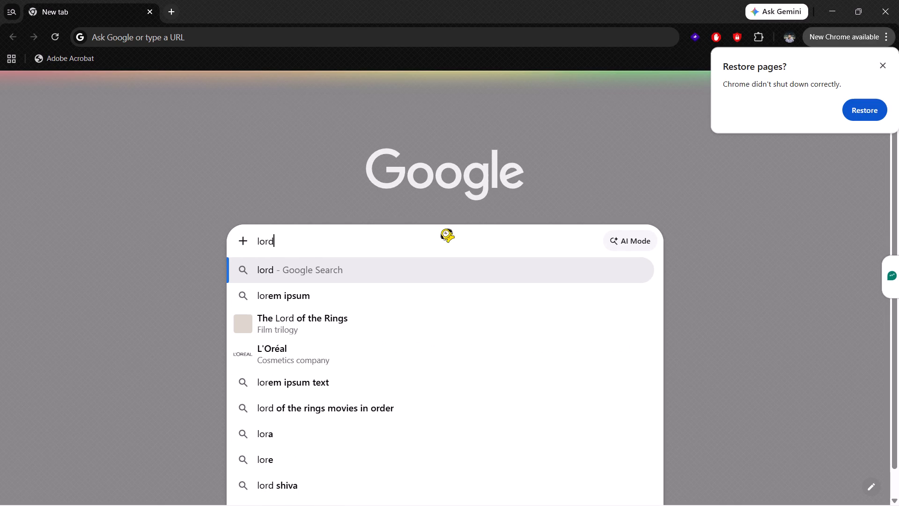
key("space")
type("kri")
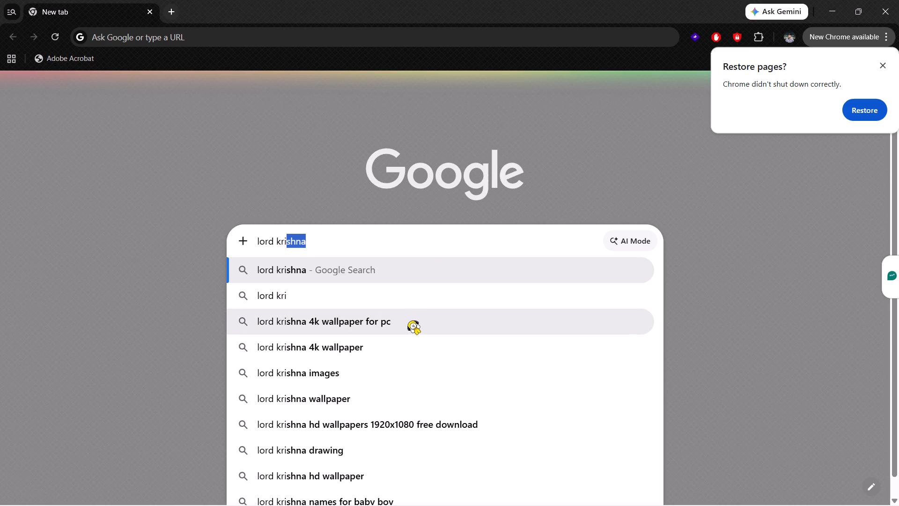
left_click(410, 323)
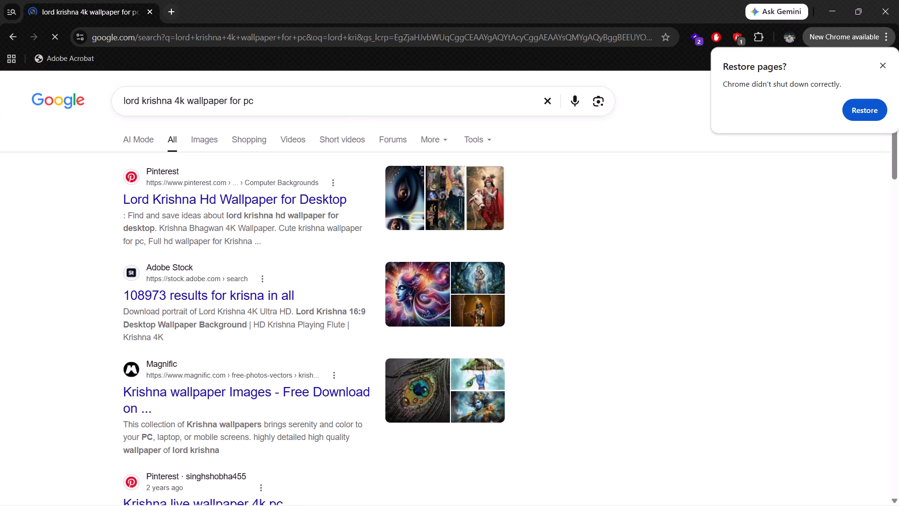
left_click(205, 132)
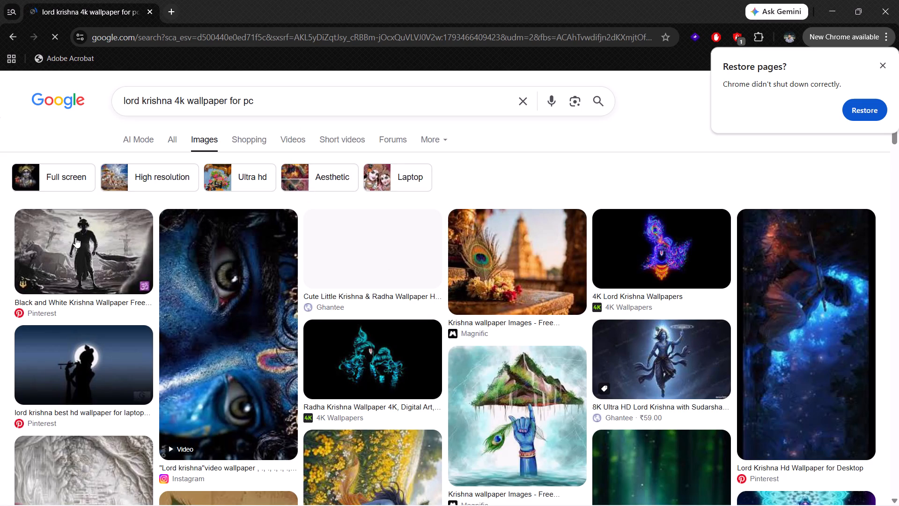
Browse the wallpaper results, preview the 8K Ultra HD Lord Krishna with Sudarshan Chakra image, and dismiss the page-restore prompt.
scroll(75, 238, "down", 1)
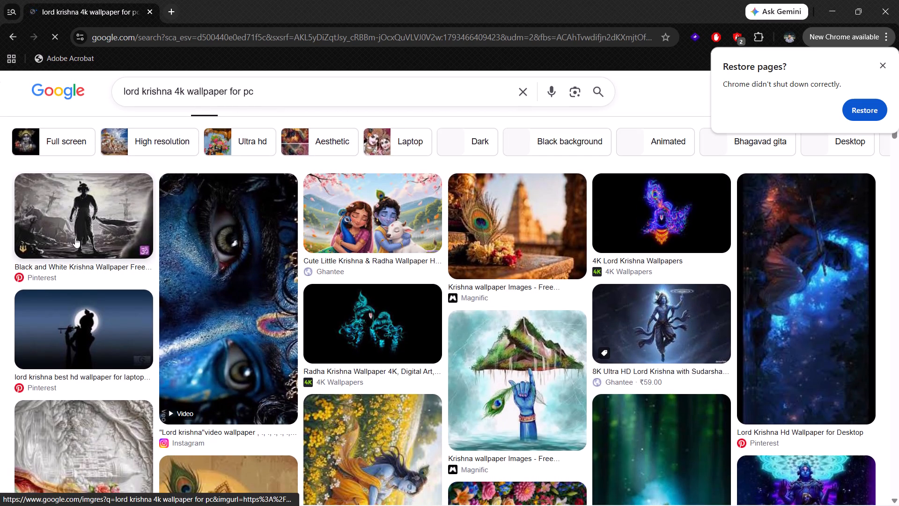
scroll(75, 238, "down", 2)
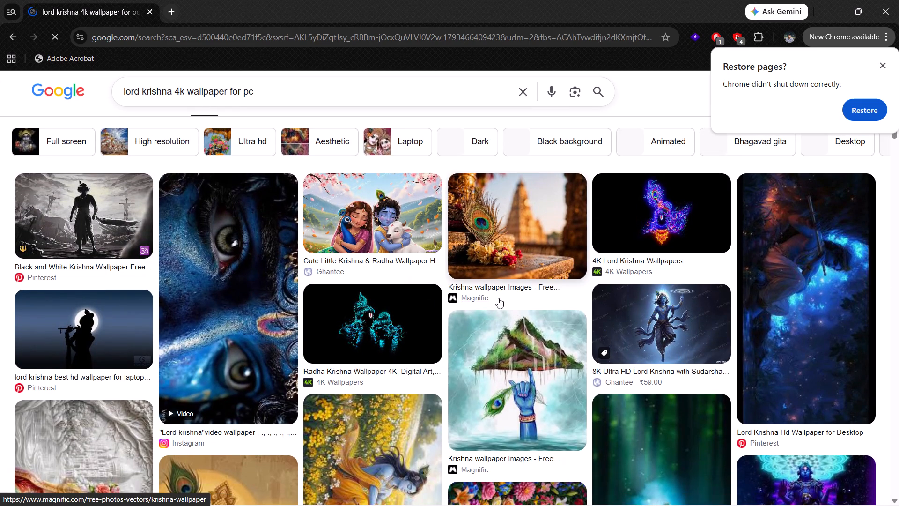
scroll(498, 298, "down", 2)
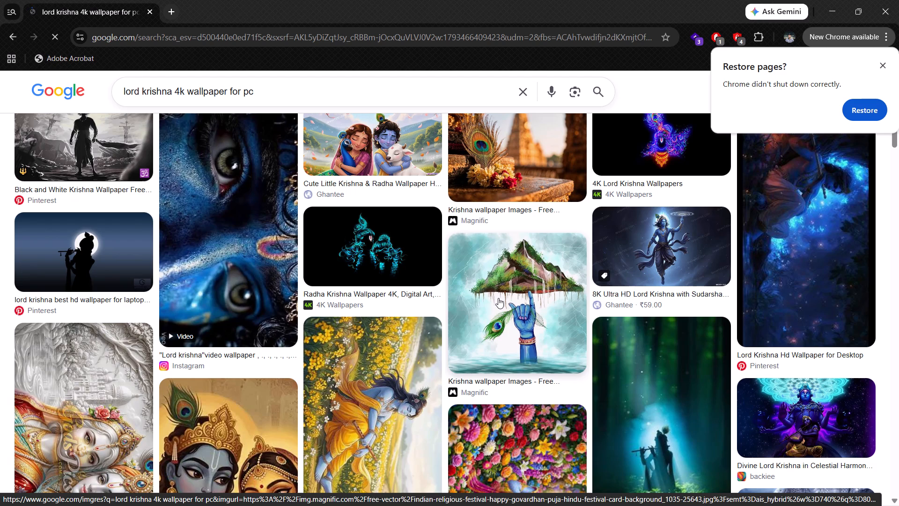
left_click(633, 240)
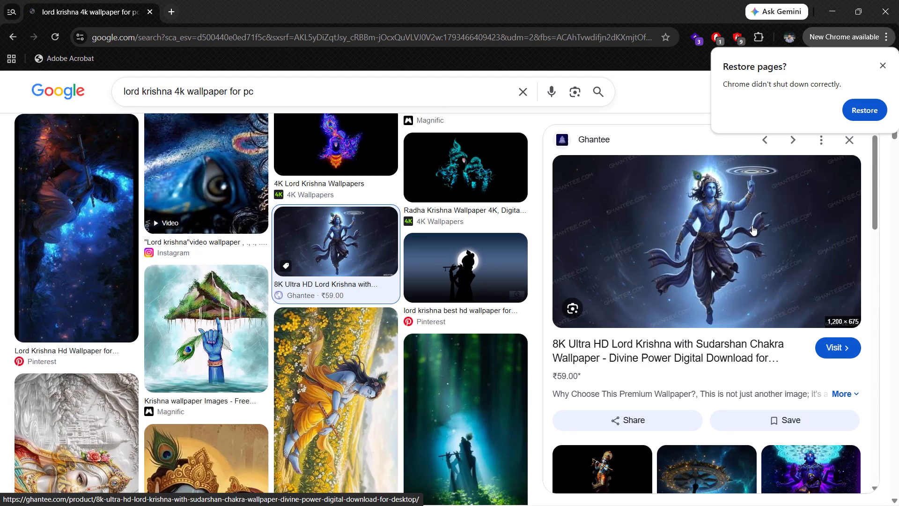
left_click(887, 69)
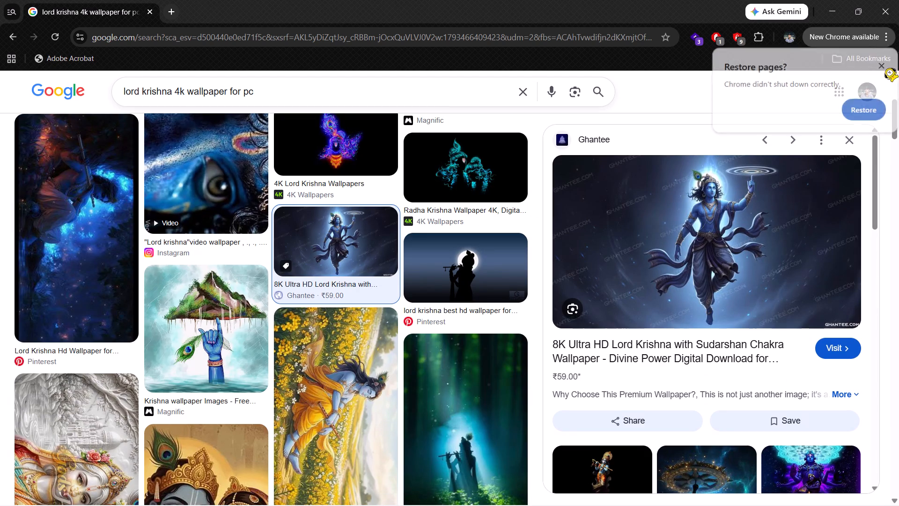
Look at the Sudarshan Chakra wallpaper's Ghantee product page, close its tabs and return to the image results.
right_click(787, 221)
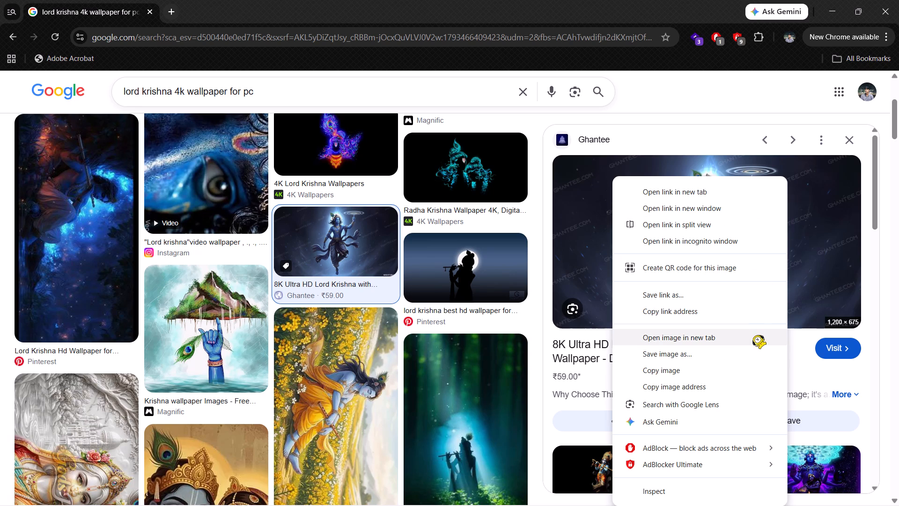
left_click_drag(839, 280, 704, 242)
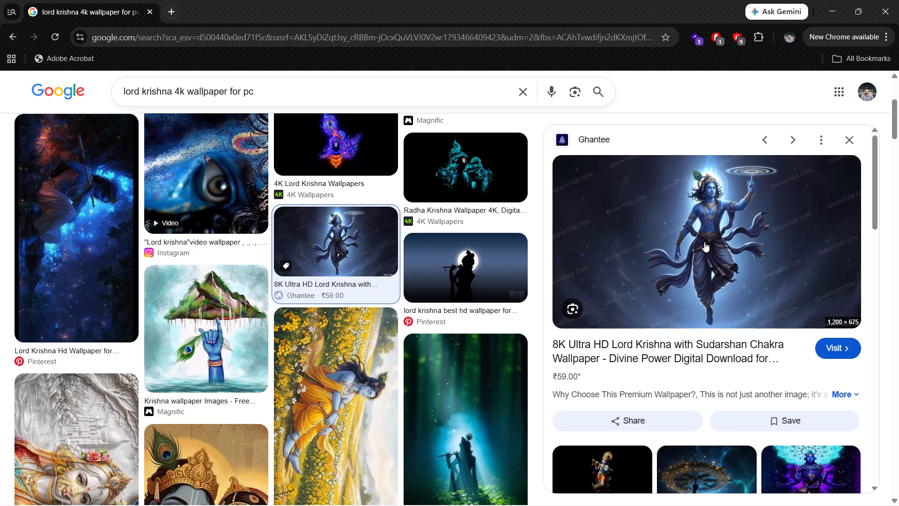
left_click(704, 242)
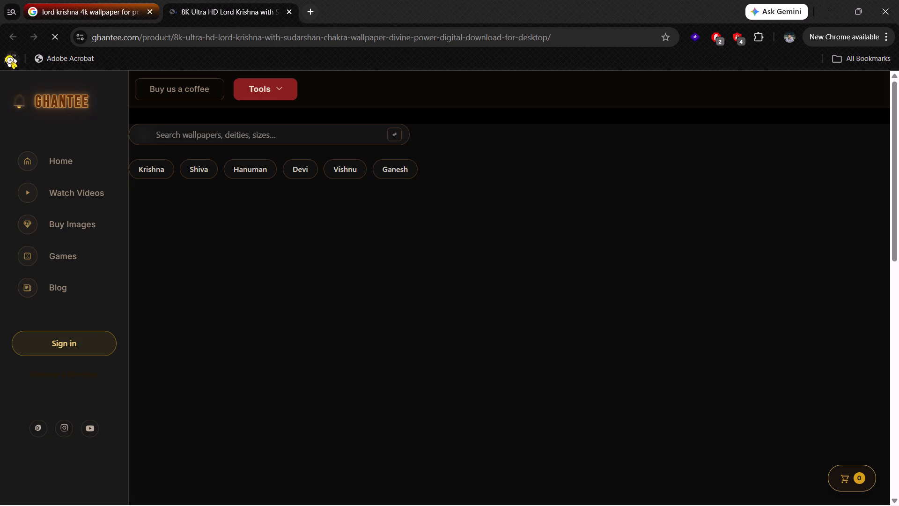
left_click(7, 33)
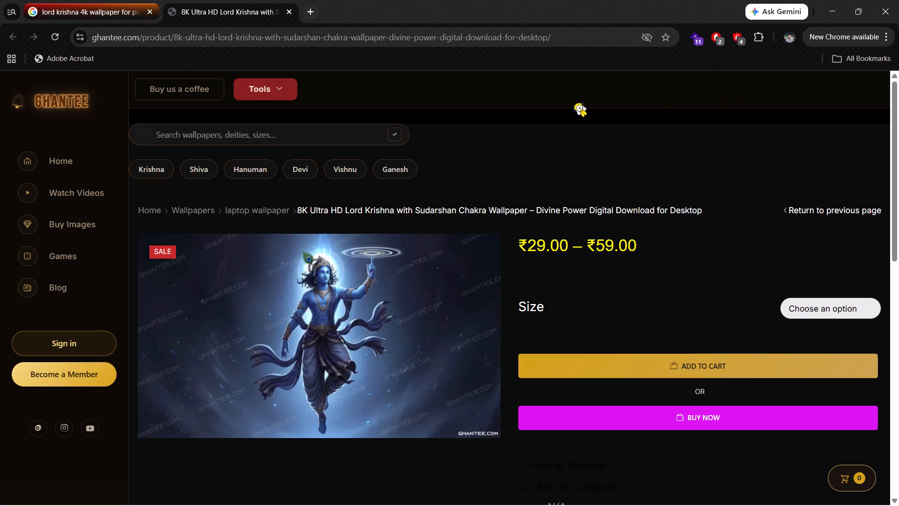
left_click(225, 6)
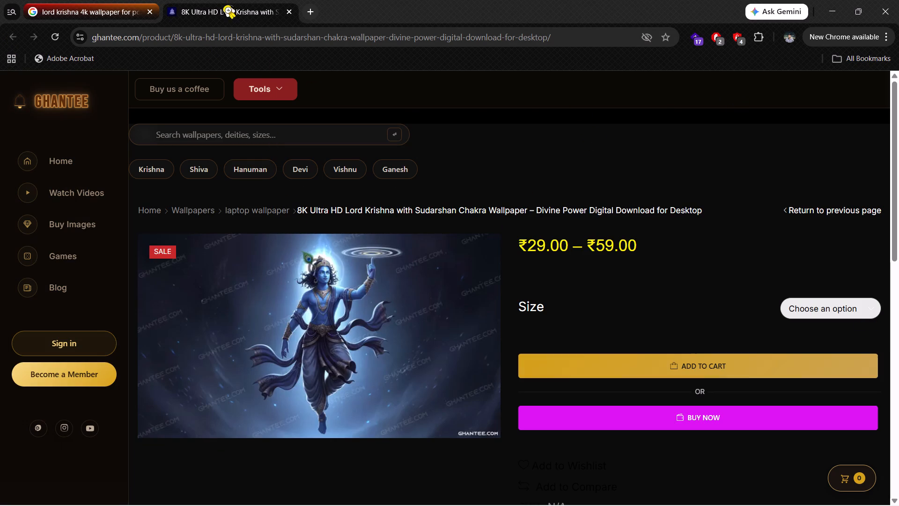
left_click(225, 6)
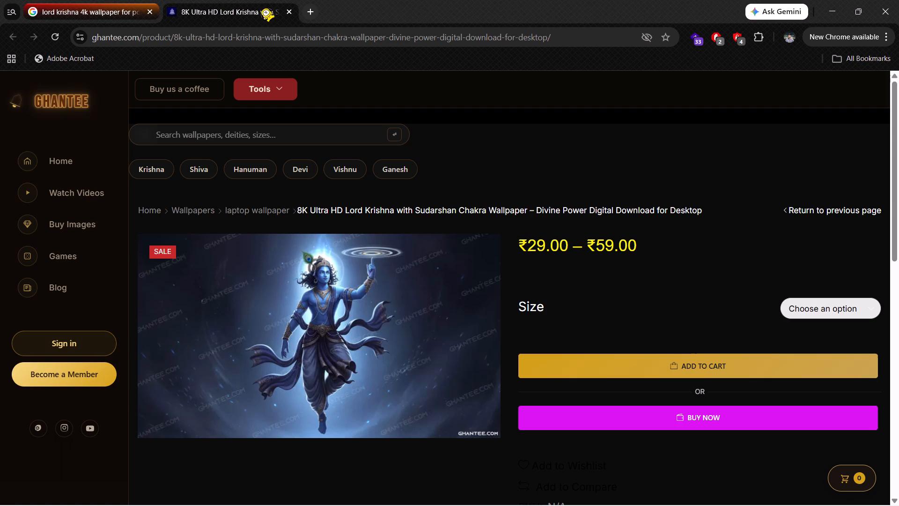
left_click(283, 3)
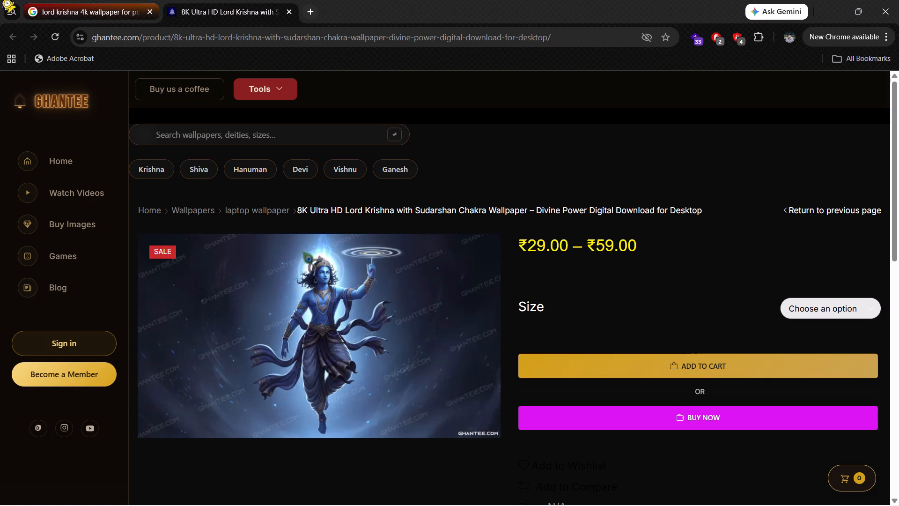
left_click(62, 13)
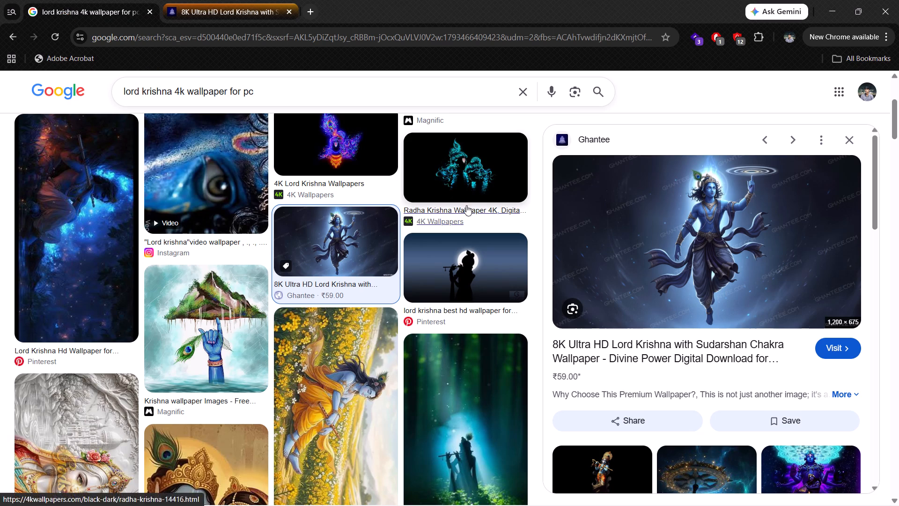
left_click(647, 220)
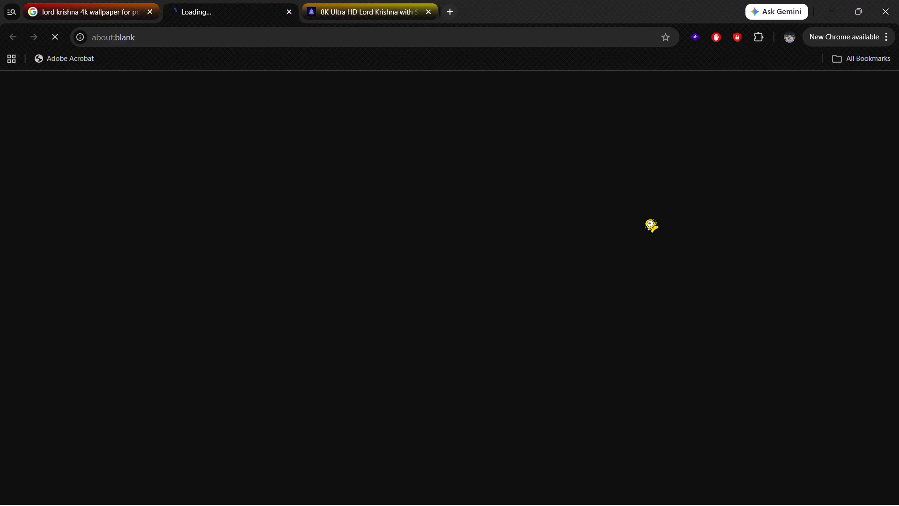
left_click(427, 14)
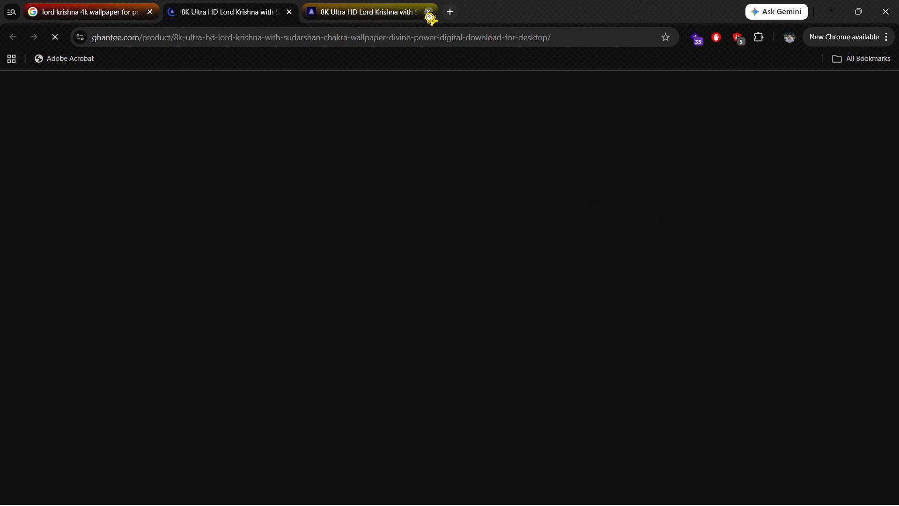
left_click(285, 15)
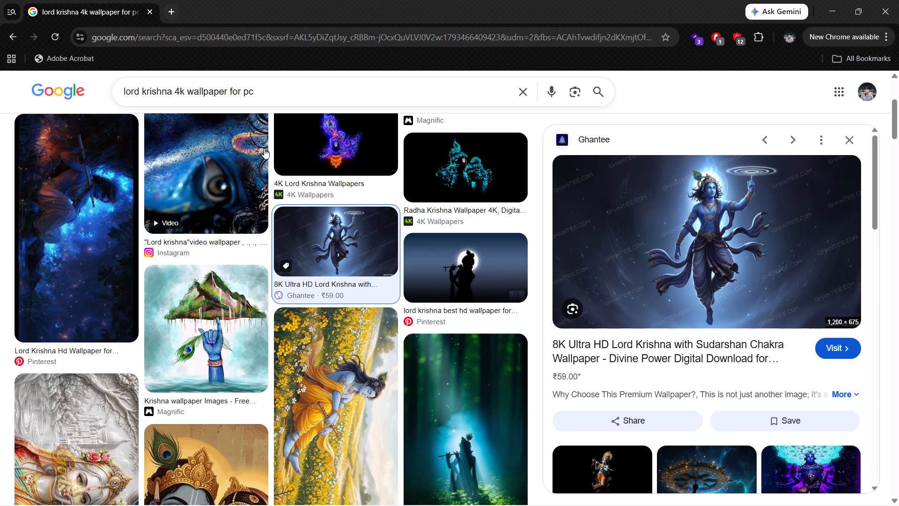
Preview the moonlit flute silhouette "lord krishna best hd wallpaper for laptop 1080p", open its source page and close that tab.
left_click(454, 252)
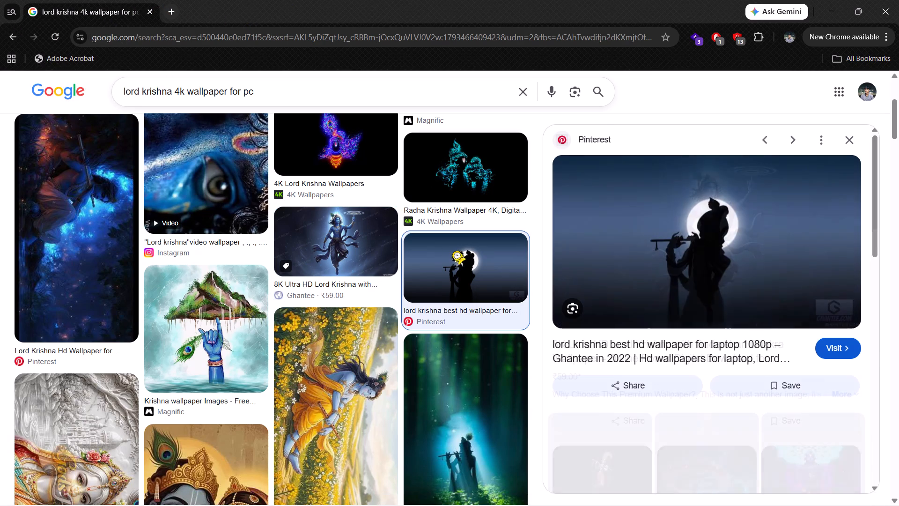
left_click(678, 250)
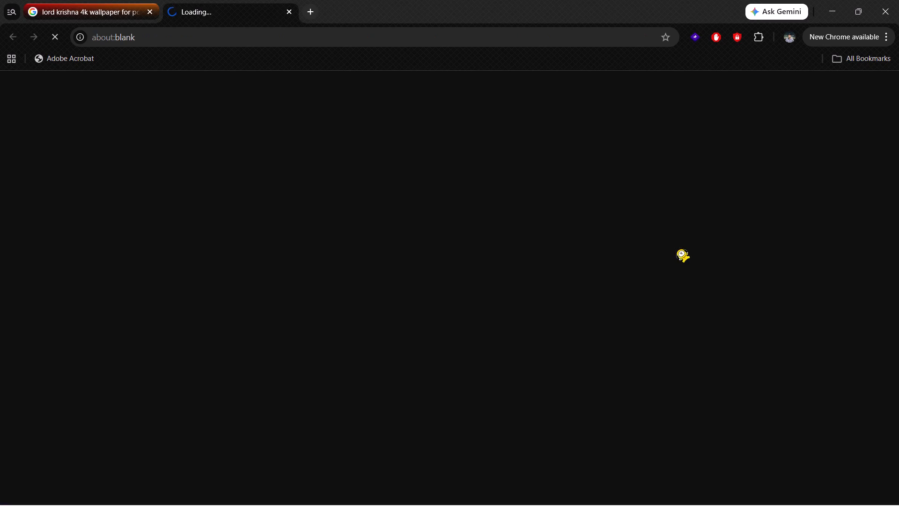
left_click(288, 15)
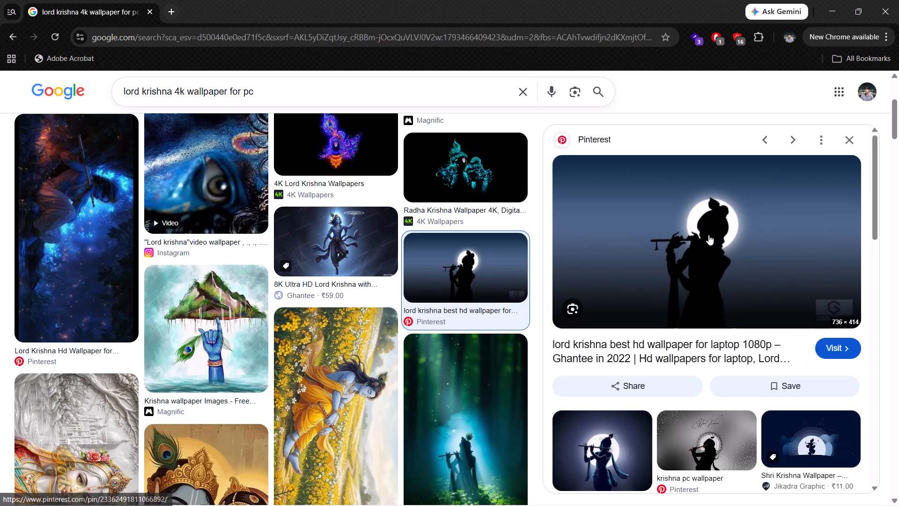
Browse further through the Lord Krishna 4K wallpaper image results for another suitable picture.
right_click(708, 235)
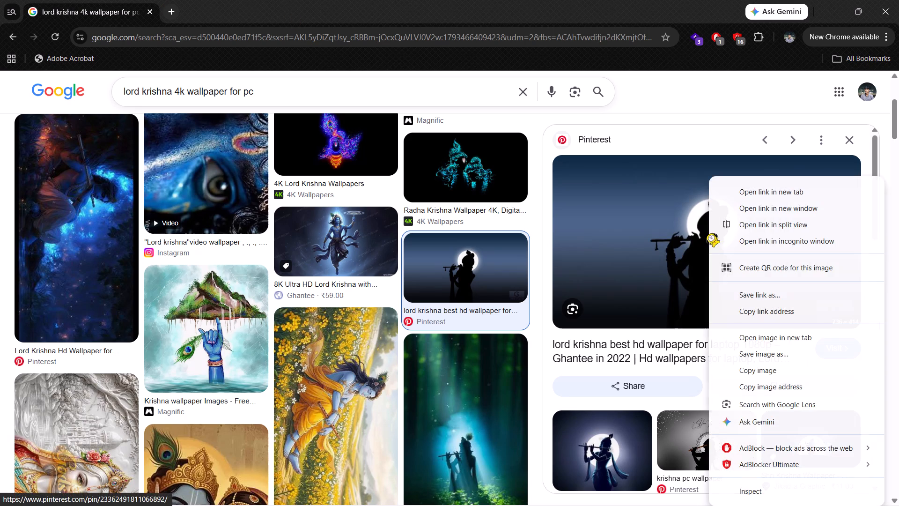
scroll(437, 250, "down", 1)
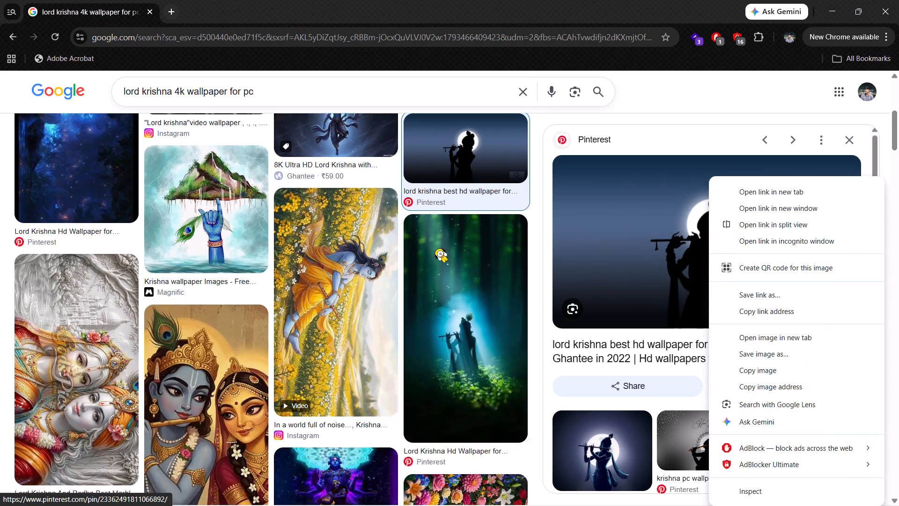
scroll(437, 250, "down", 3)
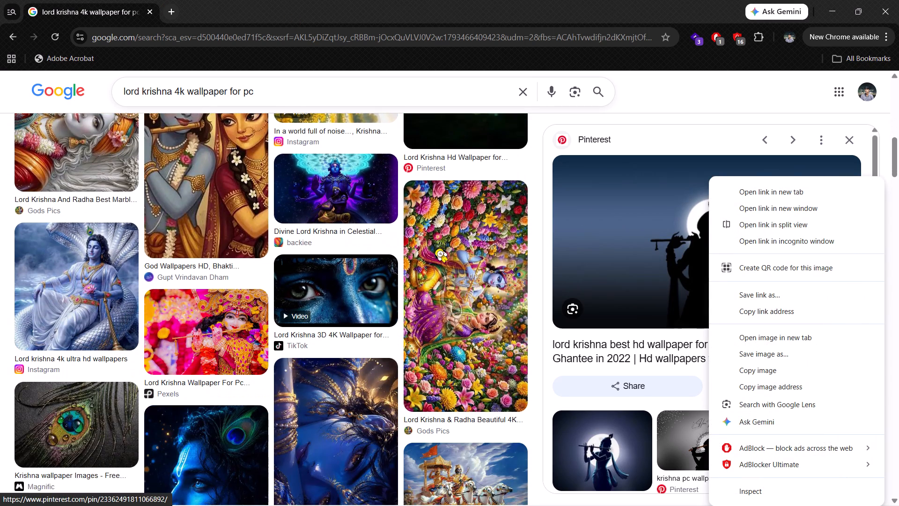
scroll(437, 250, "down", 5)
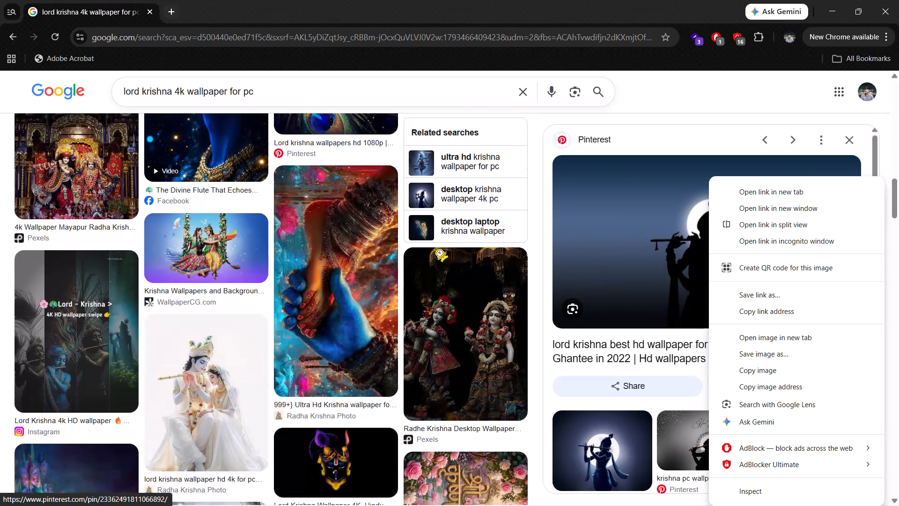
scroll(437, 250, "down", 2)
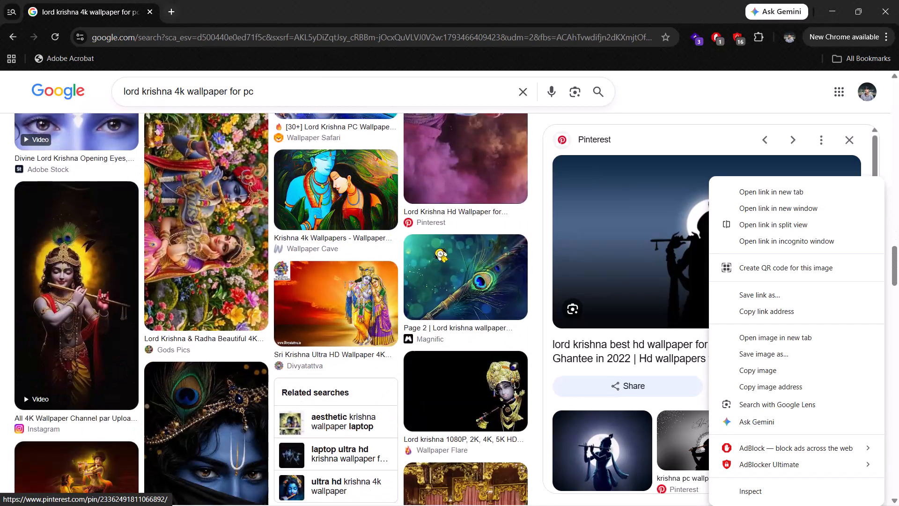
scroll(437, 250, "down", 2)
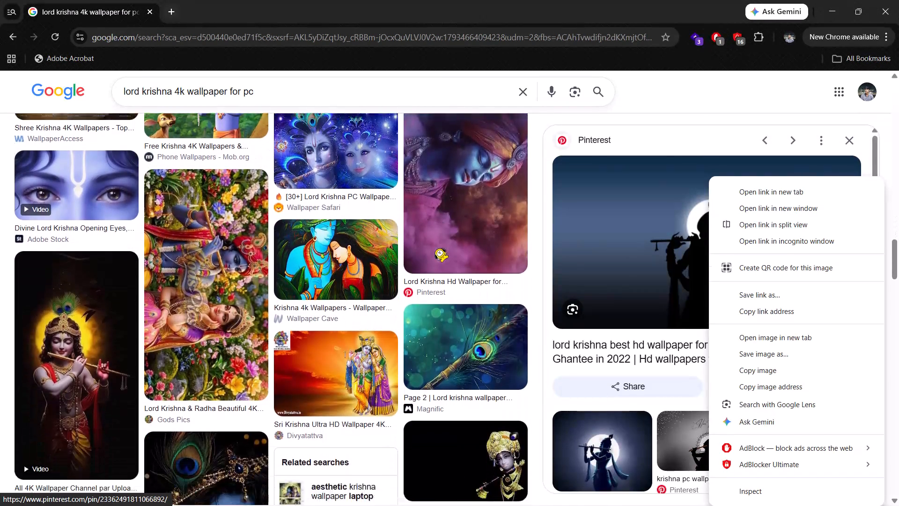
scroll(437, 250, "down", 3)
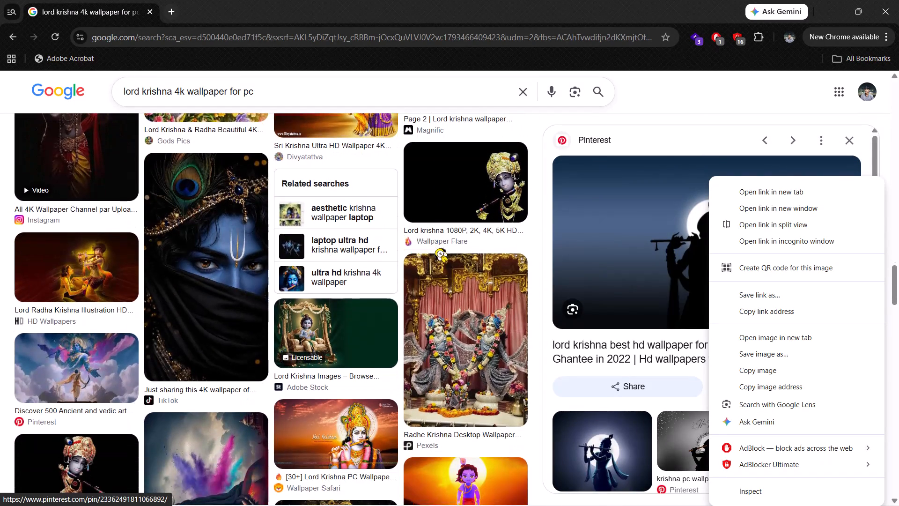
scroll(437, 250, "down", 2)
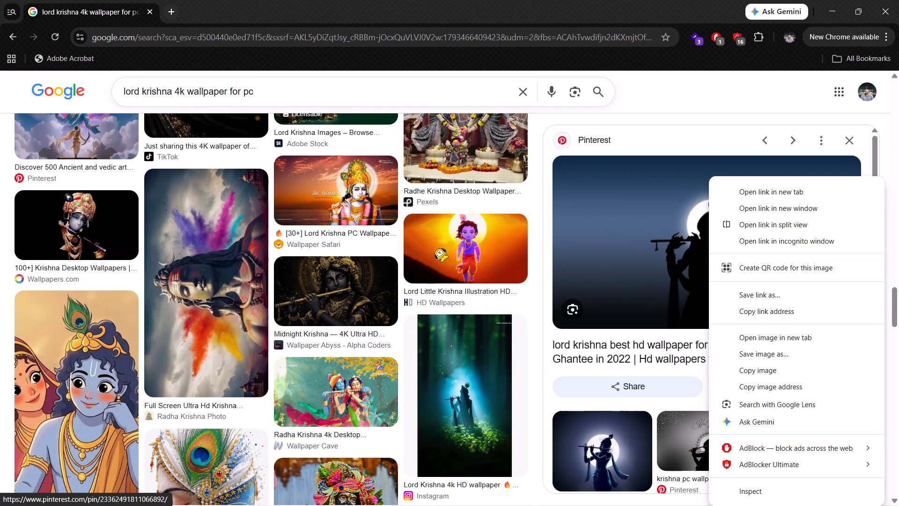
scroll(437, 250, "down", 1)
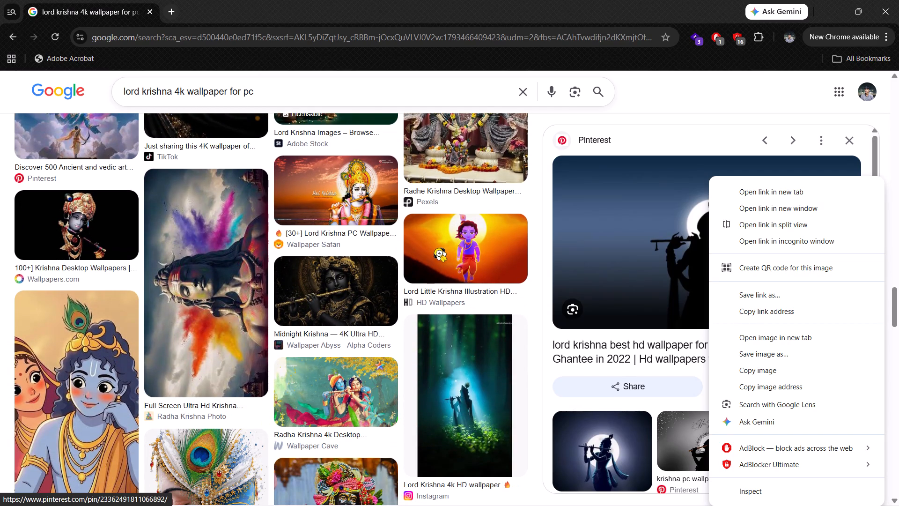
Preview the "Lord Little Krishna Illustration HD Krishna Wallpapers" image from HD Wallpapers.
left_click(436, 249)
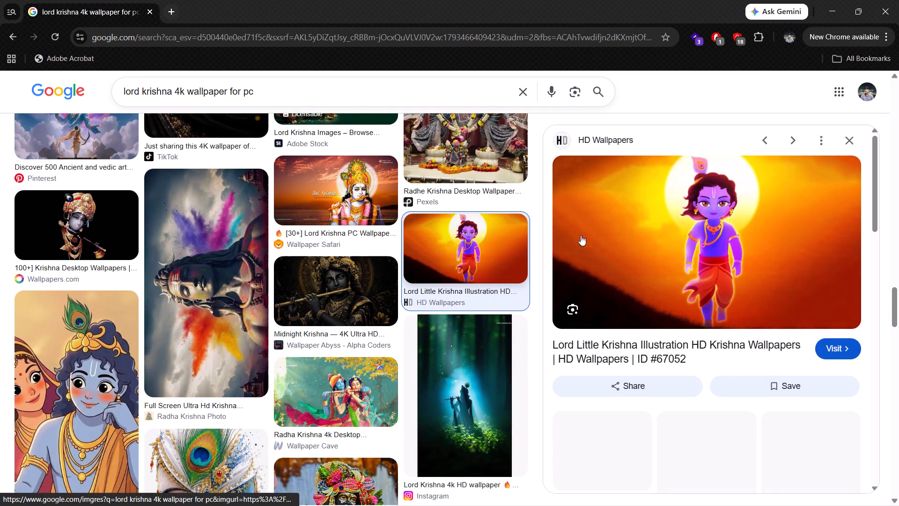
right_click(639, 246)
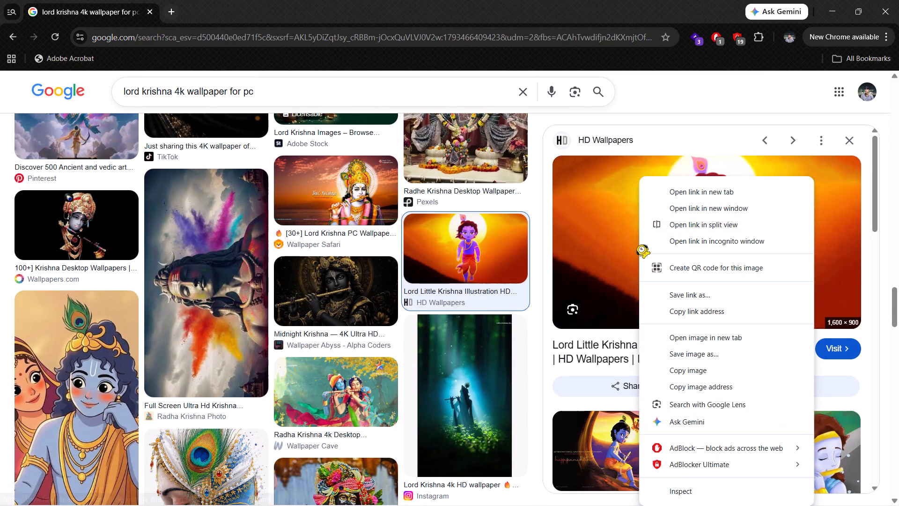
scroll(677, 263, "down", 1)
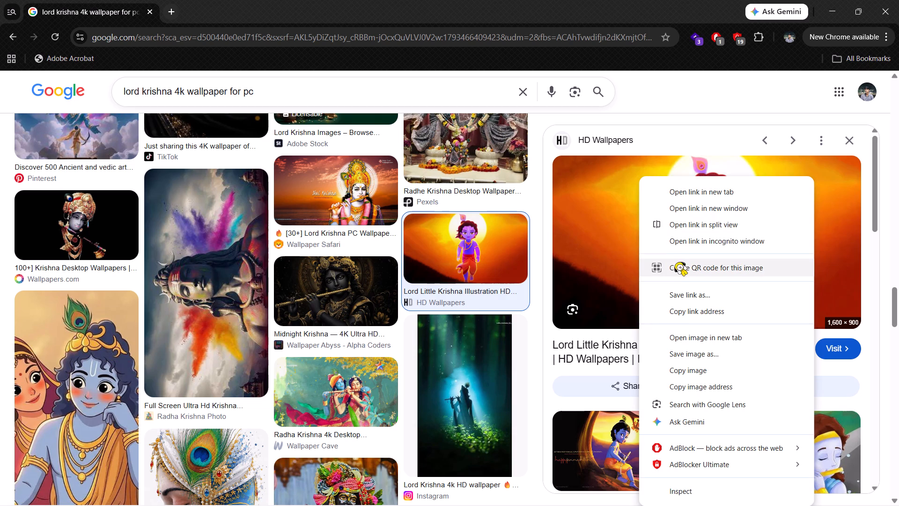
scroll(677, 263, "down", 1)
Open the Little Krishna wallpaper's source page, examine its download resolutions and related wallpapers, and close that tab.
left_click(621, 230)
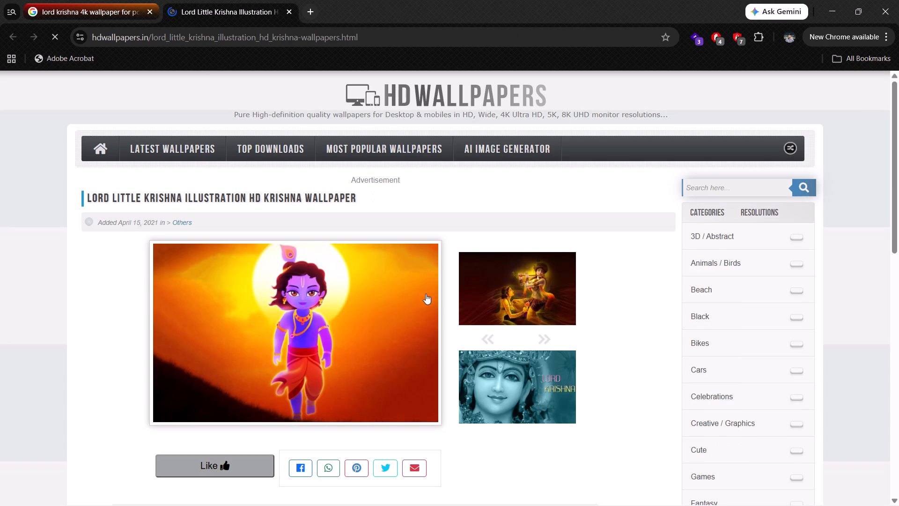
scroll(407, 294, "down", 2)
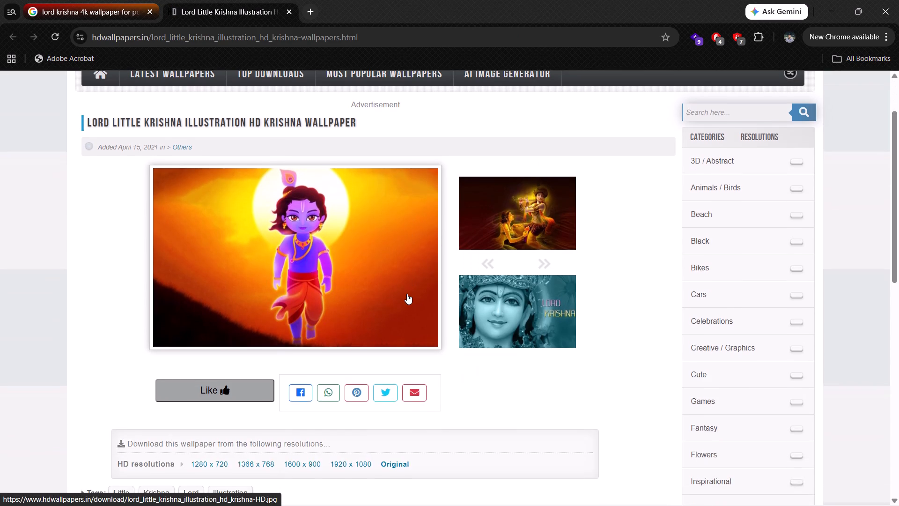
scroll(407, 294, "down", 2)
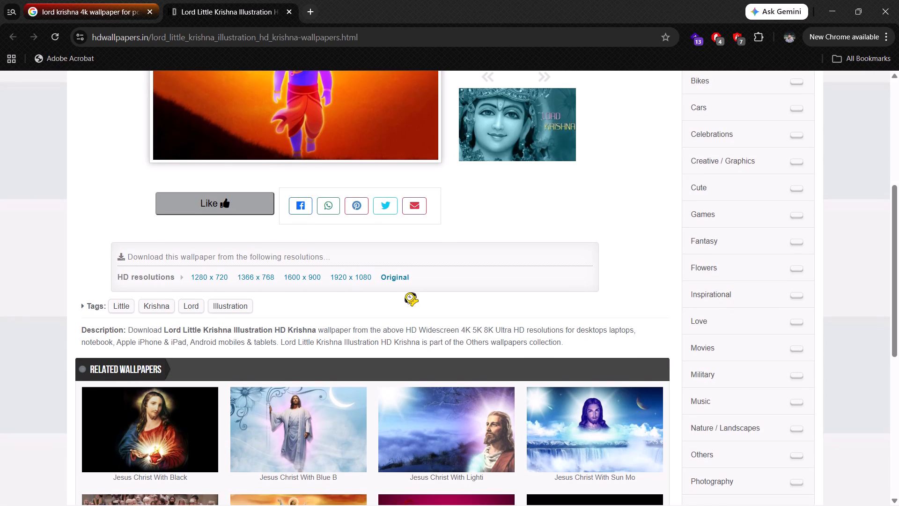
scroll(407, 294, "down", 1)
left_click(314, 283)
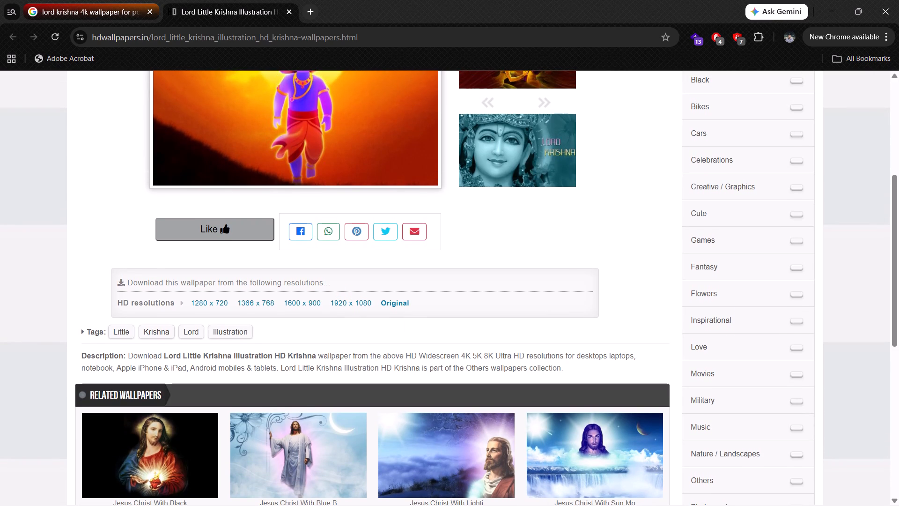
left_click(119, 283)
scroll(219, 202, "down", 2)
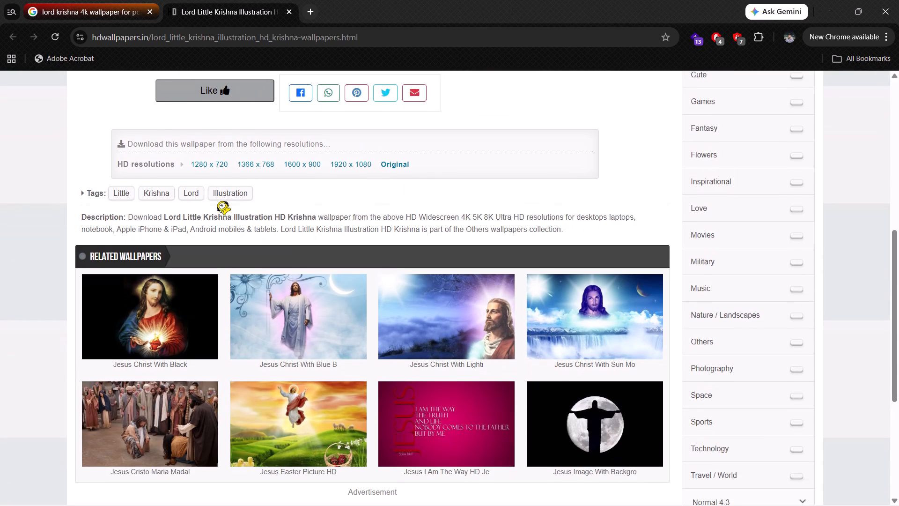
scroll(219, 202, "down", 2)
scroll(219, 202, "up", 2)
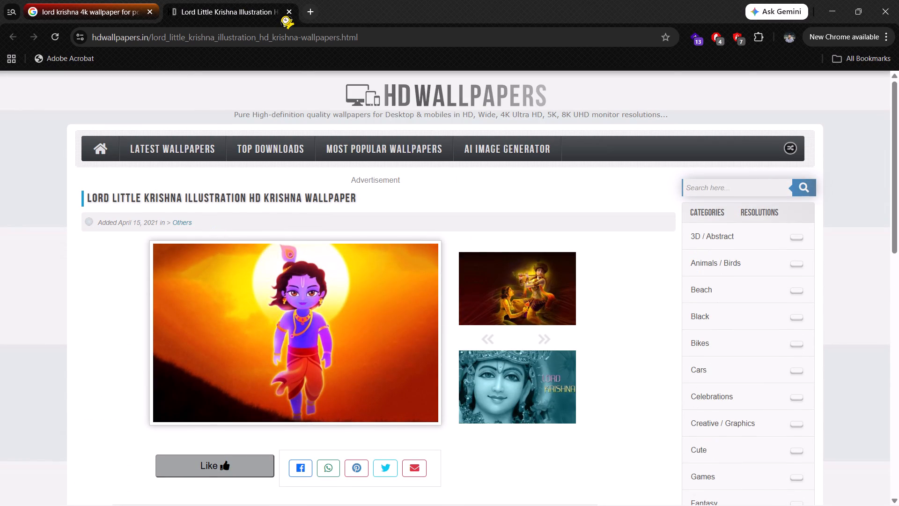
left_click(284, 14)
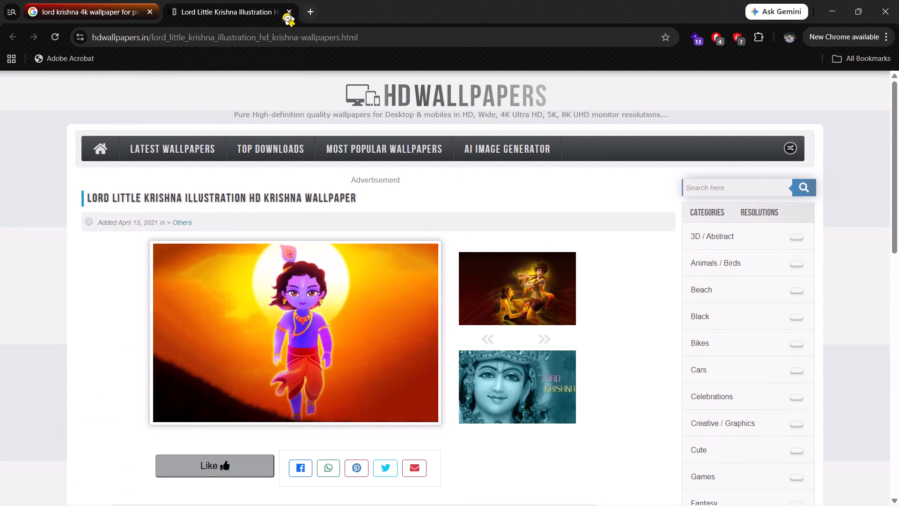
left_click(285, 9)
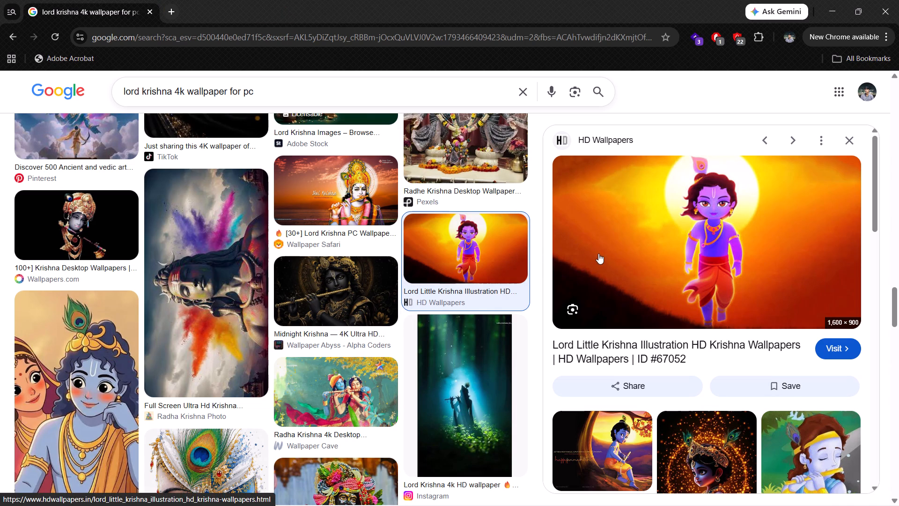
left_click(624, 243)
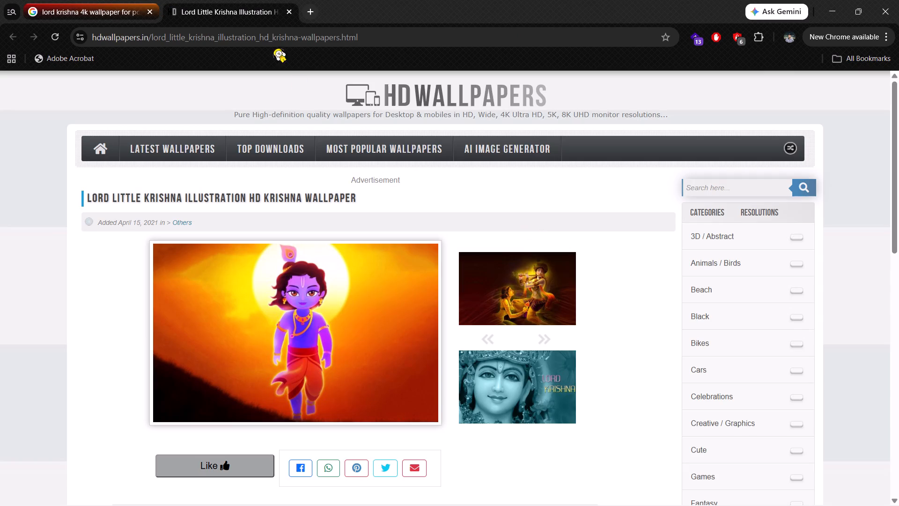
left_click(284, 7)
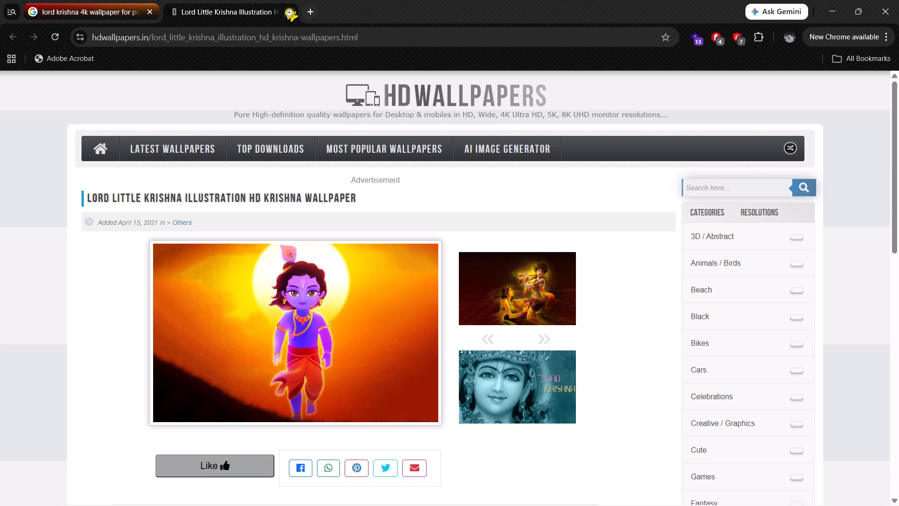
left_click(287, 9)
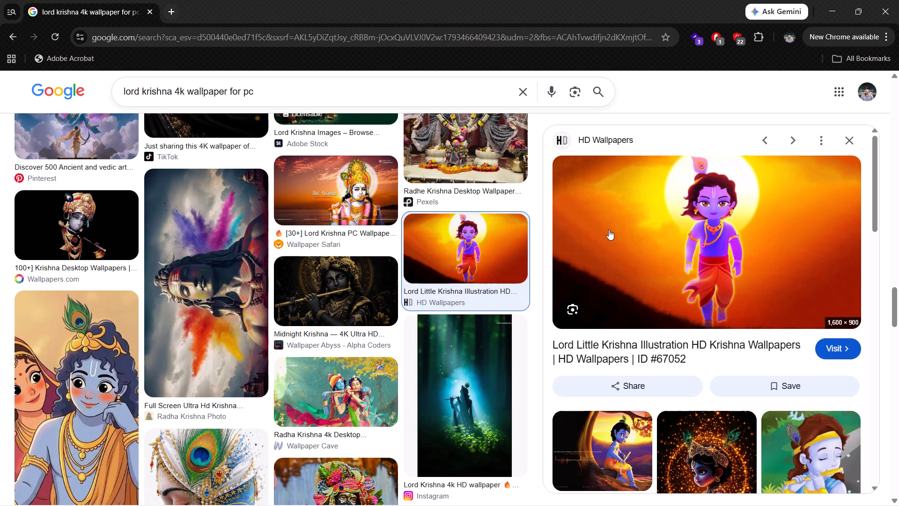
Save the previewed Little Krishna image to the Desktop as a JPEG named "editing file".
right_click(610, 228)
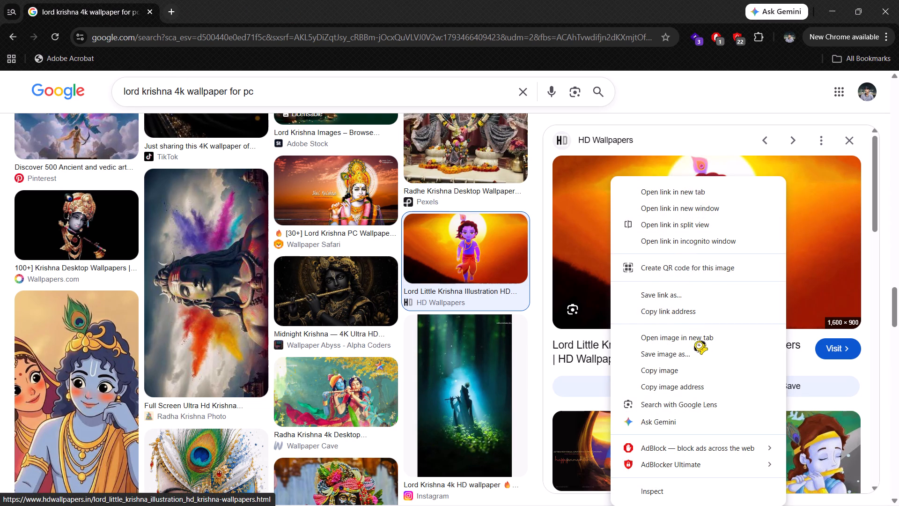
left_click(706, 353)
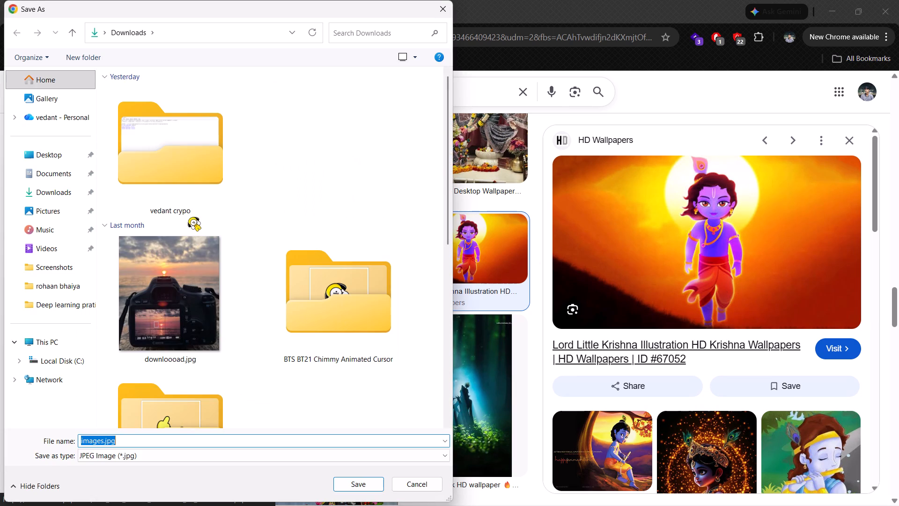
left_click(54, 152)
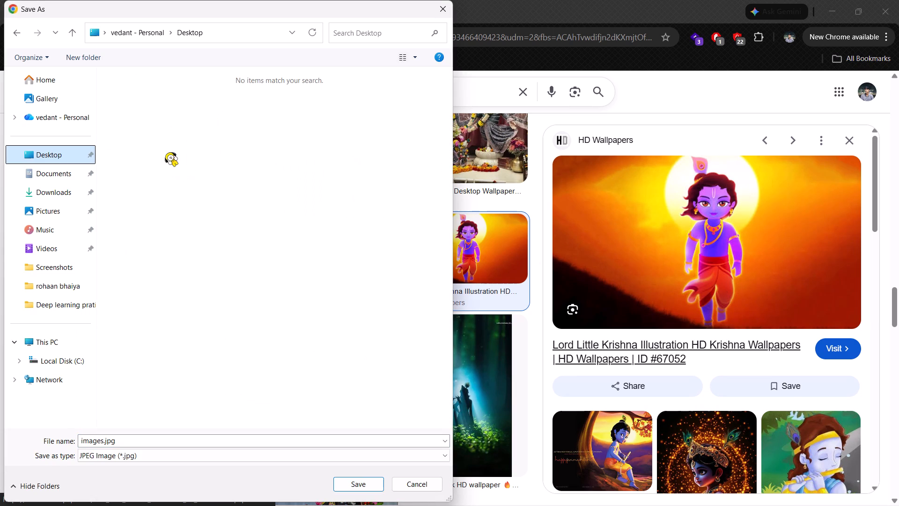
left_click(207, 444)
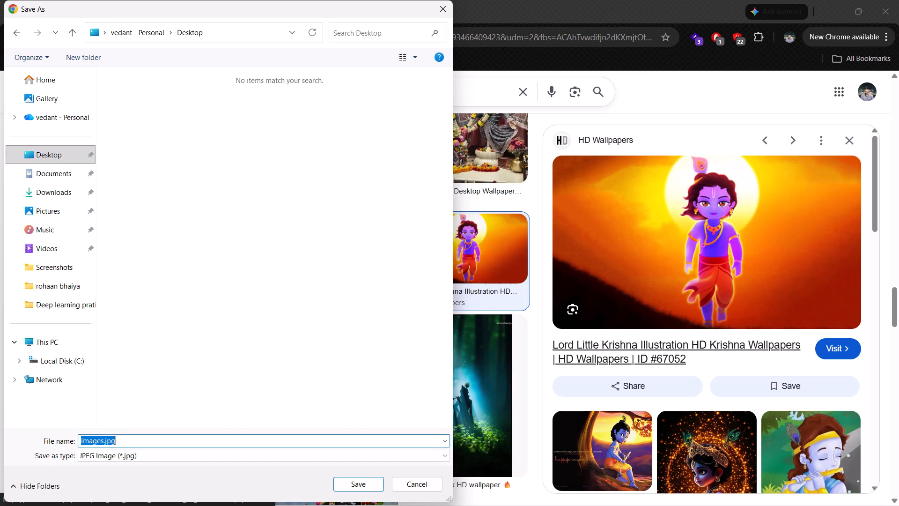
key("BackSpace")
key("BackSpace")
key("BackSpace")
type("editing")
key("space")
type("file")
key("space")
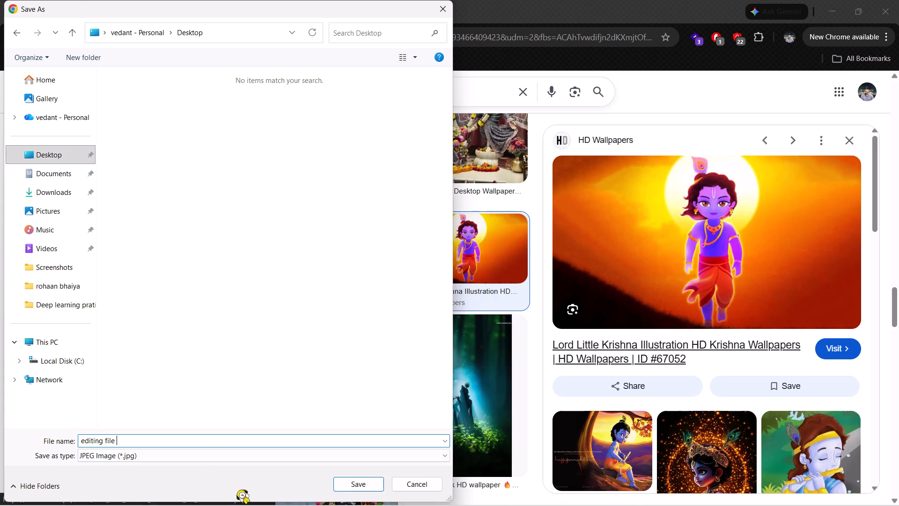
left_click(350, 482)
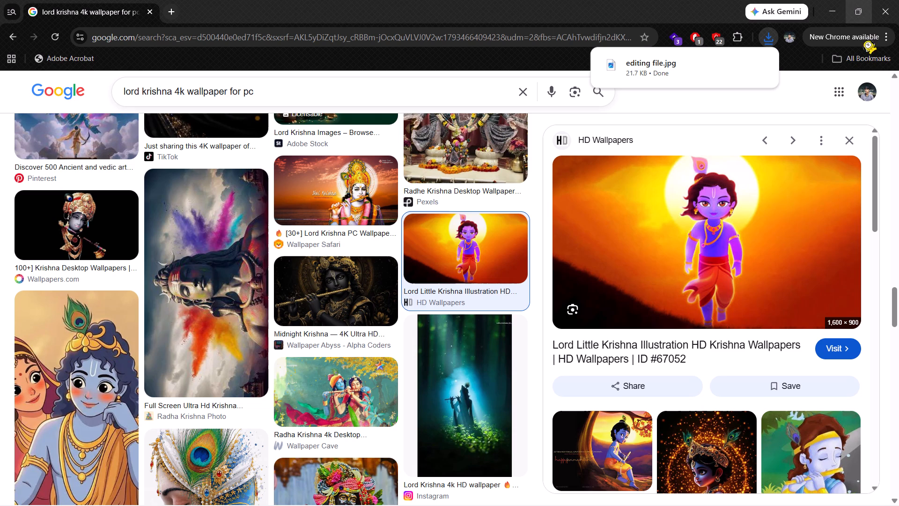
Browse further through the Lord Krishna 4K wallpaper results and preview the Pinterest "97 God ideas in 2026" silhouette image.
scroll(428, 234, "down", 1)
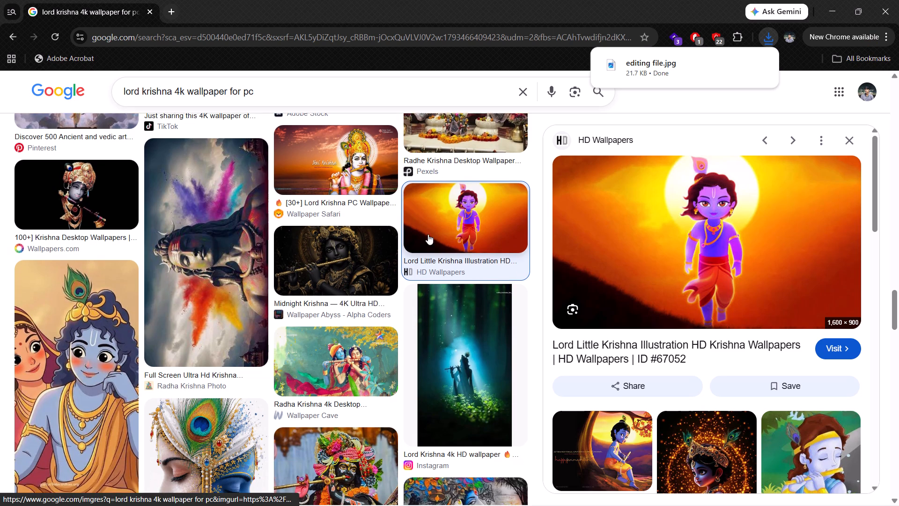
scroll(428, 234, "down", 4)
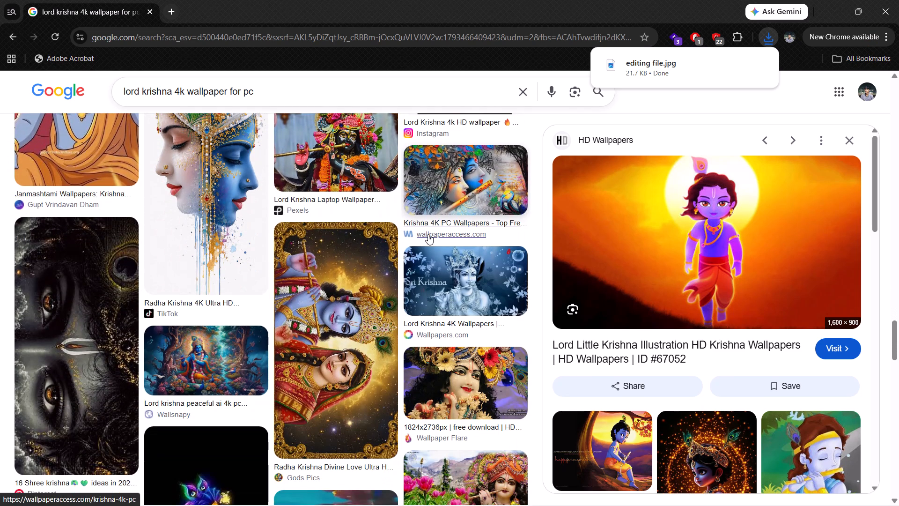
scroll(428, 234, "down", 5)
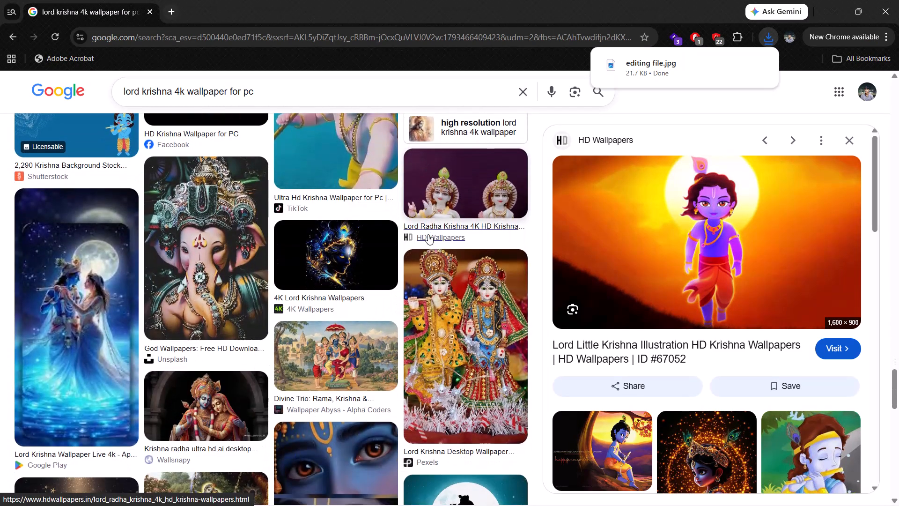
scroll(428, 234, "down", 3)
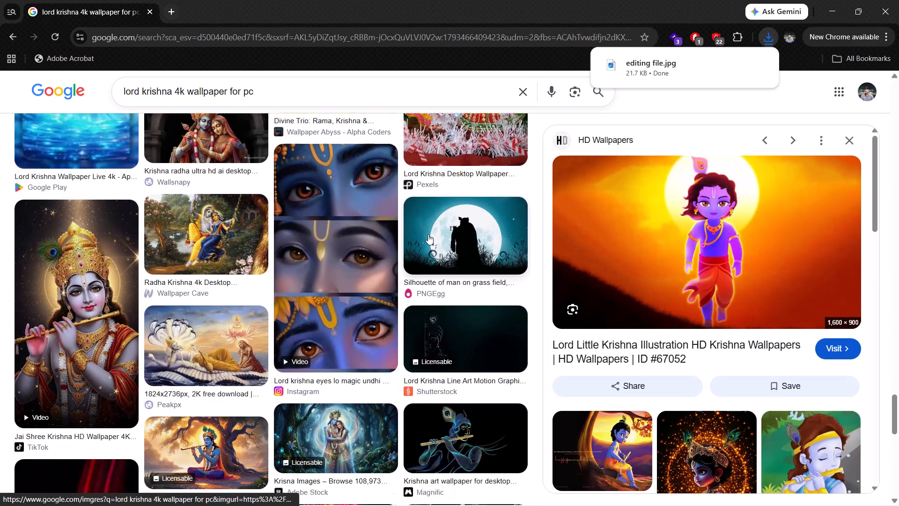
scroll(428, 234, "down", 3)
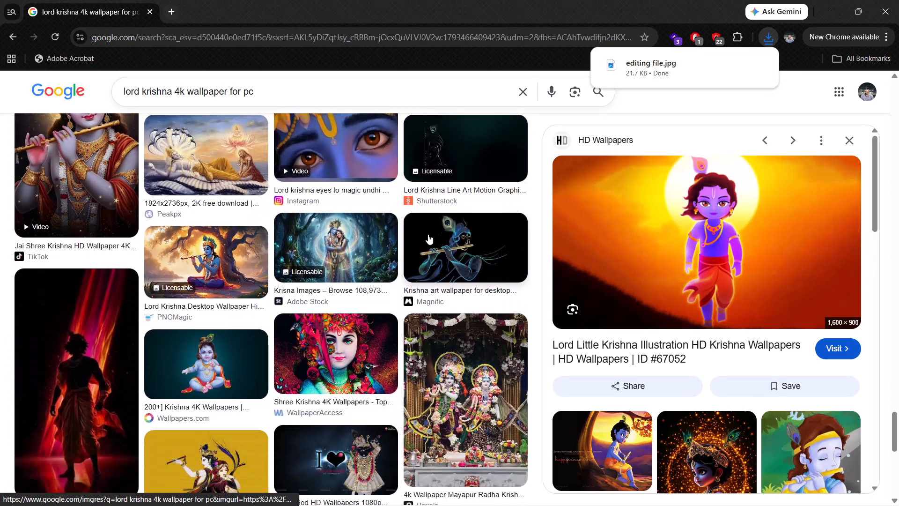
scroll(428, 234, "down", 3)
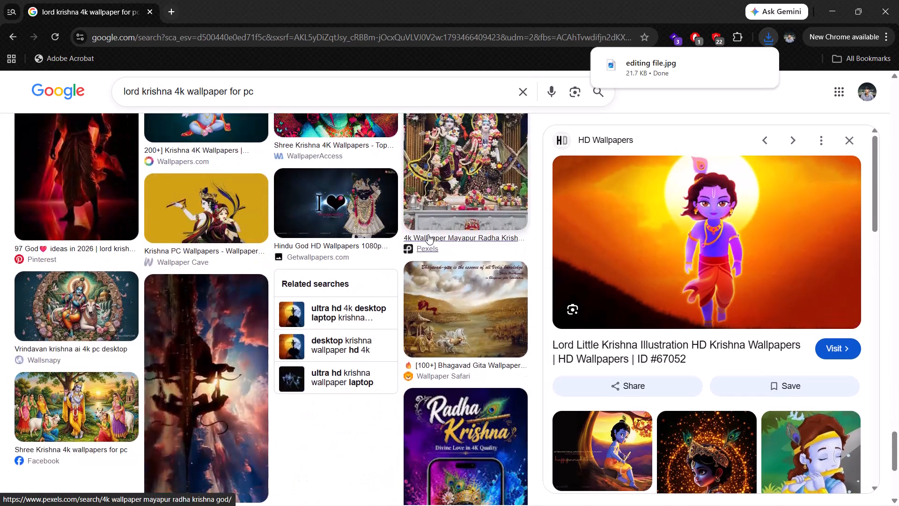
scroll(428, 234, "up", 2)
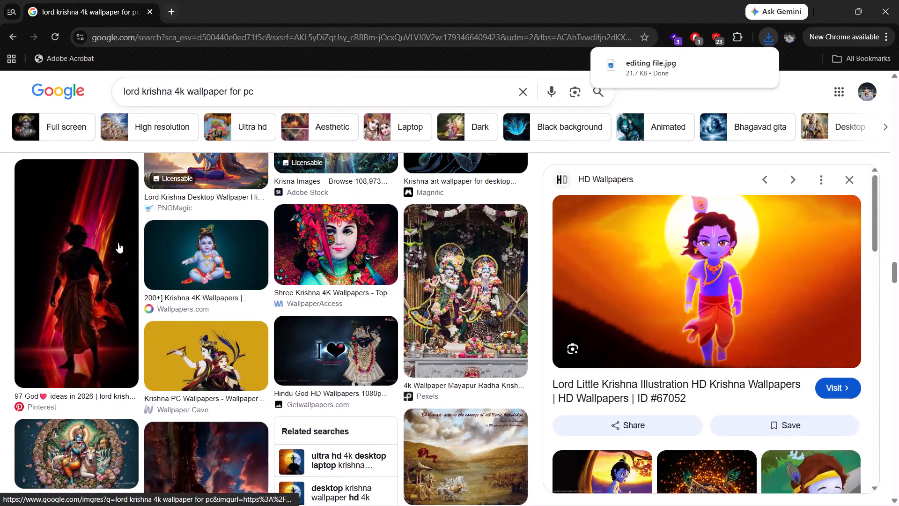
left_click(109, 246)
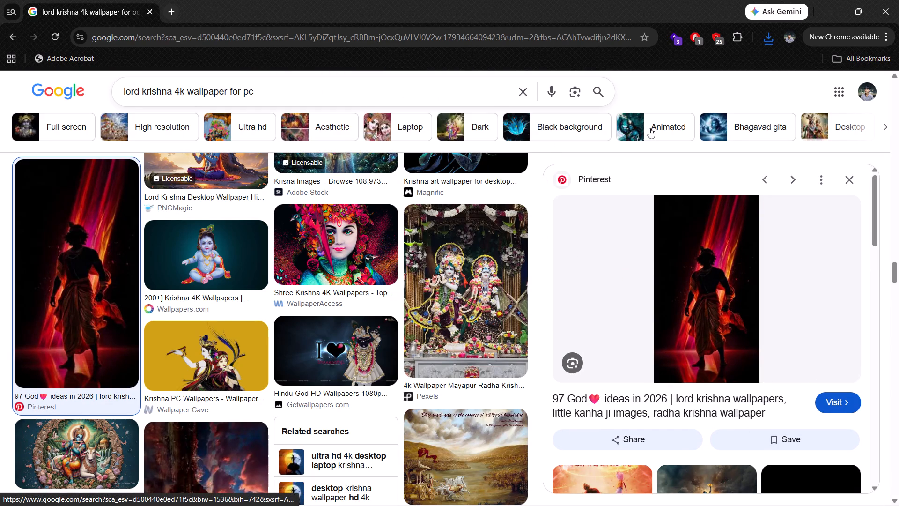
Filter the image results to High resolution and preview Pinterest's "Black and White Krishna Wallpaper Free Download" image.
left_click(163, 133)
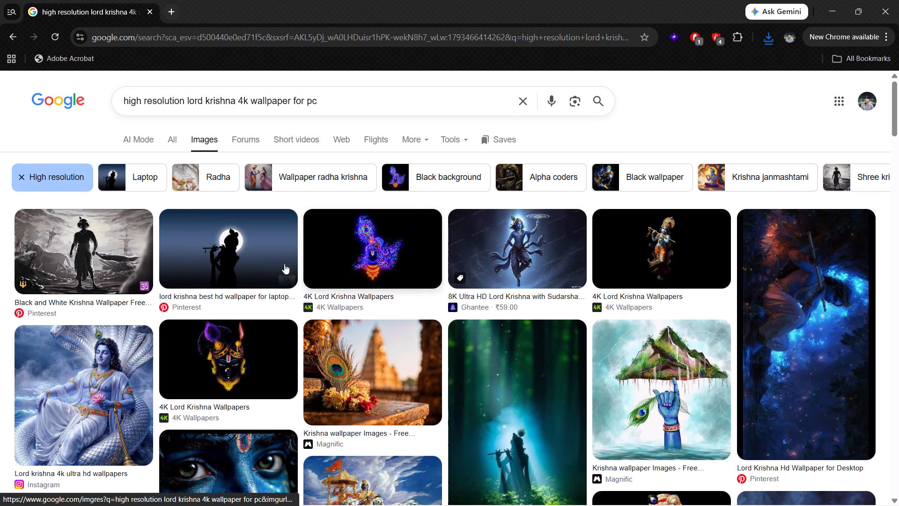
left_click(66, 251)
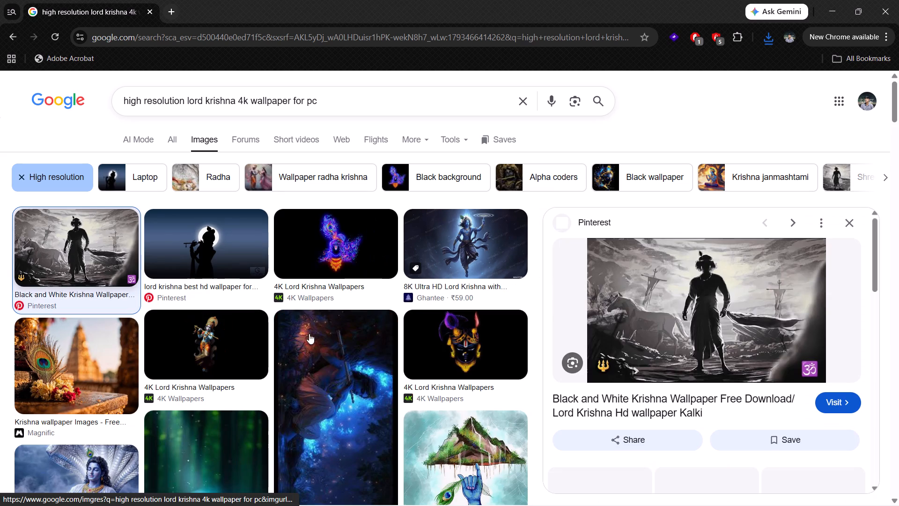
Start saving the black-and-white Krishna image to the Desktop under the name "editing file.jpg", declining to replace the existing file.
right_click(673, 331)
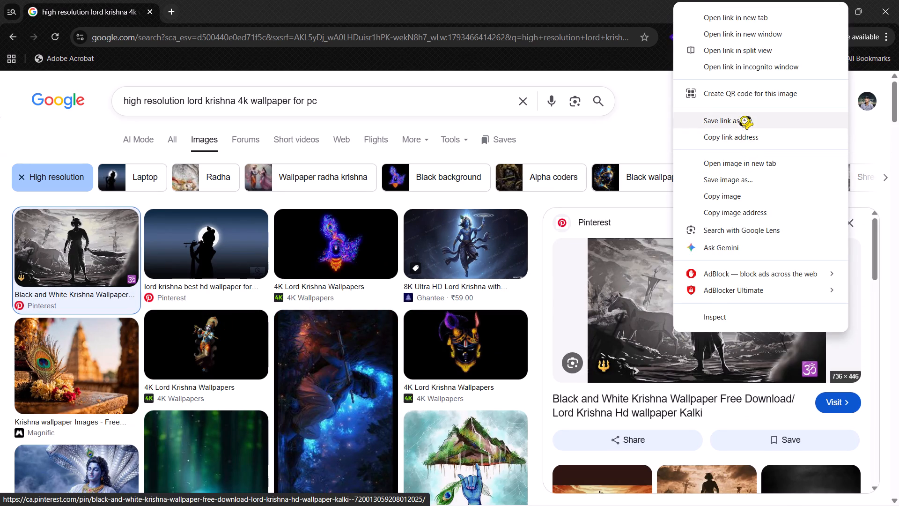
left_click(768, 183)
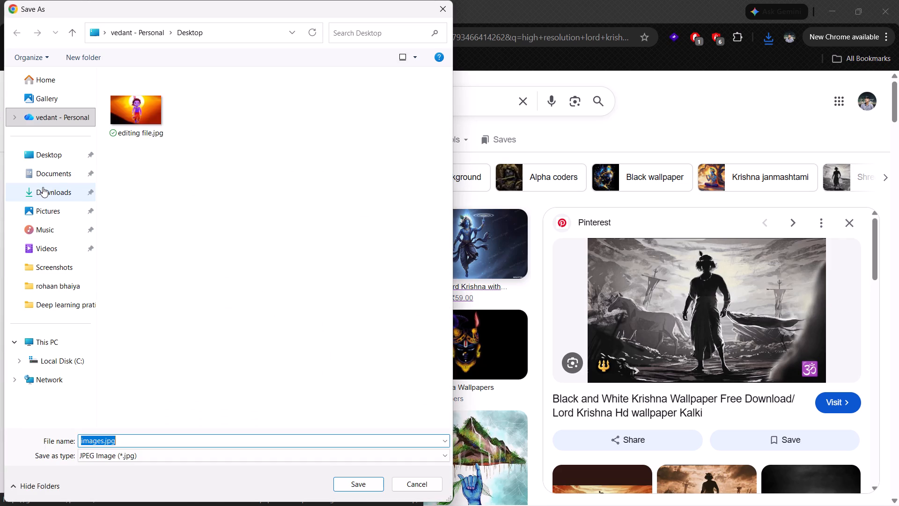
left_click(66, 162)
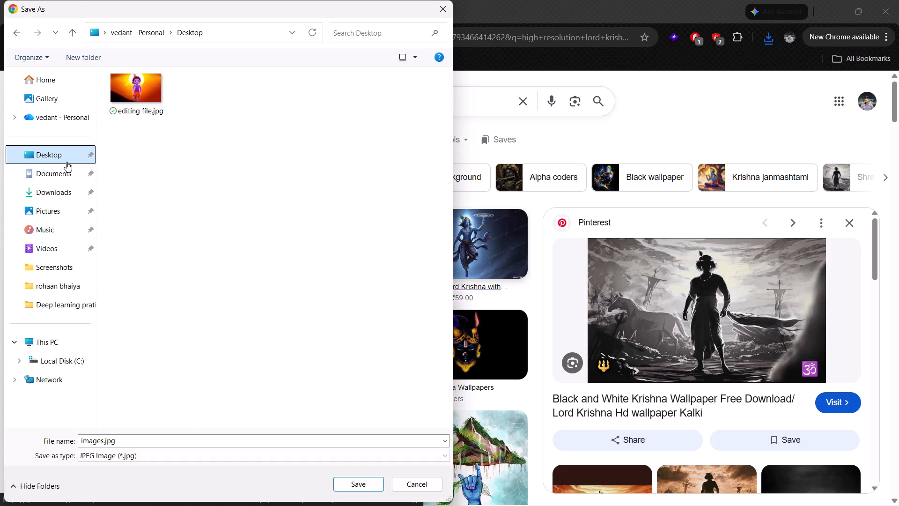
left_click(131, 88)
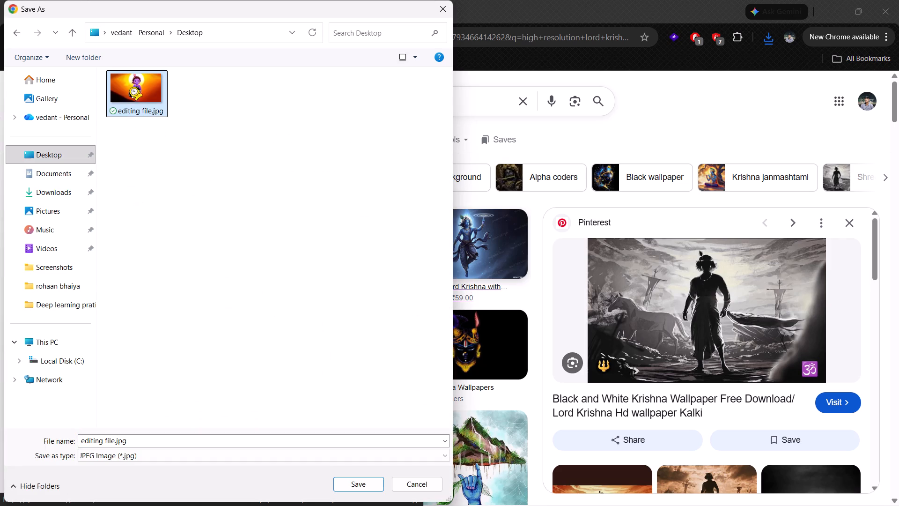
left_click(365, 488)
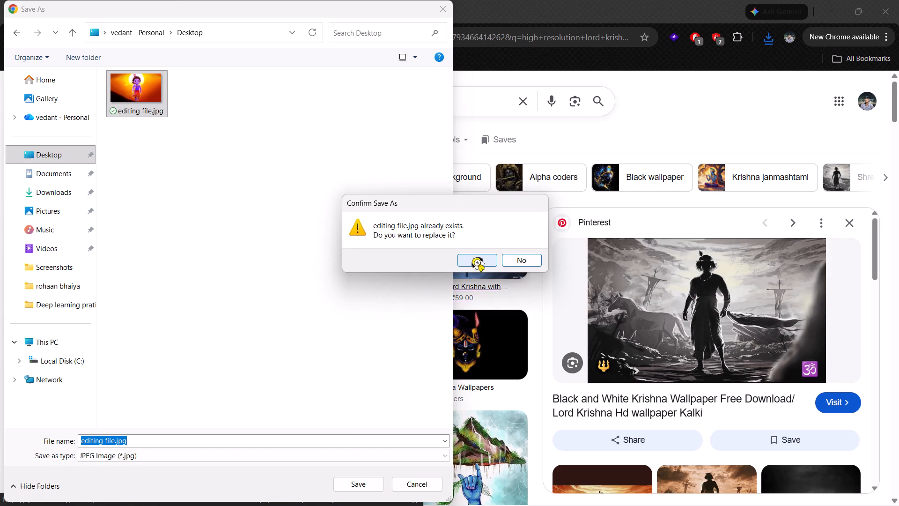
left_click(509, 256)
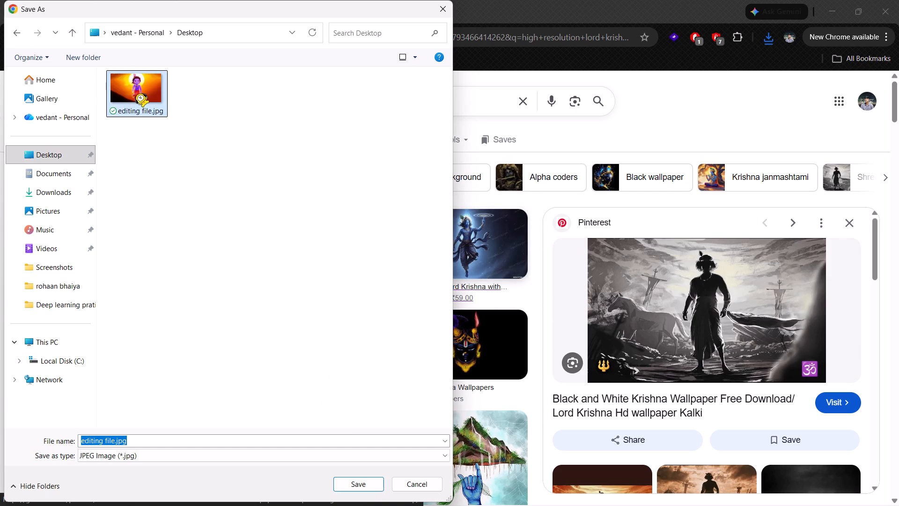
Open the existing "editing file.jpg" on the Desktop in Photos to check it, and close the viewer.
right_click(138, 95)
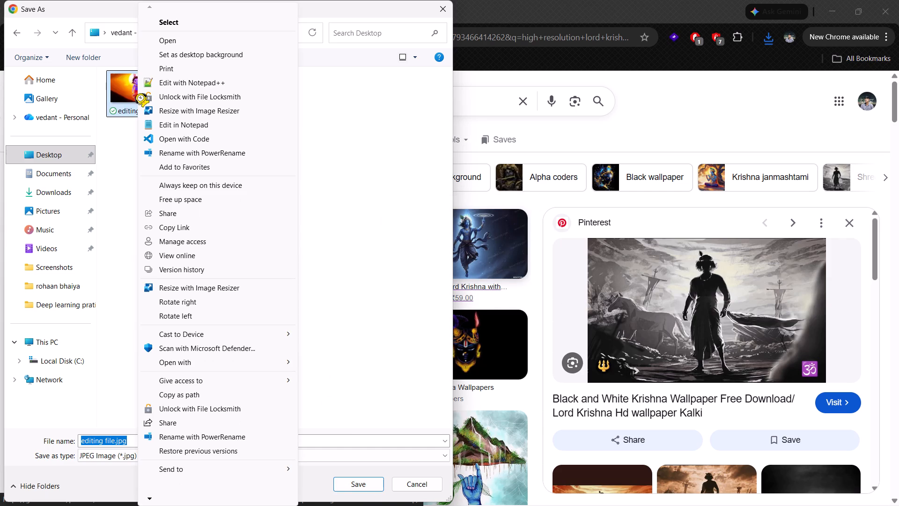
left_click(160, 41)
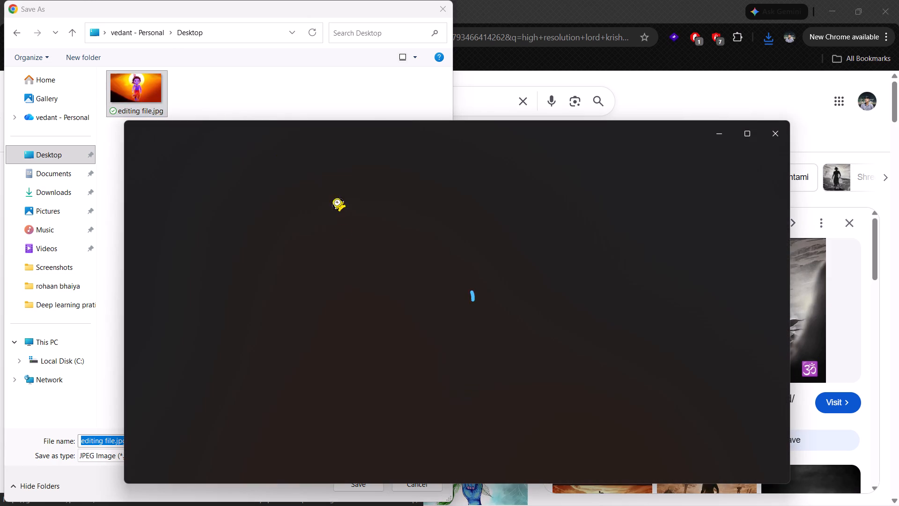
left_click(768, 137)
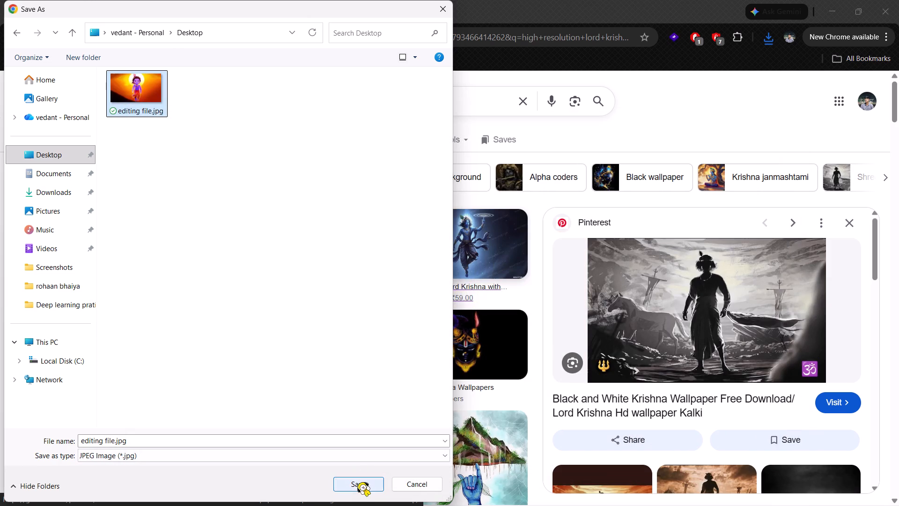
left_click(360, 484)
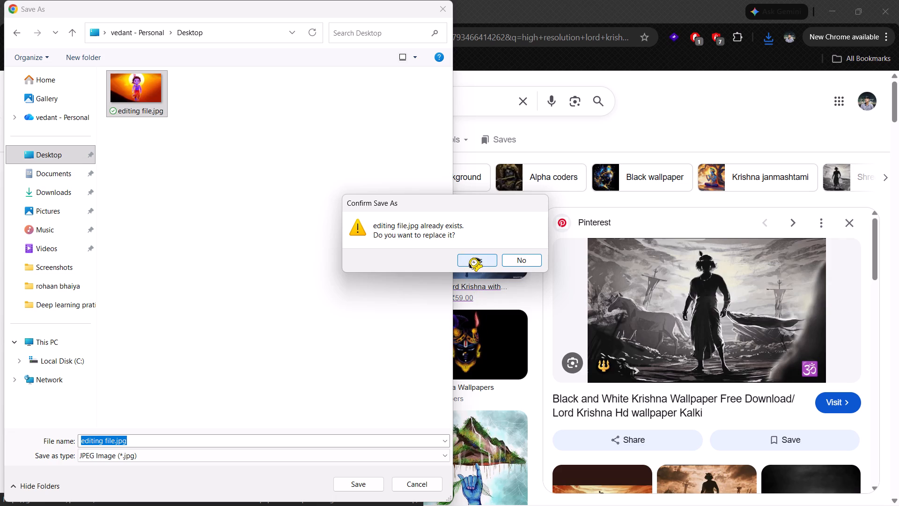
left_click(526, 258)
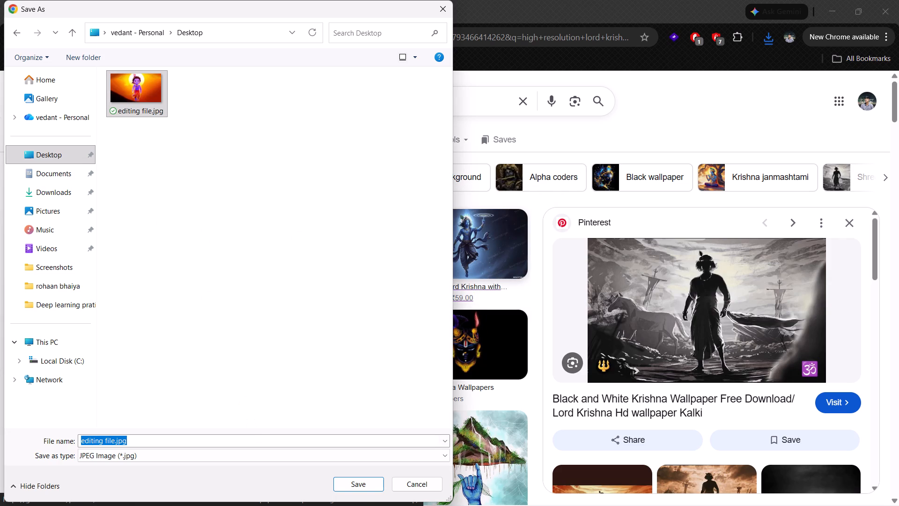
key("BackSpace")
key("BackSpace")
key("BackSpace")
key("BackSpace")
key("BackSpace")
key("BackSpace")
Save the black-and-white Krishna image to the Desktop as "editing file.jpg", replacing the existing file.
left_click(347, 485)
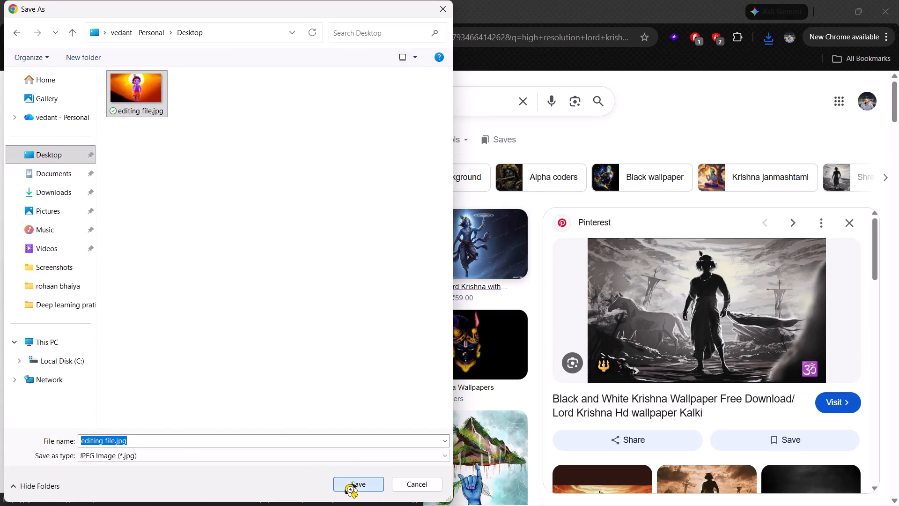
left_click(477, 264)
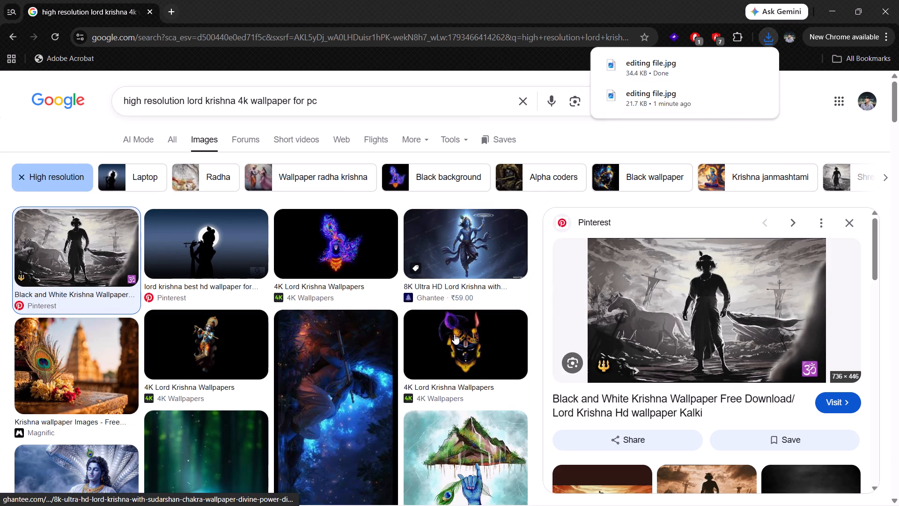
Browse the high-resolution Lord Krishna 4K wallpaper results for another suitable picture.
scroll(311, 334, "down", 1)
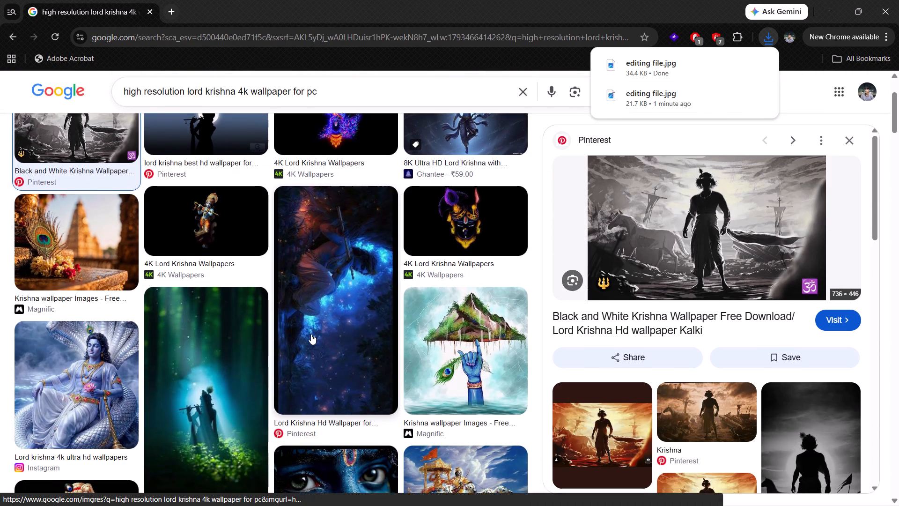
scroll(311, 334, "down", 4)
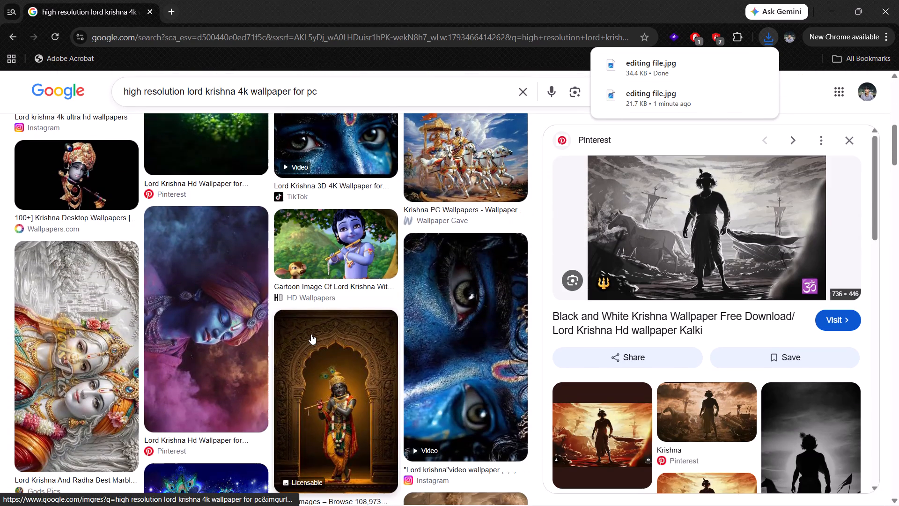
scroll(311, 334, "down", 3)
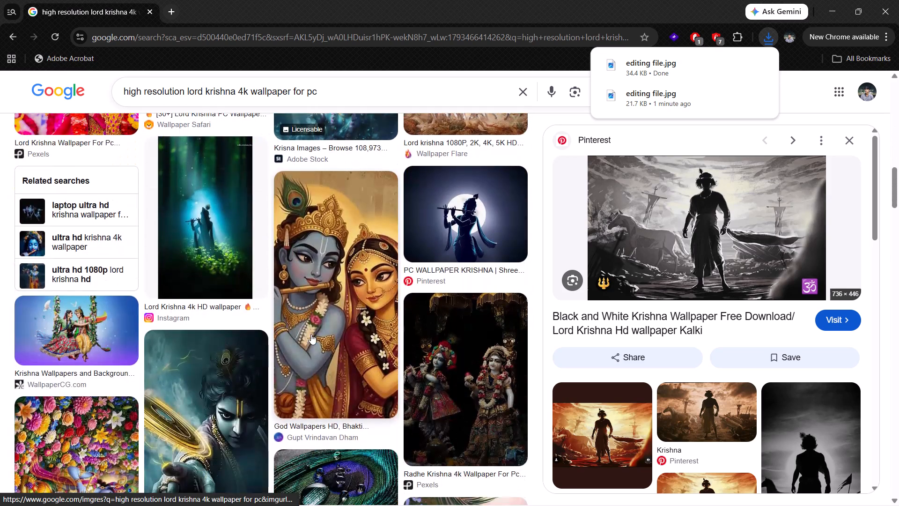
scroll(311, 334, "down", 3)
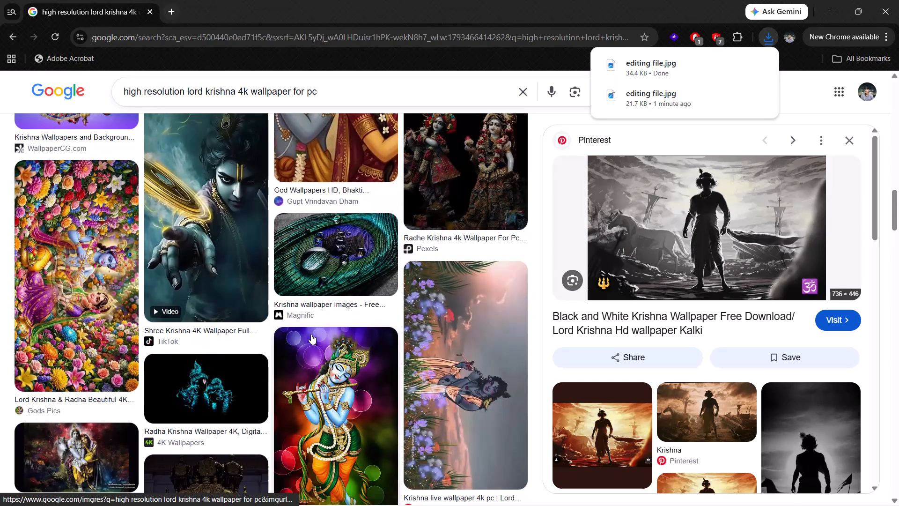
scroll(311, 334, "down", 5)
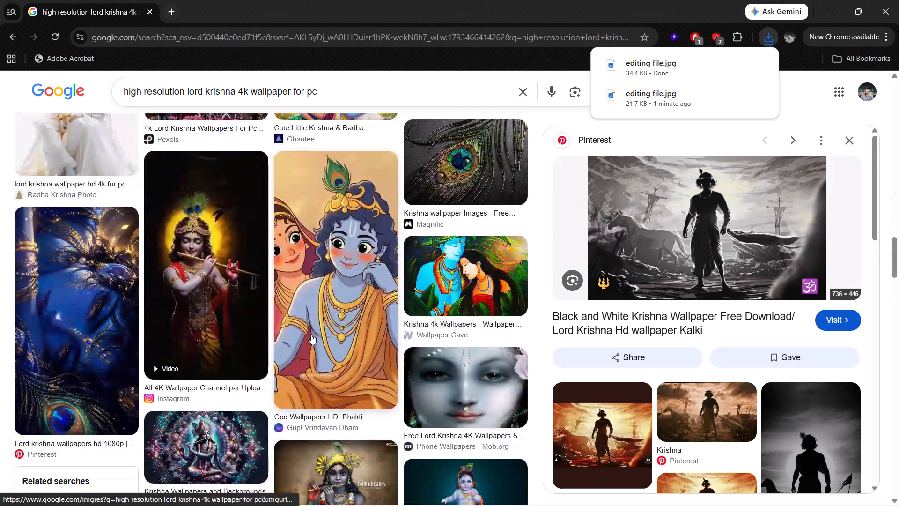
scroll(311, 334, "down", 4)
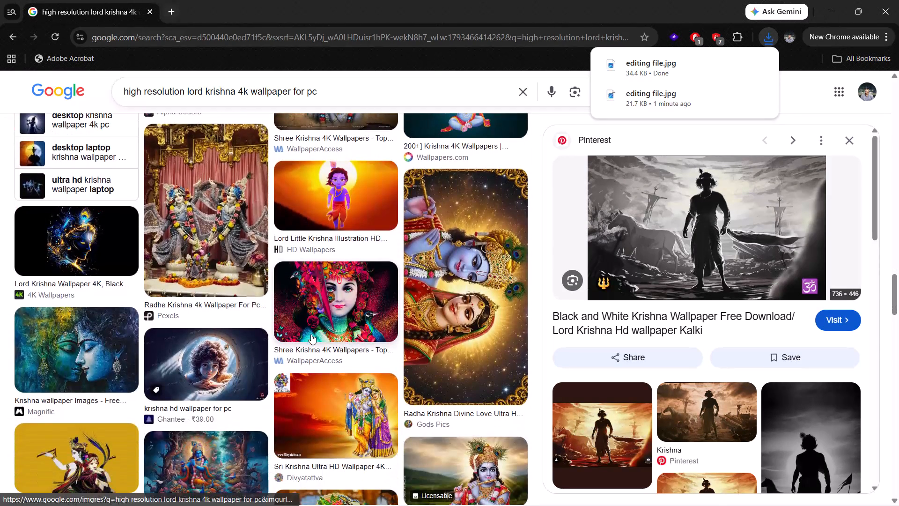
scroll(311, 334, "down", 3)
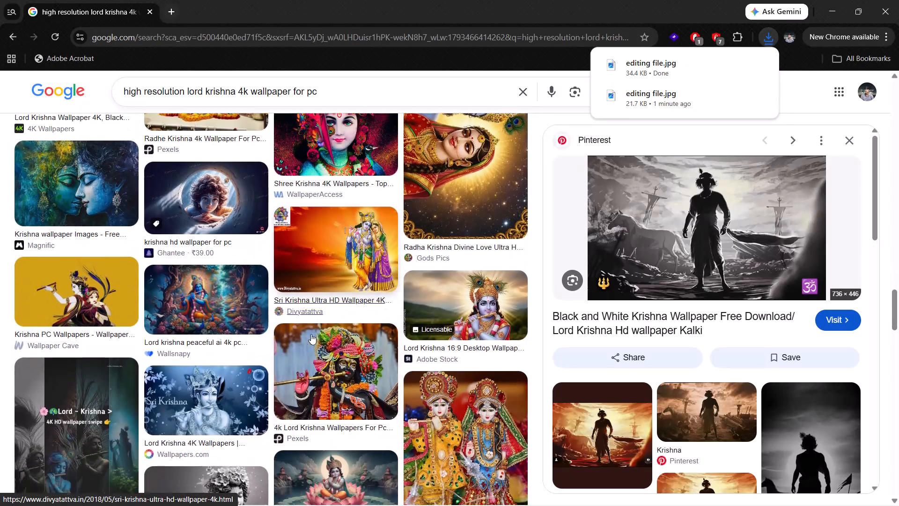
scroll(311, 334, "down", 5)
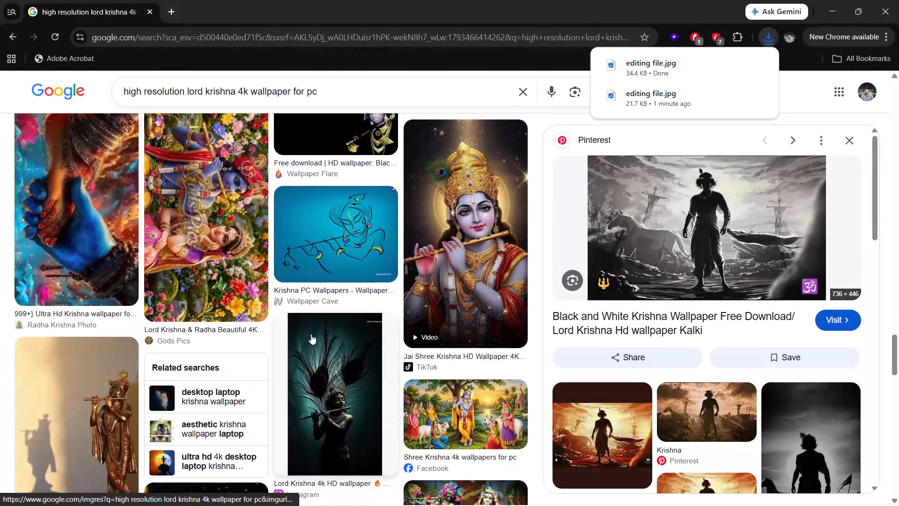
scroll(311, 334, "down", 3)
scroll(311, 334, "up", 3)
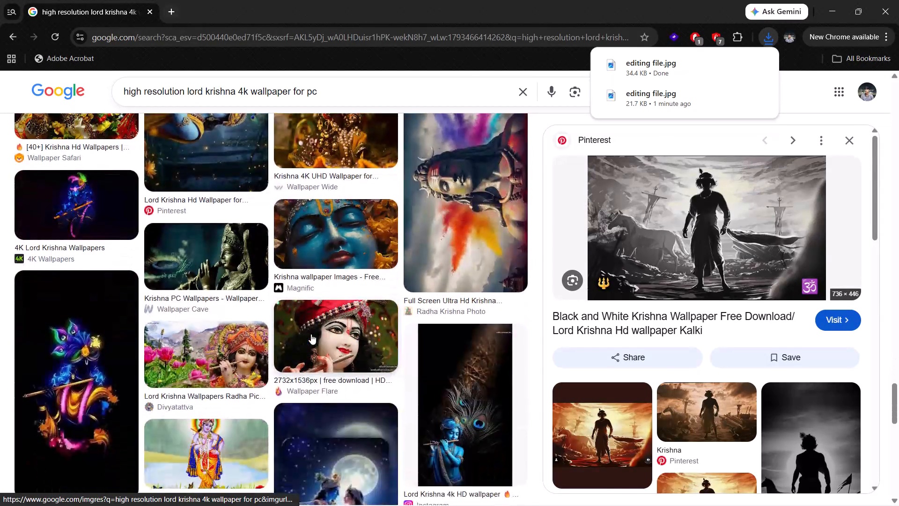
scroll(311, 334, "up", 4)
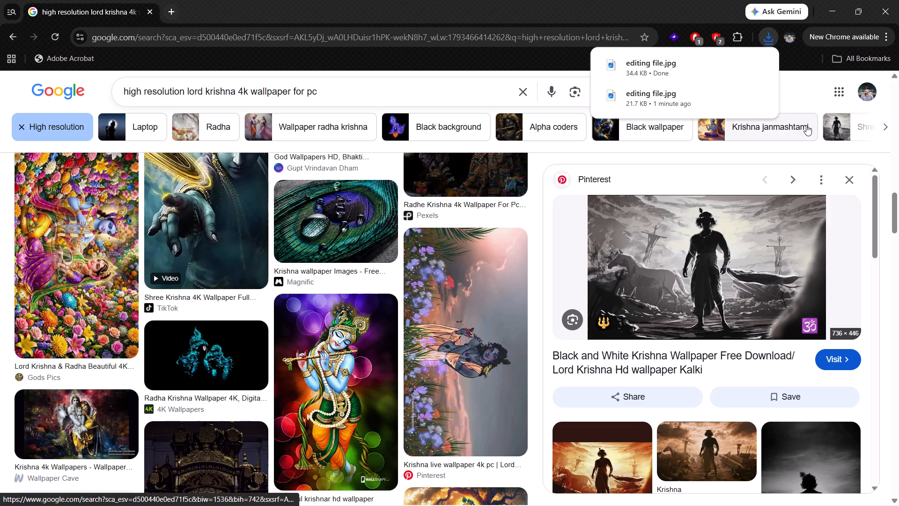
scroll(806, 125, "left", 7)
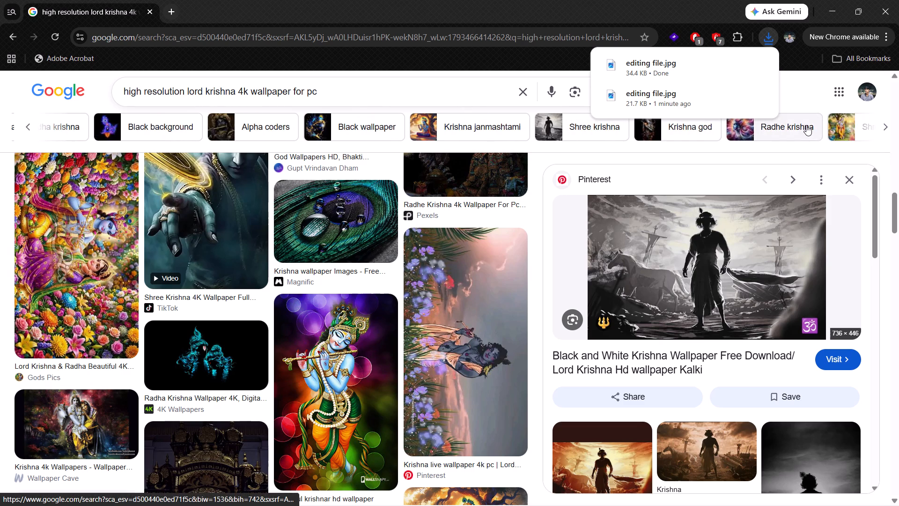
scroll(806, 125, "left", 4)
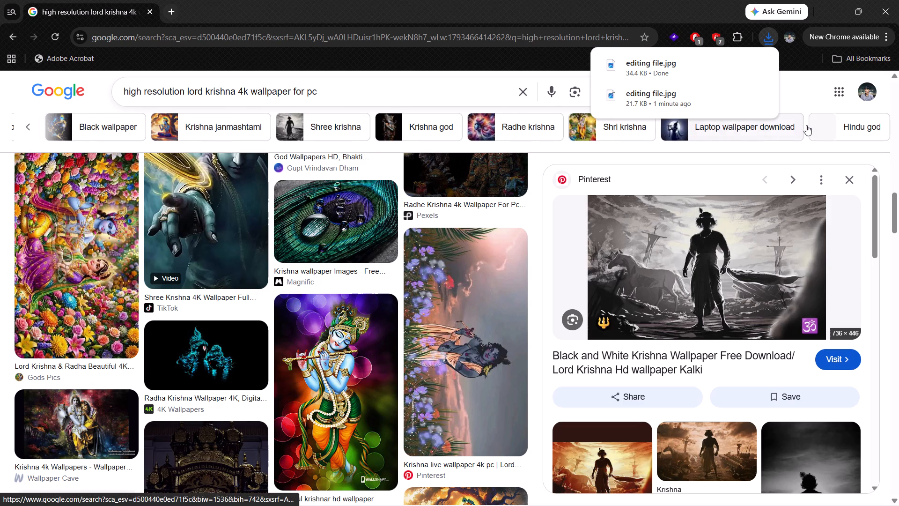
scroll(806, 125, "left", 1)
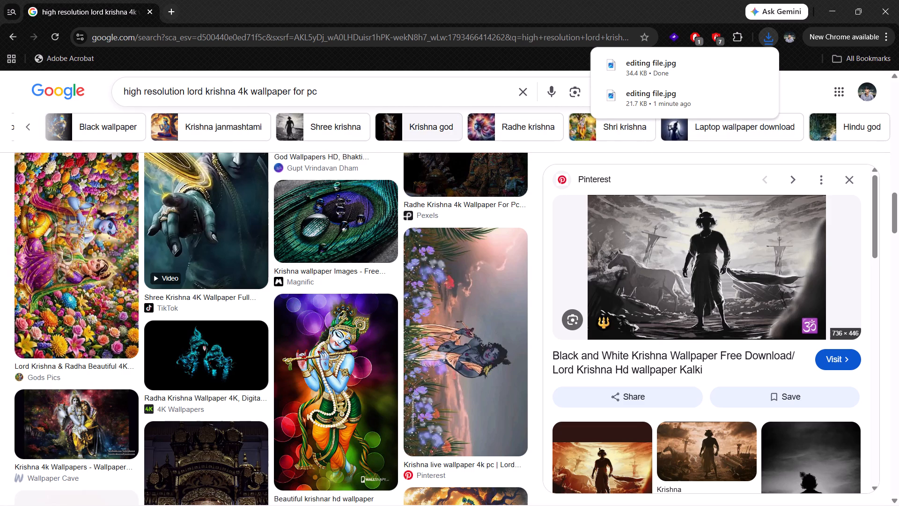
Search Google Images for "high resolution lord krishna 4k photo in bhagatvat gita".
left_click(410, 77)
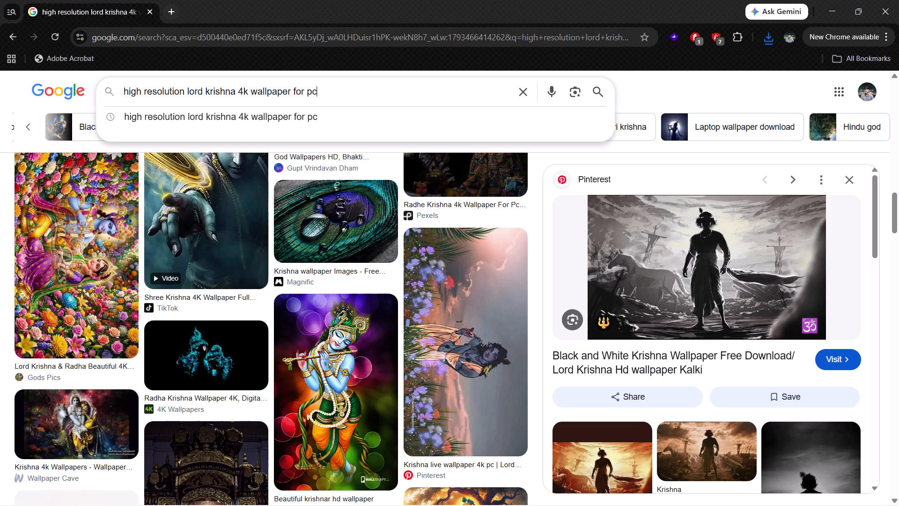
key("BackSpace")
key("BackSpace")
key("BackSpace")
key("BackSpace")
key("BackSpace")
key("BackSpace")
key("BackSpace")
key("BackSpace")
key("BackSpace")
key("BackSpace")
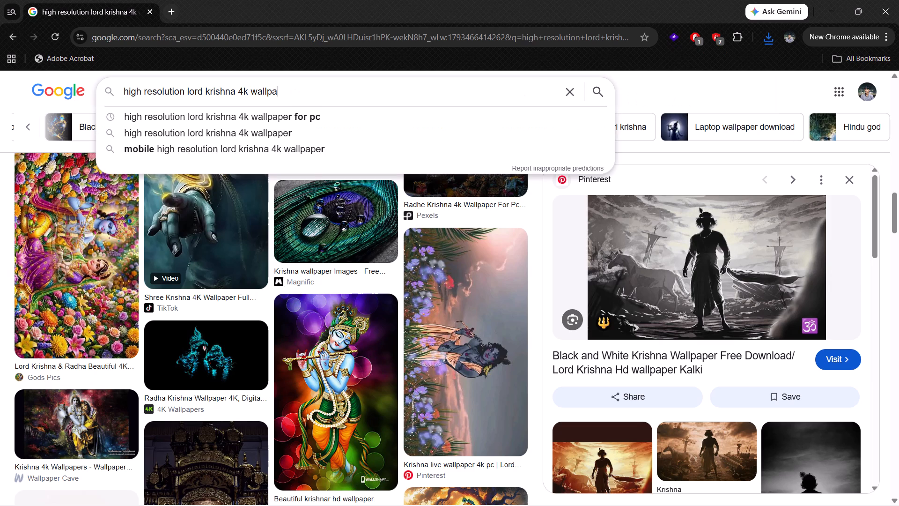
key("BackSpace")
key("BackSpace")
key("BackSpace")
key("BackSpace")
key("BackSpace")
key("BackSpace")
key("BackSpace")
key("BackSpace")
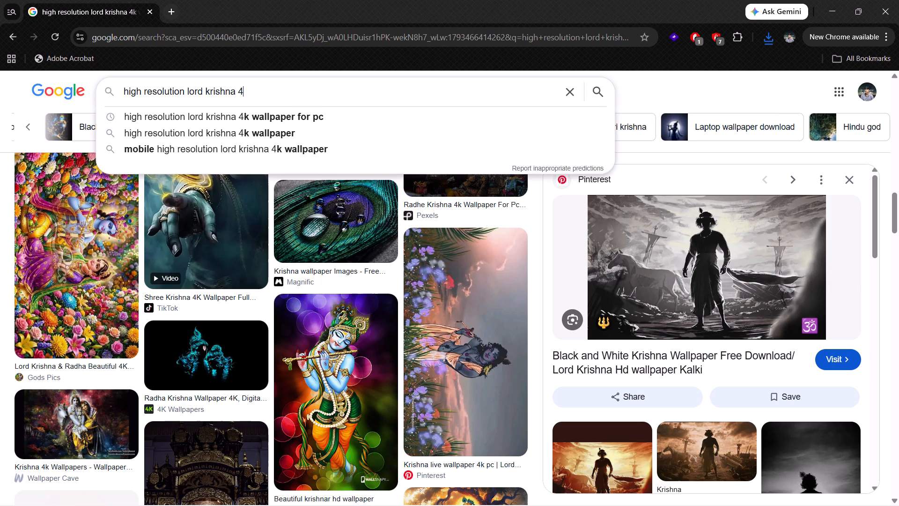
type("k photo in bhagat")
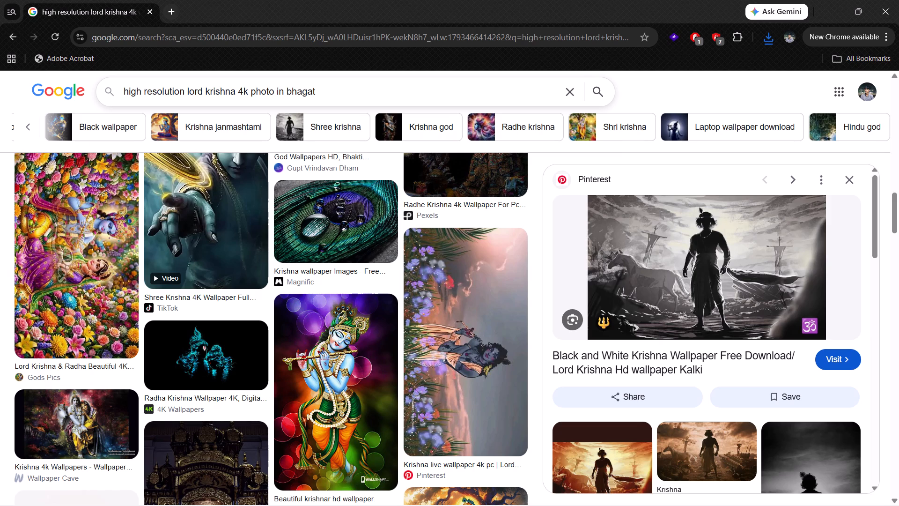
type("vat gita")
key("space")
key("Return")
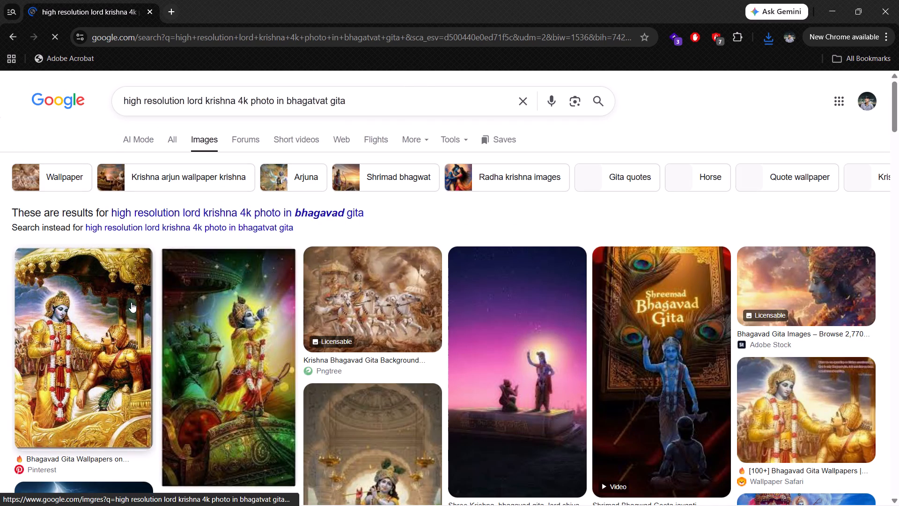
Look through the Bhagavad Gita image results and preview the Pinterest picture of the white-horse chariot under a cloudy sky.
scroll(131, 302, "down", 1)
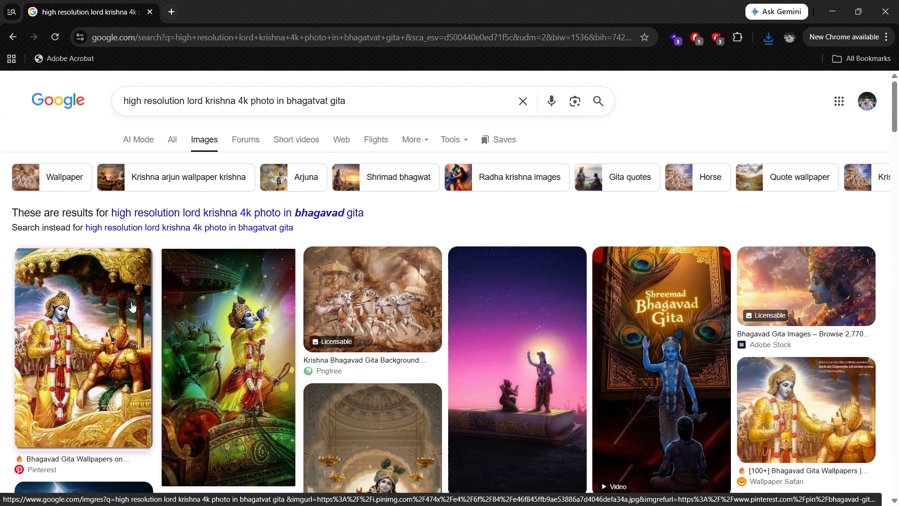
scroll(131, 302, "down", 1)
scroll(131, 302, "right", 1)
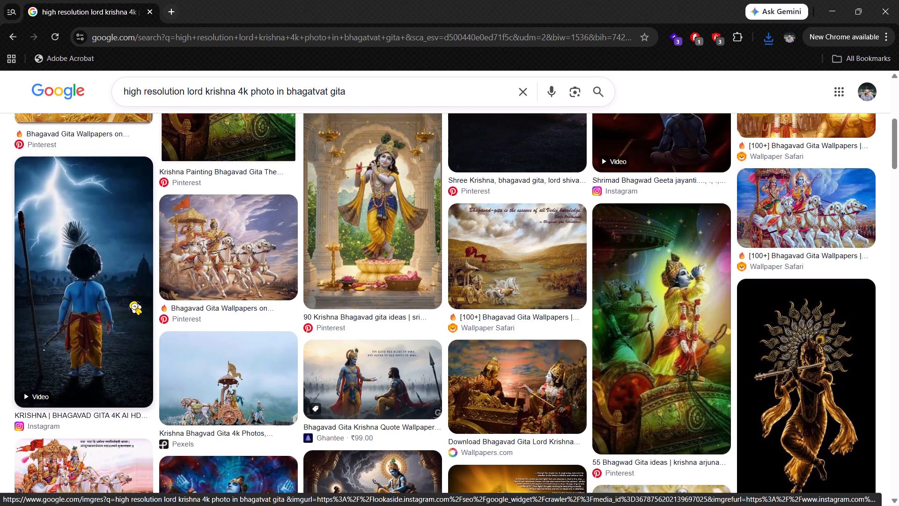
scroll(131, 302, "right", 1)
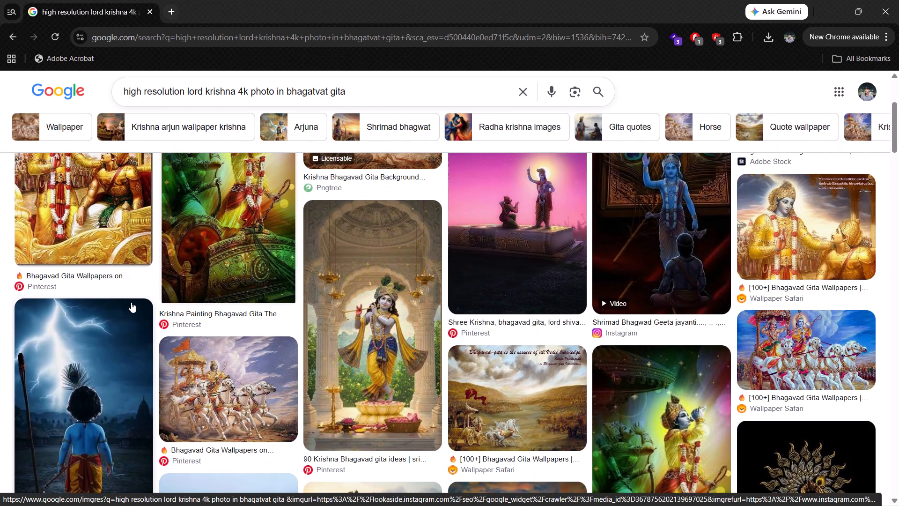
left_click(200, 369)
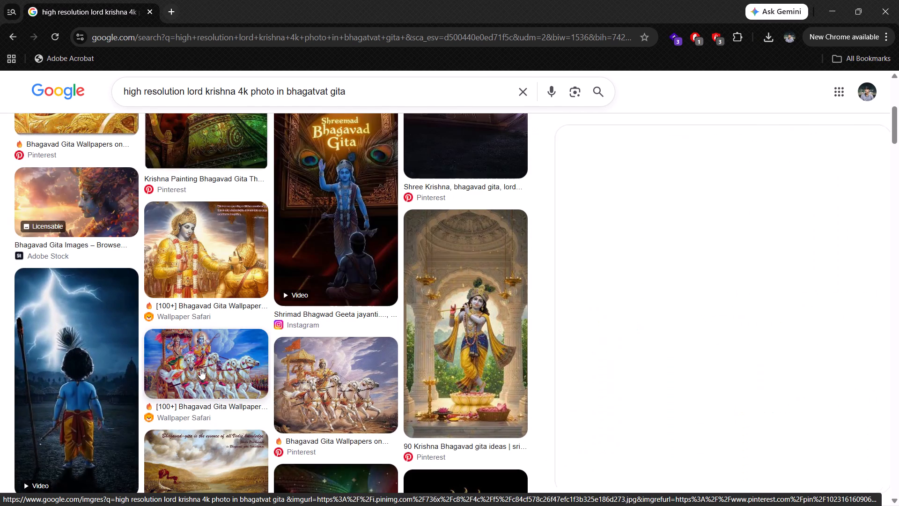
right_click(653, 229)
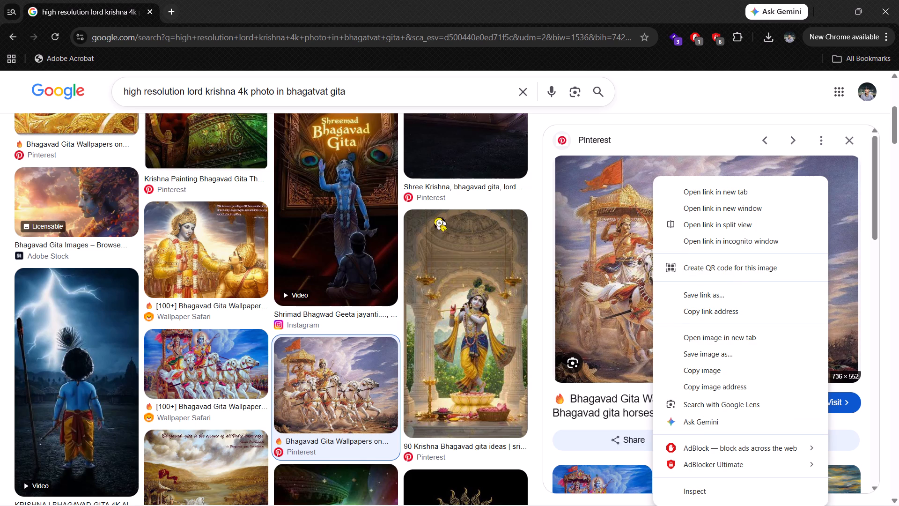
scroll(204, 188, "up", 3)
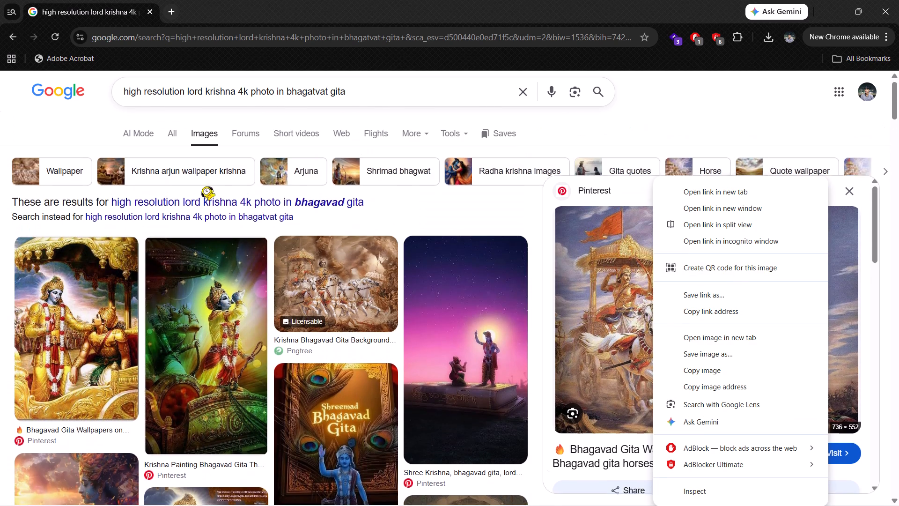
scroll(204, 188, "up", 1)
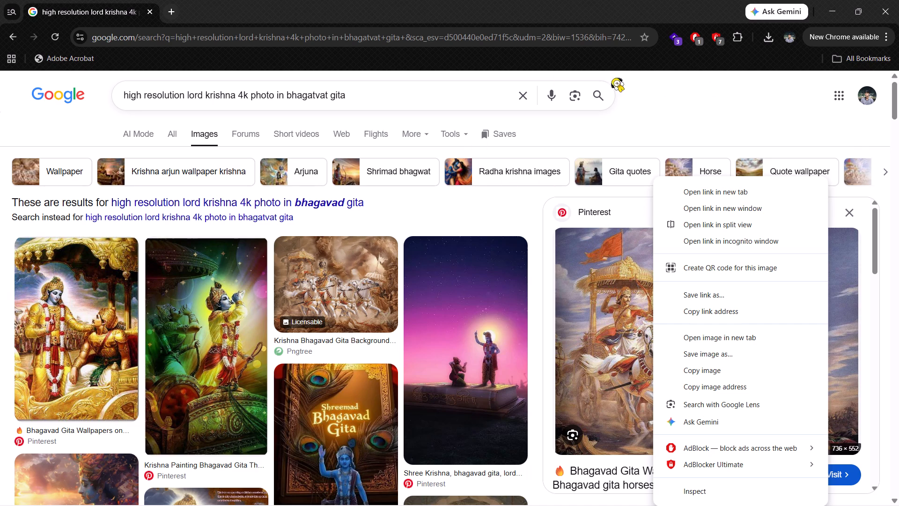
left_click(776, 81)
Narrow the image results with the suggested "Krishna mahabharat" filter.
scroll(778, 179, "left", 1)
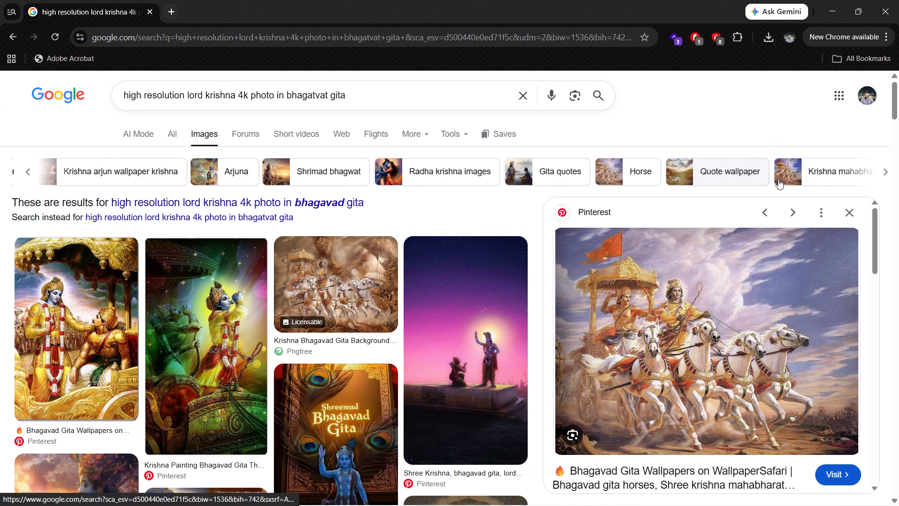
scroll(778, 179, "left", 2)
left_click(778, 179)
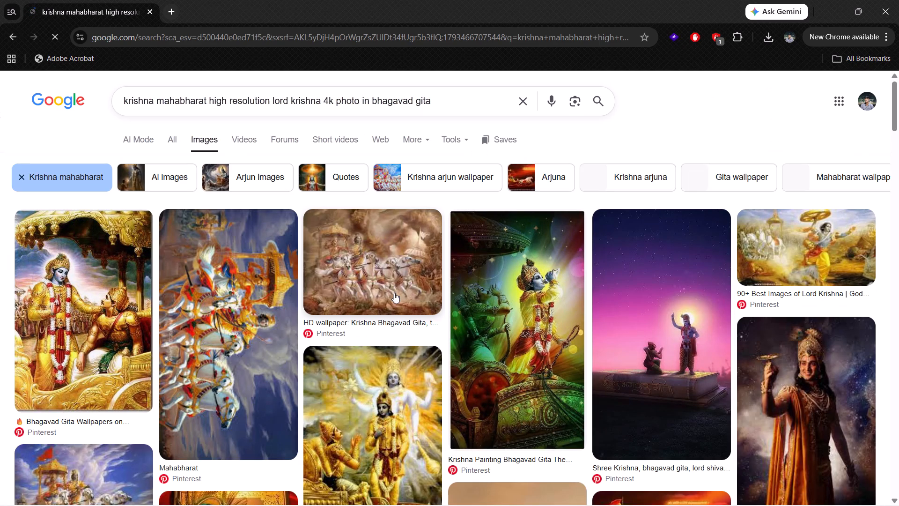
Browse the Krishna Mahabharat results and preview the "90+ Best Images of Lord Krishna" picture of Krishna raising a wheel.
scroll(394, 293, "down", 1)
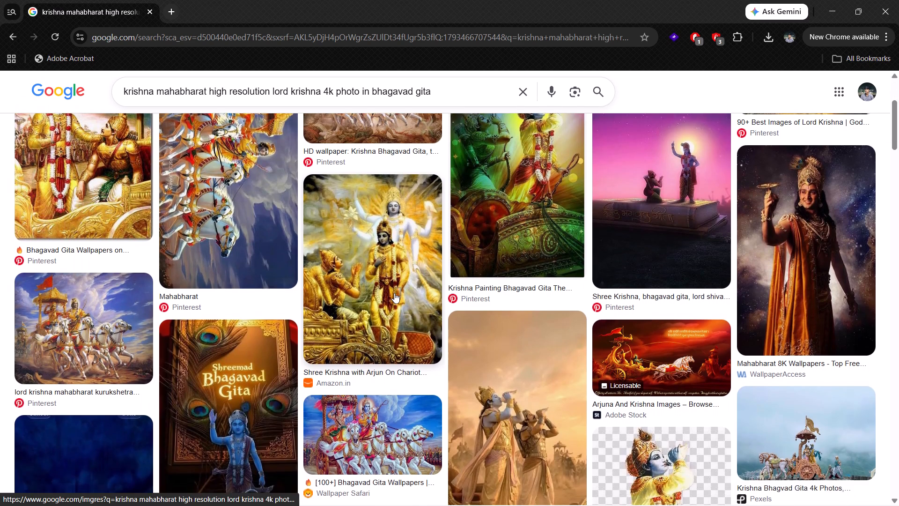
scroll(394, 293, "down", 1)
scroll(394, 293, "up", 1)
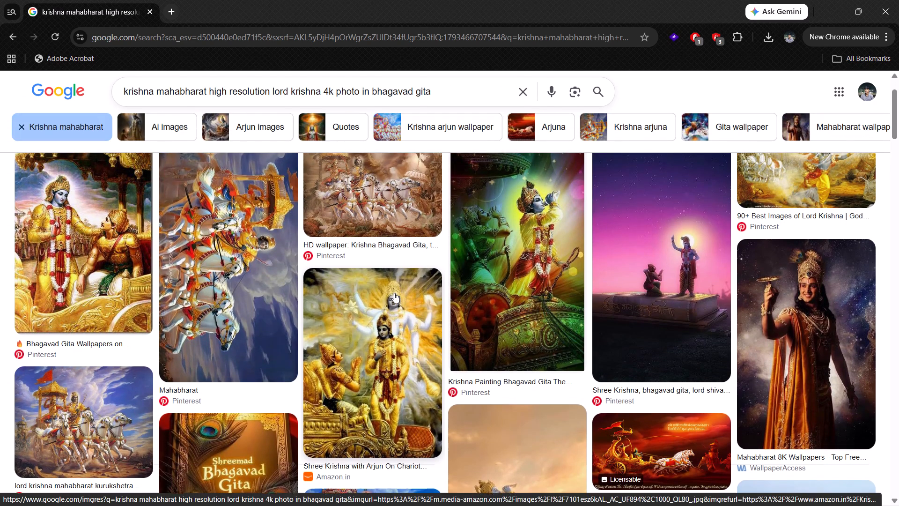
scroll(394, 293, "up", 2)
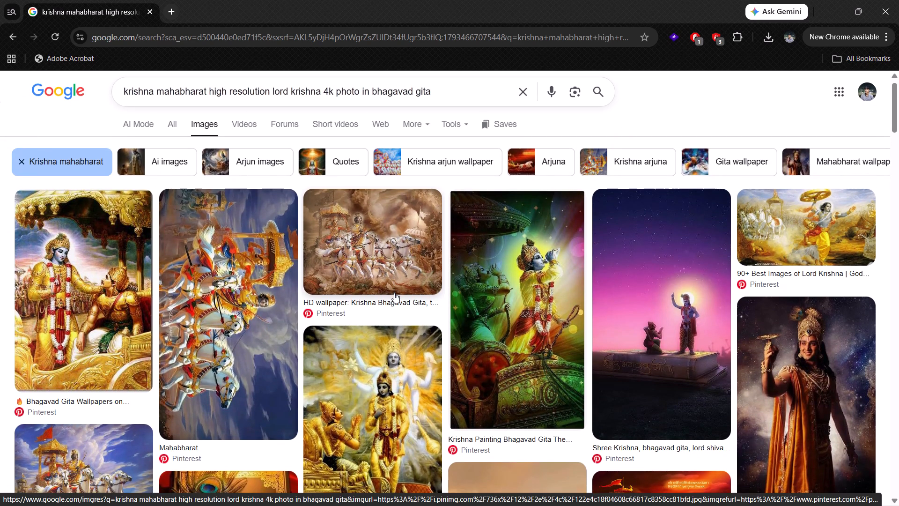
left_click(790, 228)
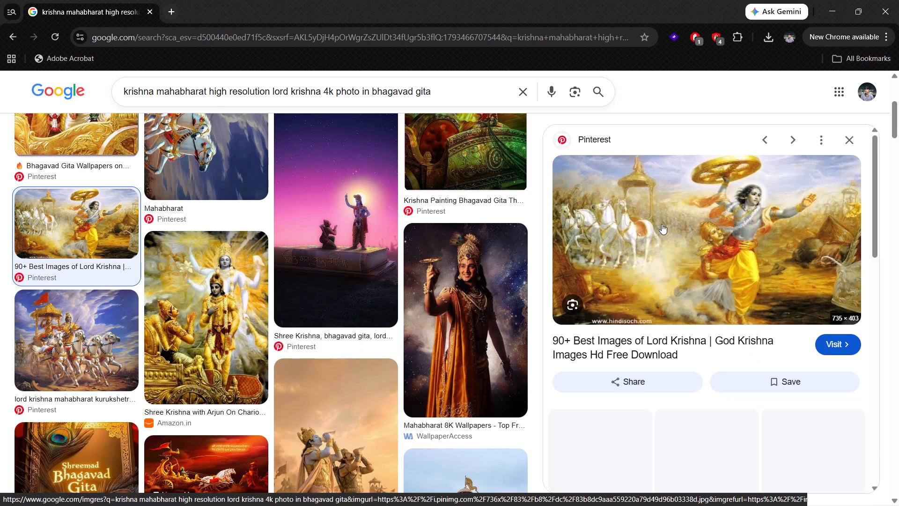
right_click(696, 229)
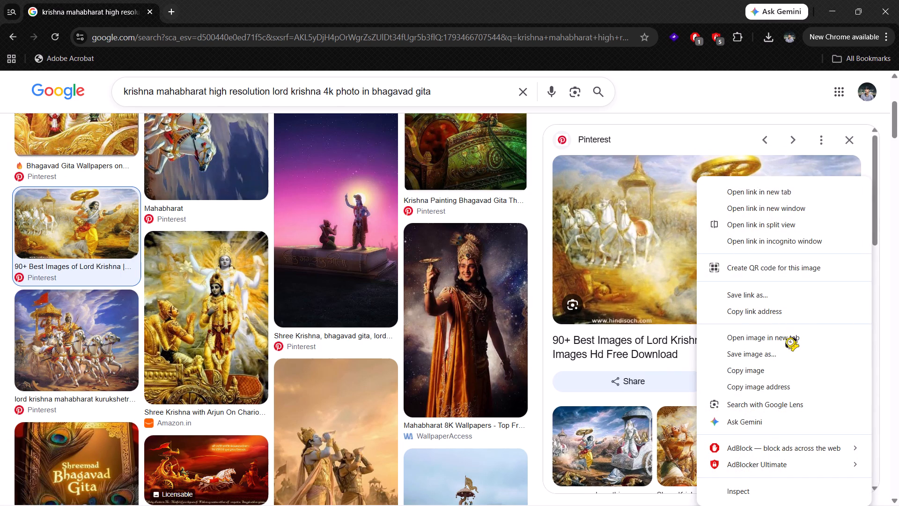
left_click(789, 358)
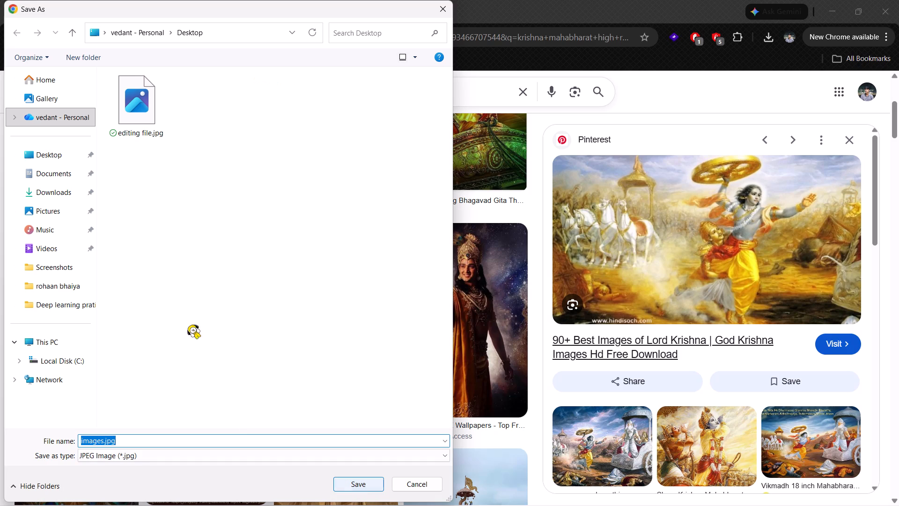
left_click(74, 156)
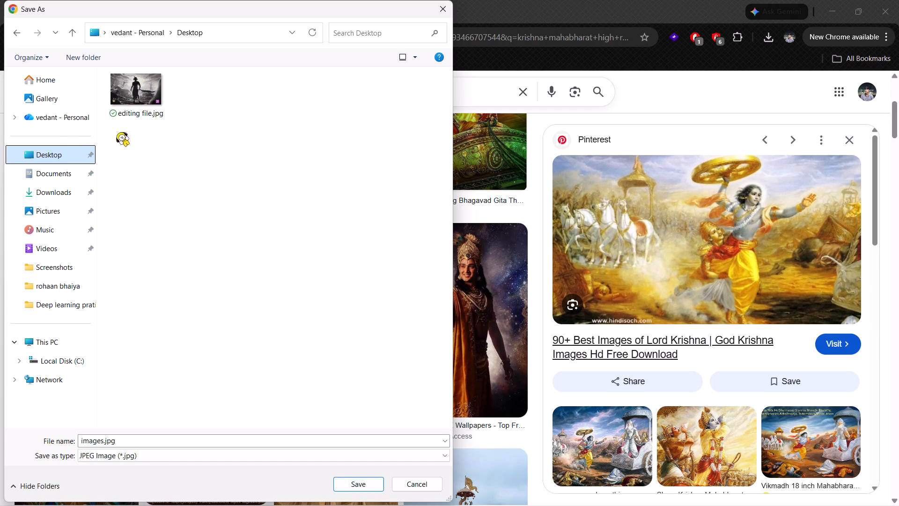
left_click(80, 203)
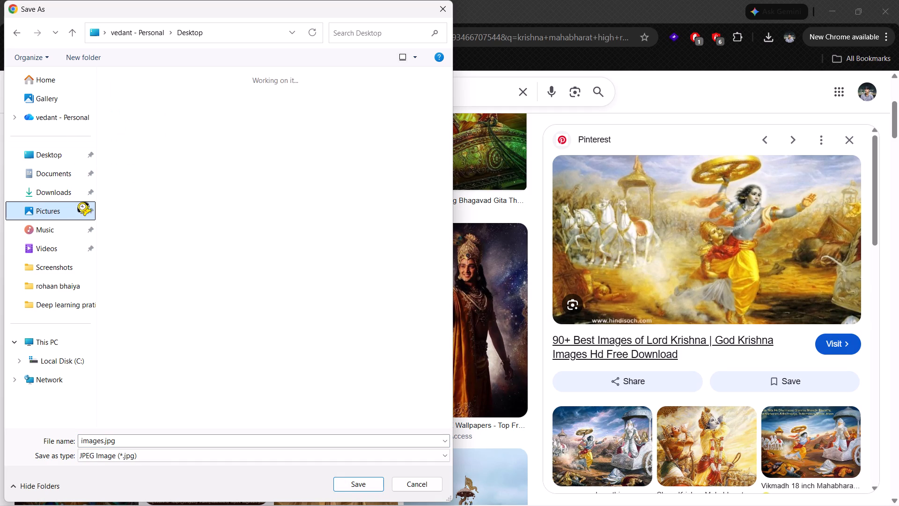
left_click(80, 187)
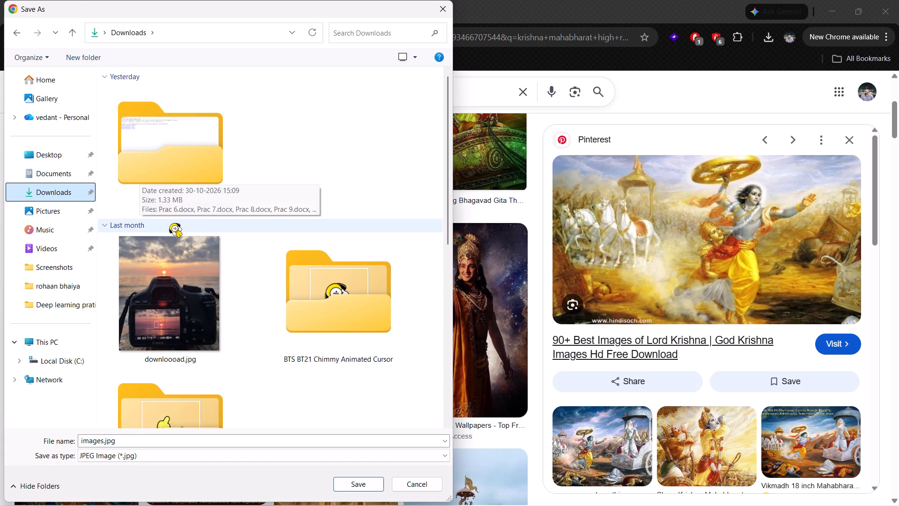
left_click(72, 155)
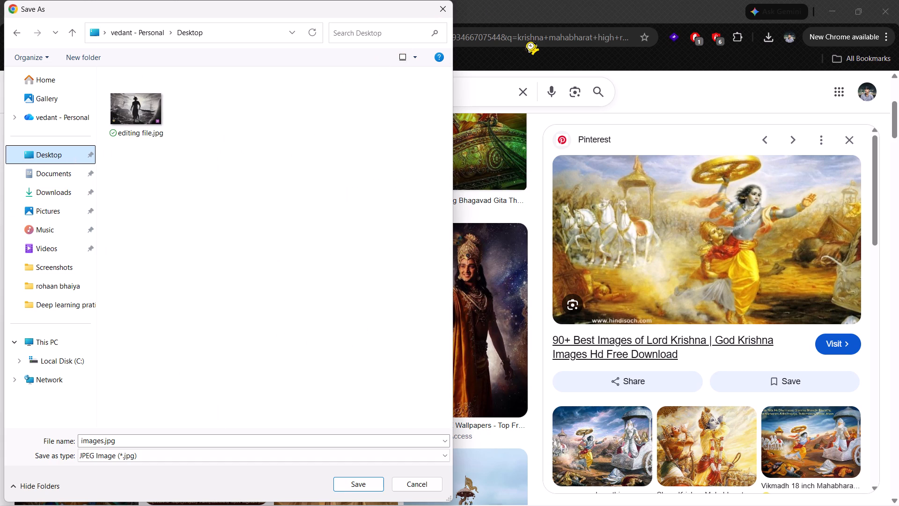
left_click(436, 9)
Close the Chrome window with the image results and the Brave window with the YouTube tutorial.
left_click(889, 15)
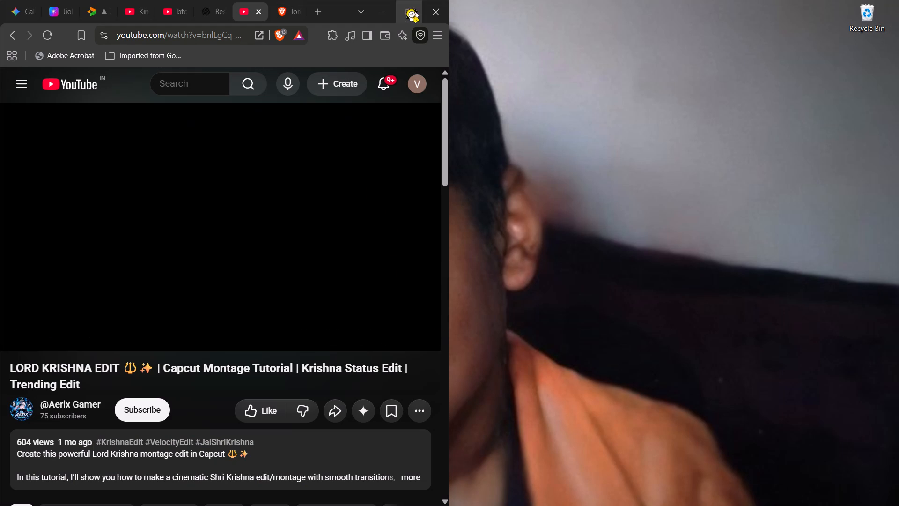
left_click(448, 14)
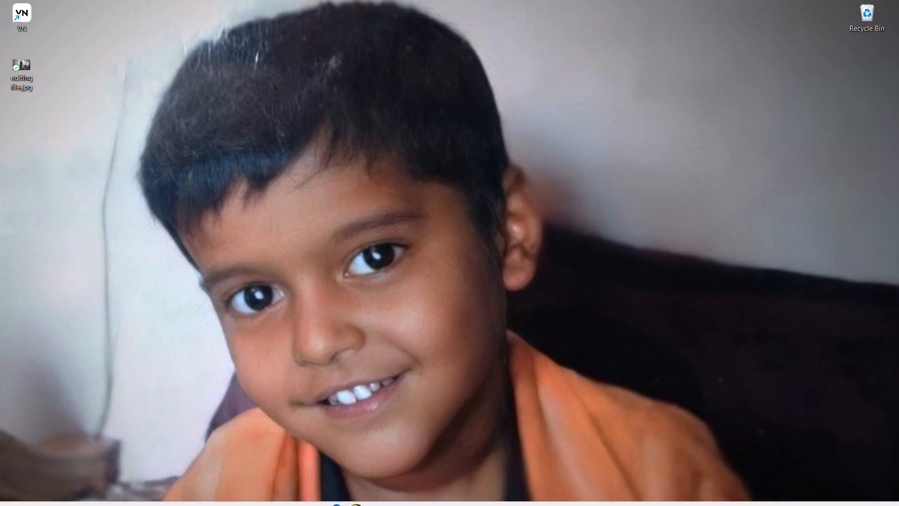
Switch to File Explorer by opening a new window.
left_click(352, 505)
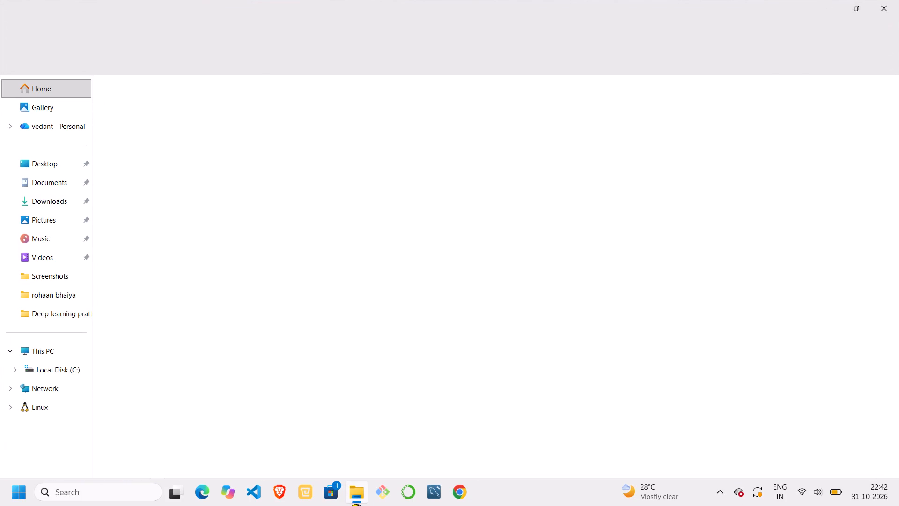
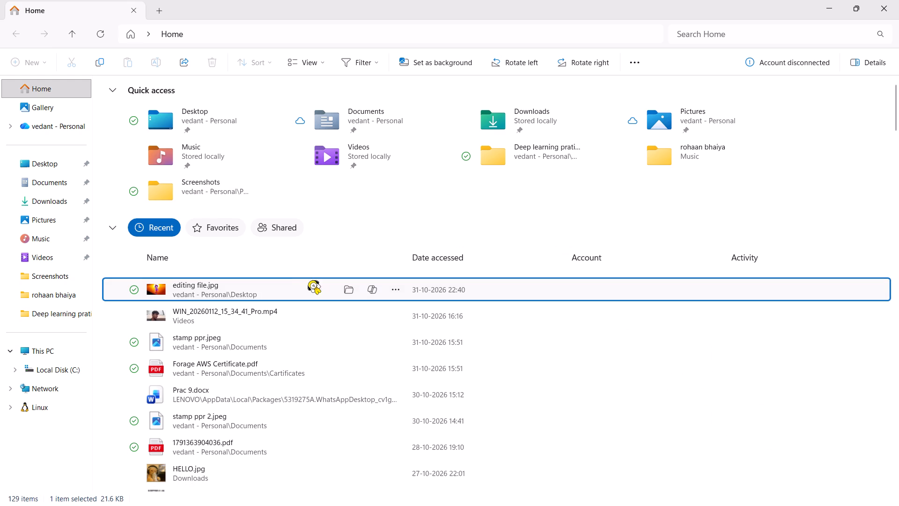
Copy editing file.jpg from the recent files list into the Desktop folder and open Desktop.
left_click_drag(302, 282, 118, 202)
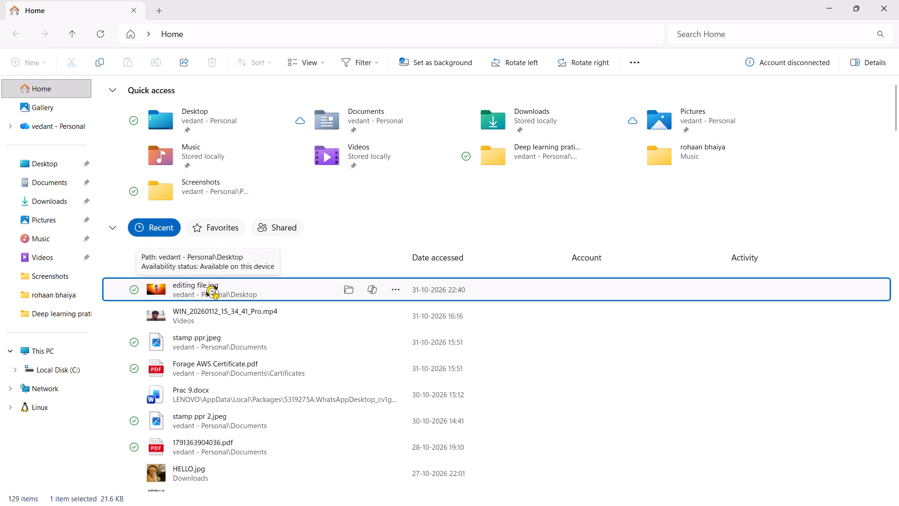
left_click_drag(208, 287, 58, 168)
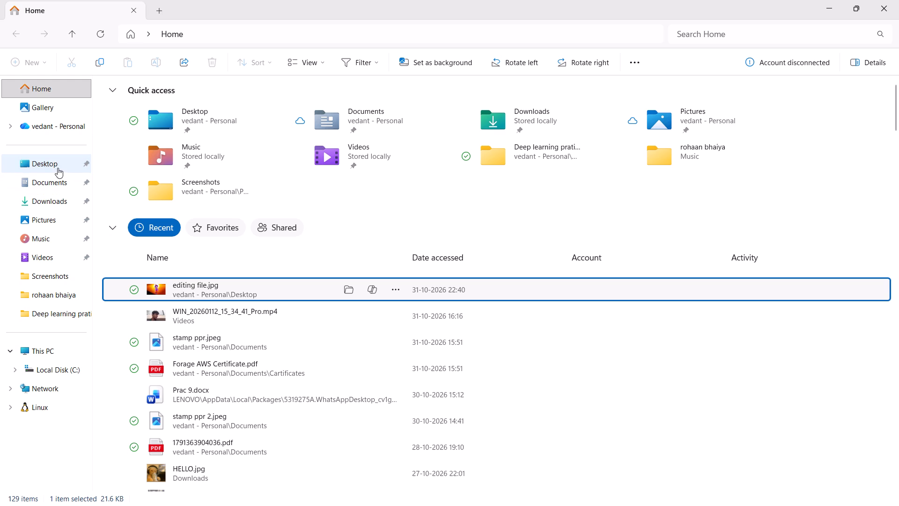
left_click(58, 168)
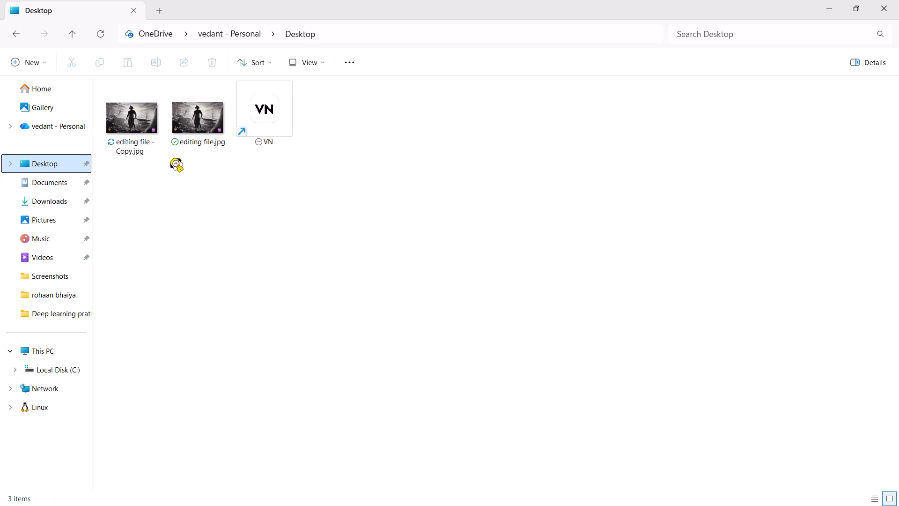
View editing file.jpg and editing file - Copy.jpg from the Desktop folder one after the other, closing each preview.
left_click(179, 135)
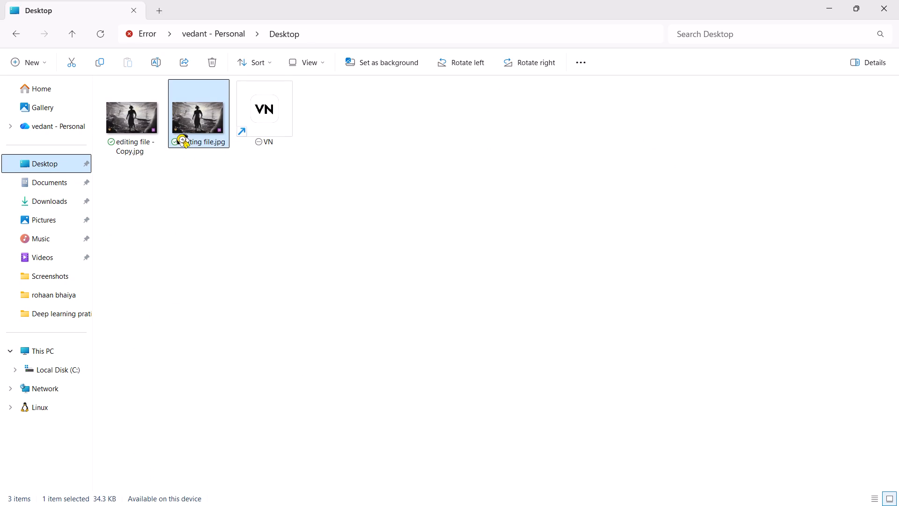
left_click(179, 135)
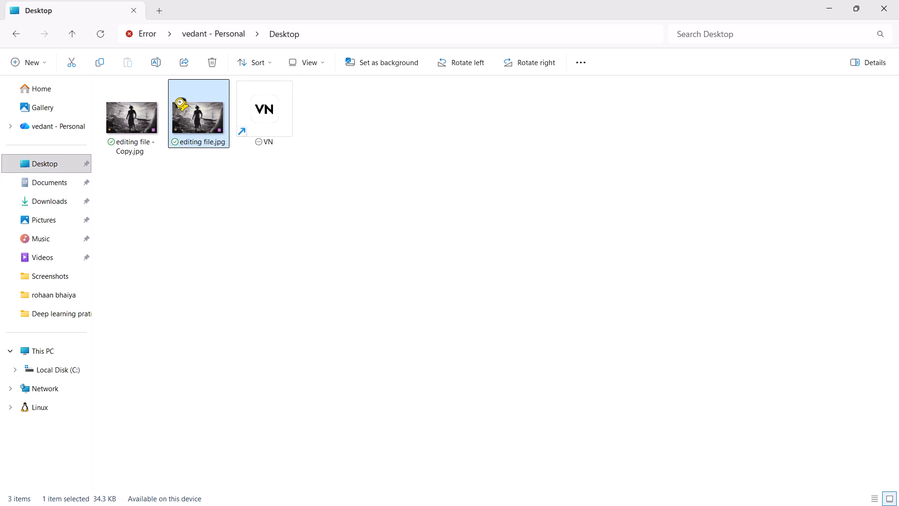
right_click(176, 98)
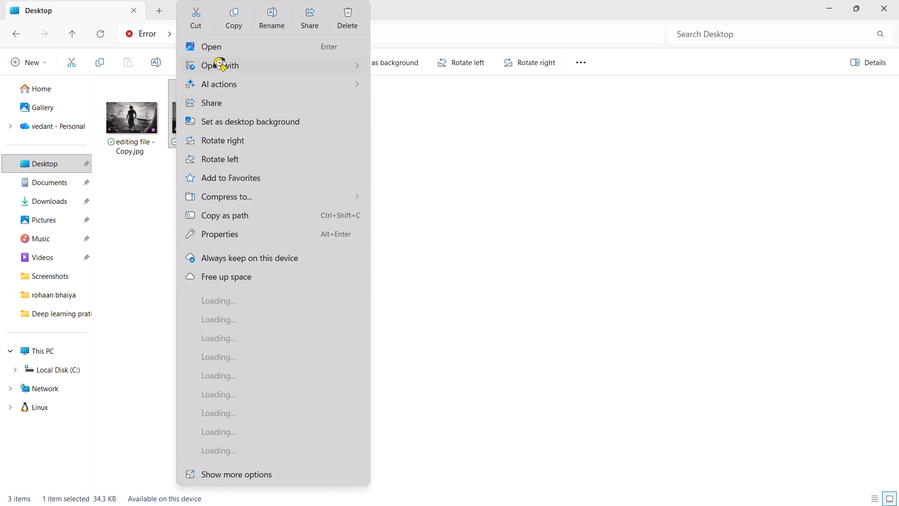
left_click(219, 54)
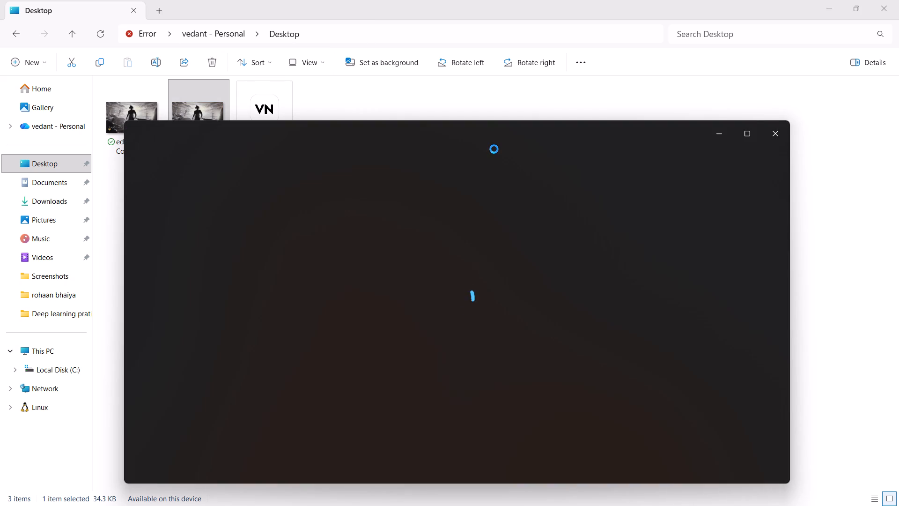
left_click(765, 145)
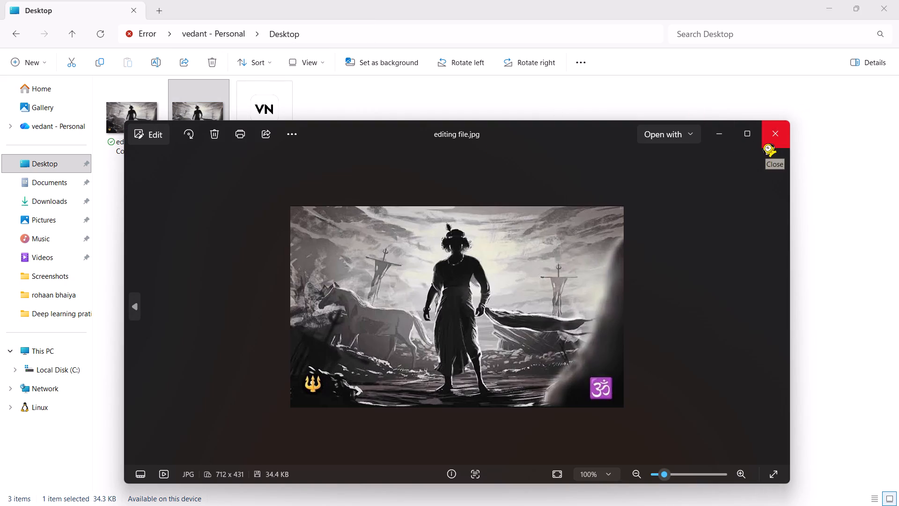
right_click(149, 134)
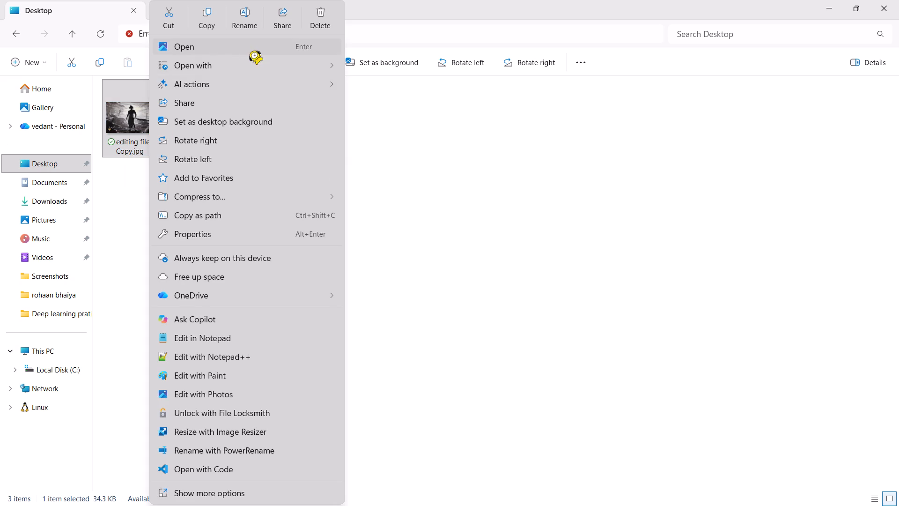
left_click(251, 52)
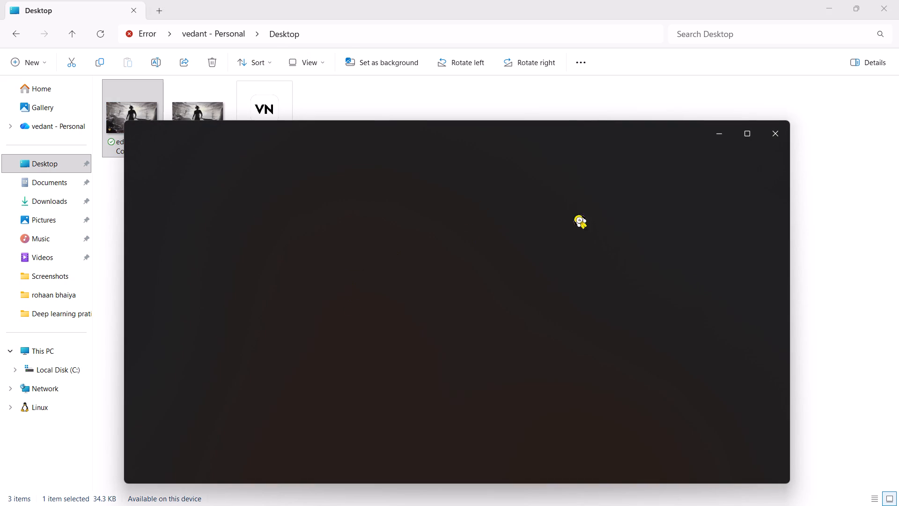
left_click(782, 141)
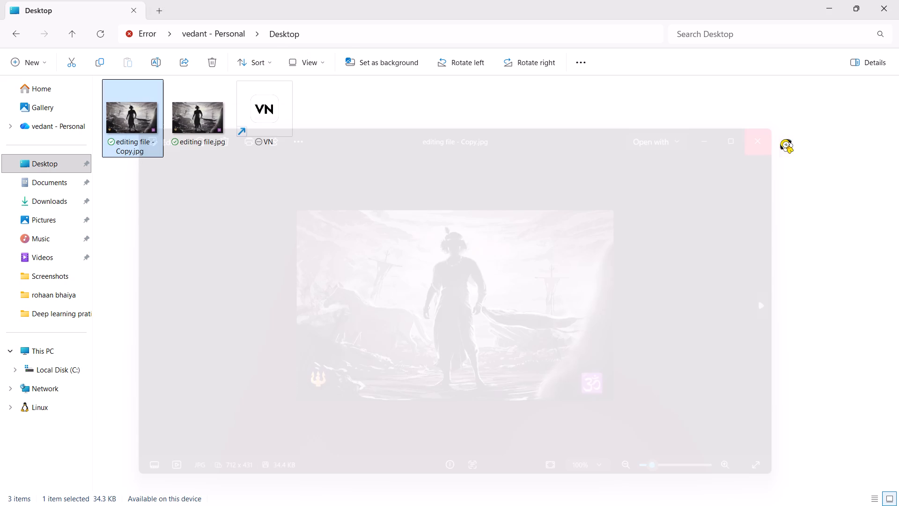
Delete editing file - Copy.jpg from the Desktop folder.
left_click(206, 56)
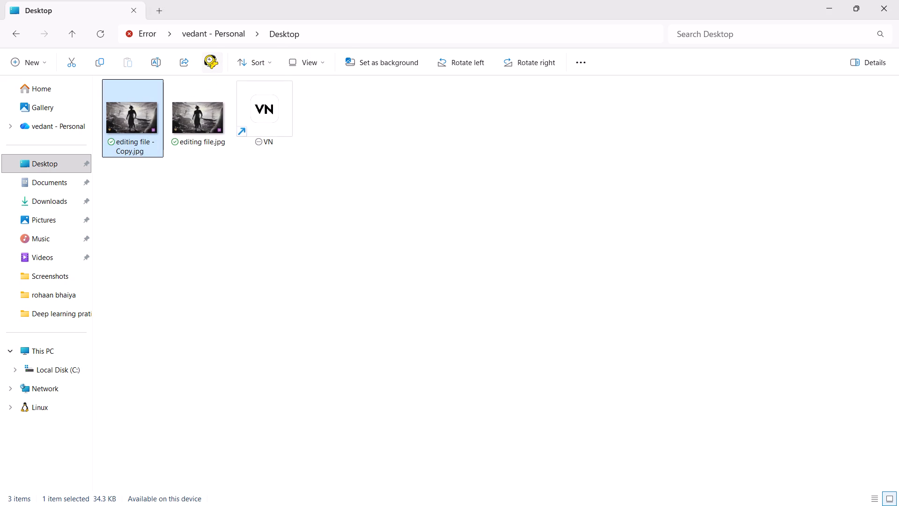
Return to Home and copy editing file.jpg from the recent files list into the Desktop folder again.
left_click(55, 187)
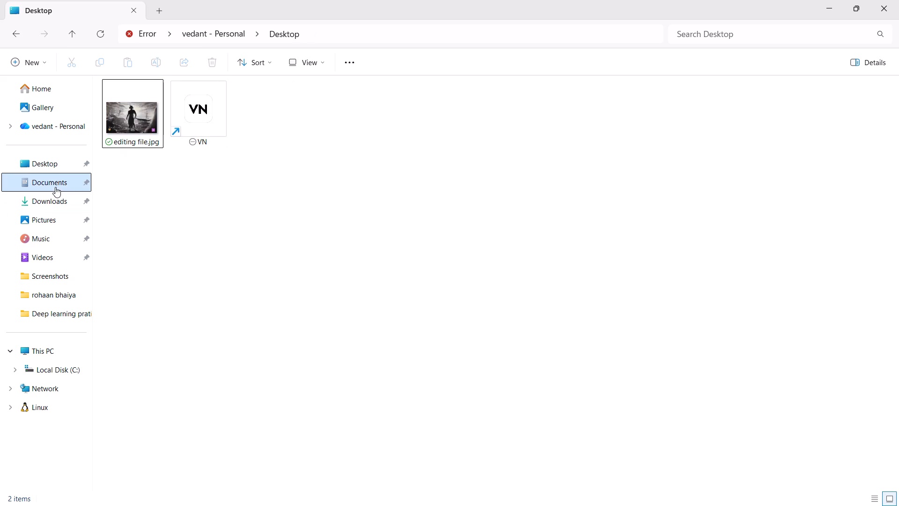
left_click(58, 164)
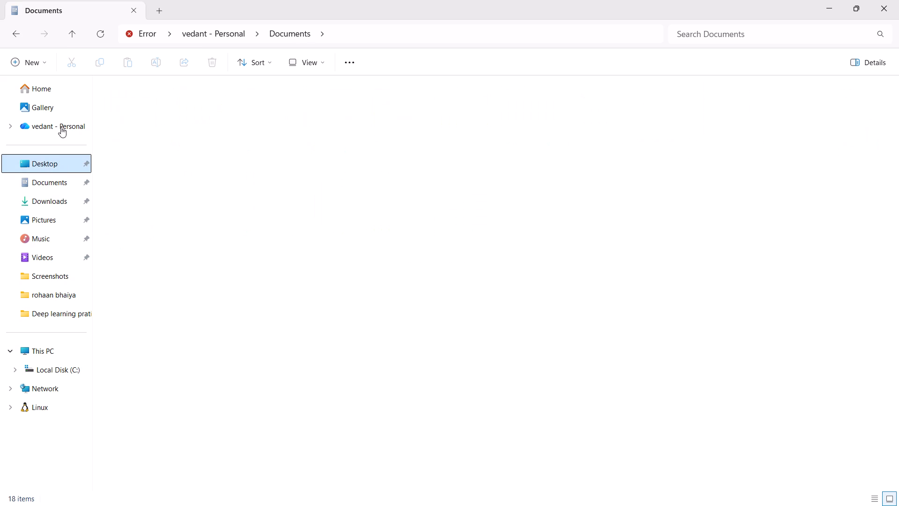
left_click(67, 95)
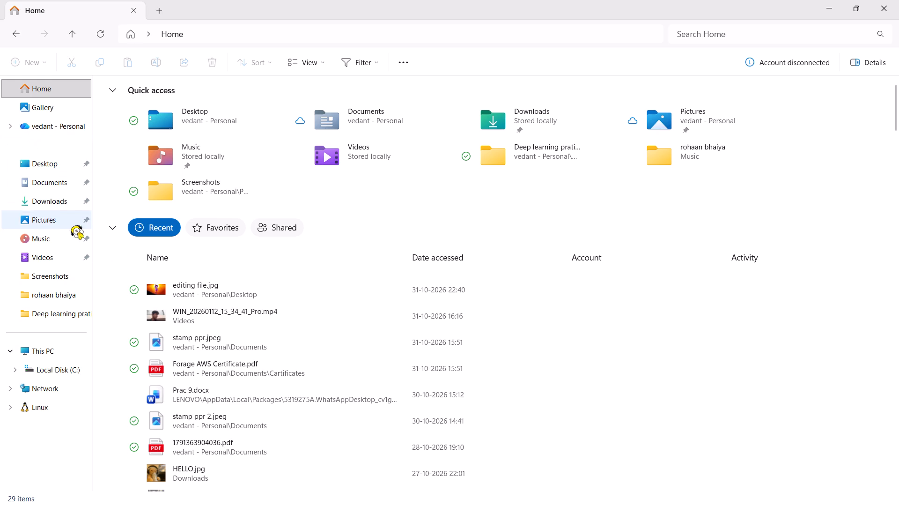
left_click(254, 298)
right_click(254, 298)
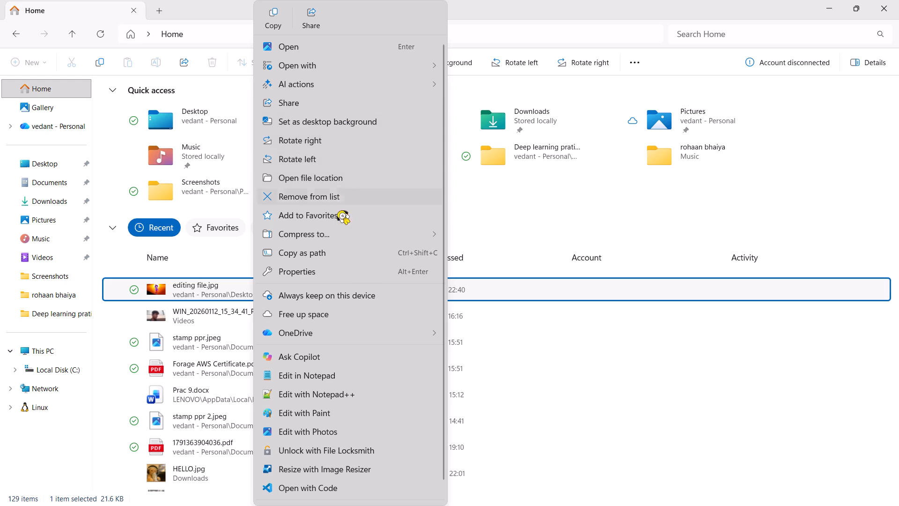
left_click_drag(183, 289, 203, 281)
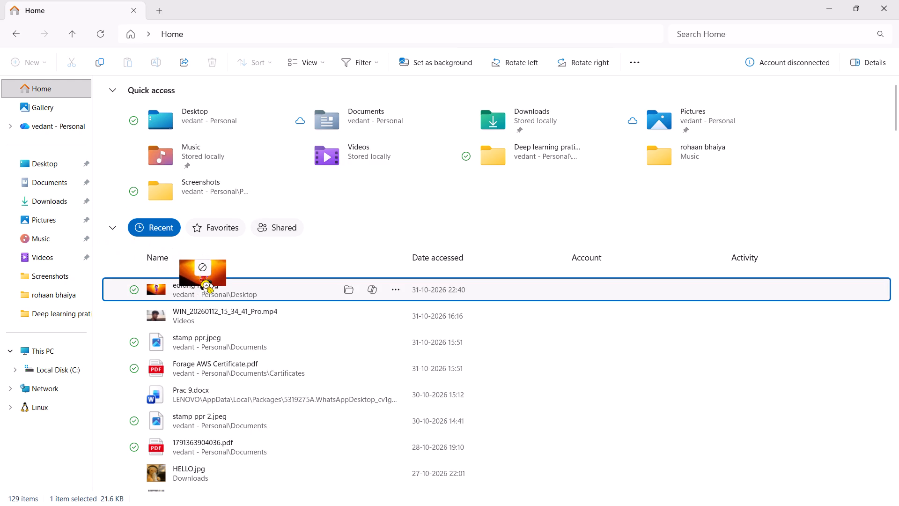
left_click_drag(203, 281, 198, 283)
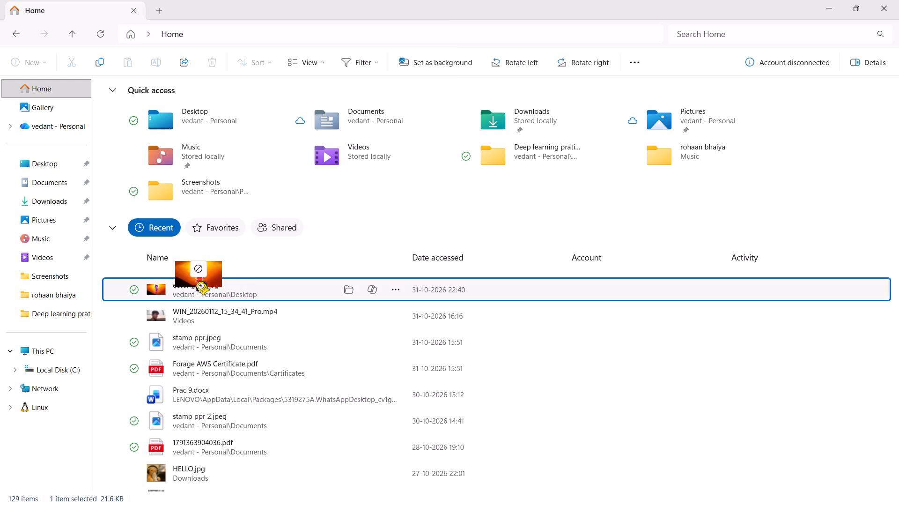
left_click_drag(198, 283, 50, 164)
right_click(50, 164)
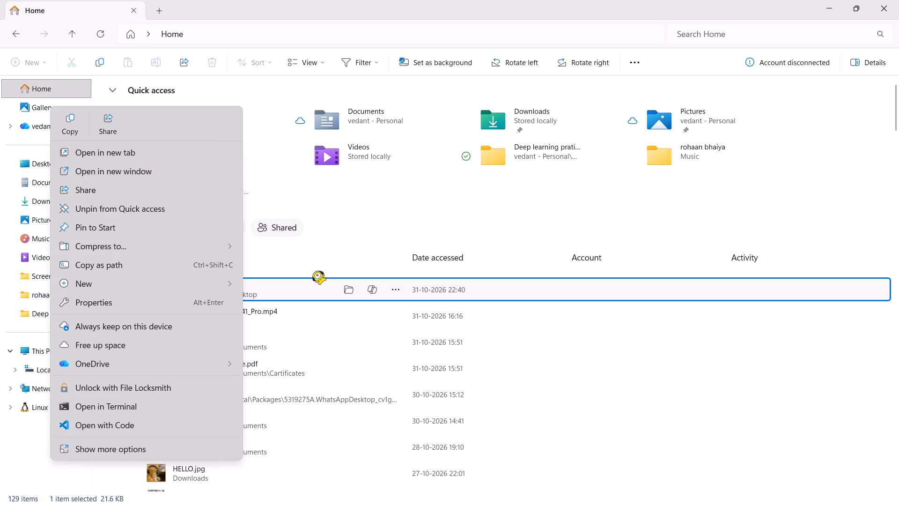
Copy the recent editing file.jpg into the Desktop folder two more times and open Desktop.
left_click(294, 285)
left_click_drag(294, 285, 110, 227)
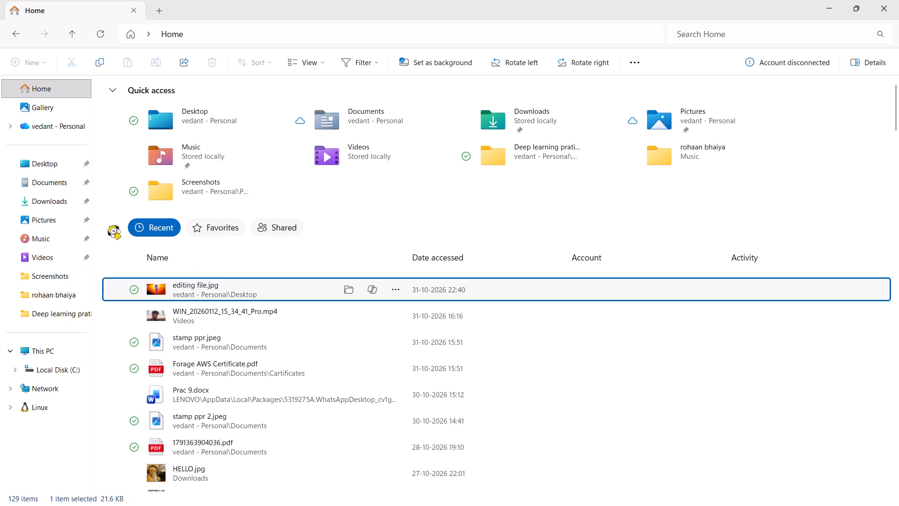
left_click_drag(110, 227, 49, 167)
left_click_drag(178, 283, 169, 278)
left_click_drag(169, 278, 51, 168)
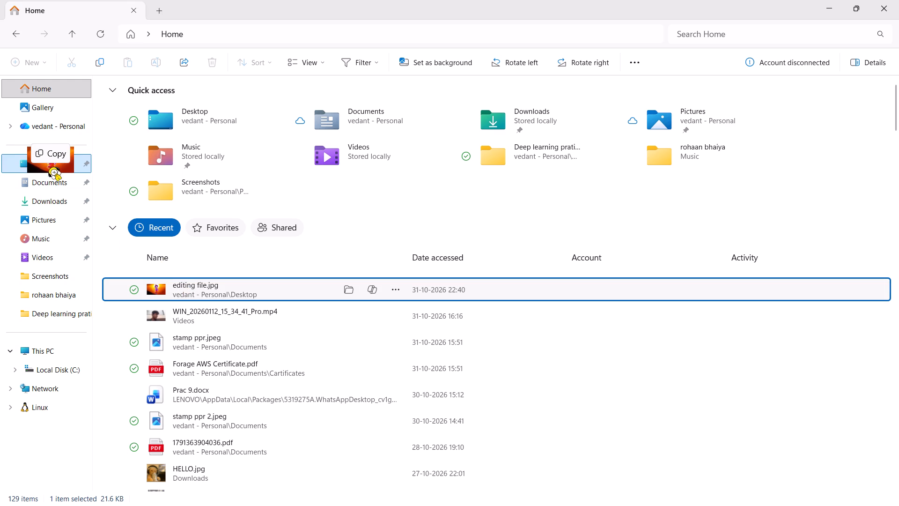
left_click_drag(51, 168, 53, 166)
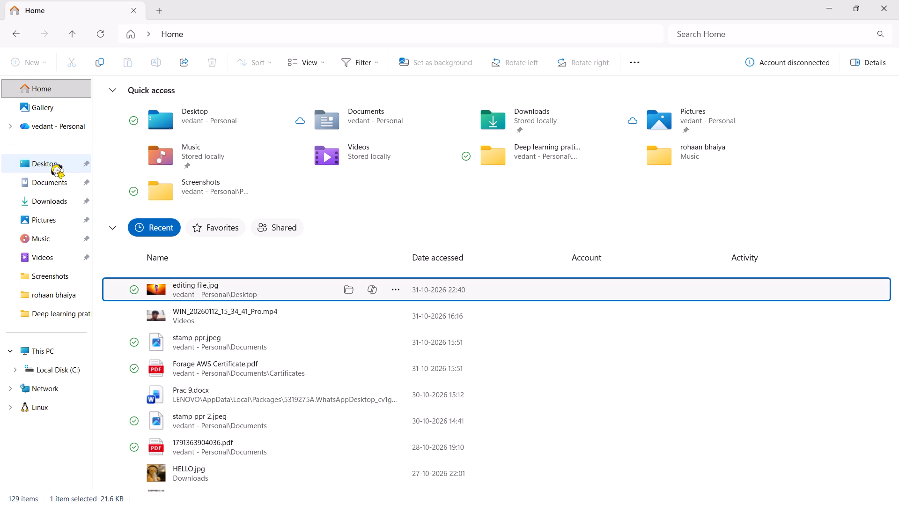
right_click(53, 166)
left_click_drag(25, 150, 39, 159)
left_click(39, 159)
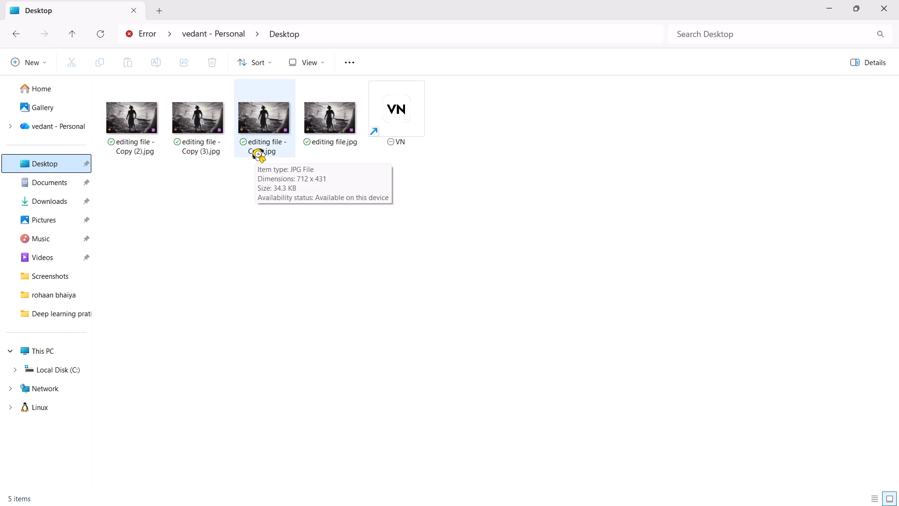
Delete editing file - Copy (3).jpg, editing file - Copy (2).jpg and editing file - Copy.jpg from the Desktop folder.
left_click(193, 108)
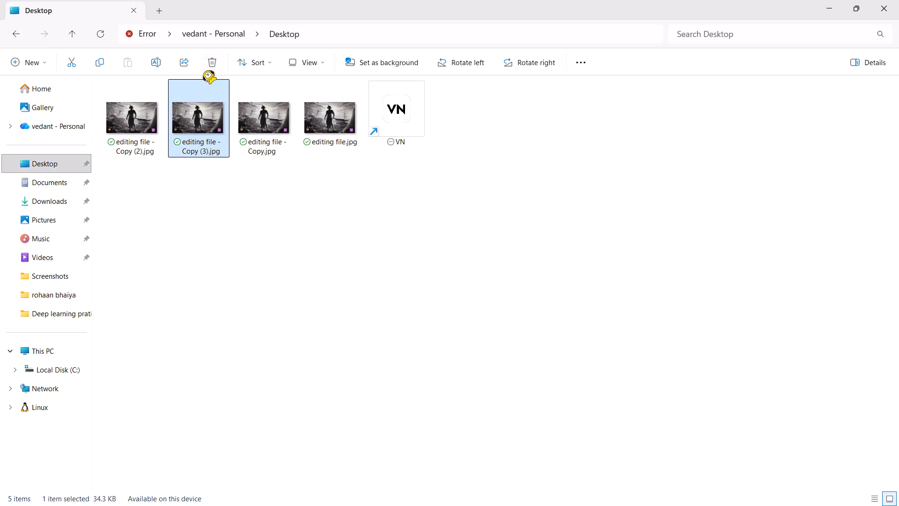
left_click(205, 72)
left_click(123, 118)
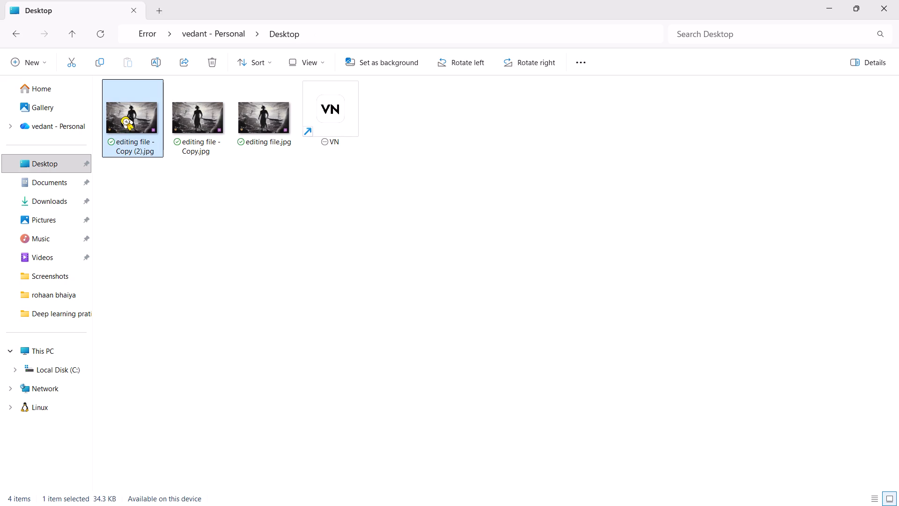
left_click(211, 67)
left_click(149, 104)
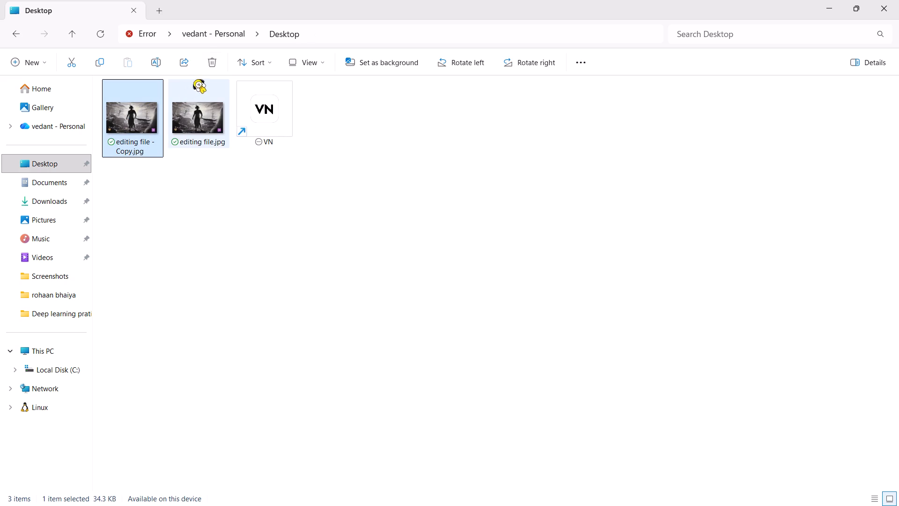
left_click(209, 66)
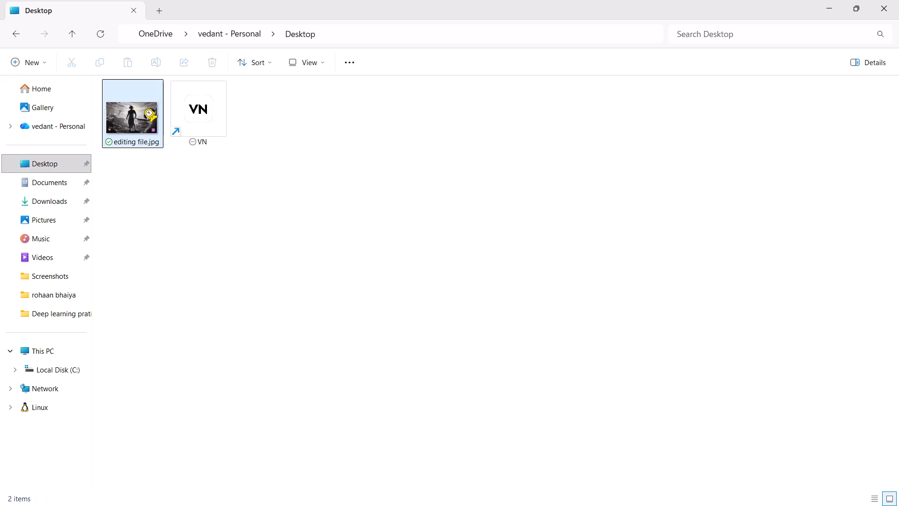
Open the Documents folder, return to Home and look through the recent files list.
left_click(49, 184)
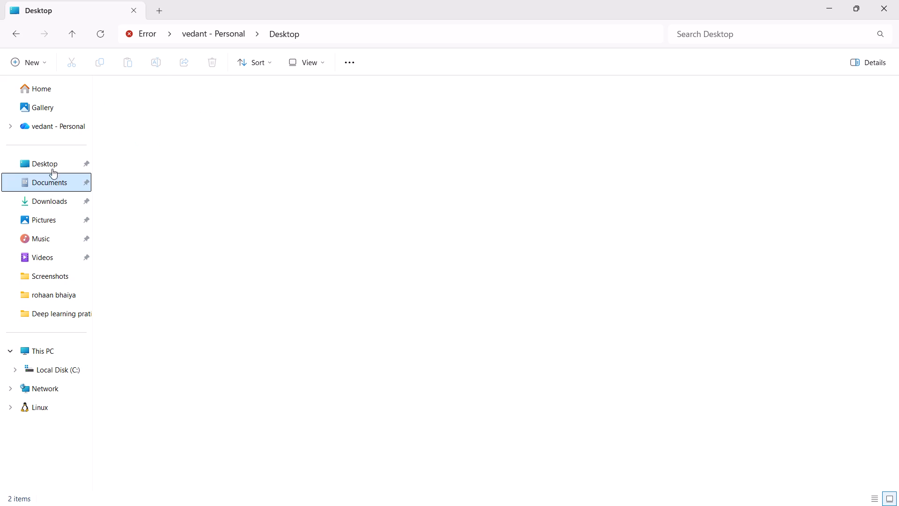
left_click(70, 130)
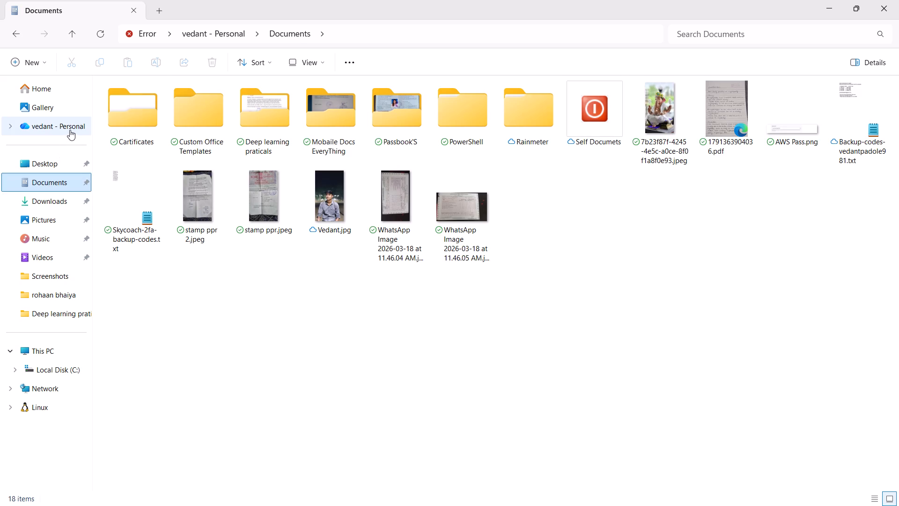
left_click(72, 82)
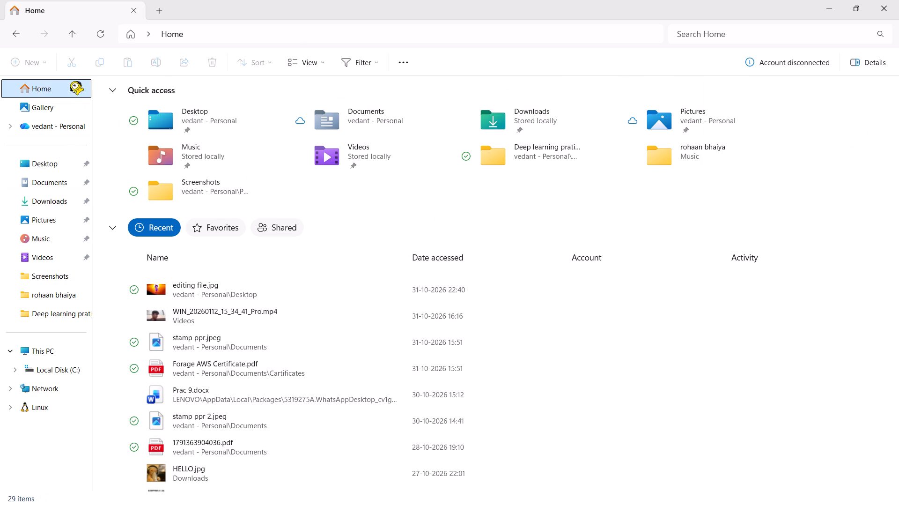
scroll(287, 251, "down", 3)
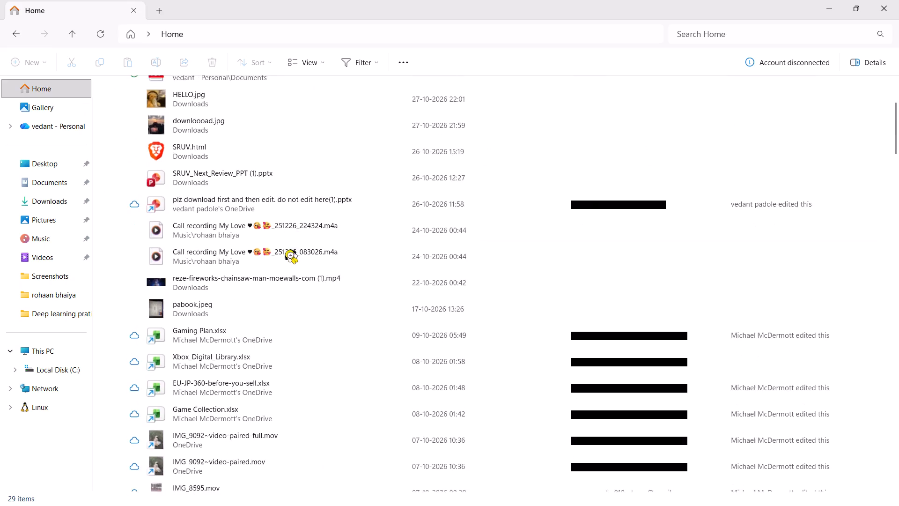
scroll(287, 251, "down", 1)
scroll(287, 251, "up", 10)
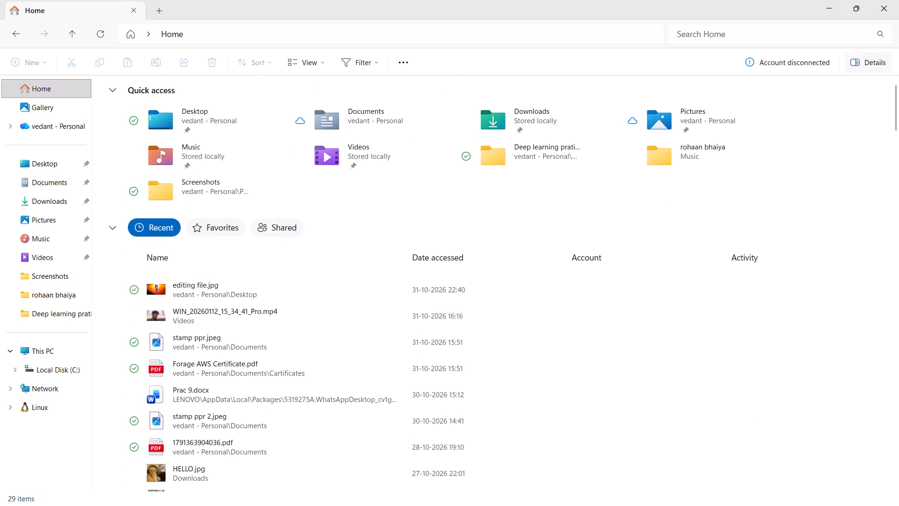
Reopen File Explorer, copy the path of editing file.jpg from the recent files list and close the window.
left_click(888, 0)
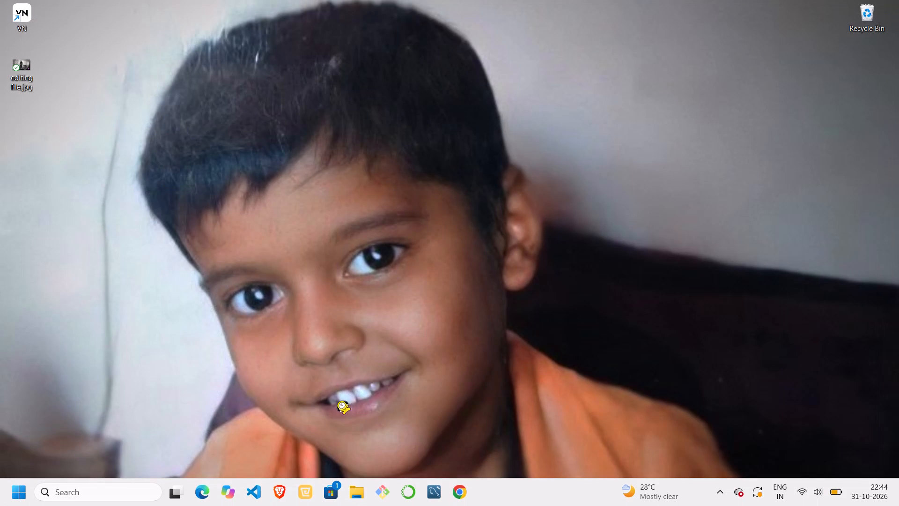
left_click(356, 497)
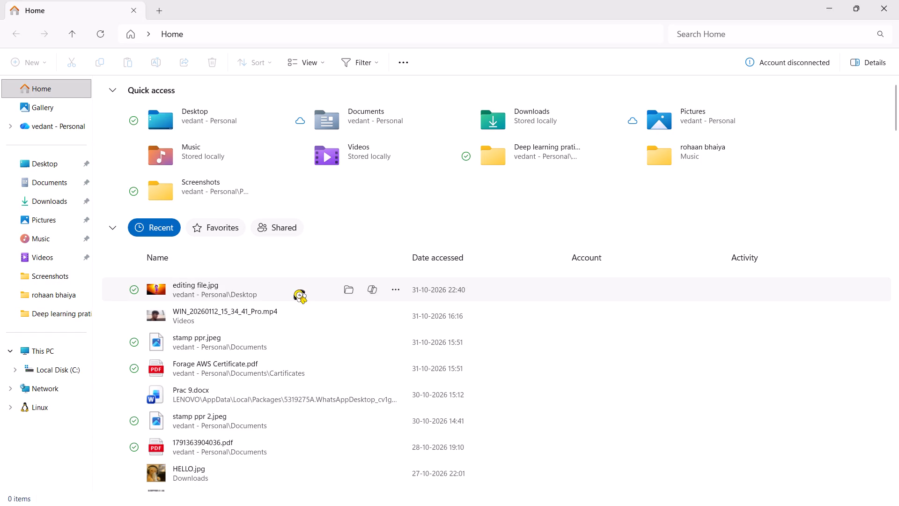
left_click(399, 285)
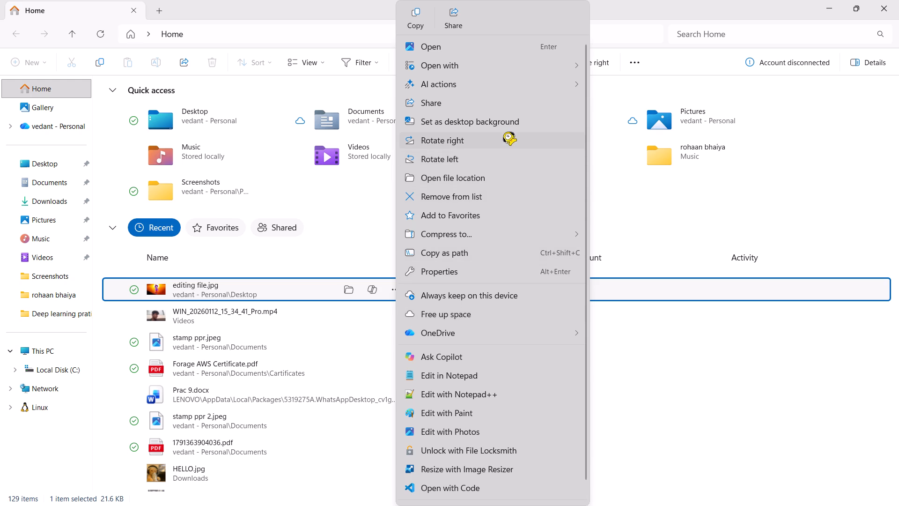
left_click(484, 250)
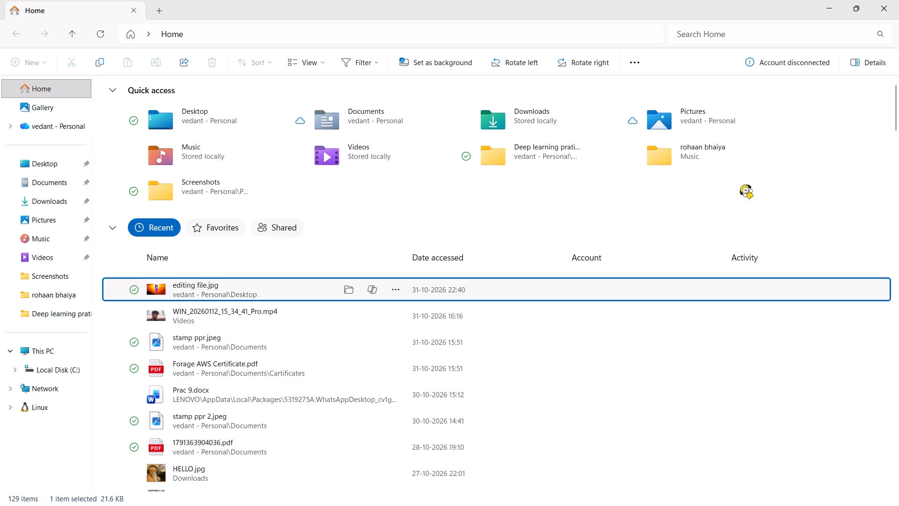
left_click(875, 4)
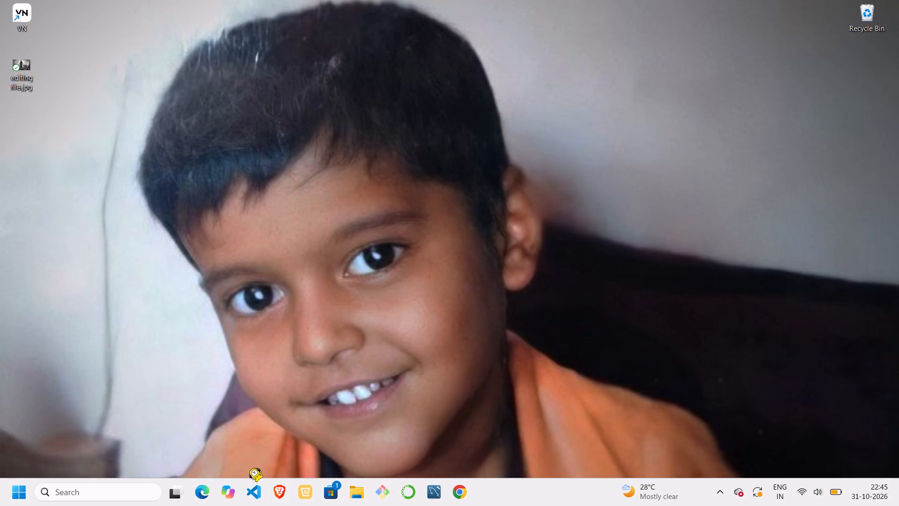
Switch to Chrome and save the Pinterest picture of Lord Krishna raising the chariot wheel as a JPEG in the Desktop folder.
left_click(452, 492)
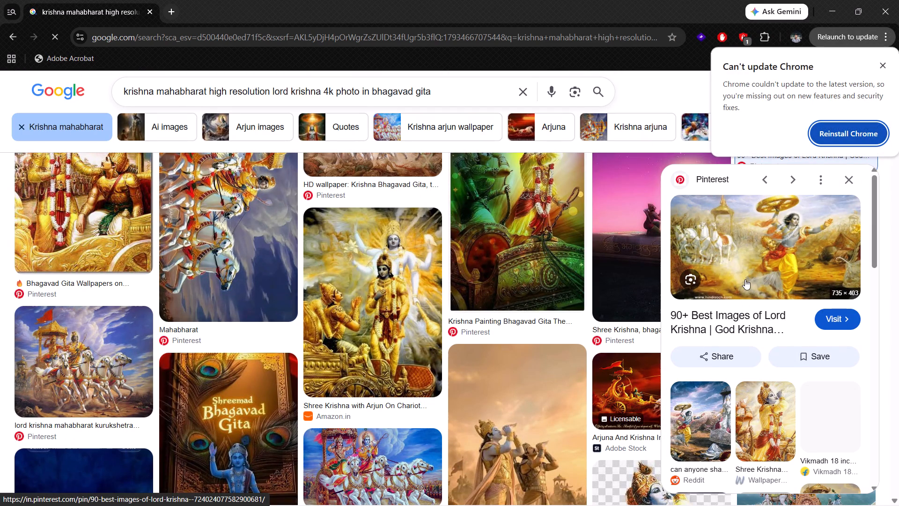
right_click(762, 260)
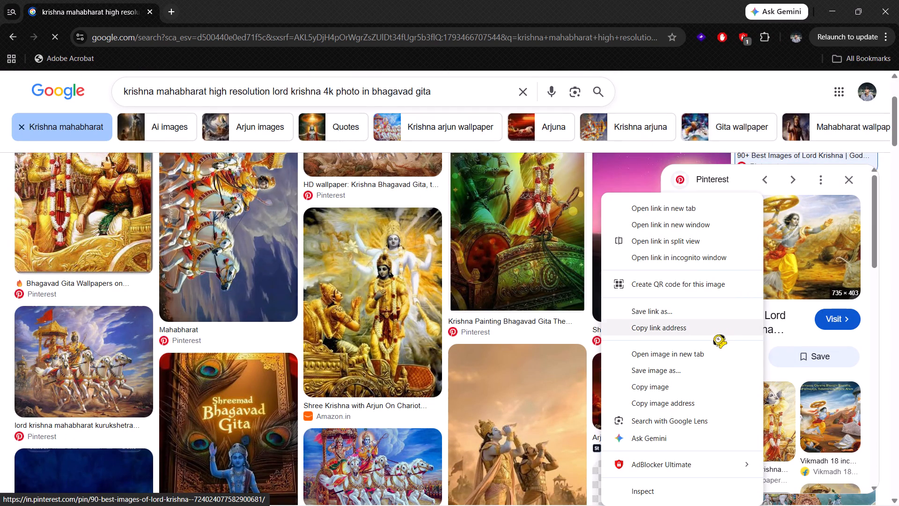
left_click(710, 370)
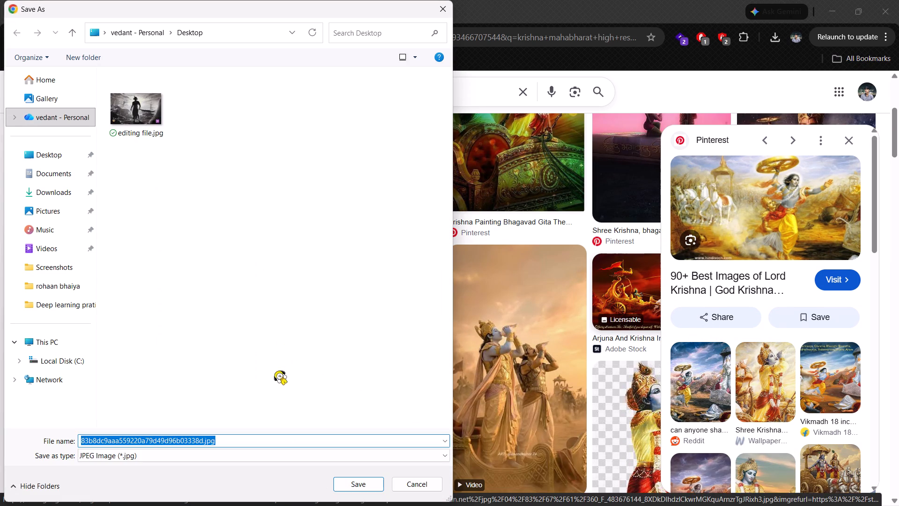
left_click(350, 477)
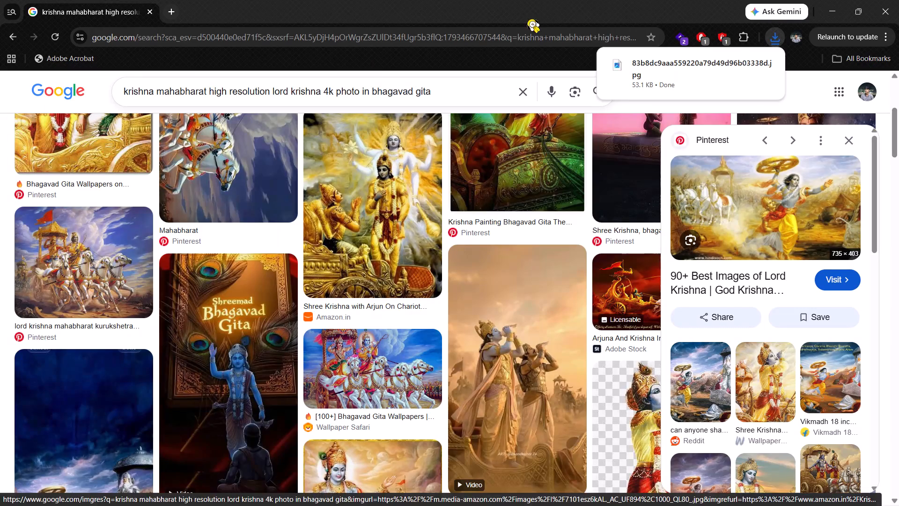
Open the downloaded Krishna picture to check its quality up close, and close the viewer and Chrome.
left_click(634, 58)
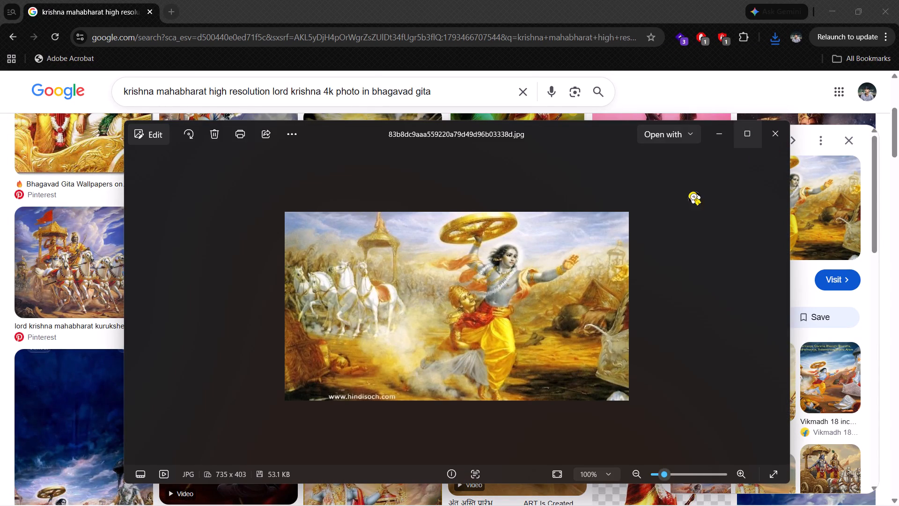
scroll(428, 340, "right", 1)
scroll(428, 340, "up", 2)
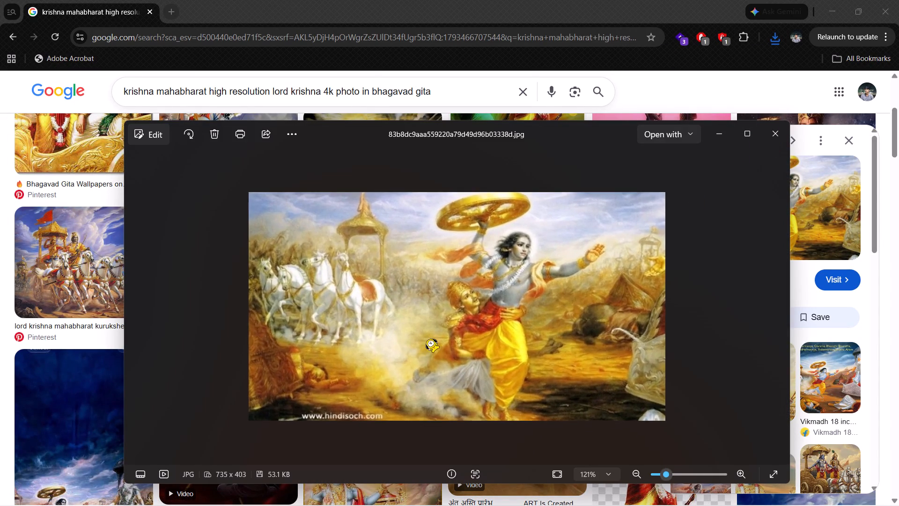
scroll(428, 340, "up", 4)
scroll(428, 340, "down", 5, "ctrl")
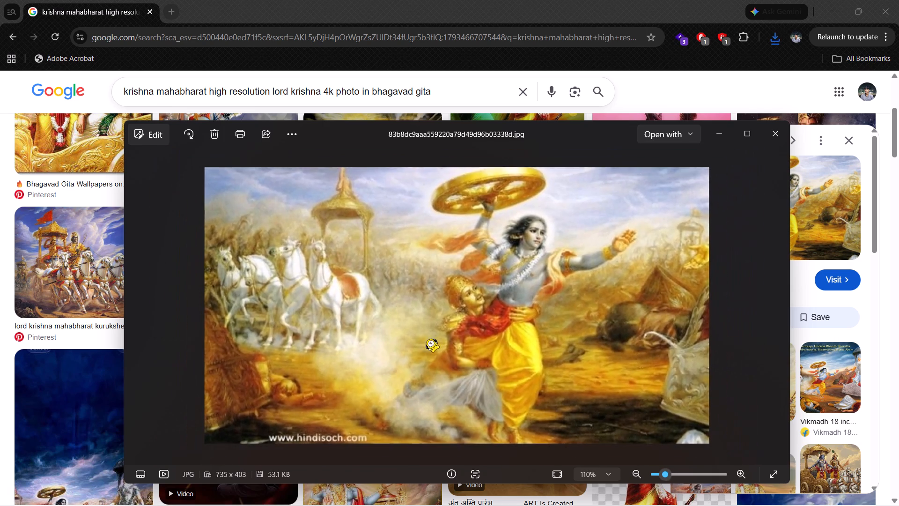
scroll(428, 340, "down", 5, "ctrl")
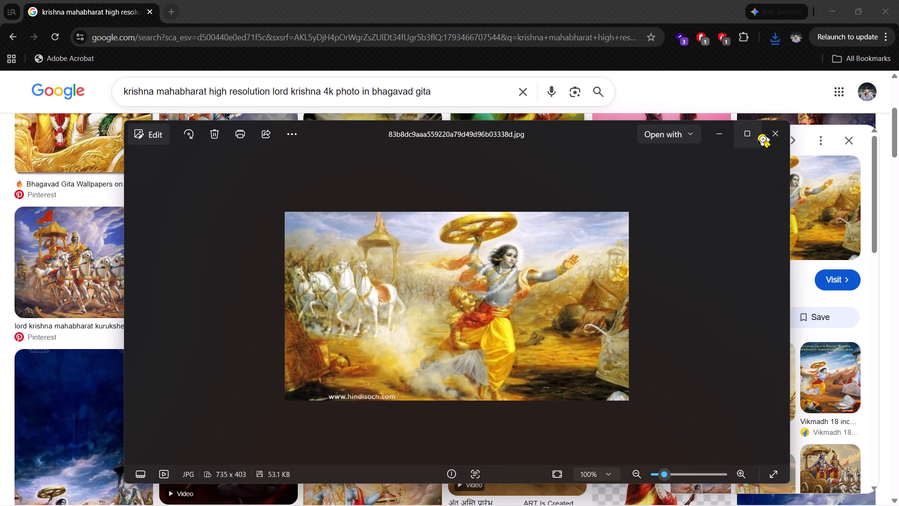
left_click(783, 134)
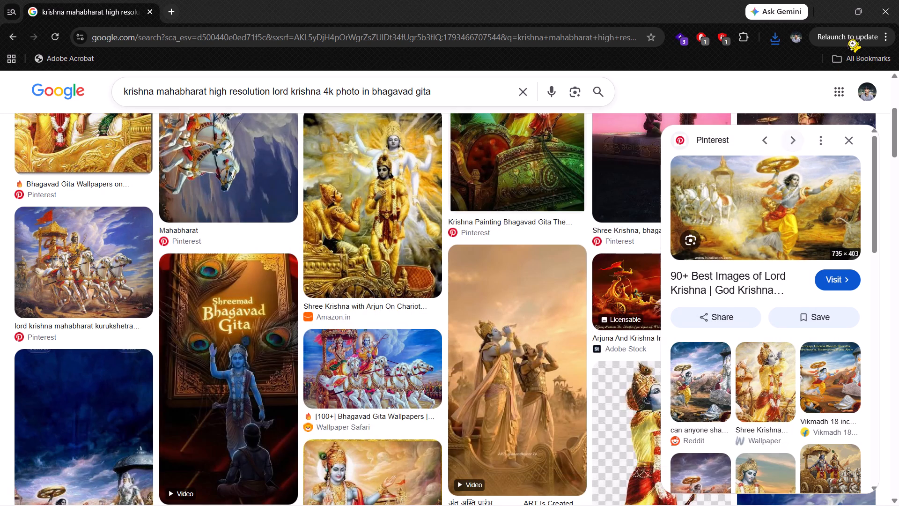
left_click(898, 0)
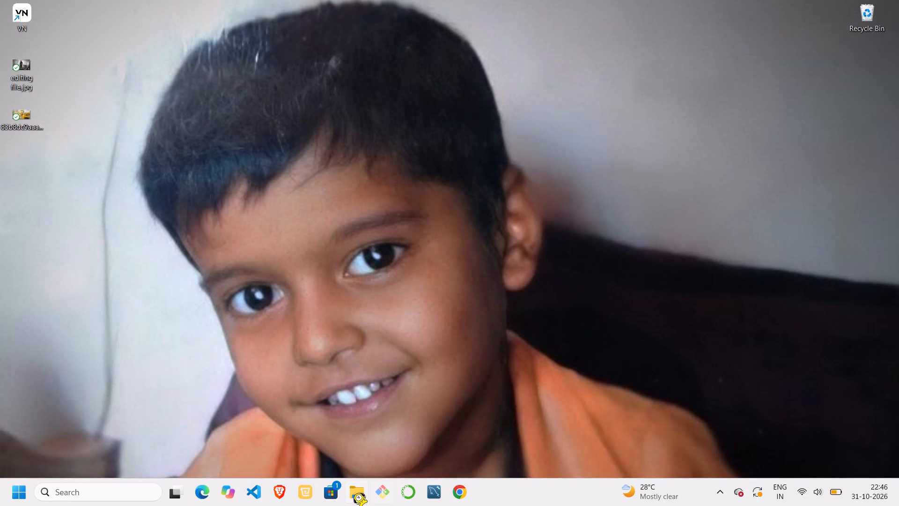
Reopen Chrome, dismiss the Pinterest image preview, look through the Krishna Mahabharat image results and close the browser.
left_click(449, 491)
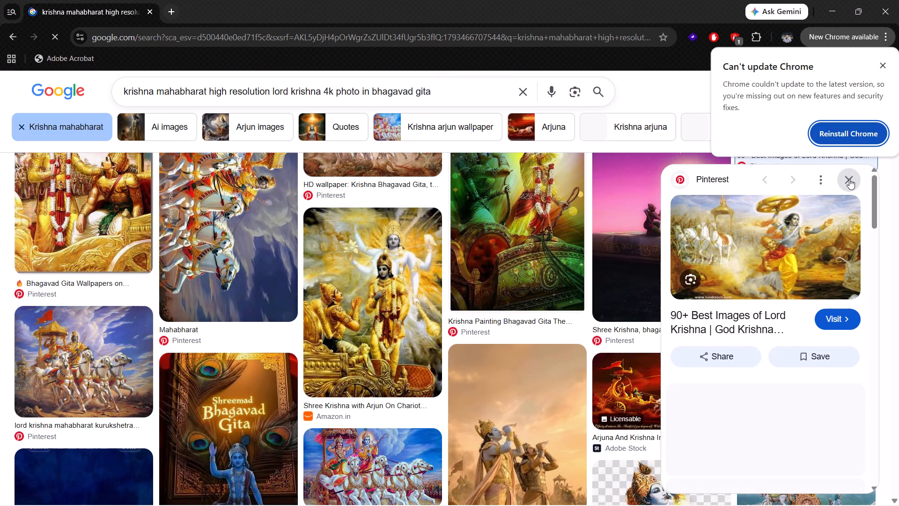
left_click(849, 179)
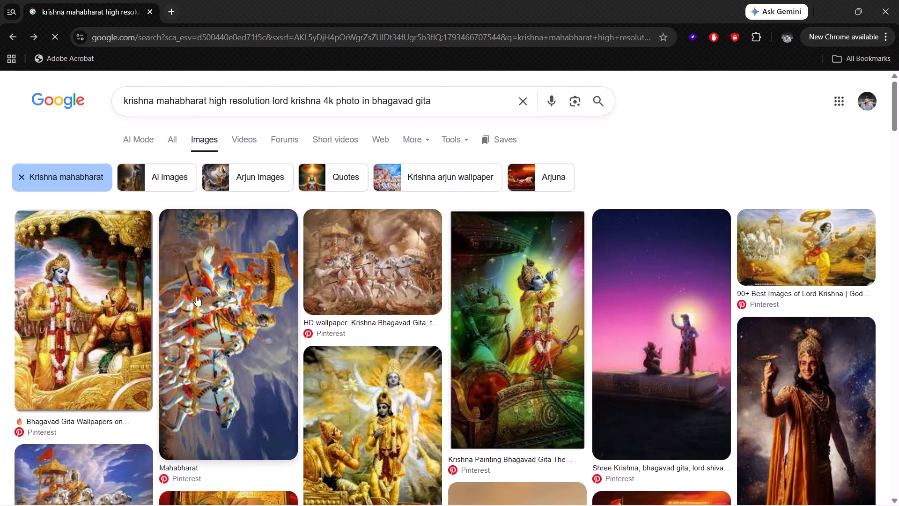
scroll(196, 296, "down", 3)
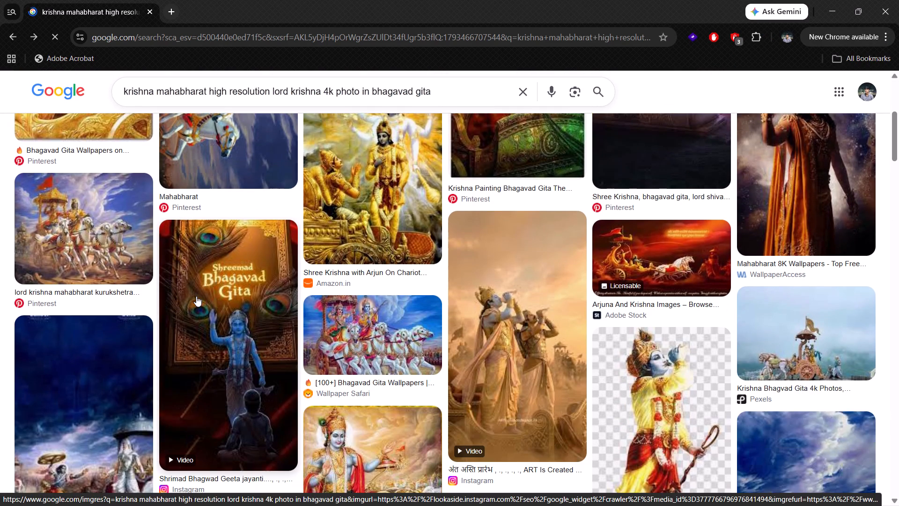
scroll(196, 296, "down", 4)
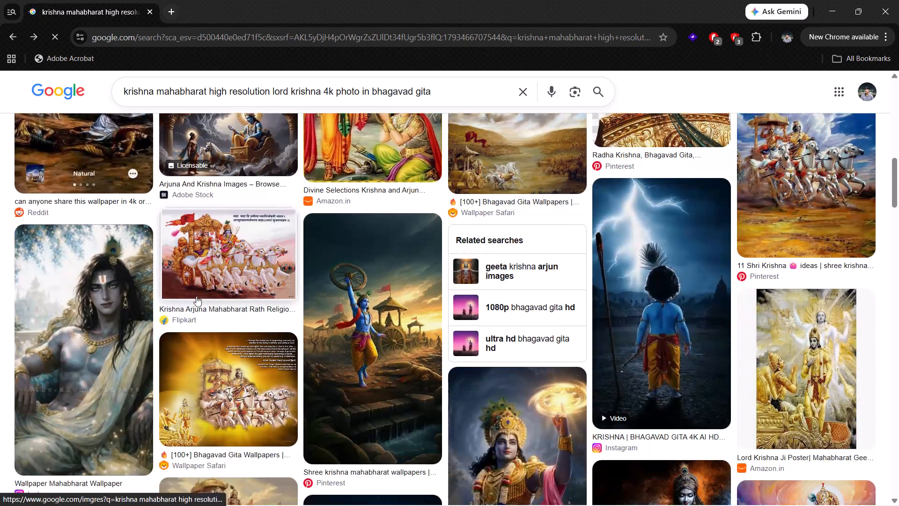
scroll(196, 296, "down", 4)
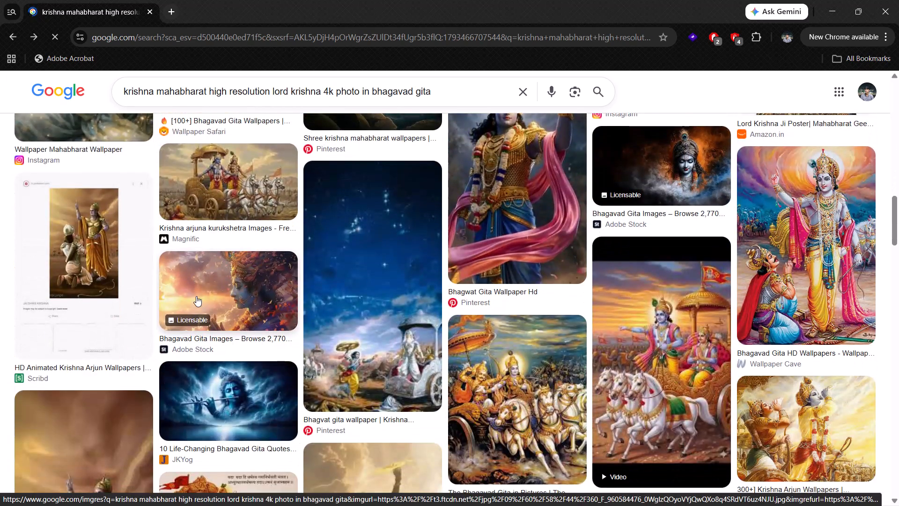
scroll(196, 296, "down", 3)
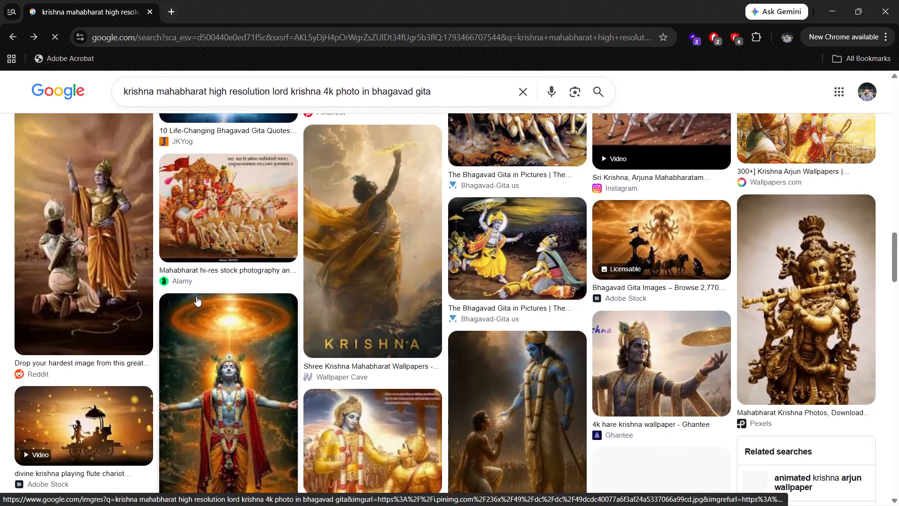
scroll(196, 296, "down", 2)
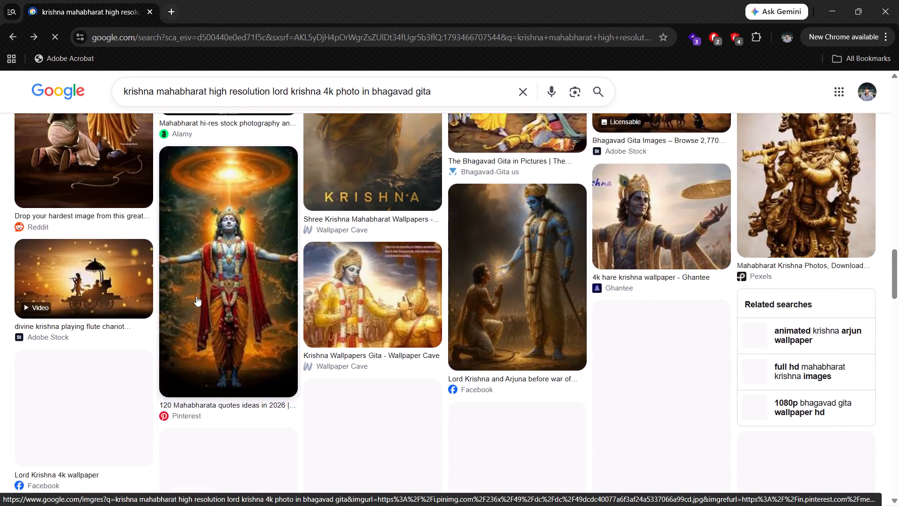
scroll(196, 296, "down", 2)
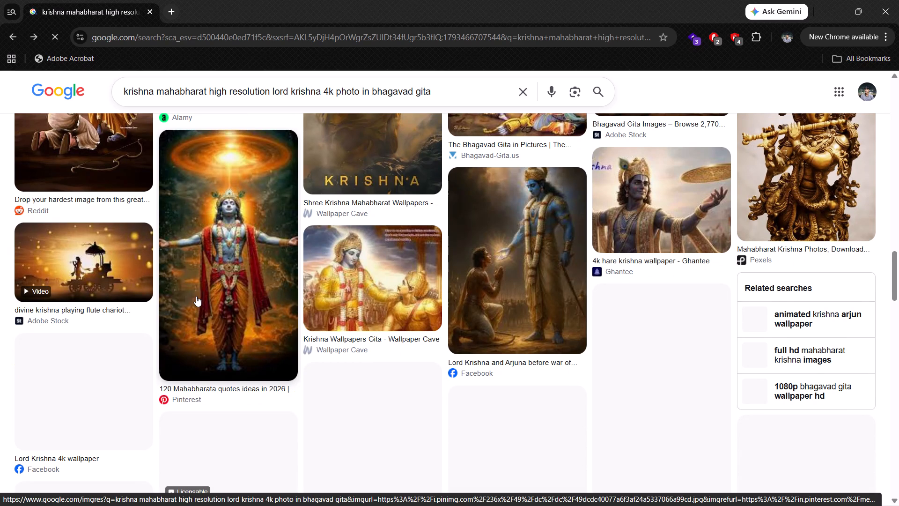
scroll(196, 296, "right", 1)
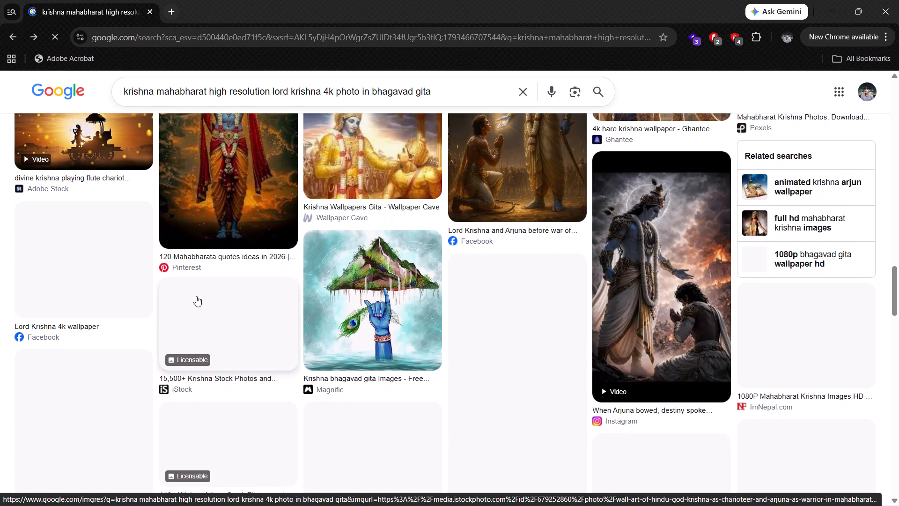
scroll(196, 296, "right", 2)
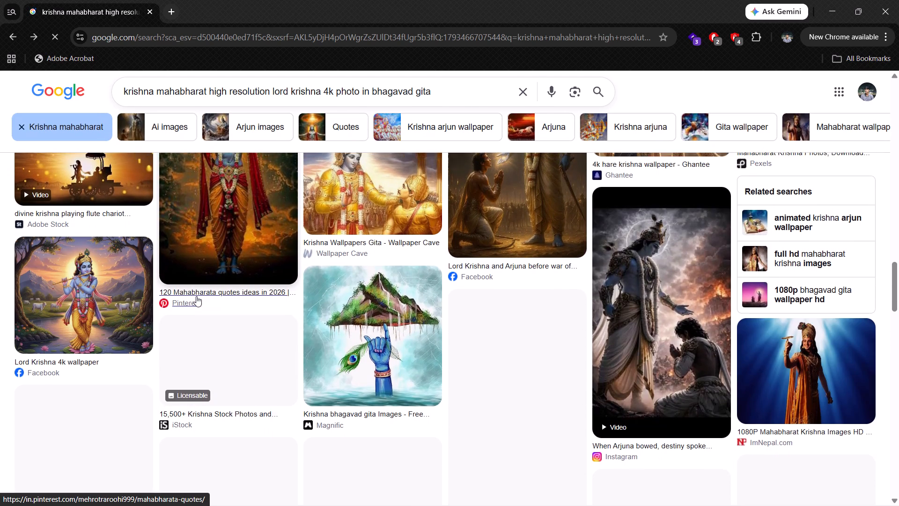
scroll(196, 296, "right", 1)
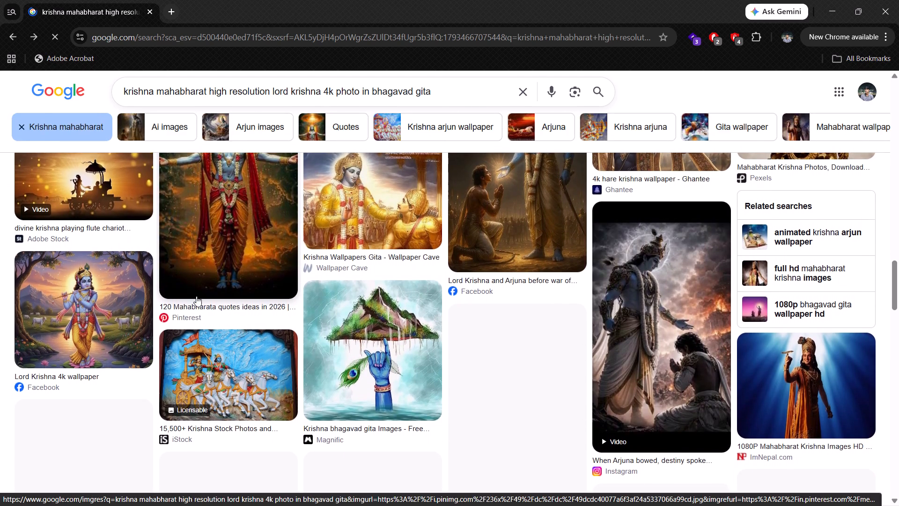
scroll(196, 296, "right", 1)
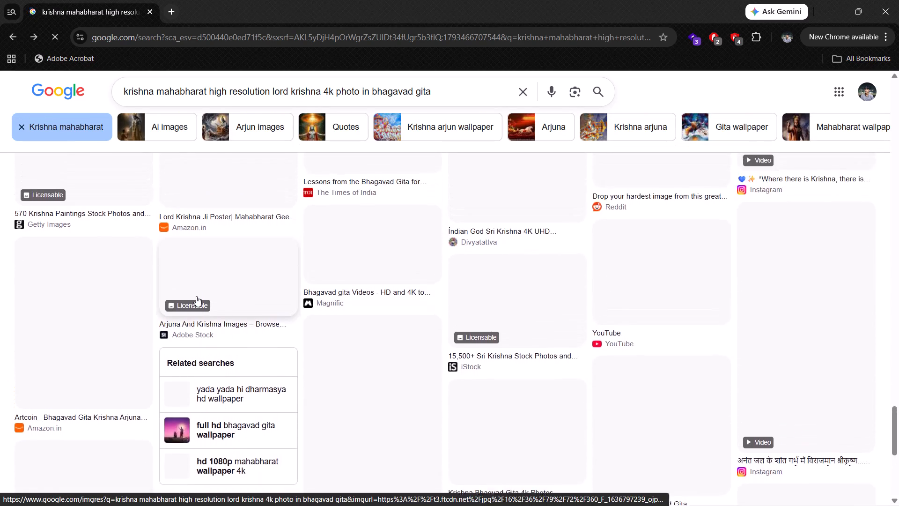
scroll(196, 296, "right", 1)
scroll(196, 296, "up", 10)
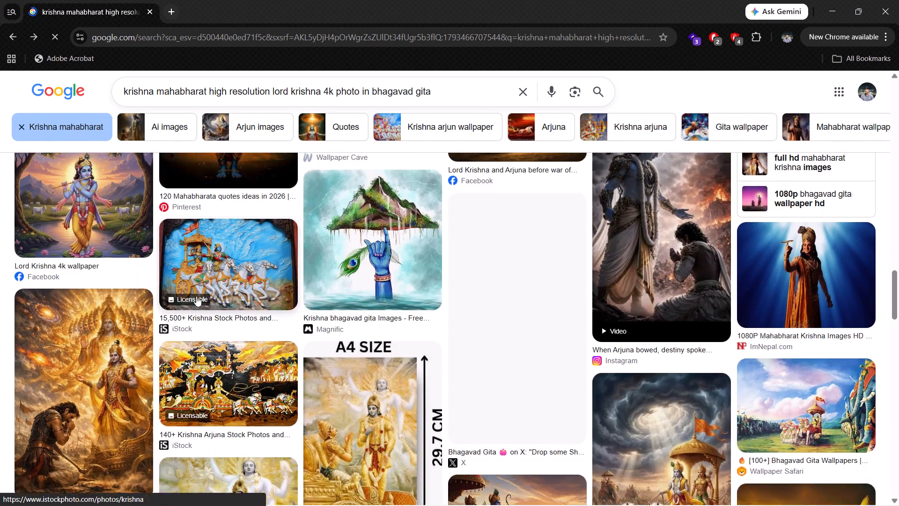
scroll(196, 296, "up", 1)
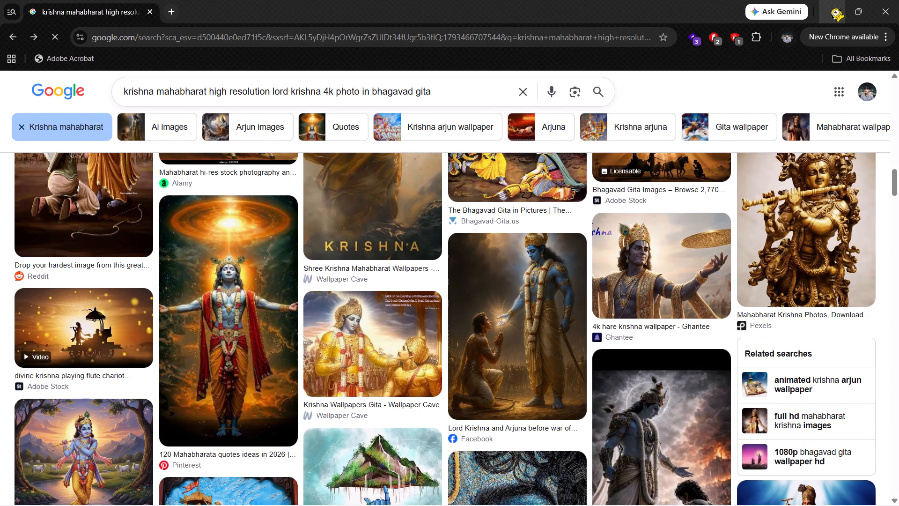
left_click(898, 6)
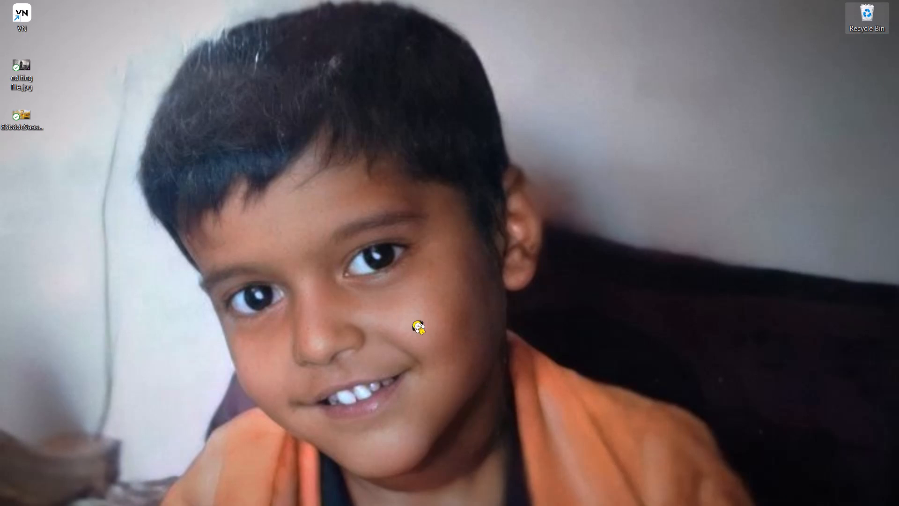
Switch to Brave and watch the Lord Krishna CapCut montage tutorial, skipping ahead to the overlay section and pausing there.
left_click(271, 504)
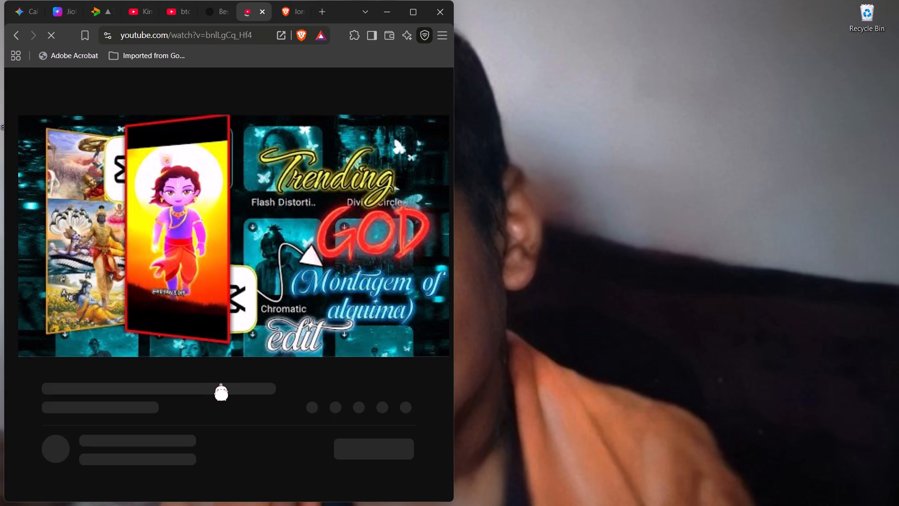
left_click(249, 232)
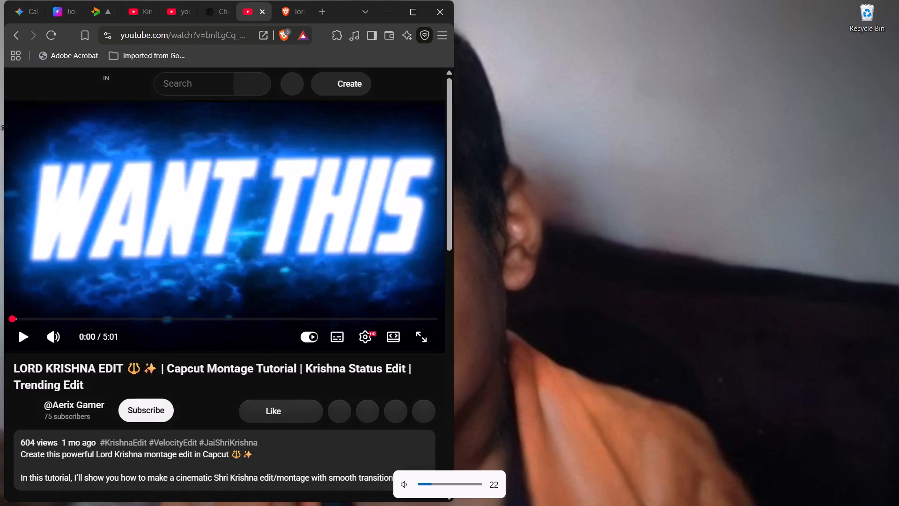
left_click(249, 232)
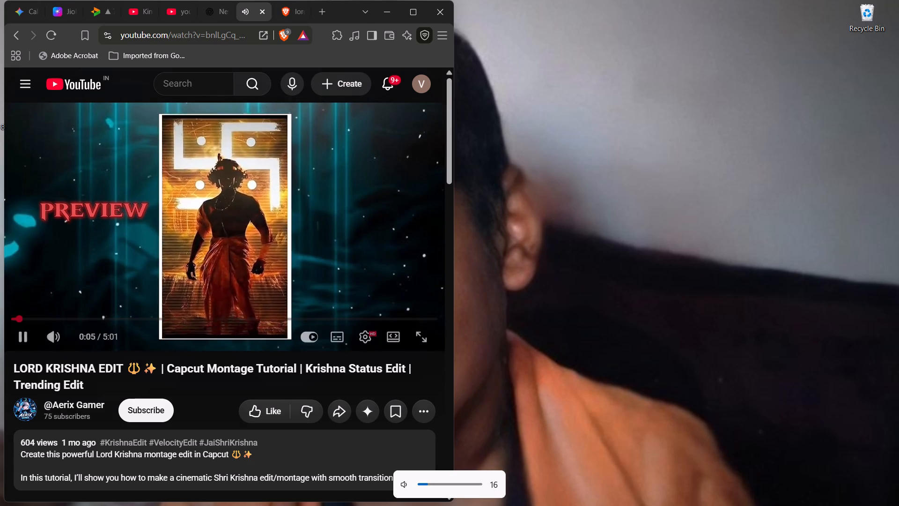
left_click(47, 316)
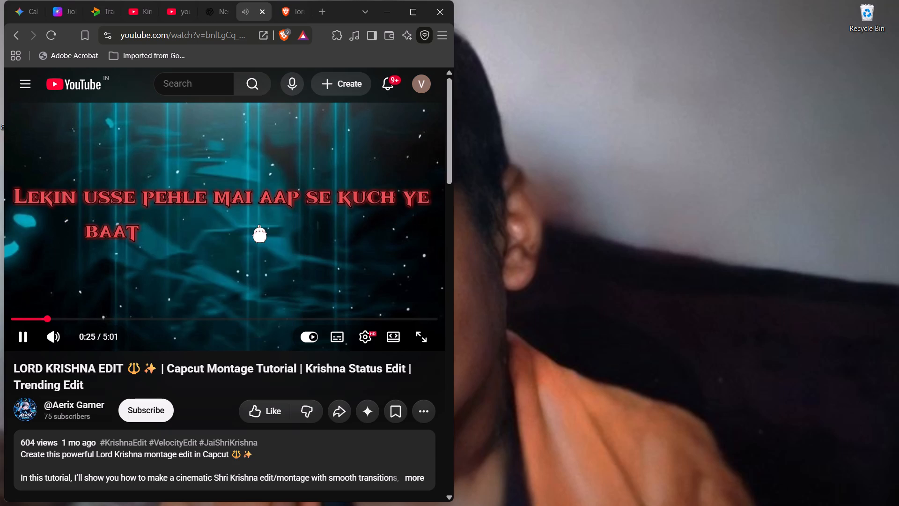
key("Right")
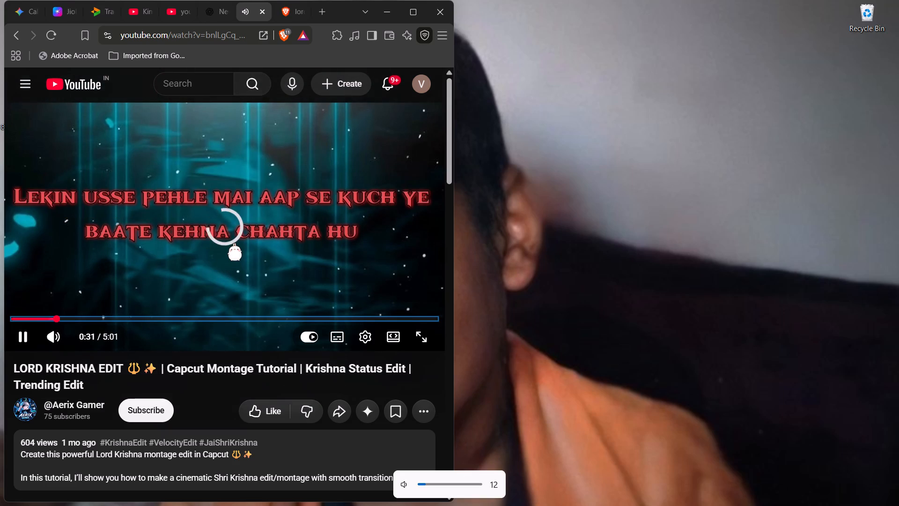
key("Right")
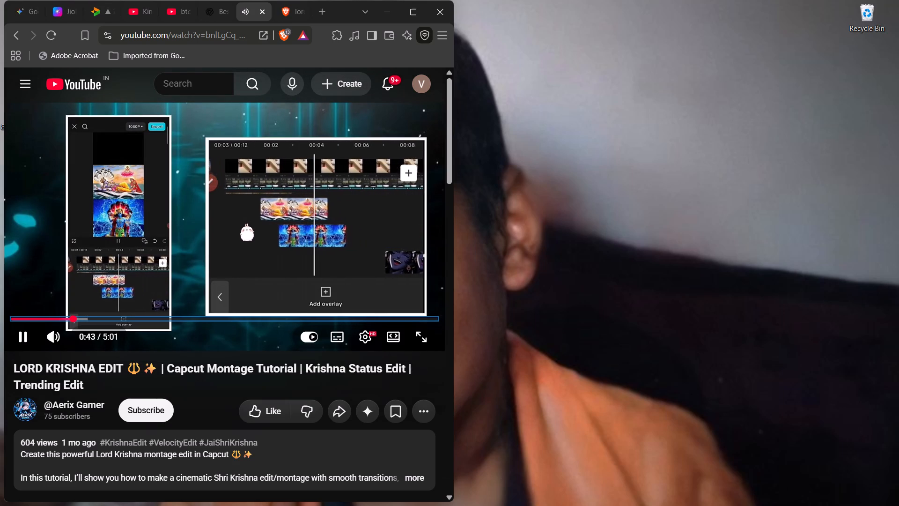
left_click(245, 223)
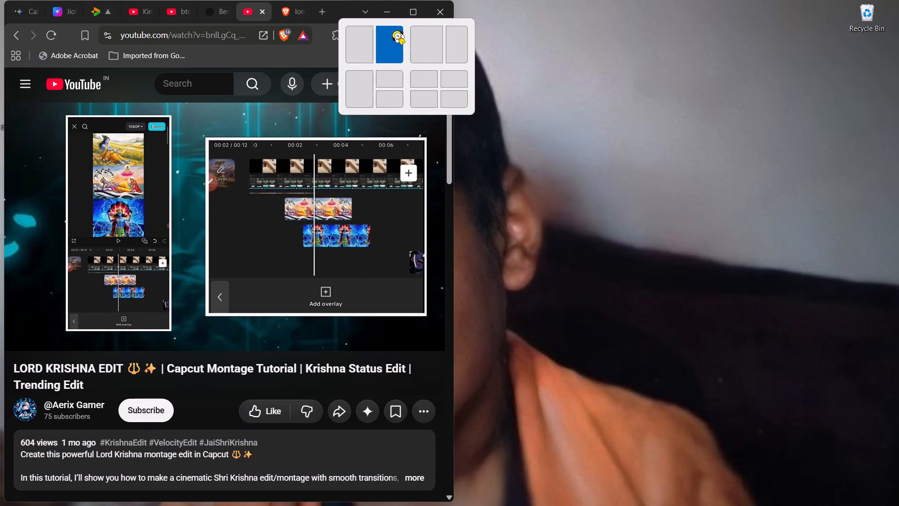
Snap the Brave window with the paused tutorial to the right half of the screen.
left_click(394, 32)
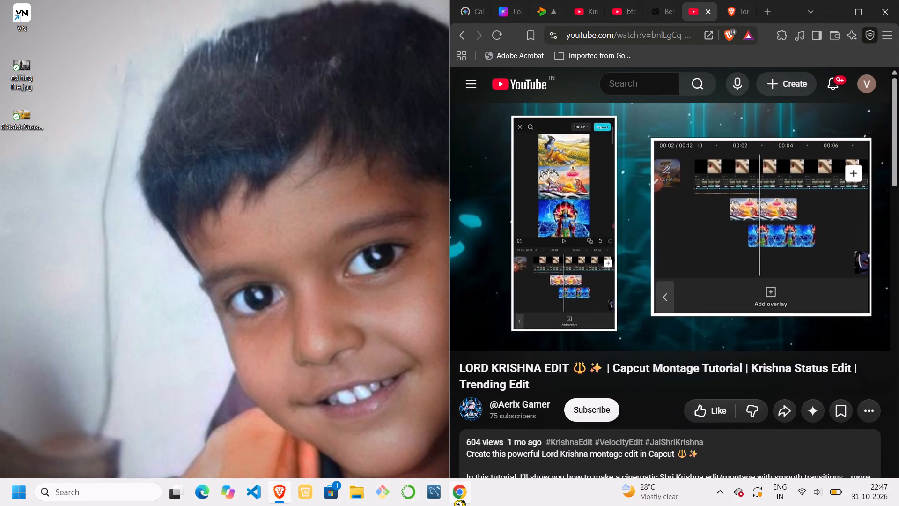
Switch to Chrome and save the first Bhagavad Gita wallpaper picture as images.jpg in the Desktop folder.
left_click(456, 501)
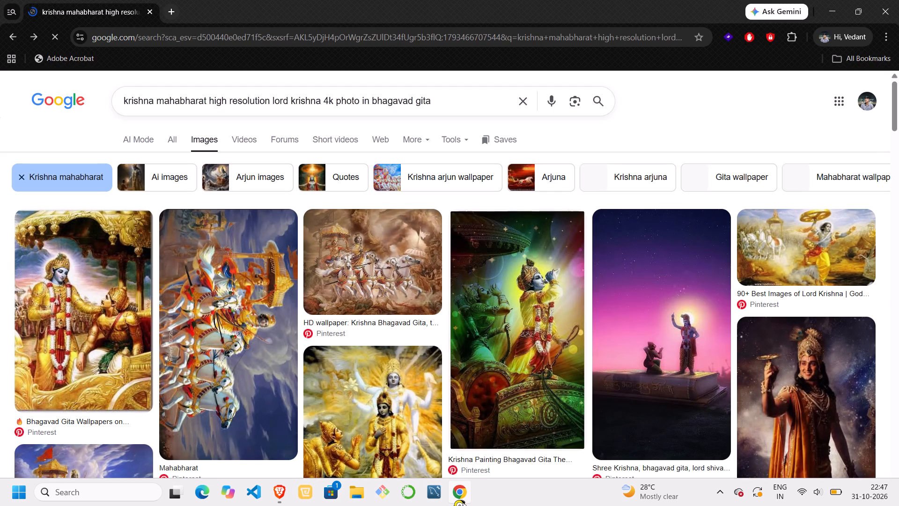
left_click(91, 349)
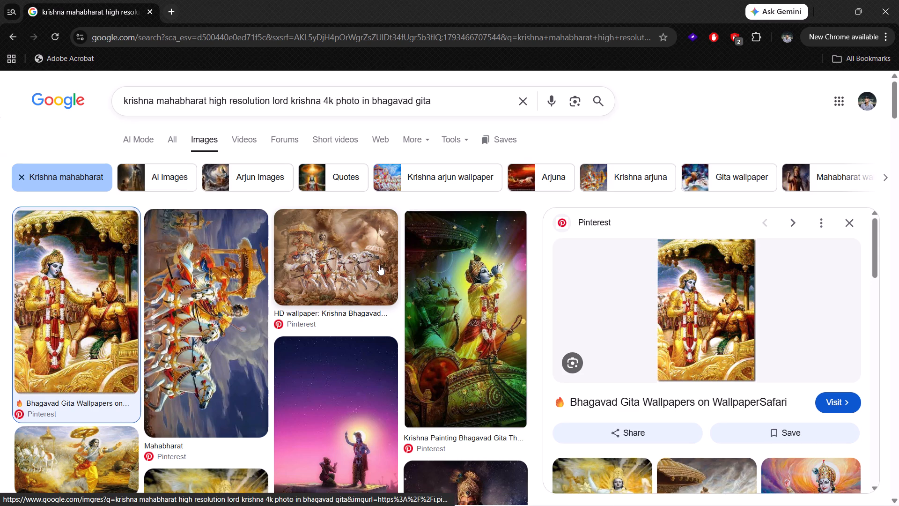
right_click(691, 285)
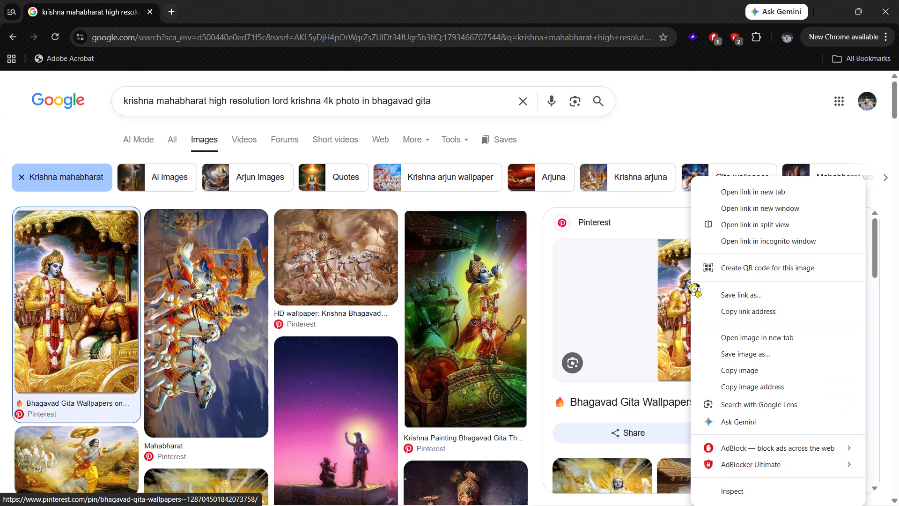
left_click(752, 350)
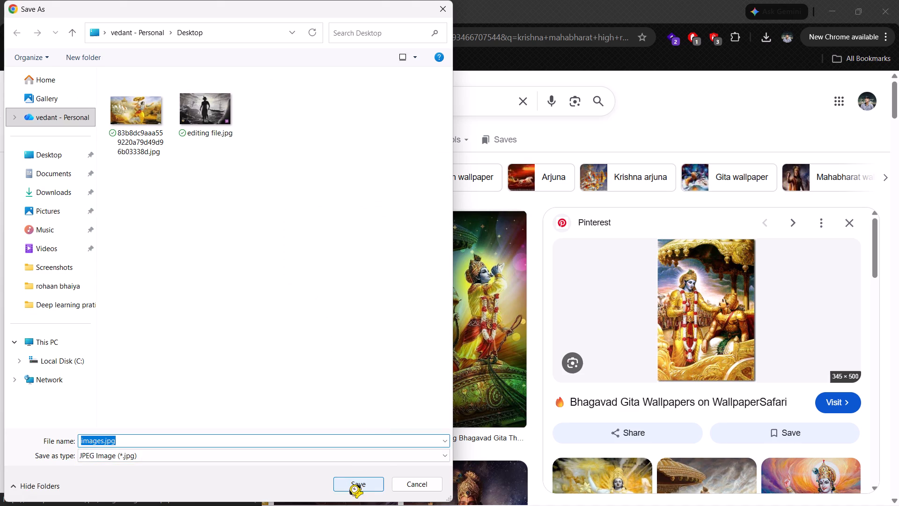
left_click(352, 486)
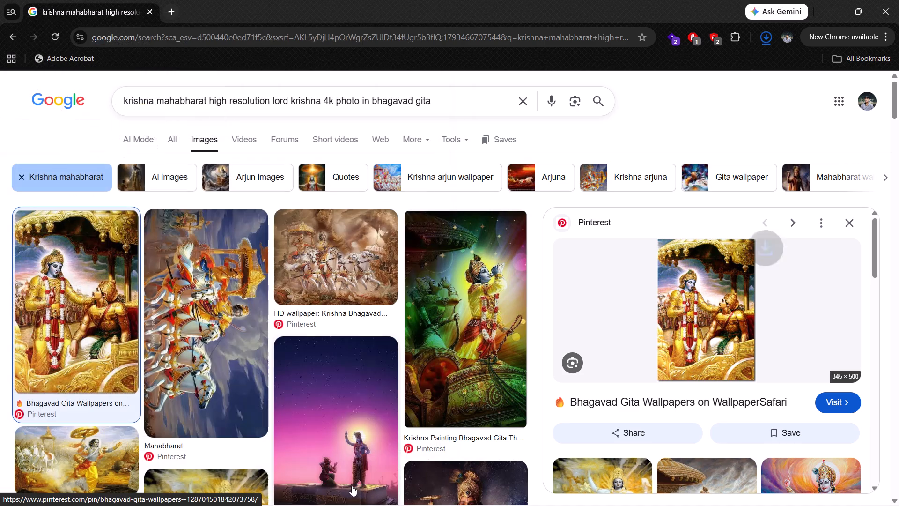
Look through the Krishna Mahabharat results and related pictures, and preview the Bhagwad Gita Blog picture of the conch blowing on the chariot.
scroll(278, 453, "down", 1)
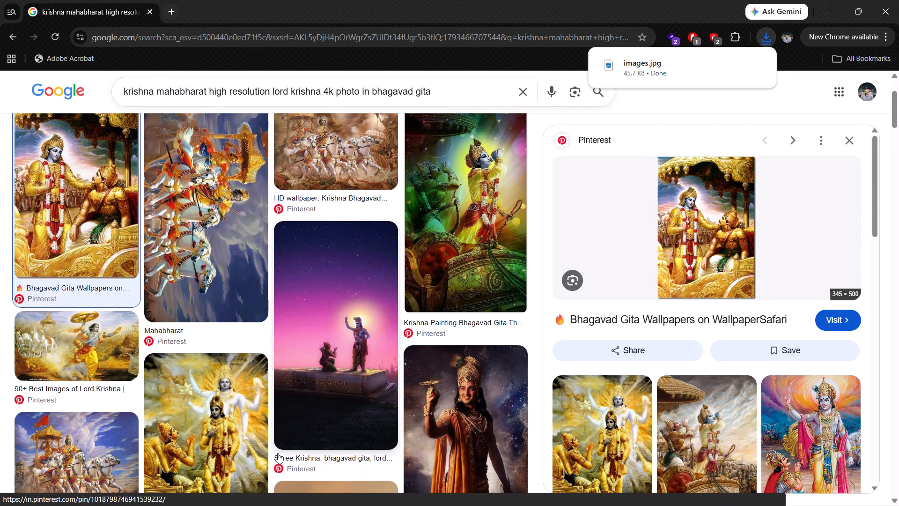
scroll(278, 453, "down", 2)
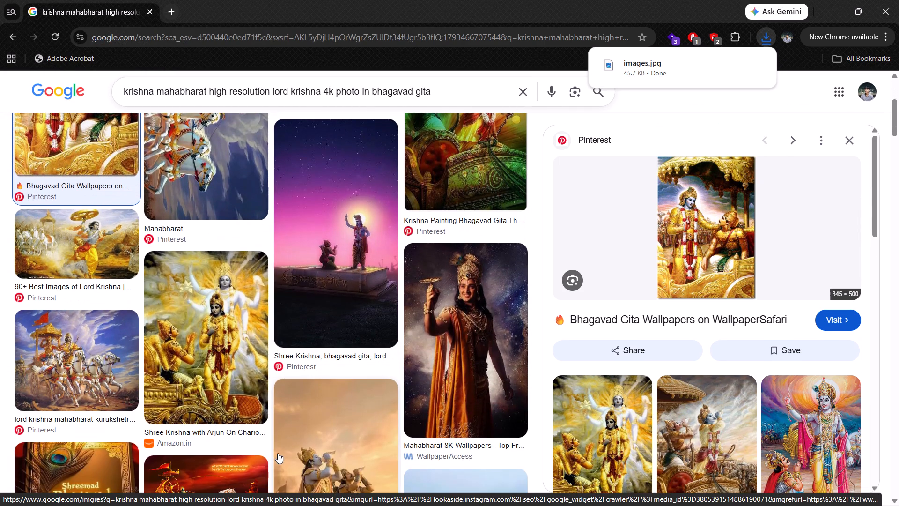
scroll(278, 453, "down", 2)
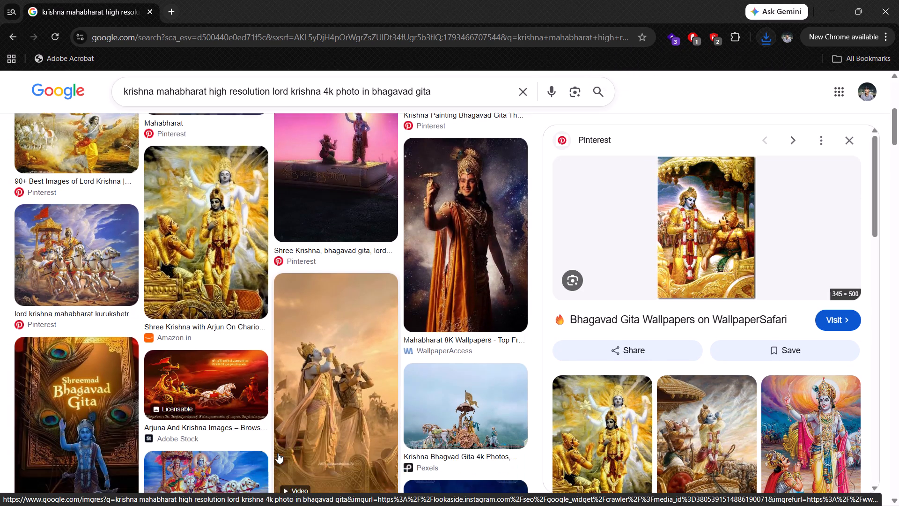
scroll(278, 453, "down", 1)
scroll(618, 371, "down", 1)
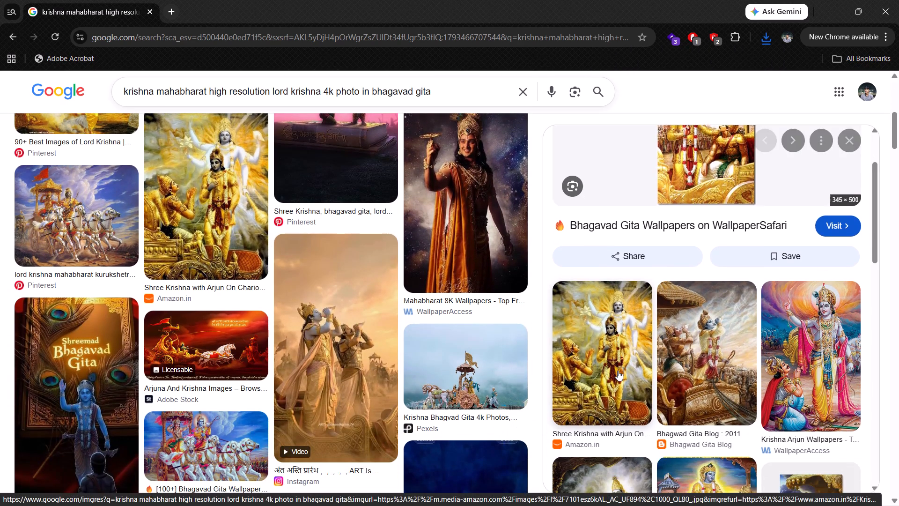
scroll(618, 371, "down", 4)
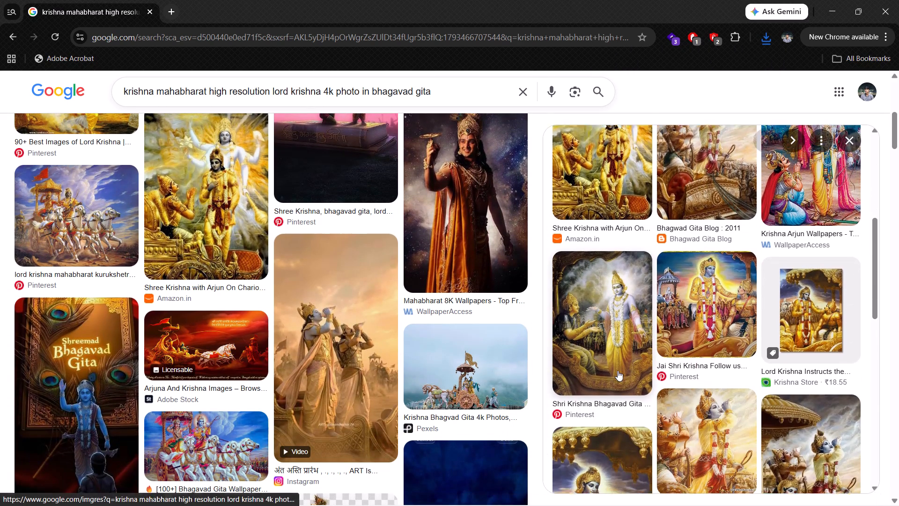
scroll(618, 371, "down", 2)
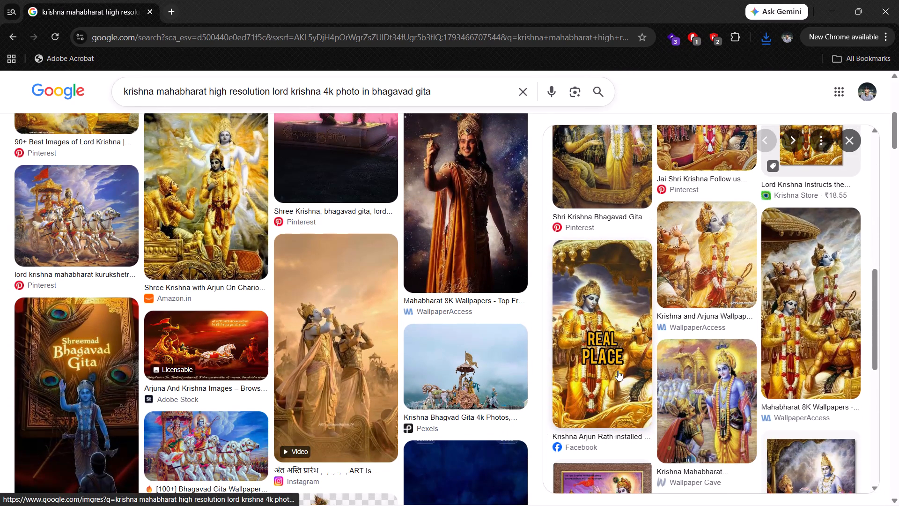
scroll(618, 371, "down", 2)
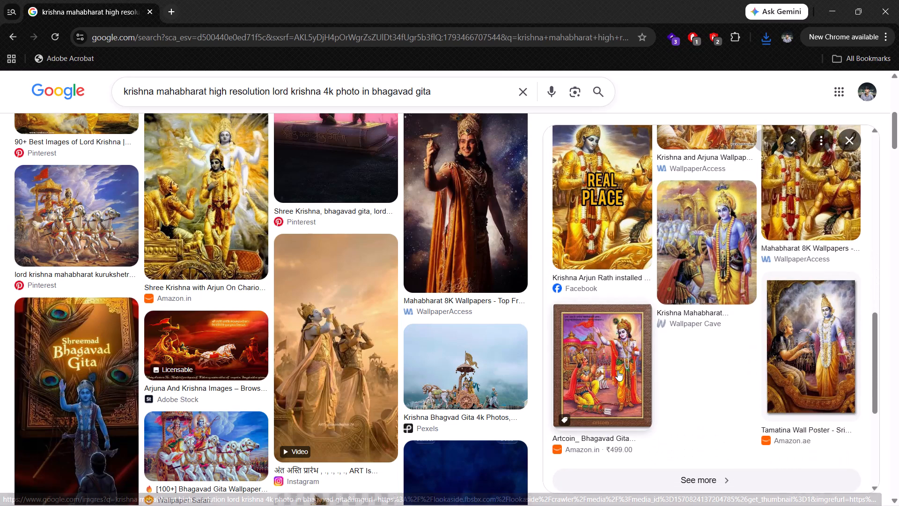
scroll(618, 371, "up", 5)
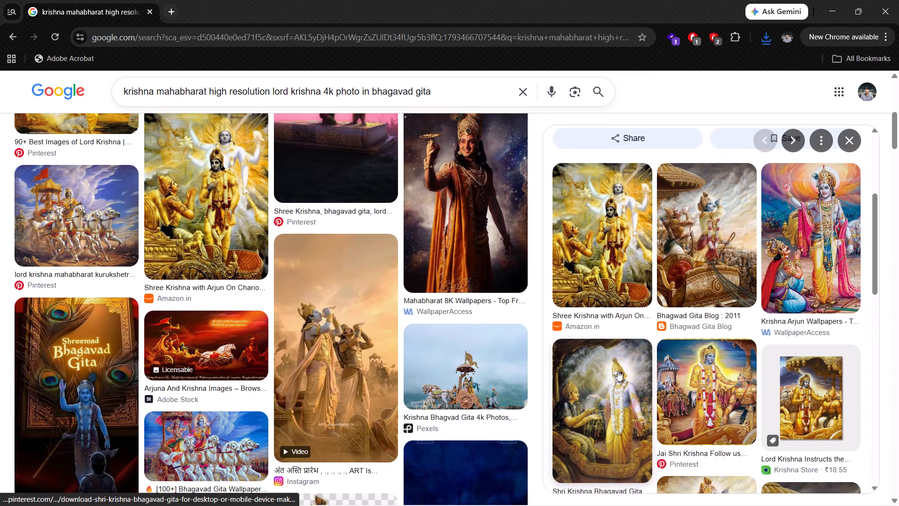
left_click(714, 272)
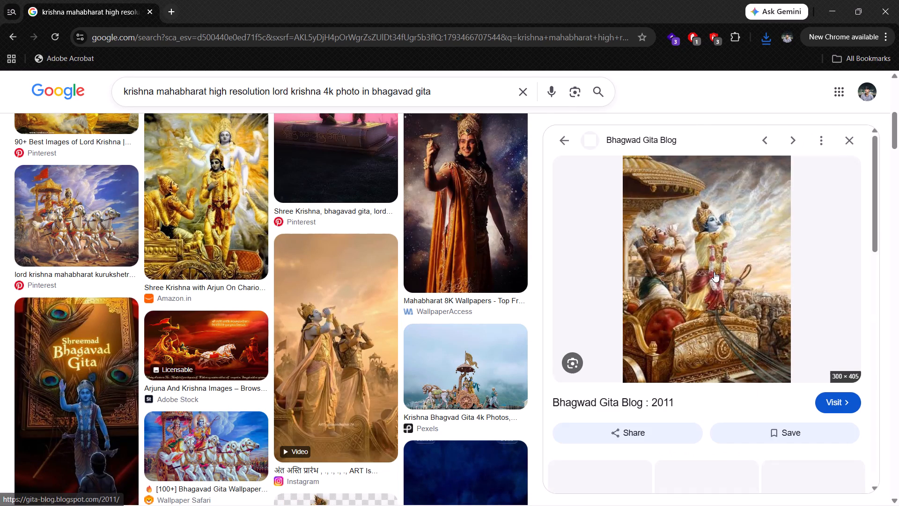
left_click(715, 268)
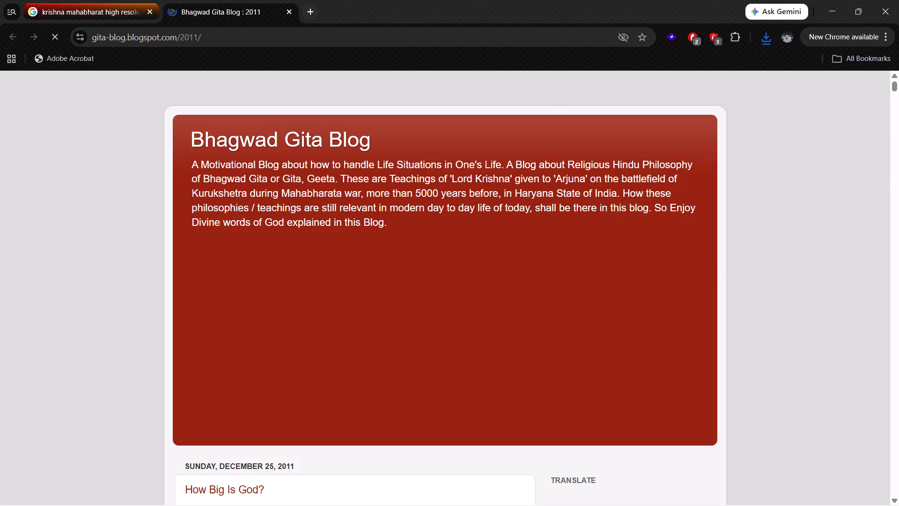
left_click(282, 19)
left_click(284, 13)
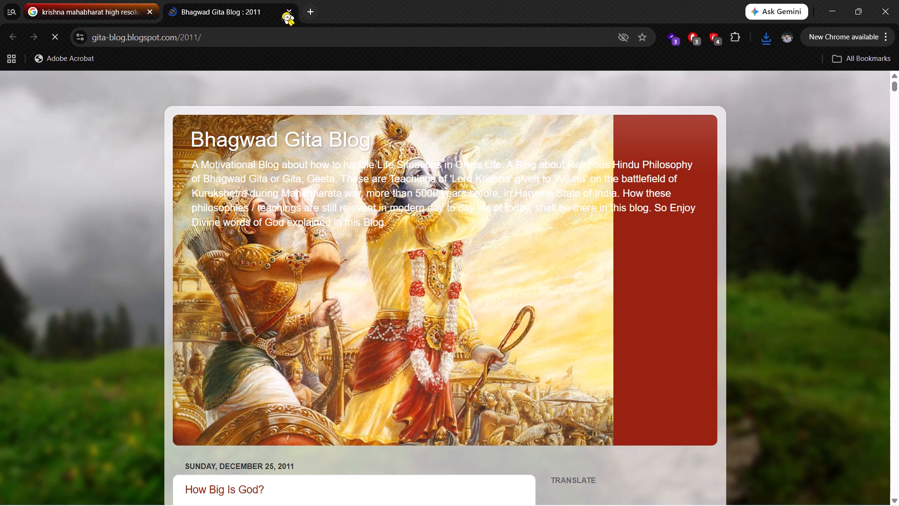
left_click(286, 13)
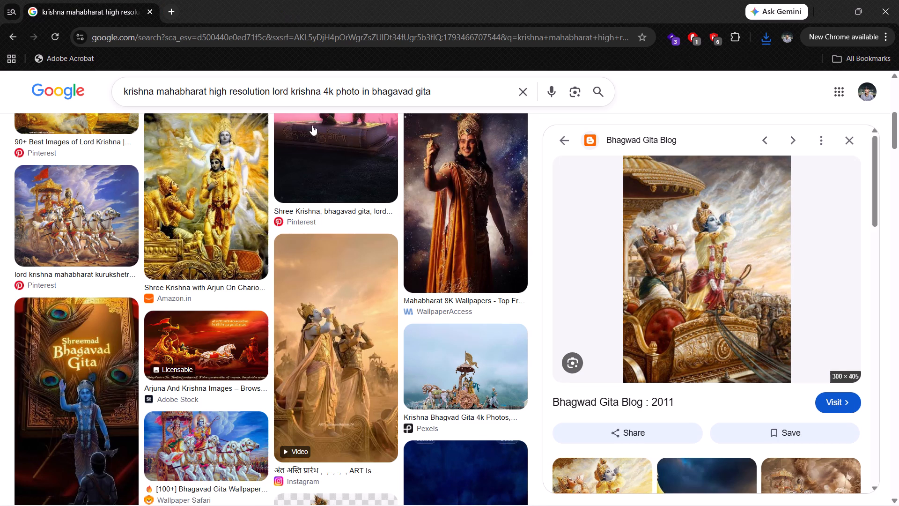
Save the previewed Bhagwad Gita Blog picture as gita bhagwat.jpg in the Desktop folder and close Chrome.
right_click(663, 262)
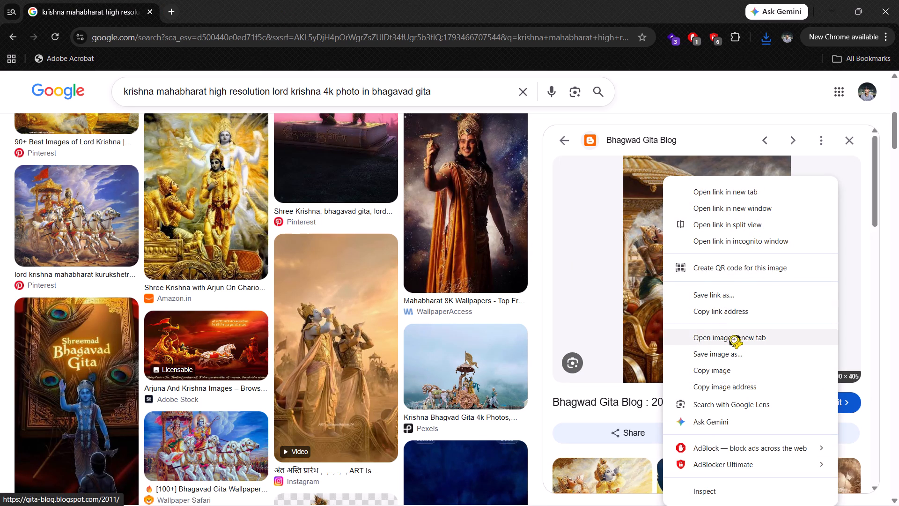
left_click(740, 356)
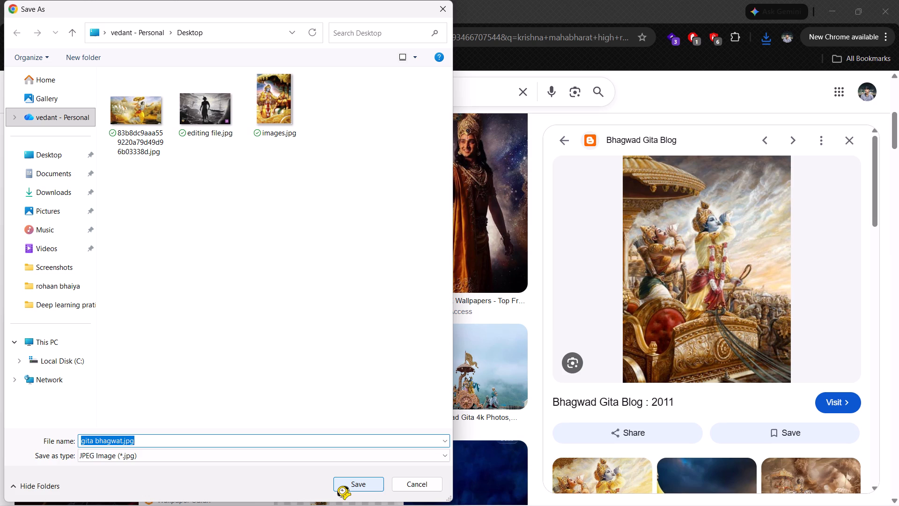
left_click(339, 487)
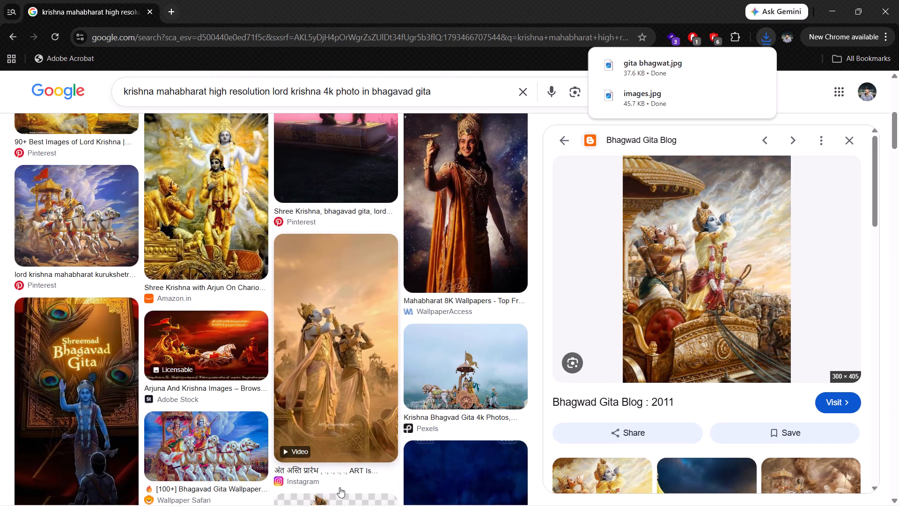
left_click(895, 0)
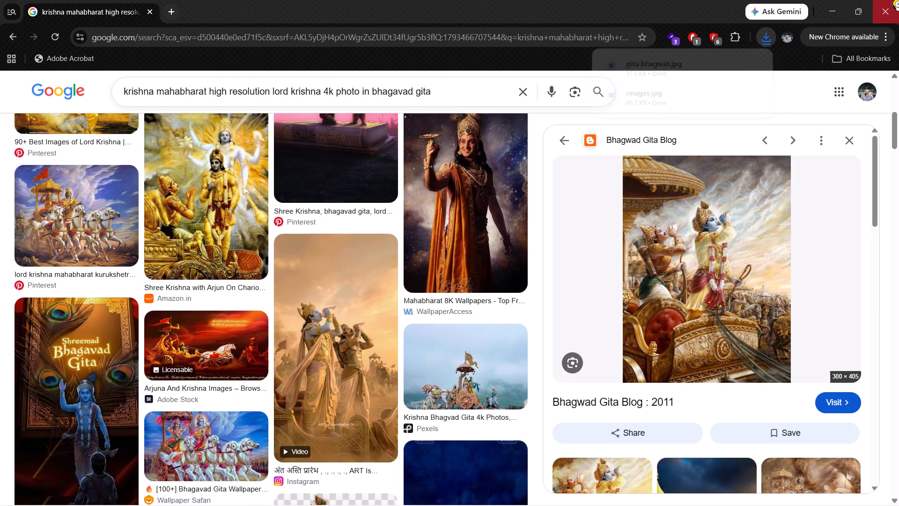
Open the VN video editor from the desktop and create a new project.
left_click(25, 11)
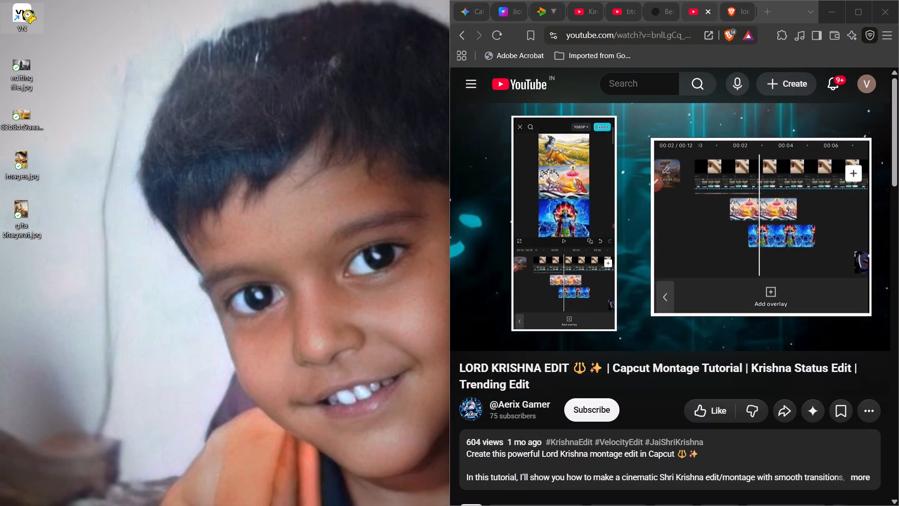
left_click(25, 11)
right_click(15, 20)
left_click(82, 66)
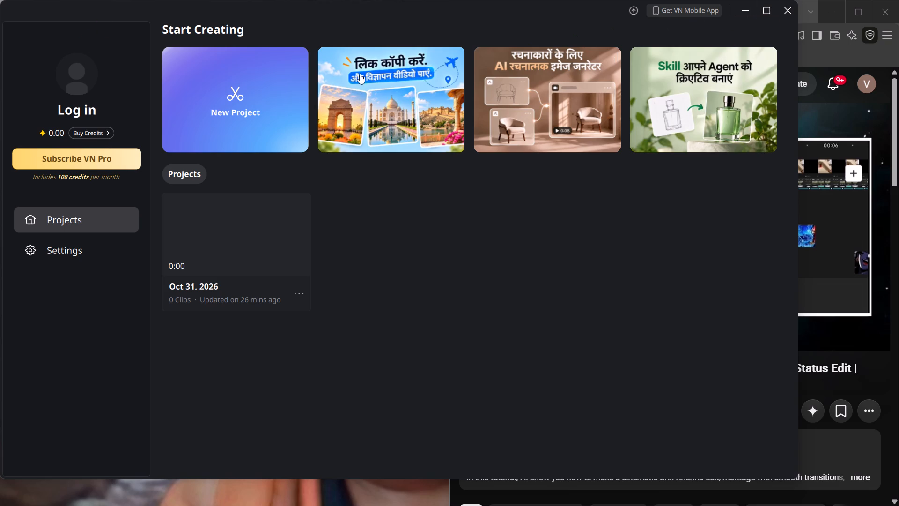
left_click(290, 83)
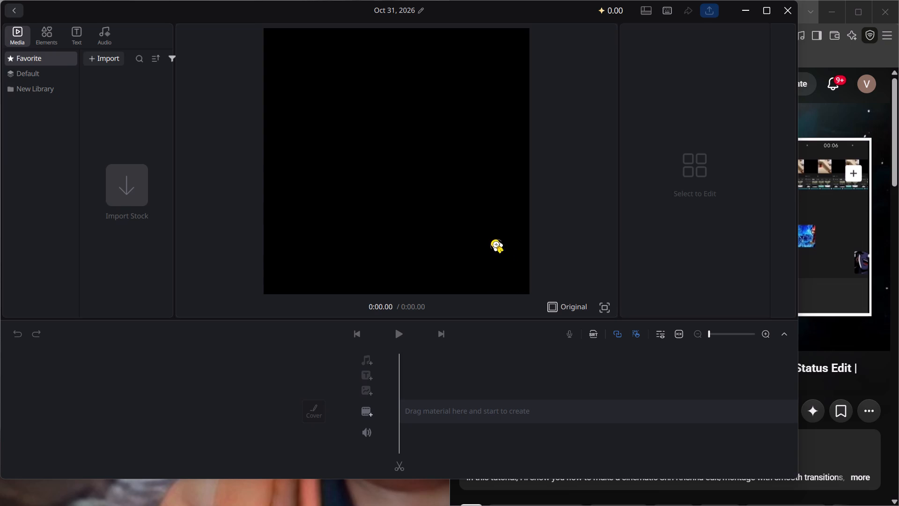
Import the picture of Krishna raising the chariot wheel from the Desktop folder into the project's media, accepting the import terms.
left_click(99, 196)
left_click(105, 51)
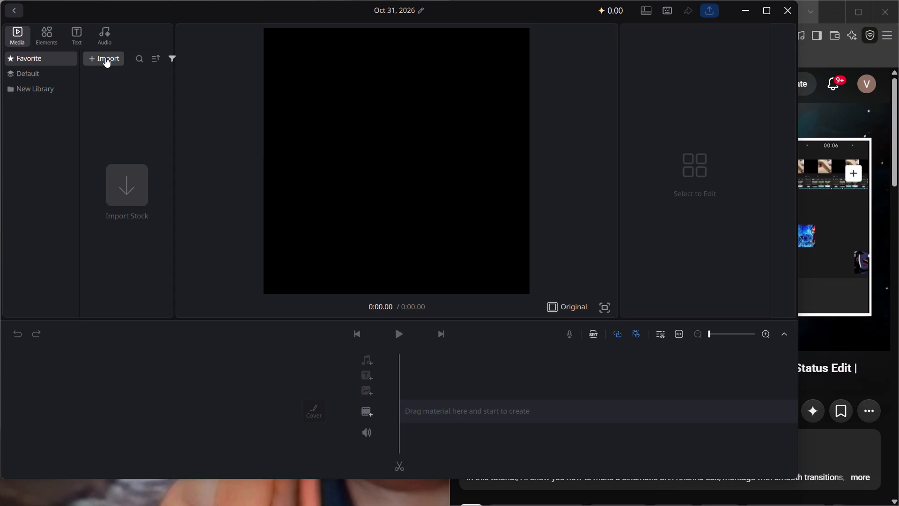
left_click(105, 57)
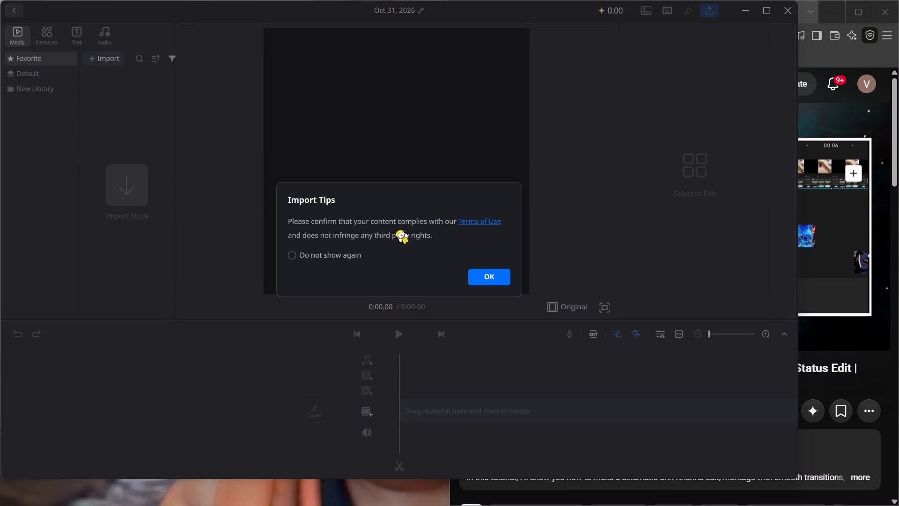
left_click(486, 273)
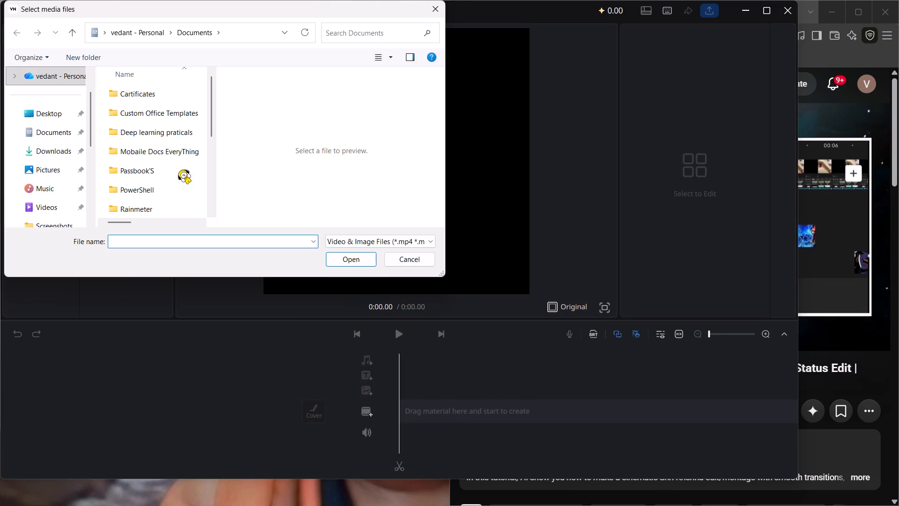
left_click(58, 112)
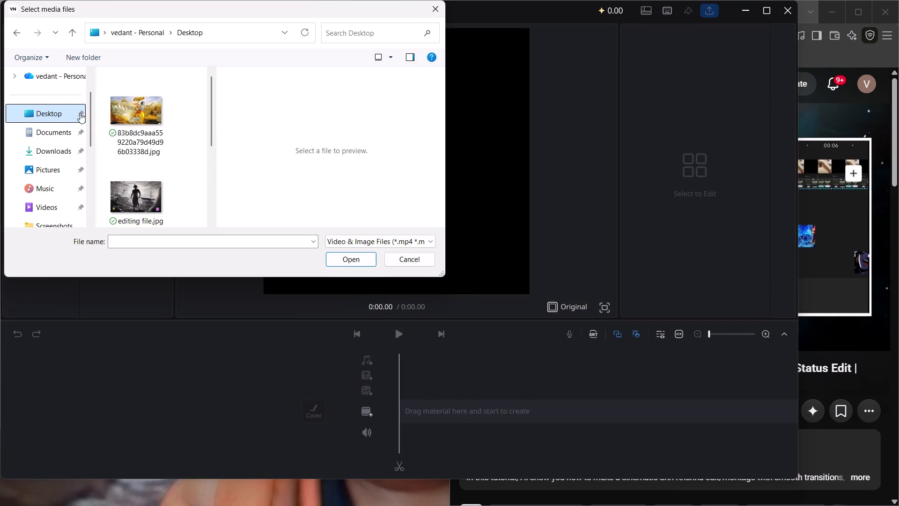
left_click(111, 114)
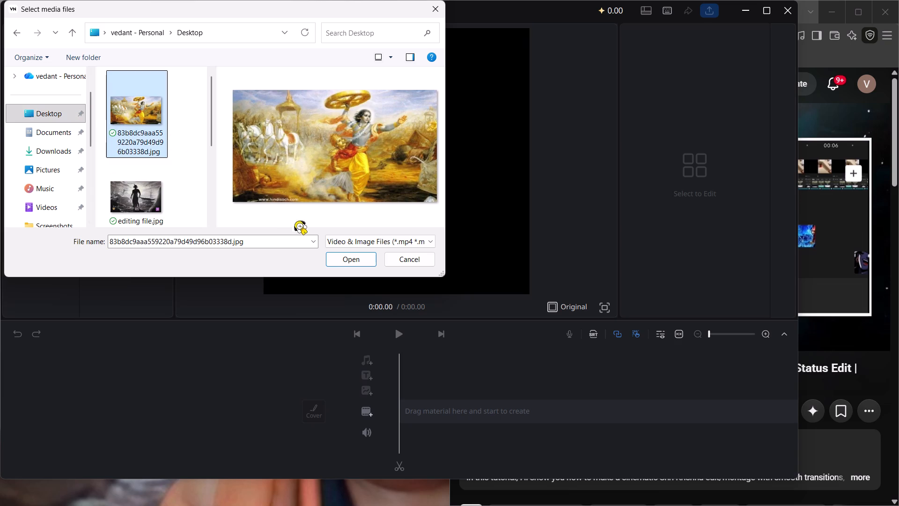
left_click_drag(365, 268, 358, 265)
left_click(358, 265)
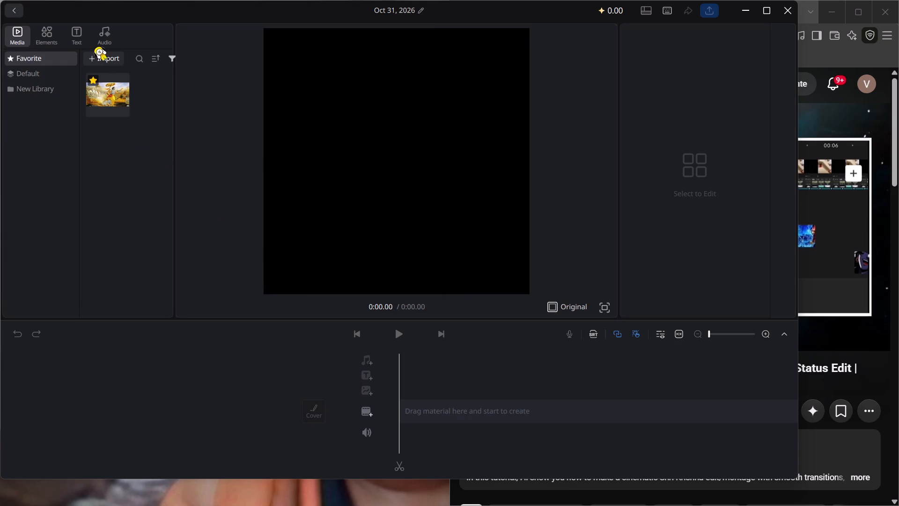
Import images.jpg from the Desktop folder into the project's media, setting the import tips to not show again.
left_click(104, 59)
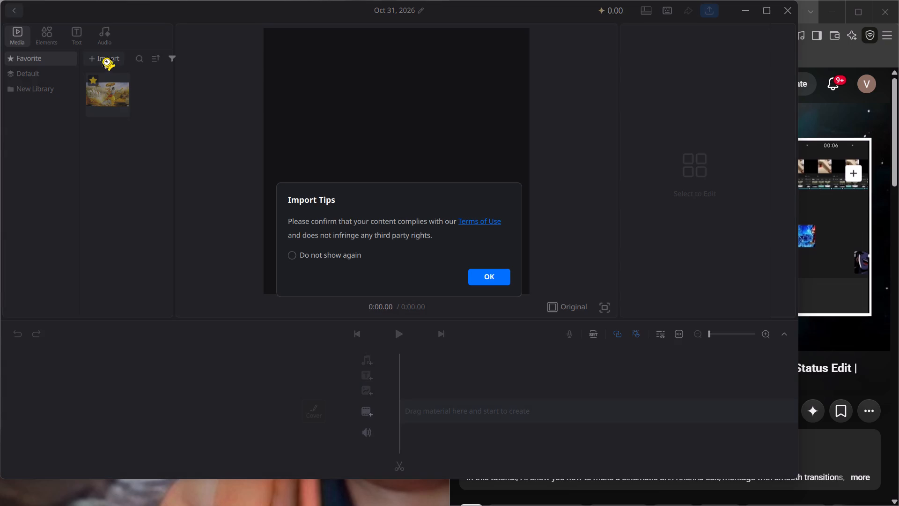
left_click(296, 259)
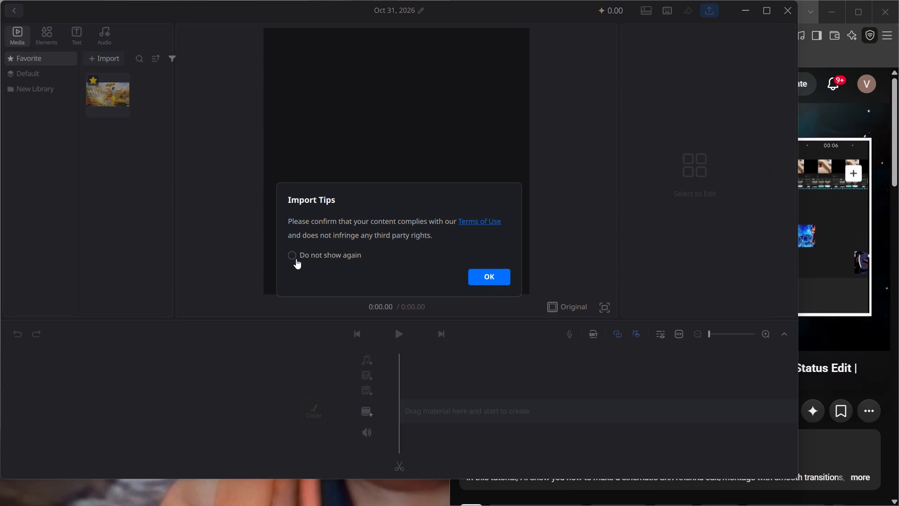
left_click(295, 256)
left_click(295, 256)
left_click(487, 268)
left_click(499, 275)
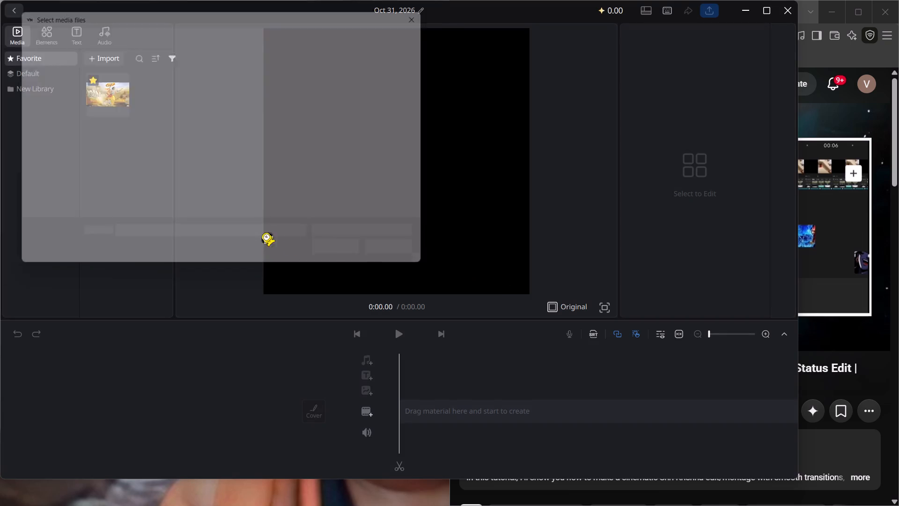
scroll(184, 173, "down", 2)
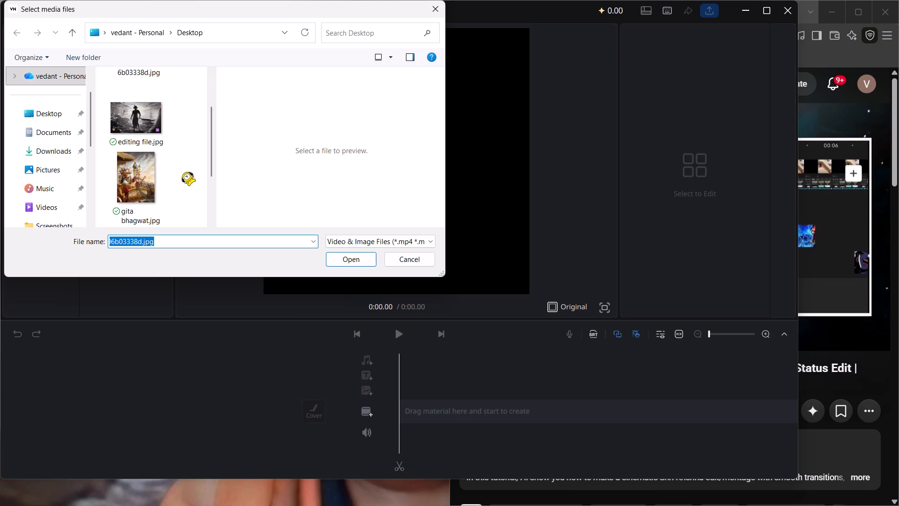
scroll(184, 173, "down", 1)
left_click(136, 180)
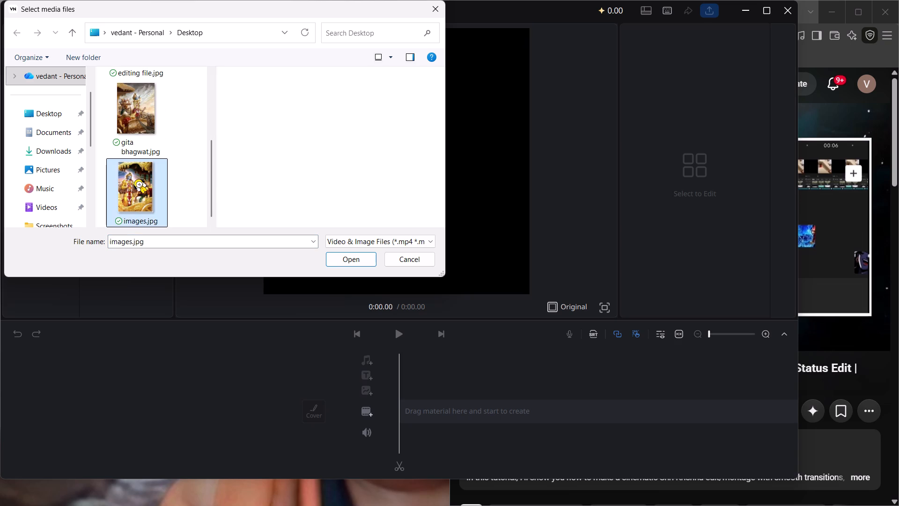
left_click(138, 136)
left_click(128, 180)
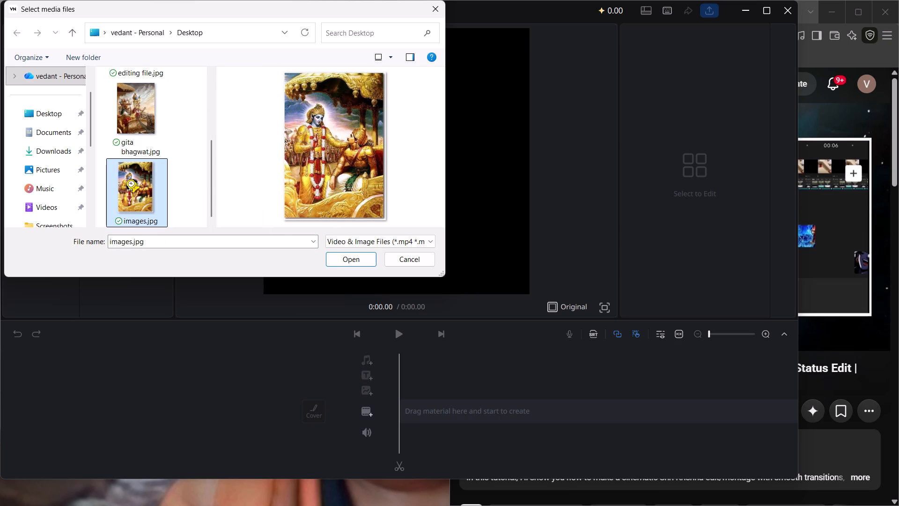
left_click(348, 254)
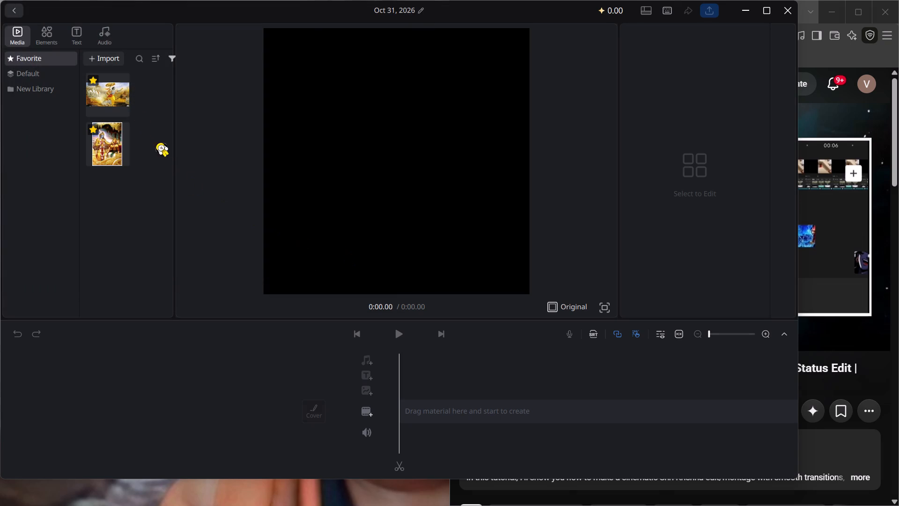
Import gita bhagwat.jpg from the Desktop folder into the project's media.
left_click(104, 52)
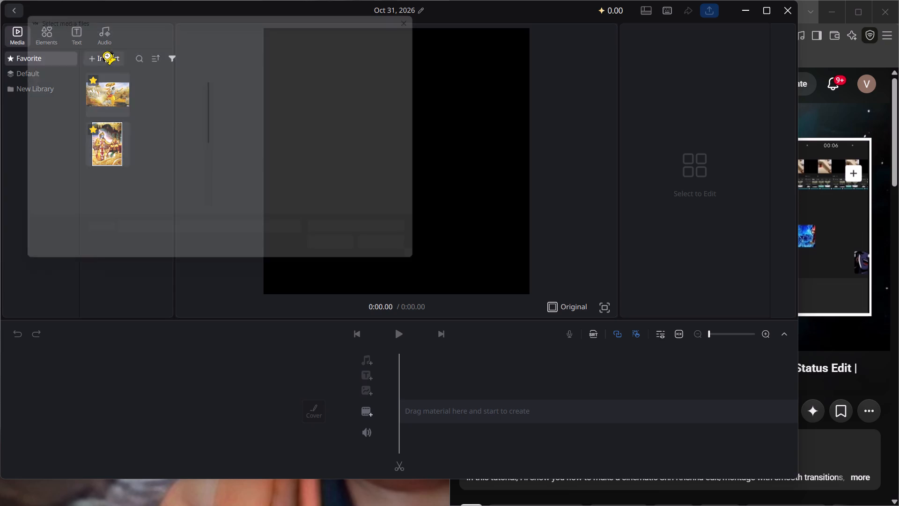
scroll(132, 101, "down", 1)
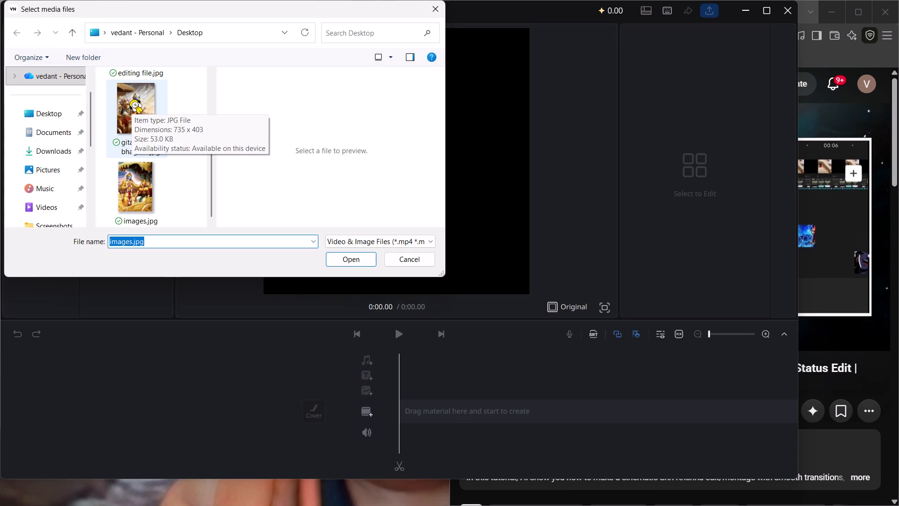
scroll(132, 101, "down", 1)
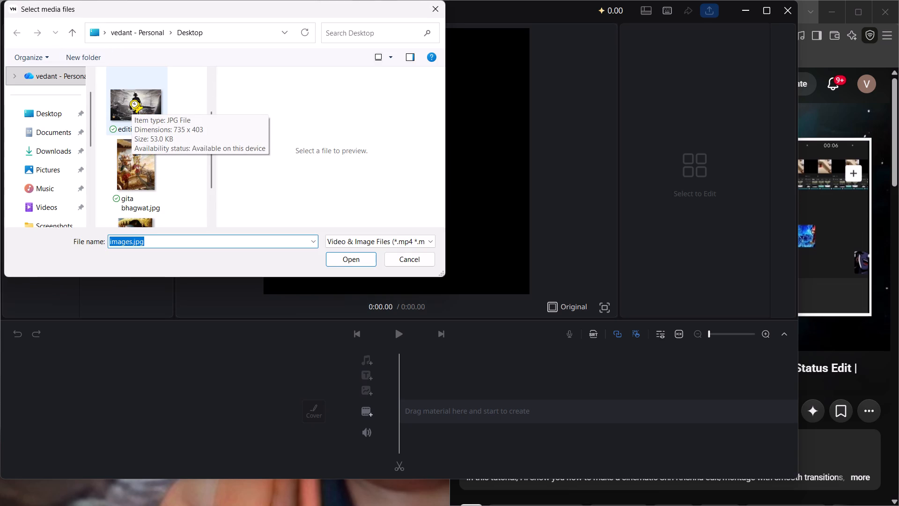
left_click(132, 101)
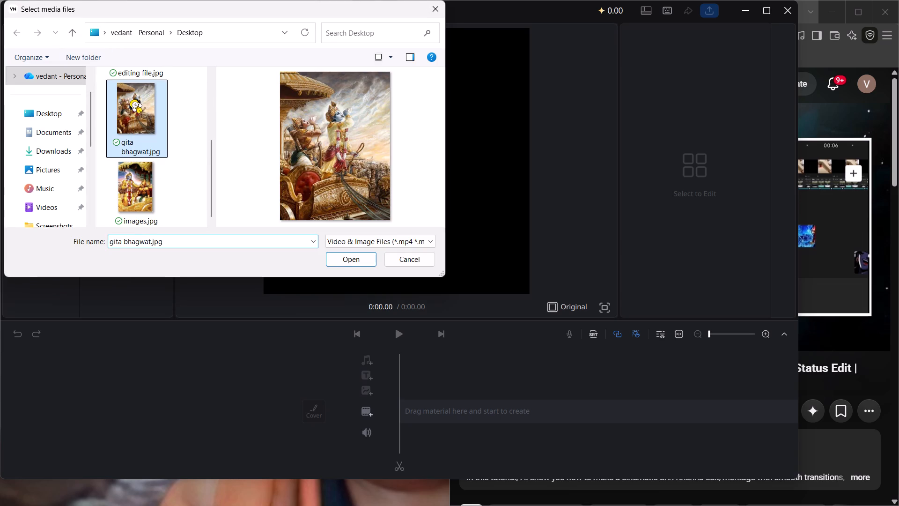
left_click(352, 254)
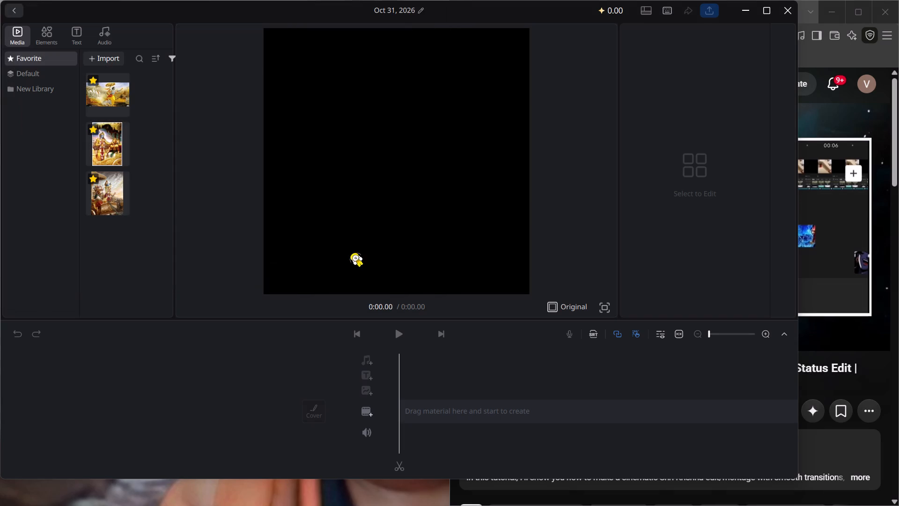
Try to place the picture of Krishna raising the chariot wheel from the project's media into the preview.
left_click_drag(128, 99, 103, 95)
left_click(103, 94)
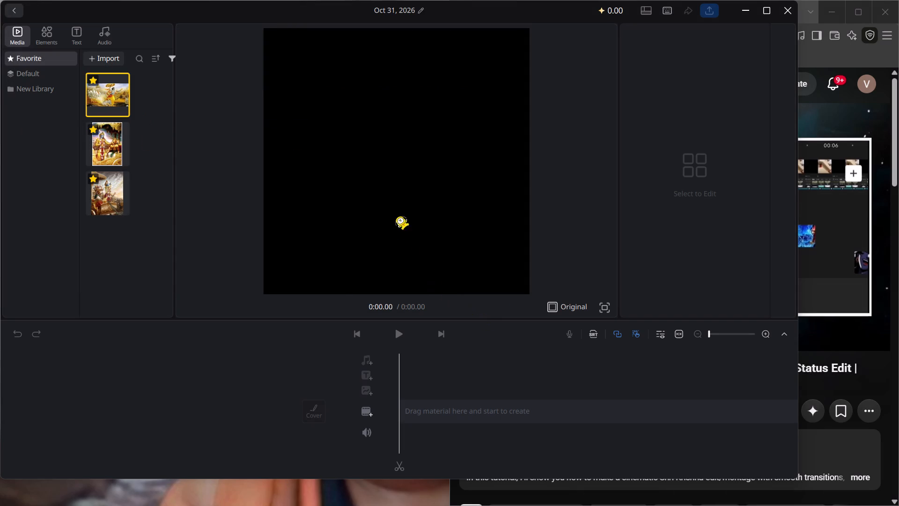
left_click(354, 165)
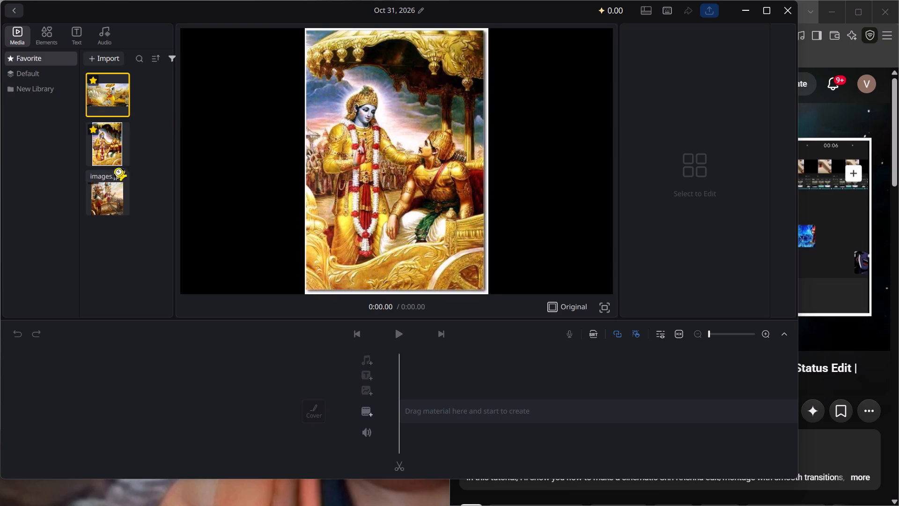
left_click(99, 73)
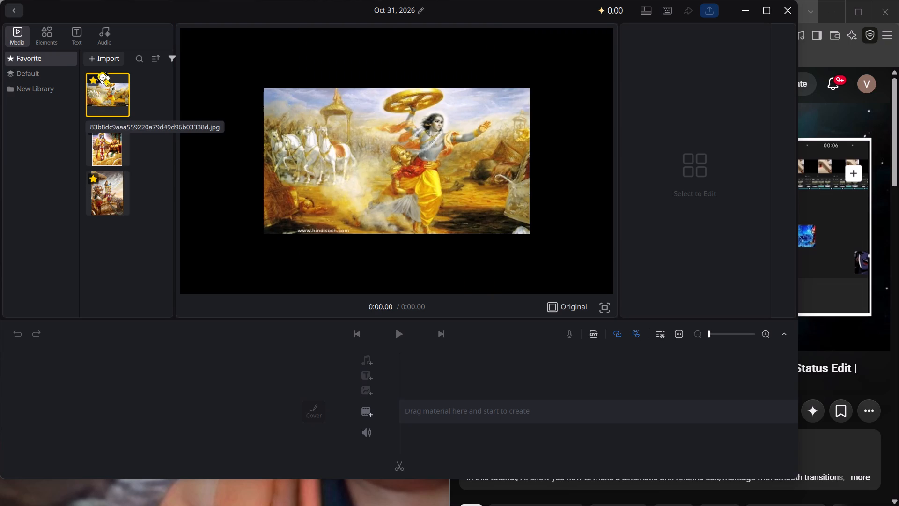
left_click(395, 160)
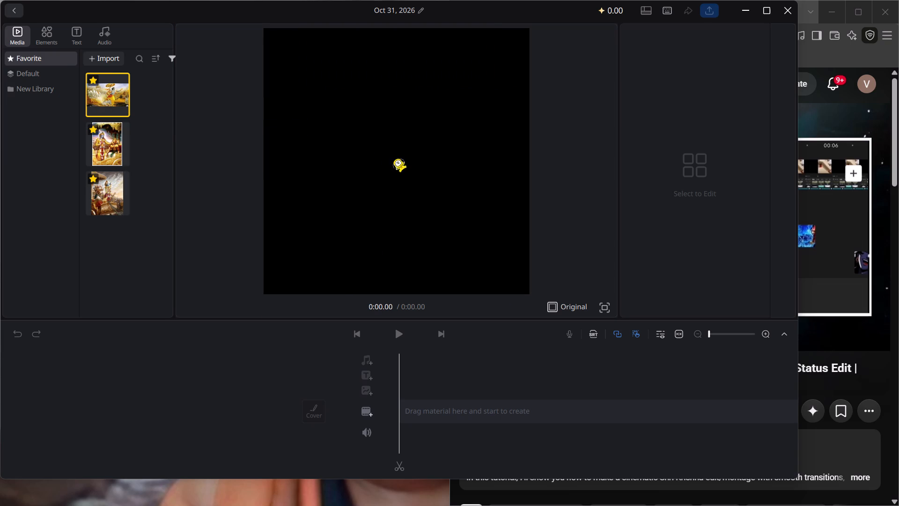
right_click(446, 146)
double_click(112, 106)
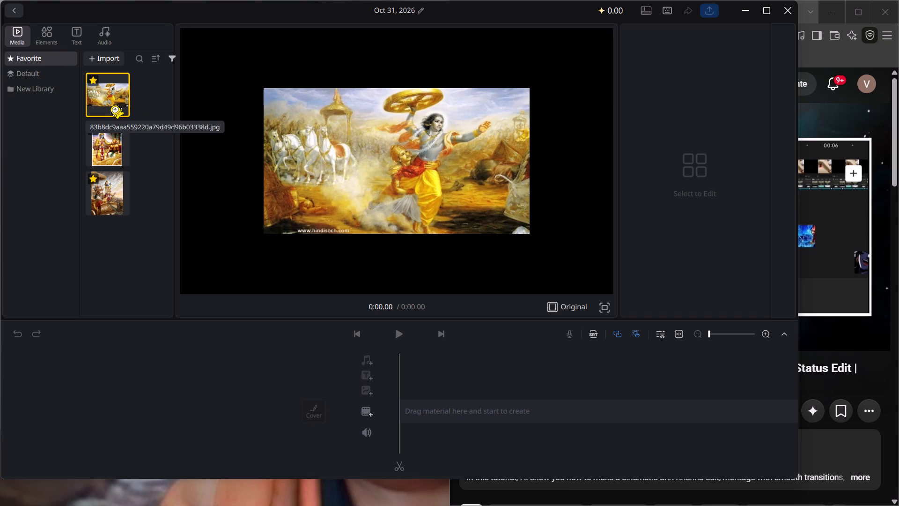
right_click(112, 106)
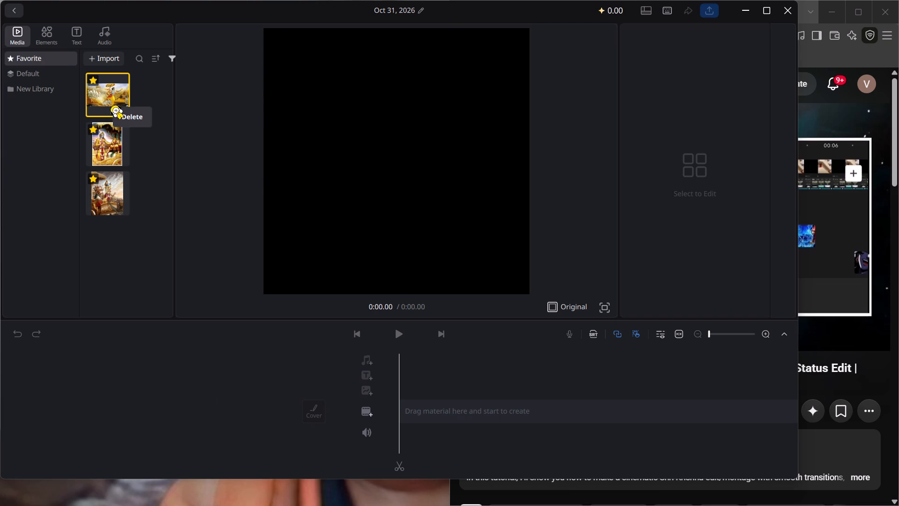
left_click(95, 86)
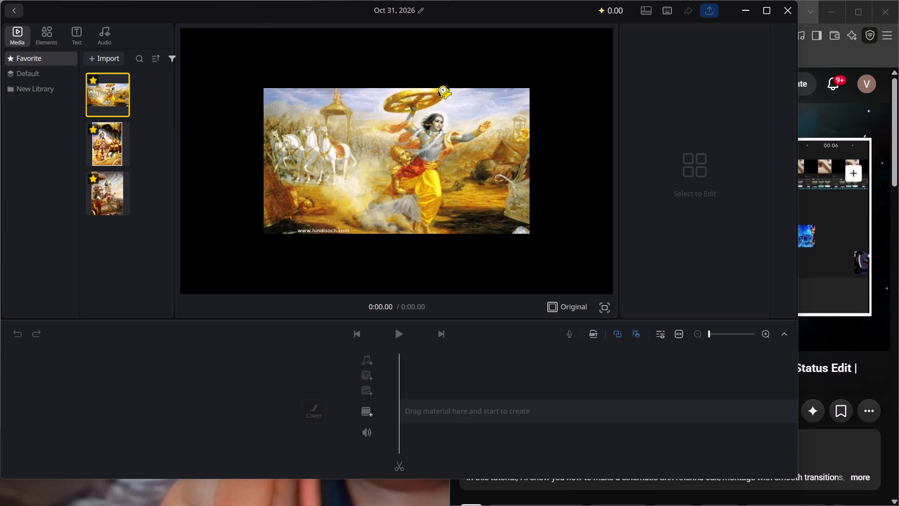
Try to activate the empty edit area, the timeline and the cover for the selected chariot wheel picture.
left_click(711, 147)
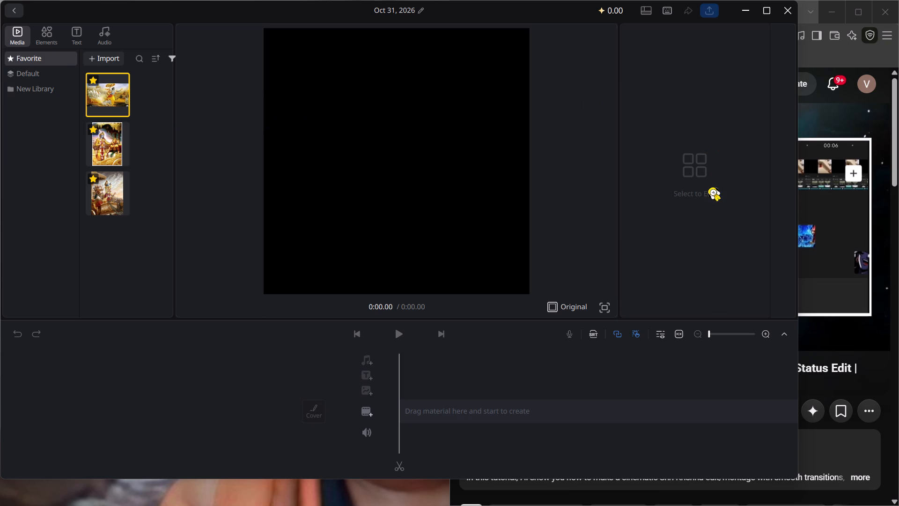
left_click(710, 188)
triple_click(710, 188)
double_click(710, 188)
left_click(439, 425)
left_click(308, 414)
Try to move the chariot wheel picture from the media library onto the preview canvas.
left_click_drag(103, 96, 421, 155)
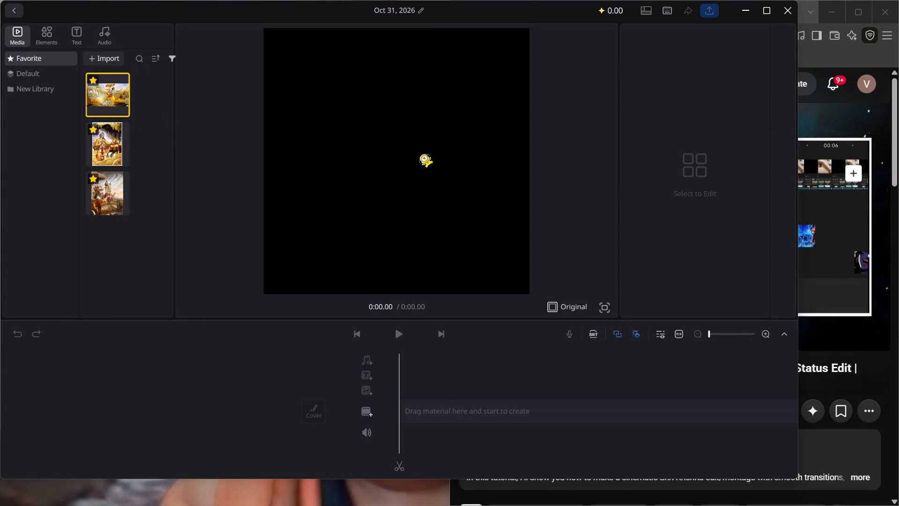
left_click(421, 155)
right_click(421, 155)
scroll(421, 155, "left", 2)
View the chariot wheel picture in the enlarged media player, try playing it, and return to the project.
triple_click(109, 85)
triple_click(109, 85)
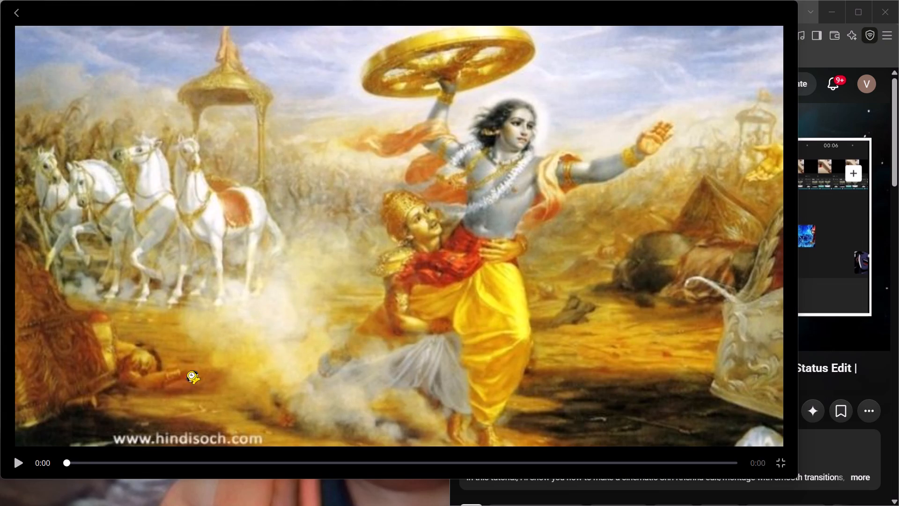
left_click(22, 461)
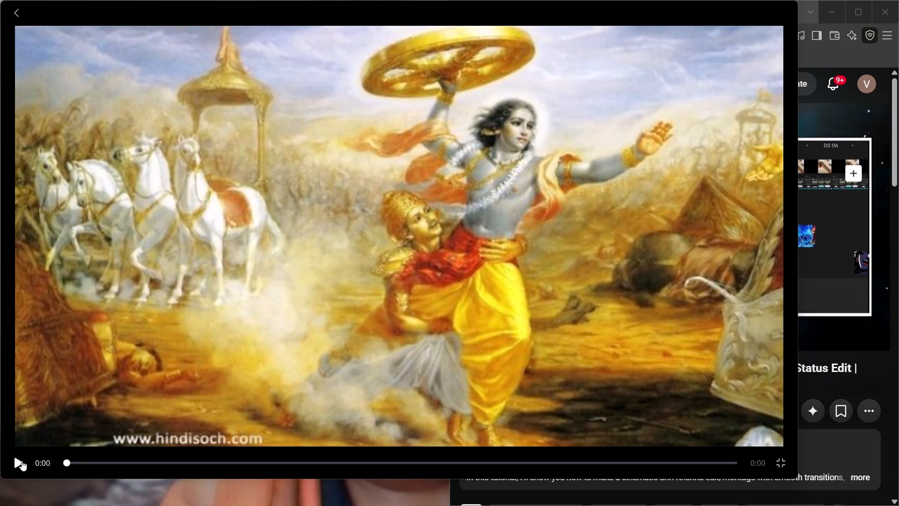
left_click(18, 461)
left_click(15, 14)
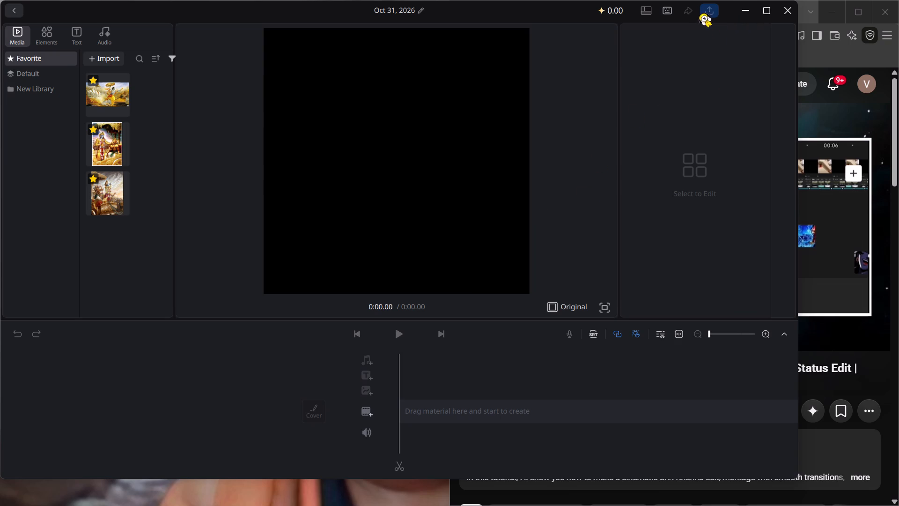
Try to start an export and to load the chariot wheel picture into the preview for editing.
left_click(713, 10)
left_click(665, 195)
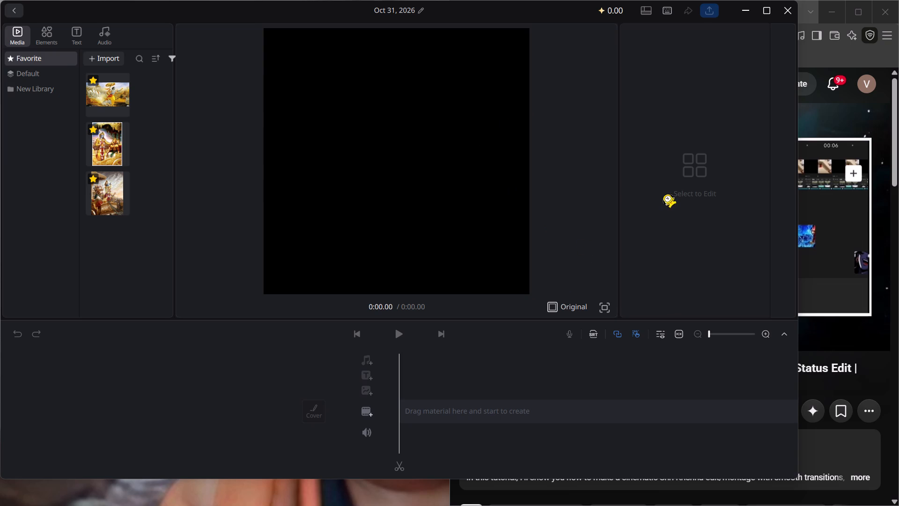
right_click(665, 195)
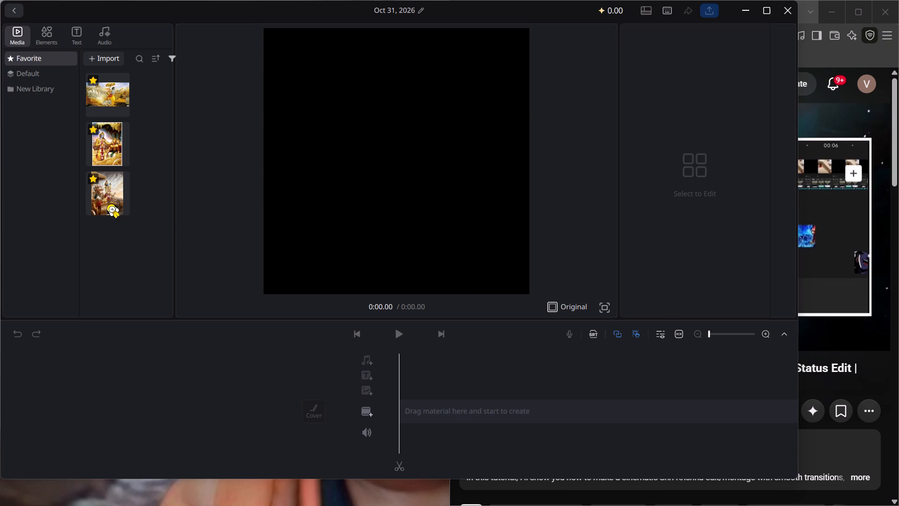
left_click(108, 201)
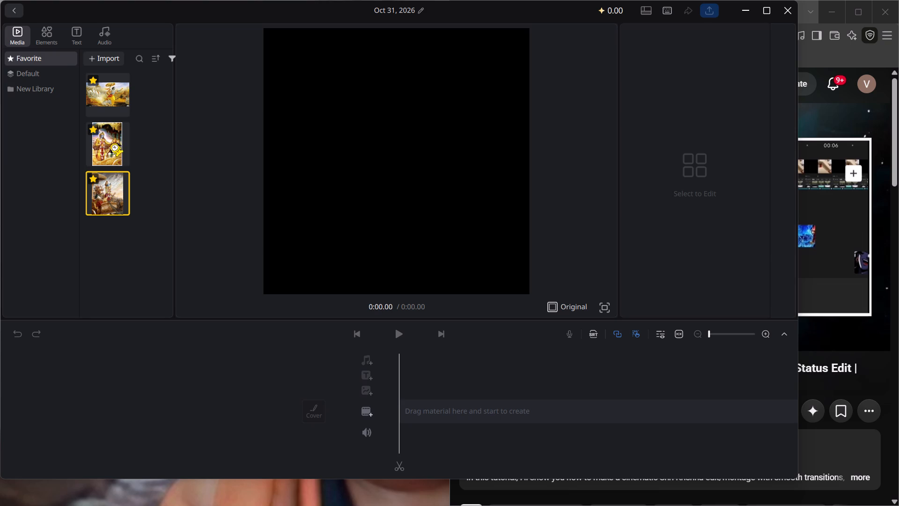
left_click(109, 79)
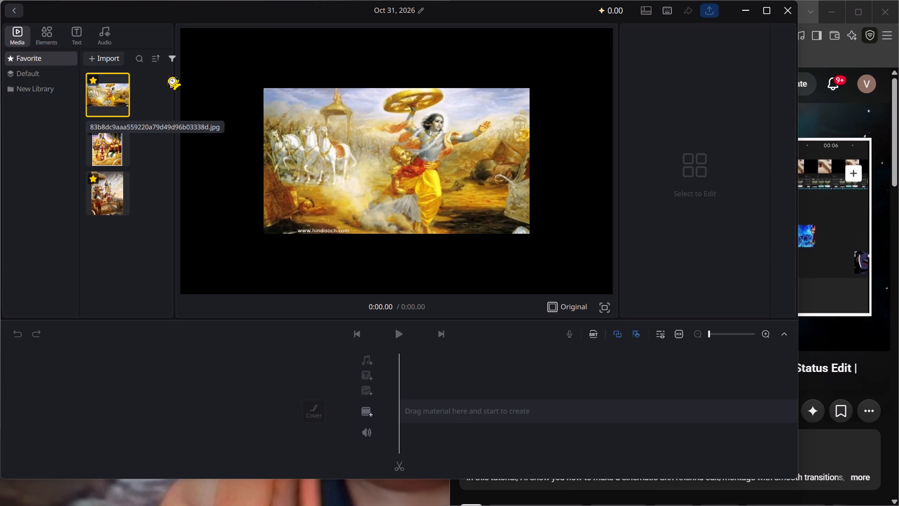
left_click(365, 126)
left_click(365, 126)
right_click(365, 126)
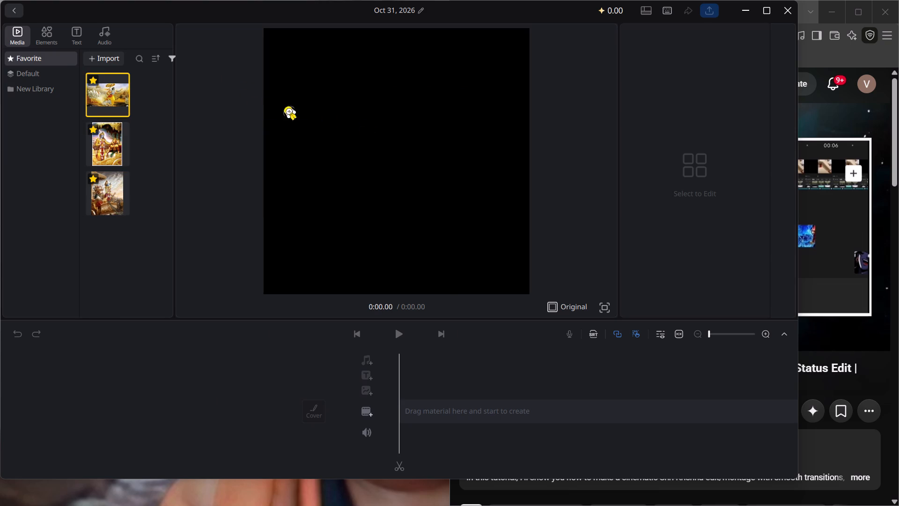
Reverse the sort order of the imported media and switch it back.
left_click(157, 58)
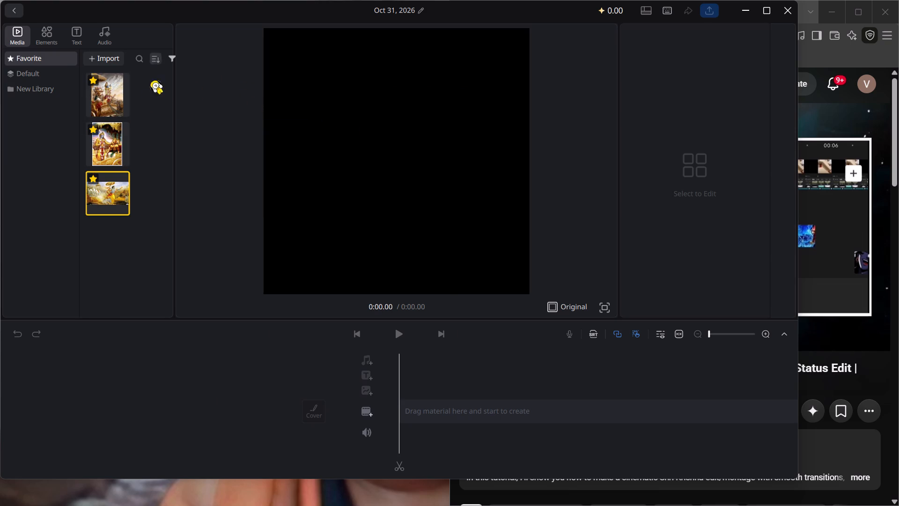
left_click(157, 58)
View the chariot wheel picture in the enlarged media player again and return to the project.
triple_click(109, 94)
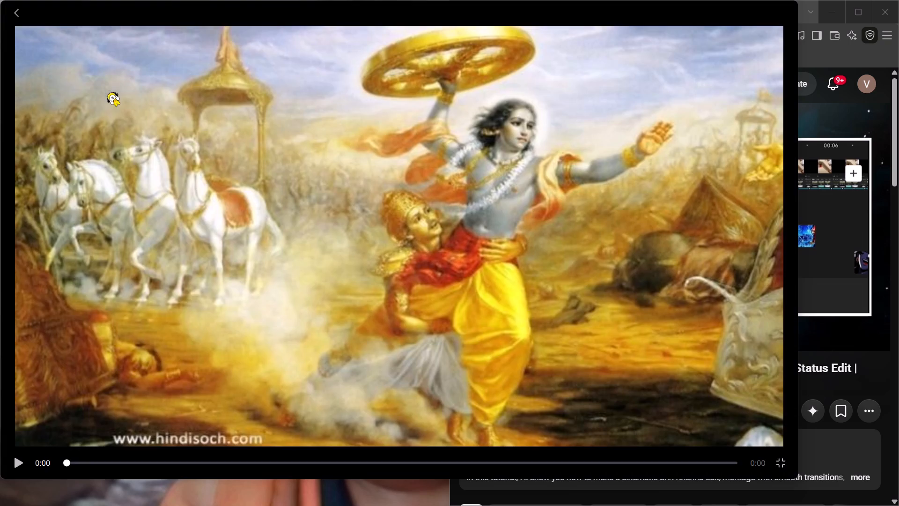
double_click(109, 94)
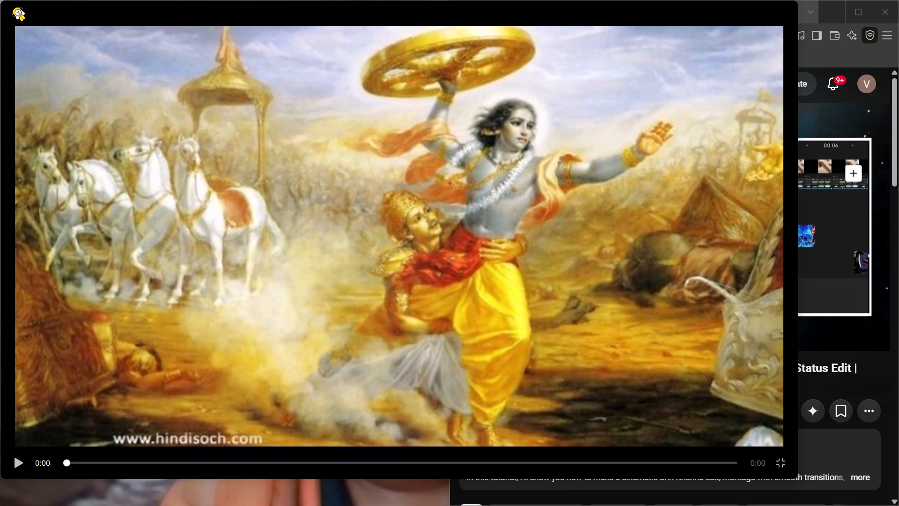
left_click(20, 15)
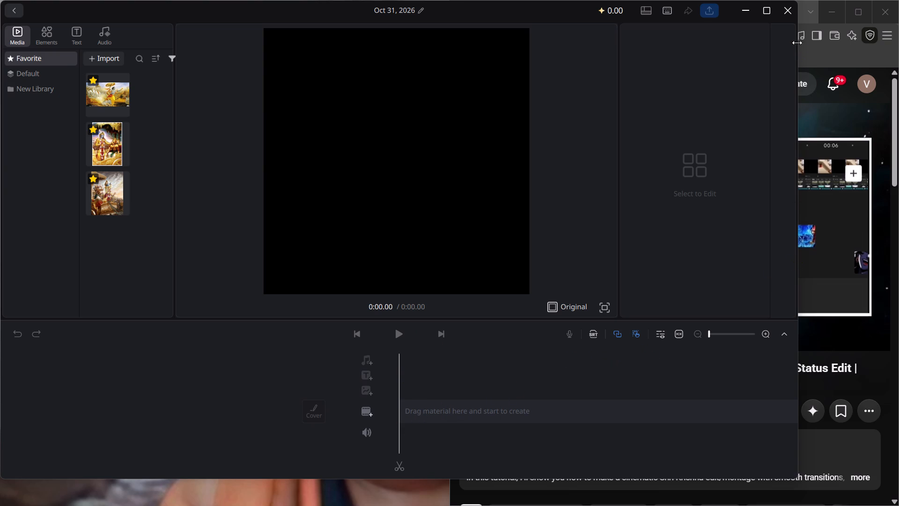
Switch to the Brave browser in full view and search YouTube for "how to add photo in vn app".
left_click(779, 14)
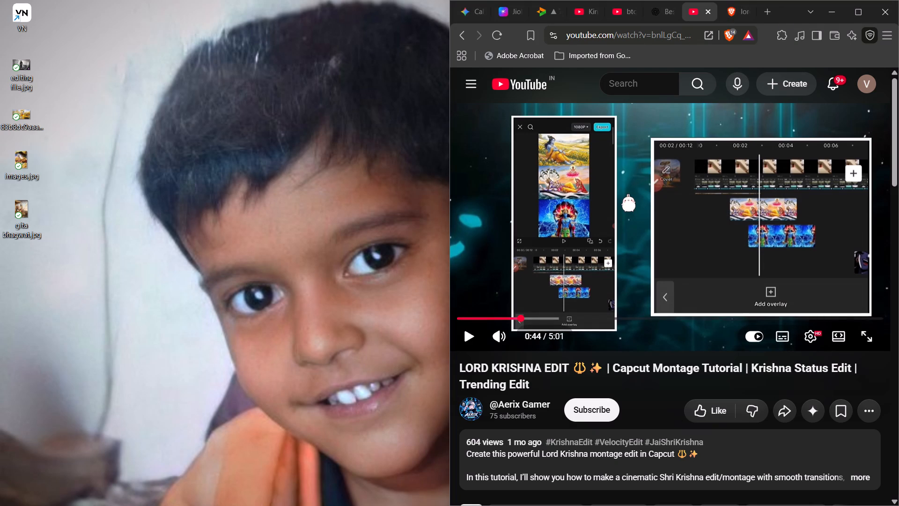
left_click(863, 12)
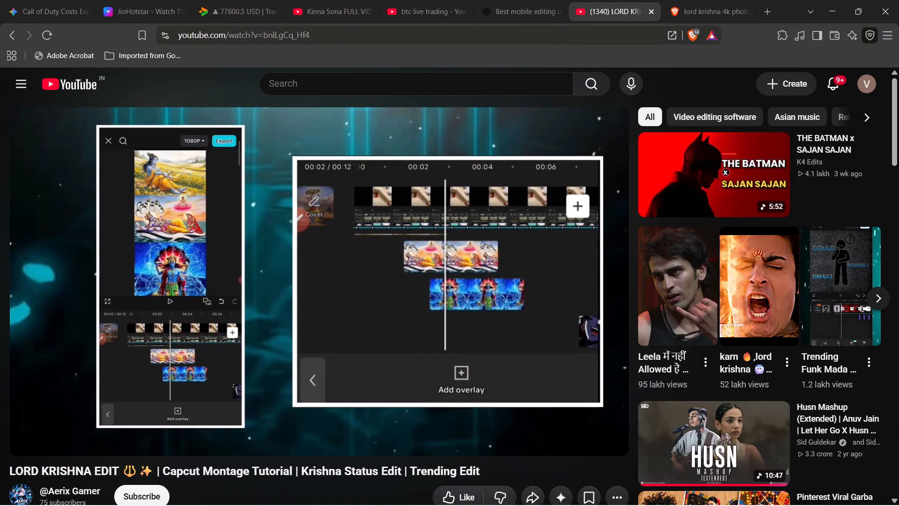
left_click(299, 89)
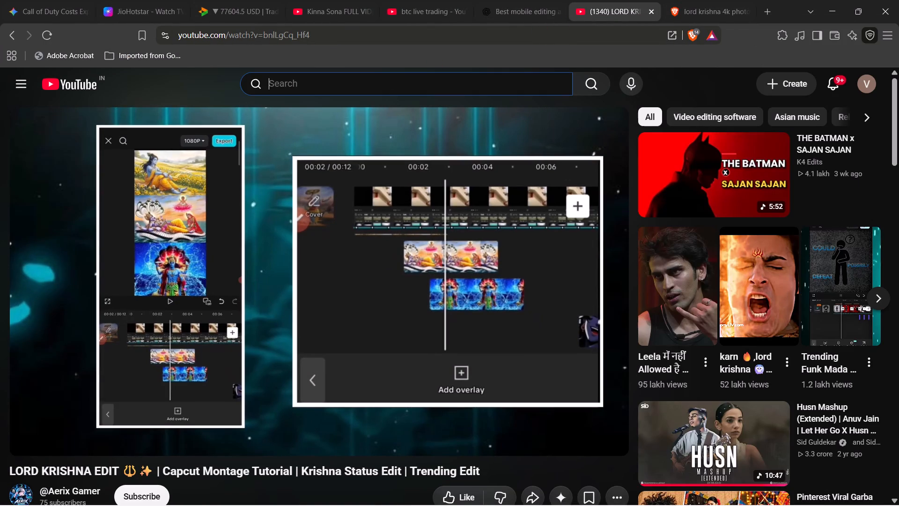
type("ho")
key("space")
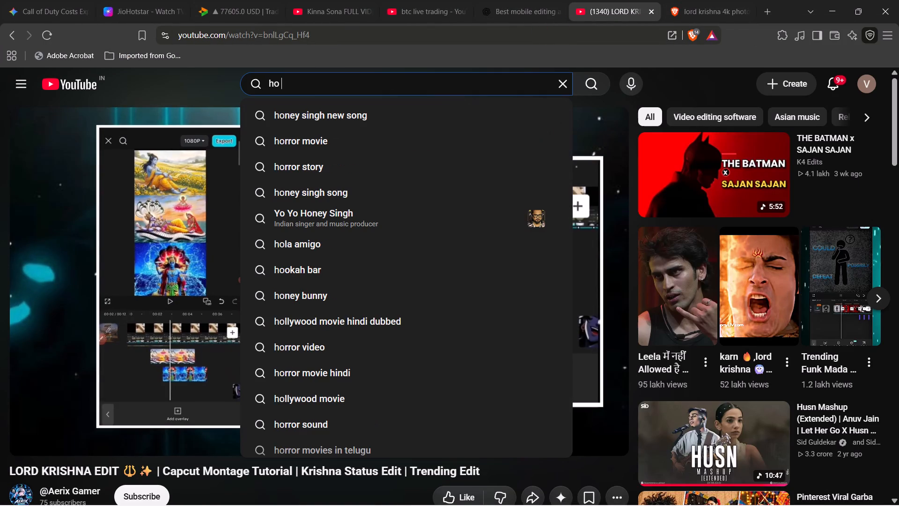
type("add photo")
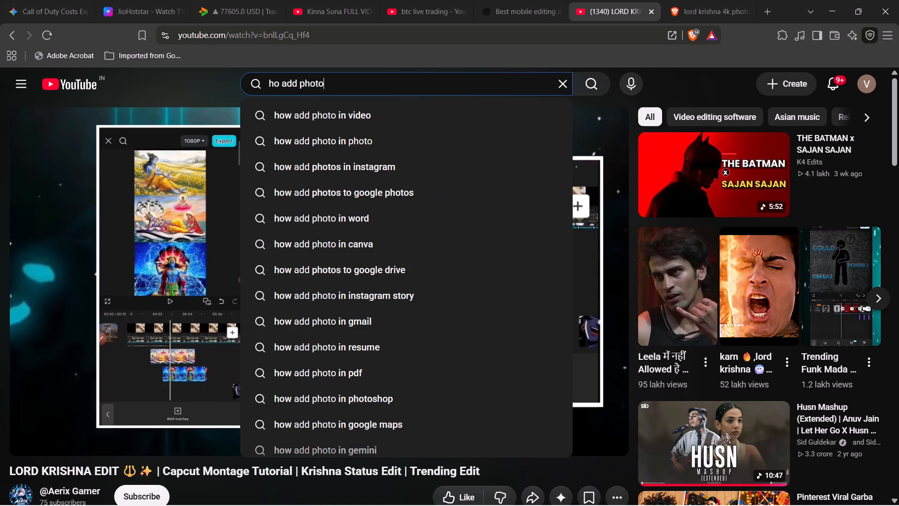
key("space")
type("in vn app")
key("space")
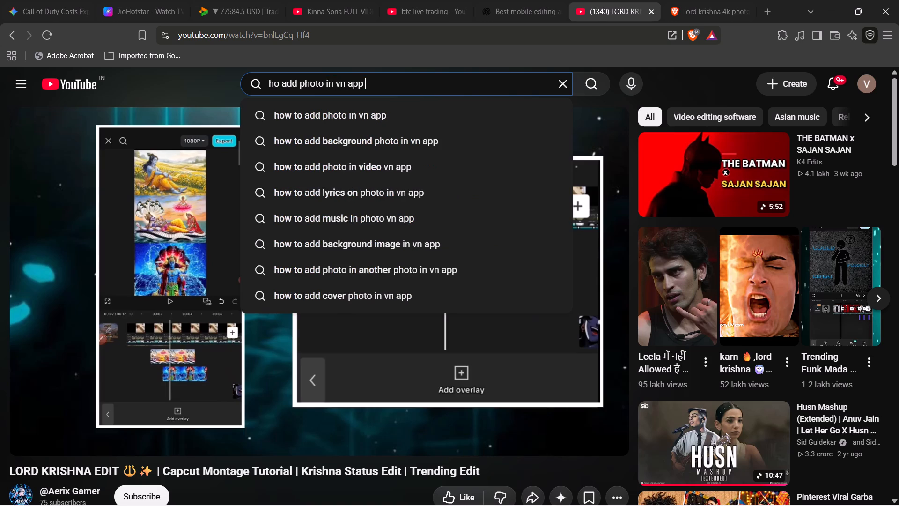
left_click(327, 121)
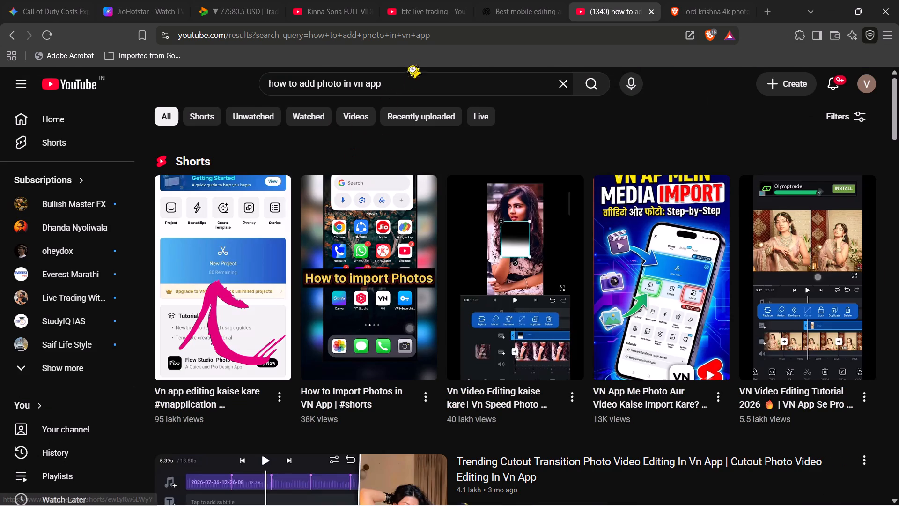
Extend the YouTube search to "how to add photo in vn app on laptop windows 11".
left_click(411, 78)
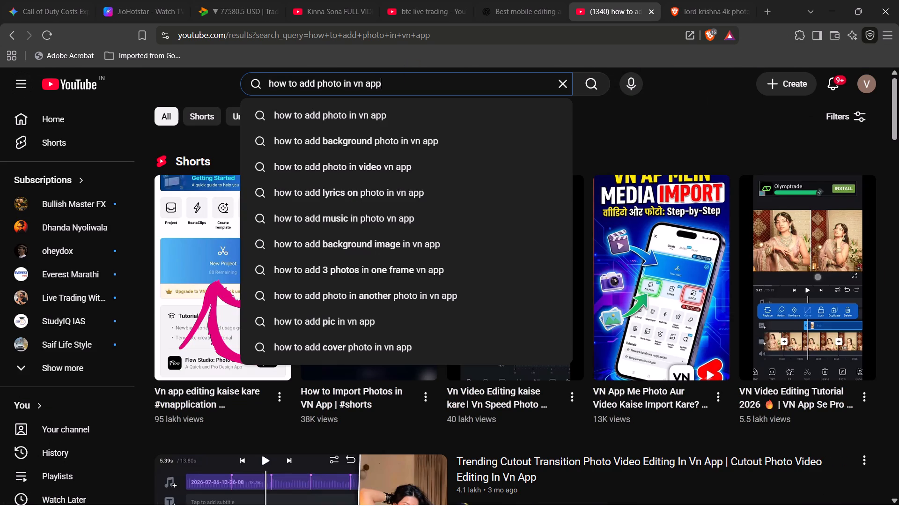
type("on laptop")
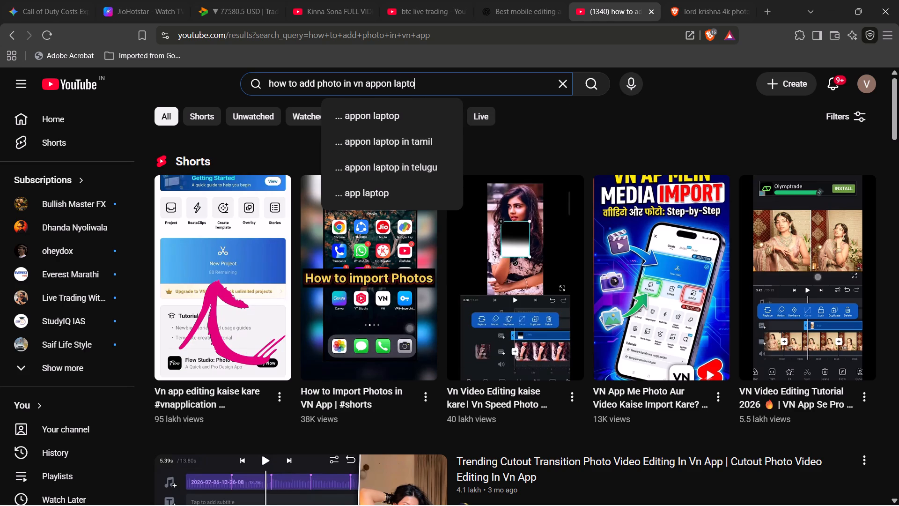
key("space")
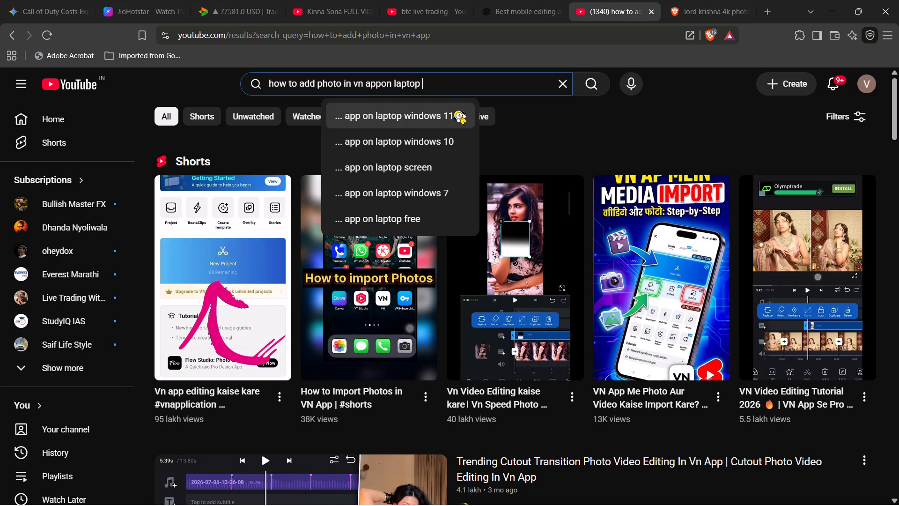
key("Return")
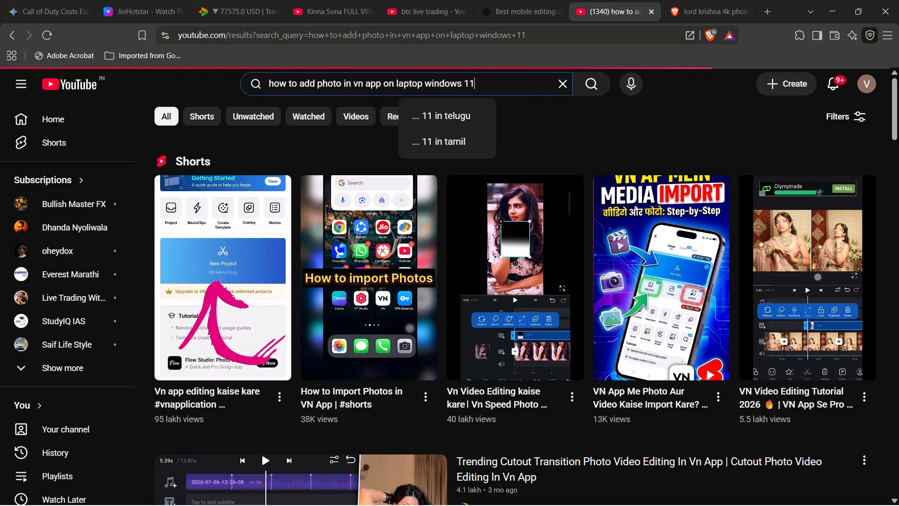
Shorten the YouTube search to "how to add photo in vn app on laptop" and run it.
key("BackSpace")
key("BackSpace")
key("BackSpace")
key("BackSpace")
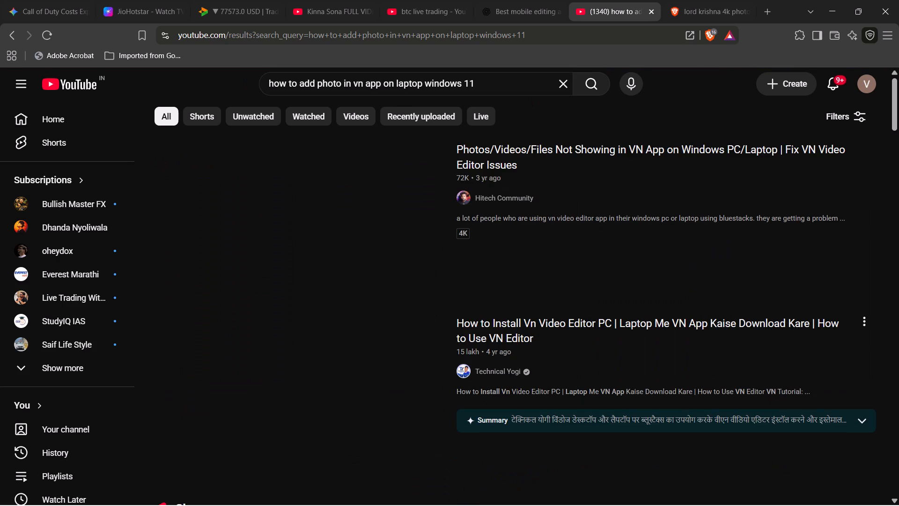
left_click(521, 88)
key("BackSpace")
key("BackSpace")
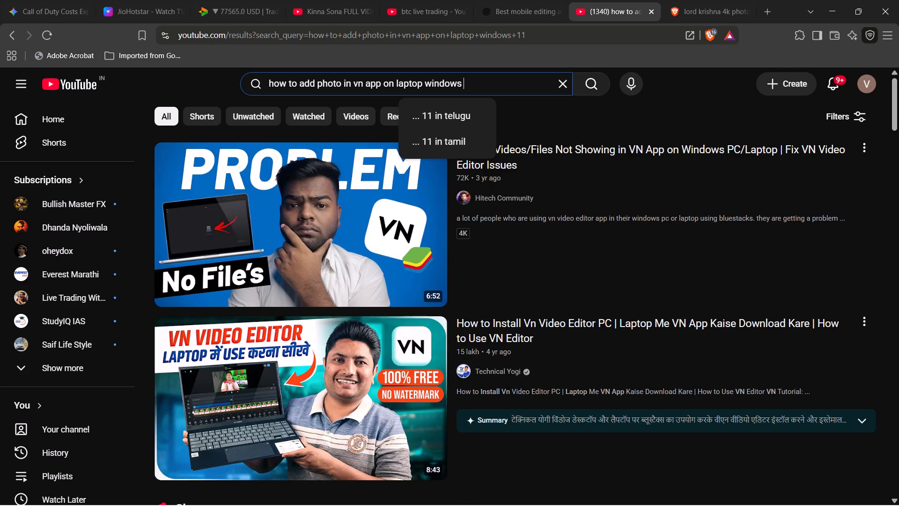
key("BackSpace")
key("BackSpace")
key("BackSpace")
key("BackSpace")
key("BackSpace")
key("BackSpace")
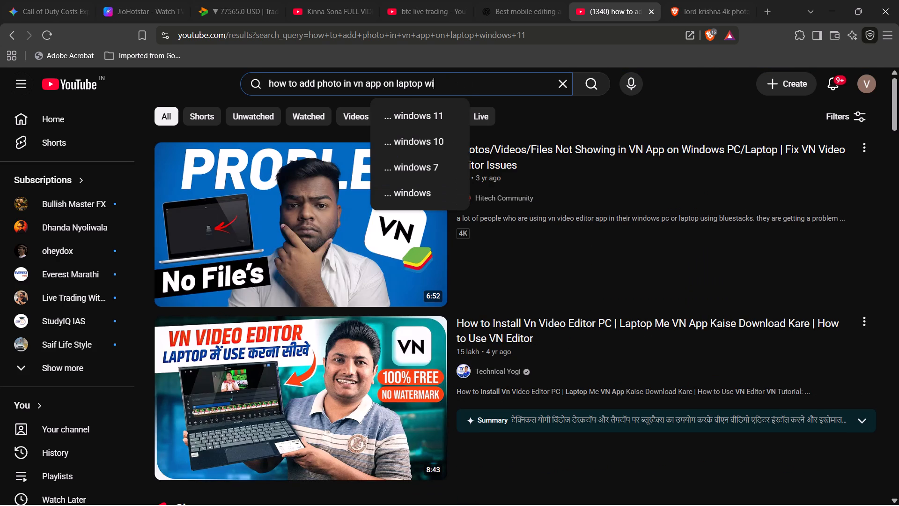
key("BackSpace")
key("BackSpace")
key("Return")
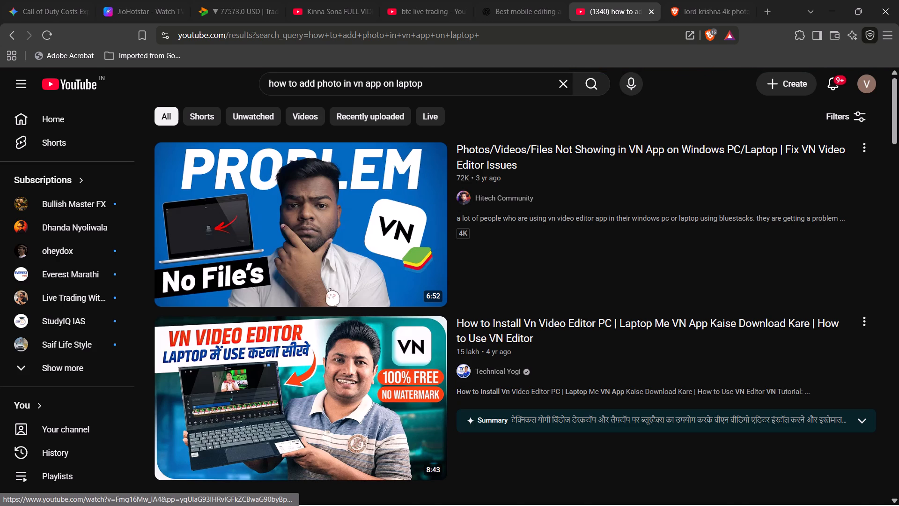
Look through the search results for a tutorial on adding photos in VN on a laptop.
scroll(329, 288, "down", 4)
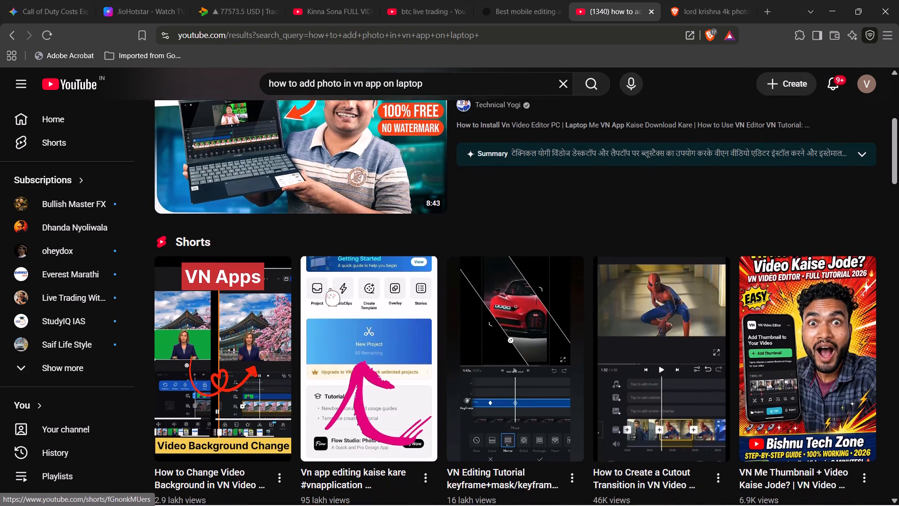
scroll(329, 288, "down", 3)
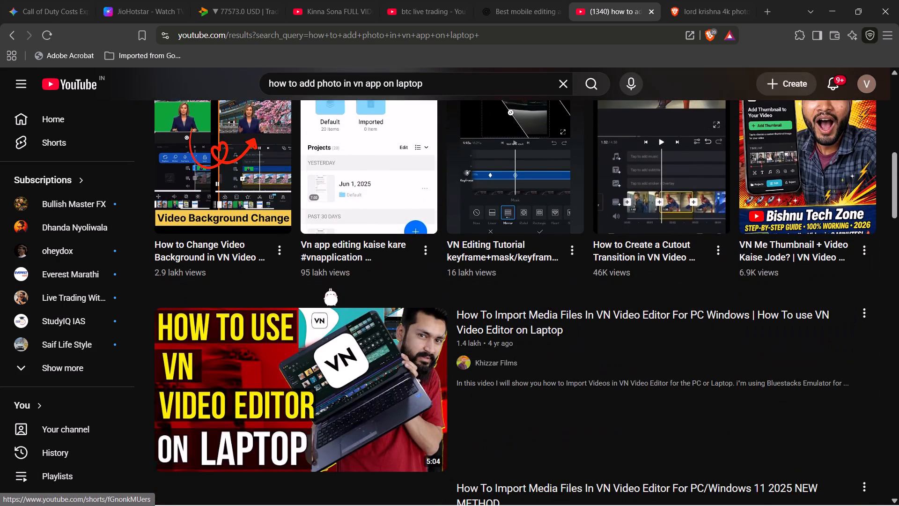
scroll(329, 288, "down", 2)
scroll(329, 288, "up", 1)
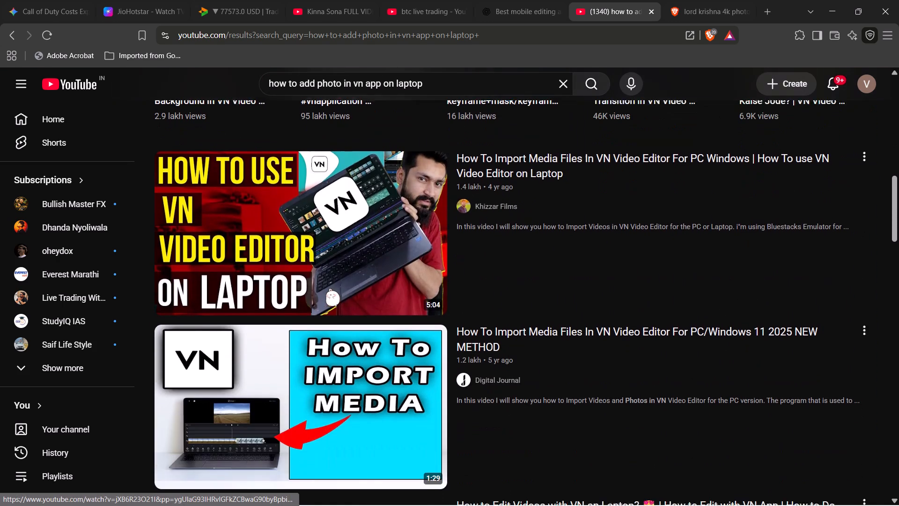
scroll(329, 288, "up", 4)
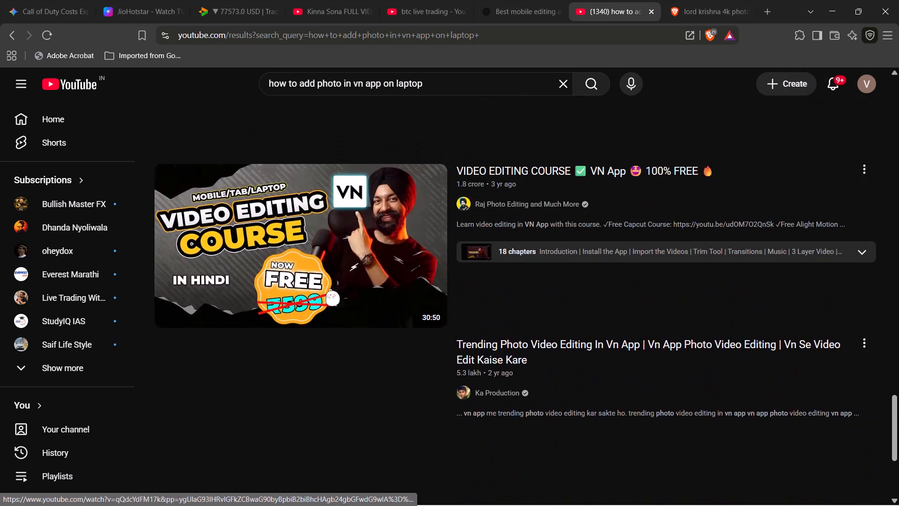
scroll(329, 288, "up", 3)
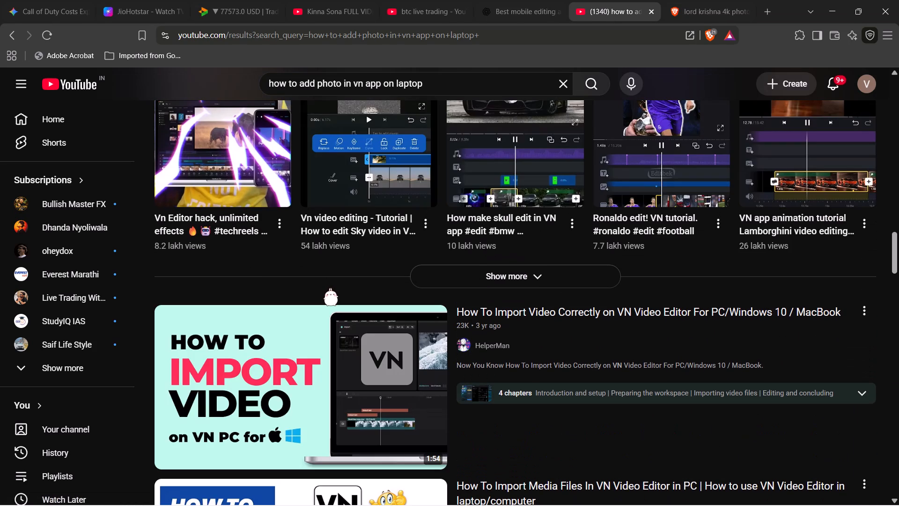
scroll(329, 288, "up", 2)
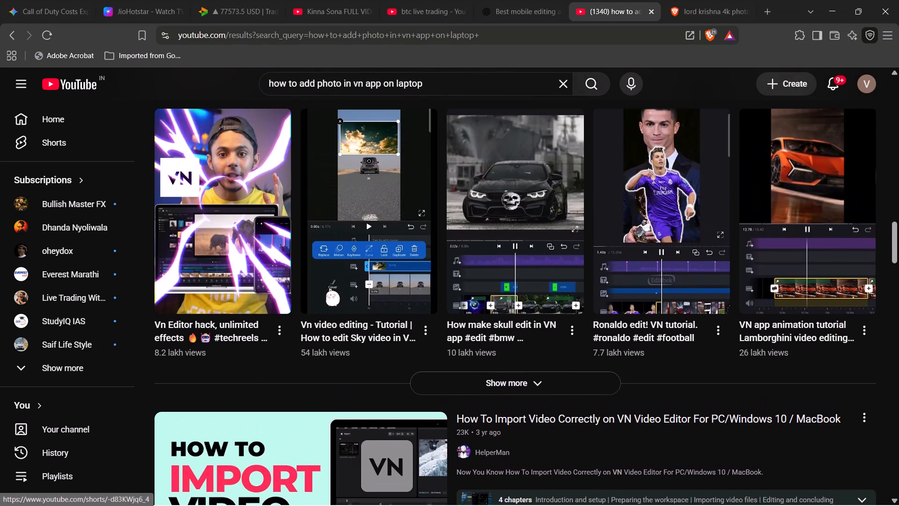
scroll(329, 288, "up", 1)
Open the "Vn Editor hack, unlimited effects" short and return to the search results.
left_click(265, 266)
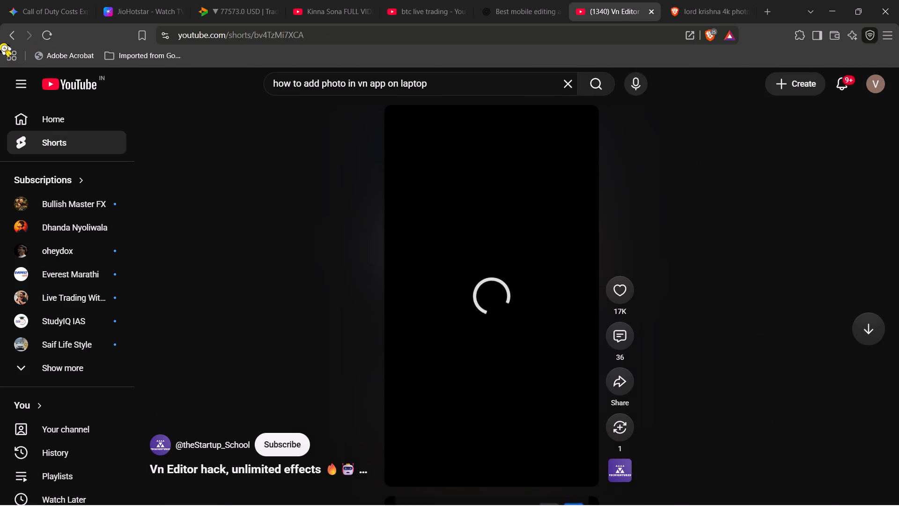
left_click(11, 32)
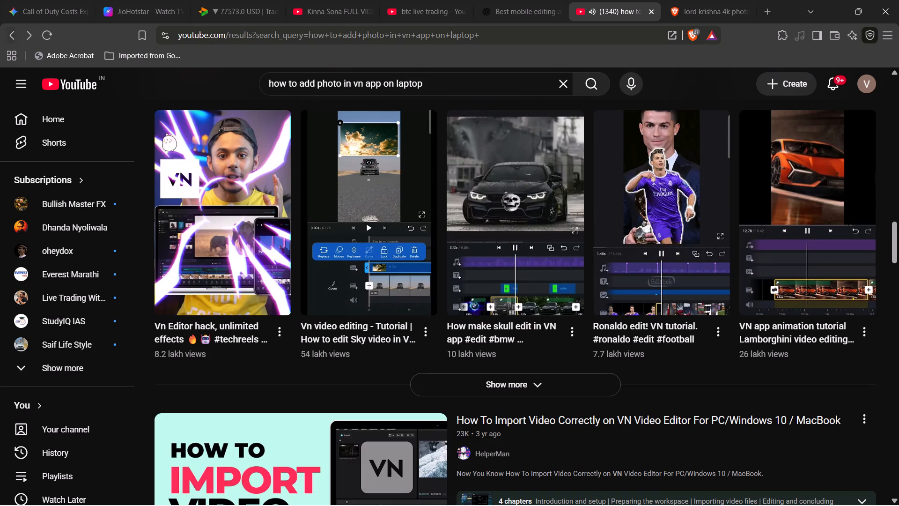
Watch the "How To Import Video Correctly on VN Video Editor For PC/Windows 10 / MacBook" tutorial and return to the results.
scroll(485, 227, "down", 1)
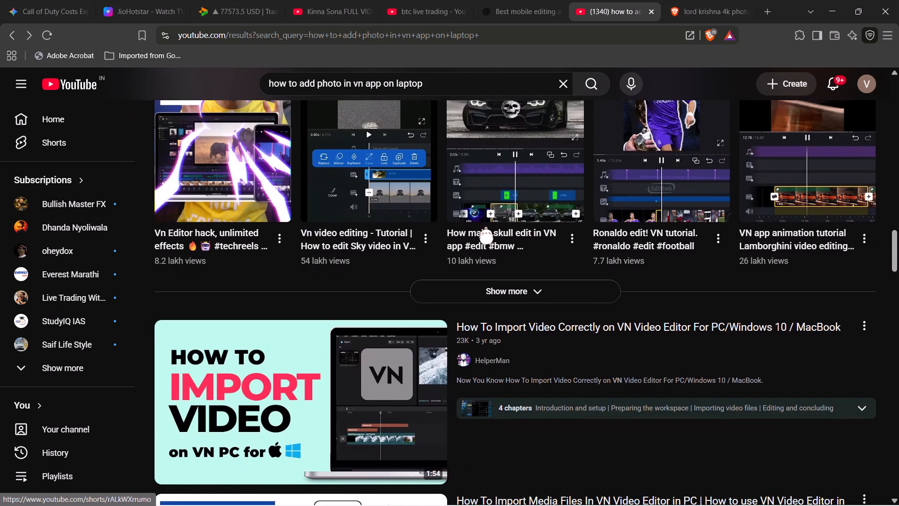
scroll(485, 227, "down", 3)
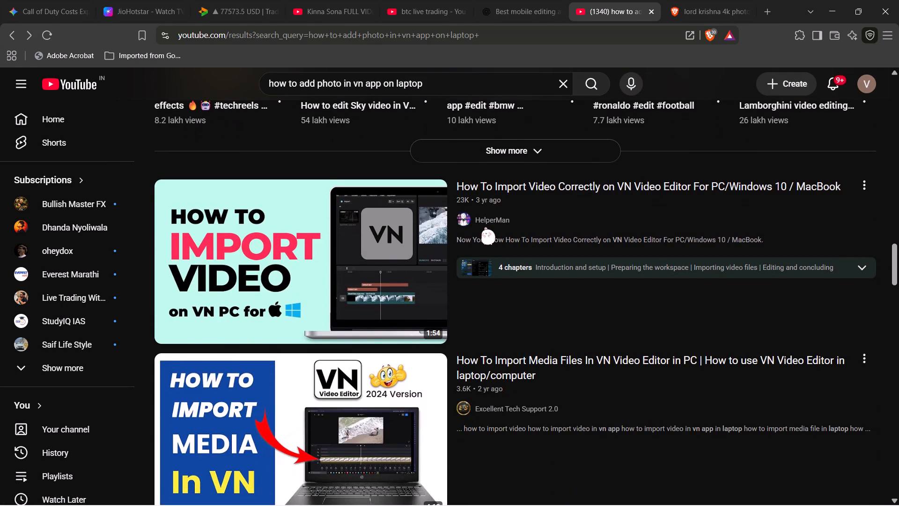
scroll(485, 227, "down", 1)
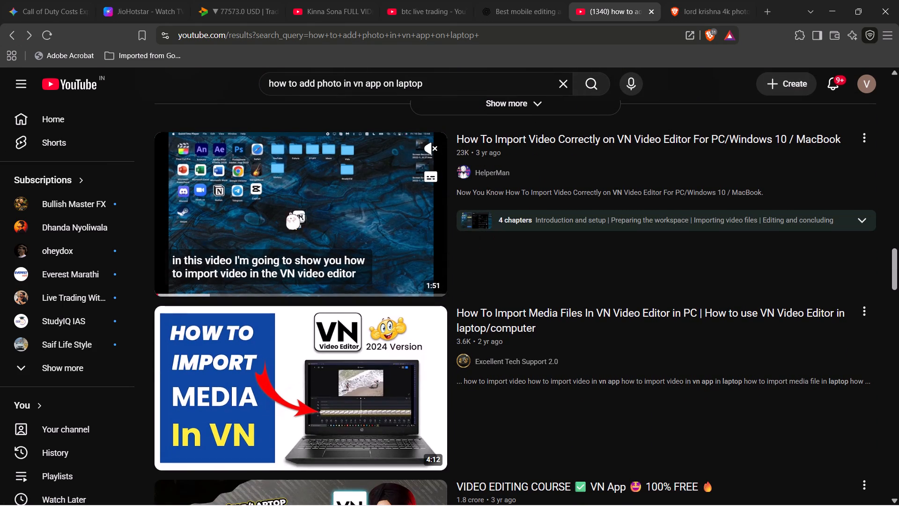
left_click(315, 223)
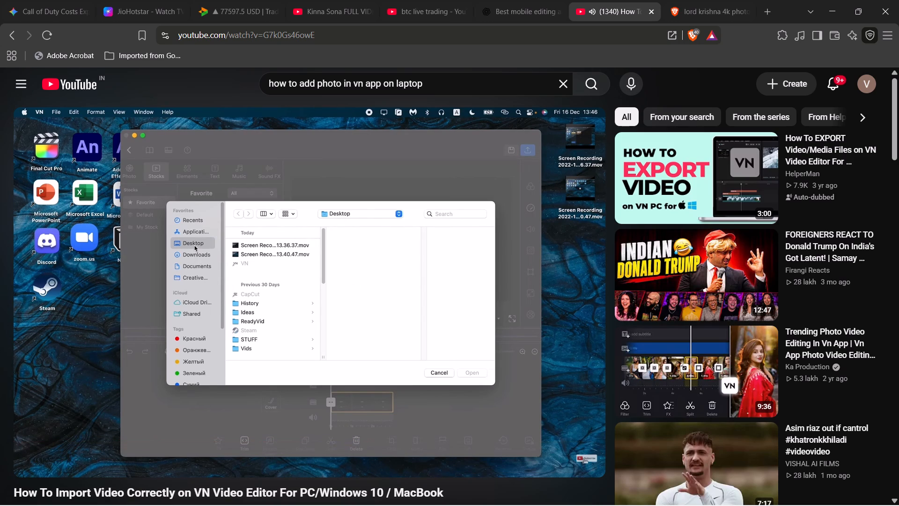
left_click(9, 41)
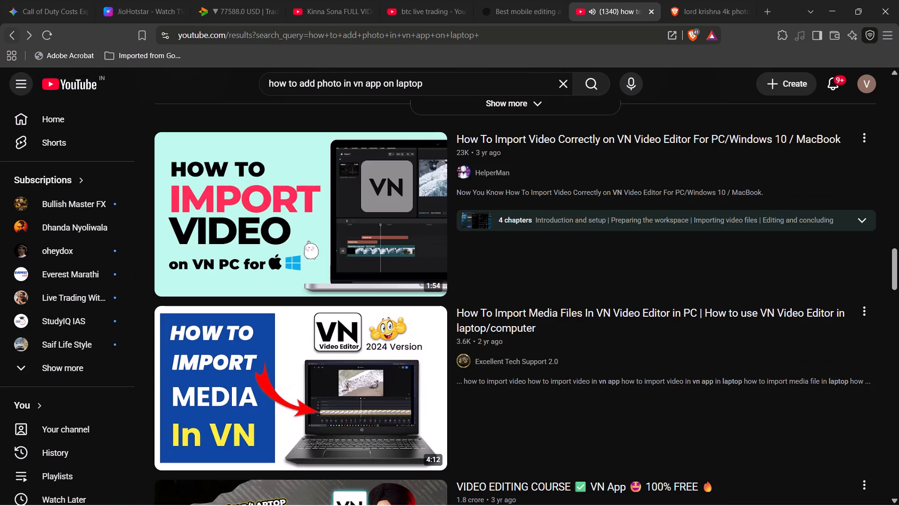
Look through the remaining search results for another VN photo import tutorial.
scroll(310, 241, "down", 4)
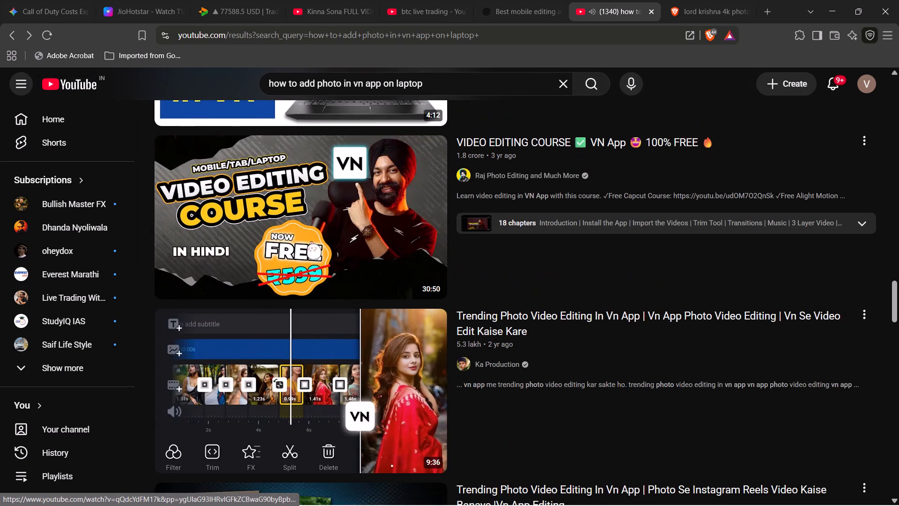
scroll(310, 241, "down", 5)
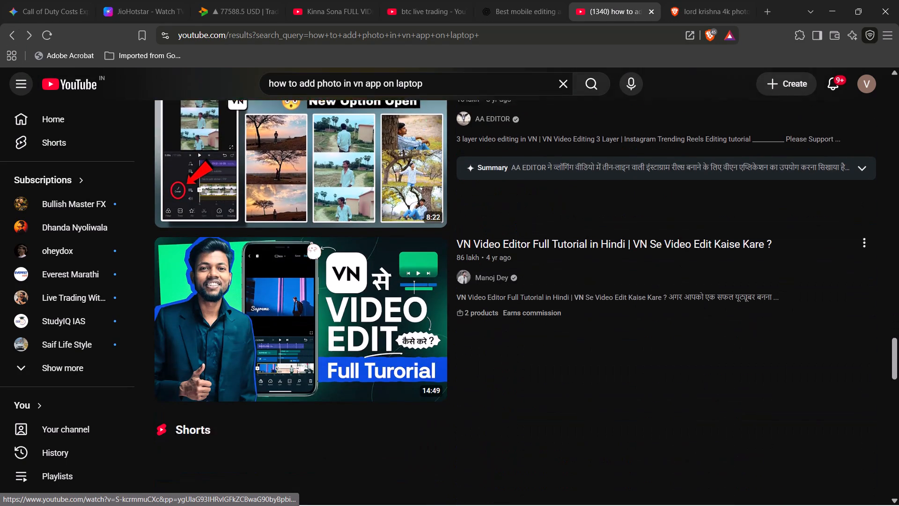
scroll(310, 241, "down", 2)
scroll(310, 241, "up", 10)
scroll(310, 241, "up", 13)
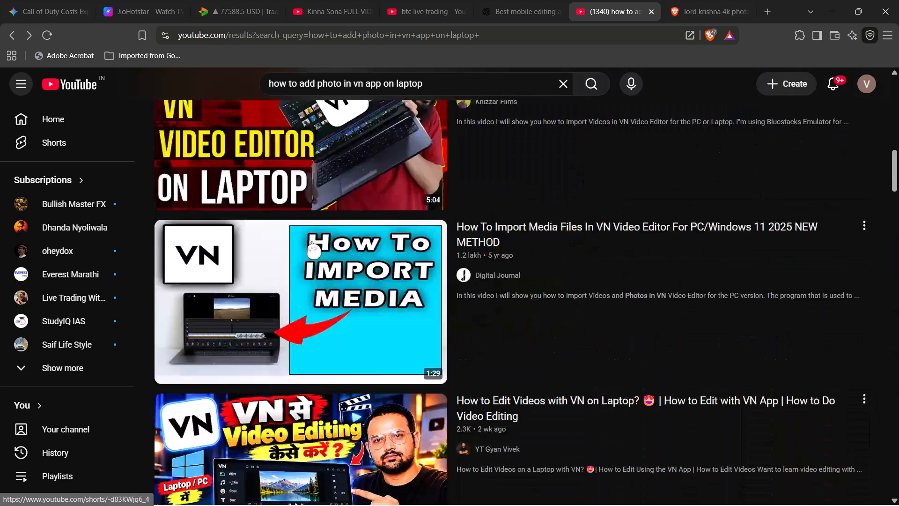
scroll(310, 241, "up", 7)
Search YouTube for "ho to imput photo on vn app in laptop".
left_click(457, 86)
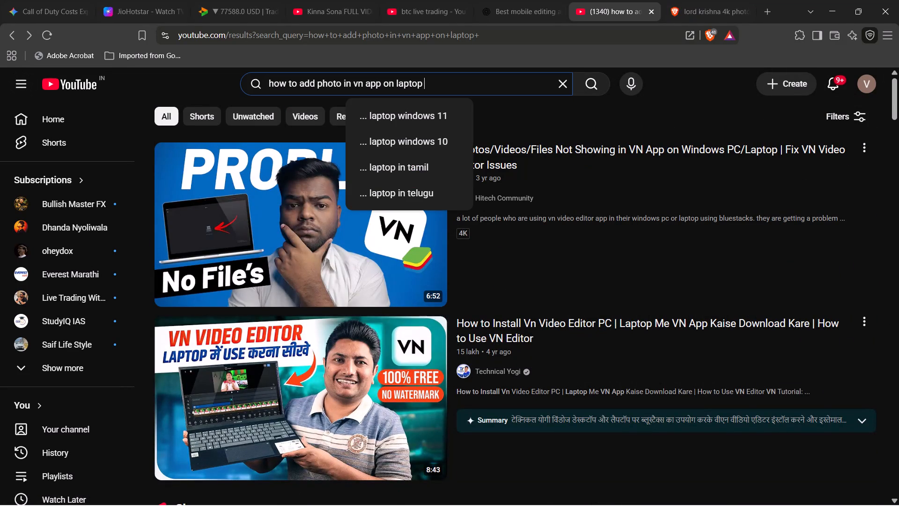
key("BackSpace")
key("BackSpace")
key("BackSpace")
key("BackSpace")
key("BackSpace")
key("BackSpace")
key("BackSpace")
key("BackSpace")
key("BackSpace")
key("BackSpace")
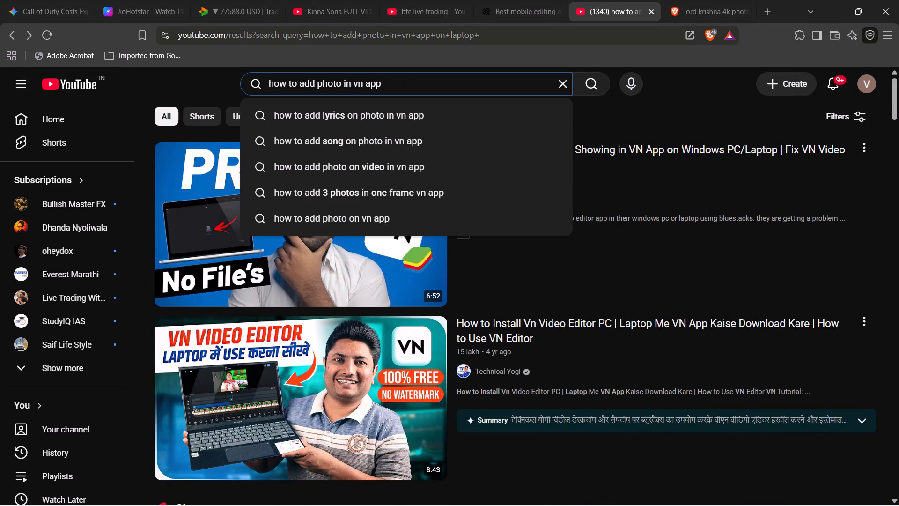
key("BackSpace")
key("BackSpace")
key("BackSpace")
key("BackSpace")
key("BackSpace")
key("BackSpace")
key("BackSpace")
key("BackSpace")
key("BackSpace")
key("BackSpace")
key("BackSpace")
key("BackSpace")
key("BackSpace")
key("BackSpace")
key("BackSpace")
key("BackSpace")
key("BackSpace")
key("BackSpace")
key("BackSpace")
key("BackSpace")
key("BackSpace")
key("BackSpace")
key("BackSpace")
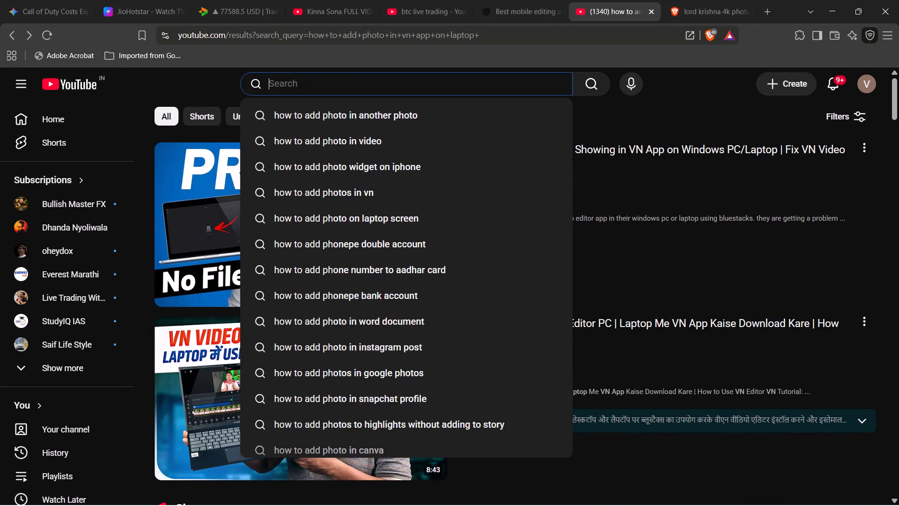
type("hoe")
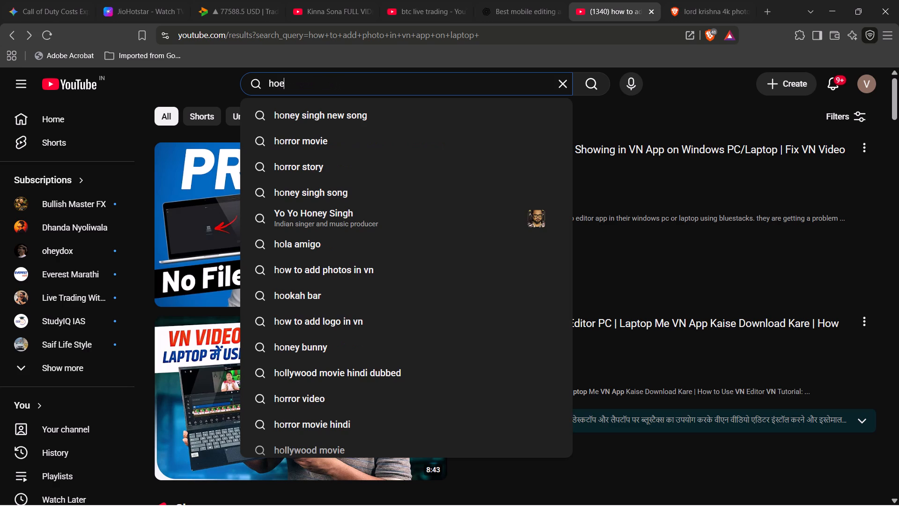
key("BackSpace")
key("space")
type("to imp")
key("u")
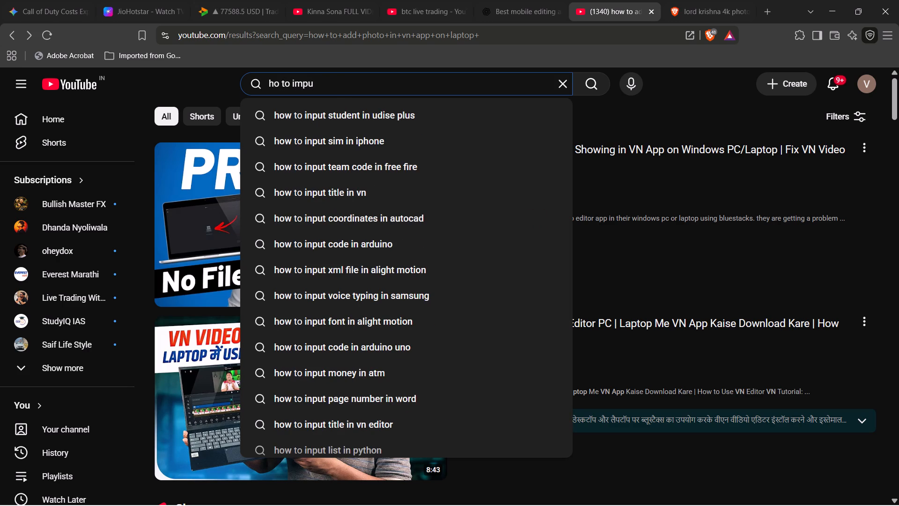
type("t")
key("space")
type("pho")
type("to on vn app")
key("space")
type("in lap")
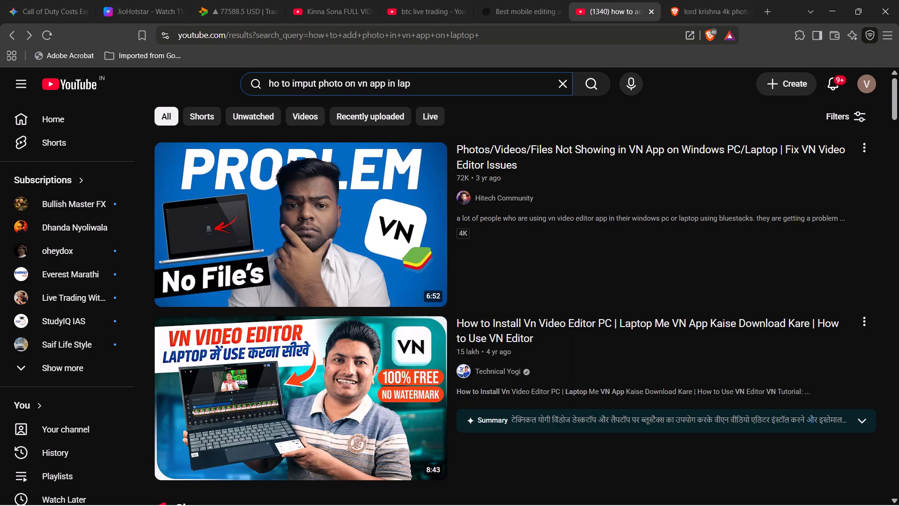
type("top")
key("space")
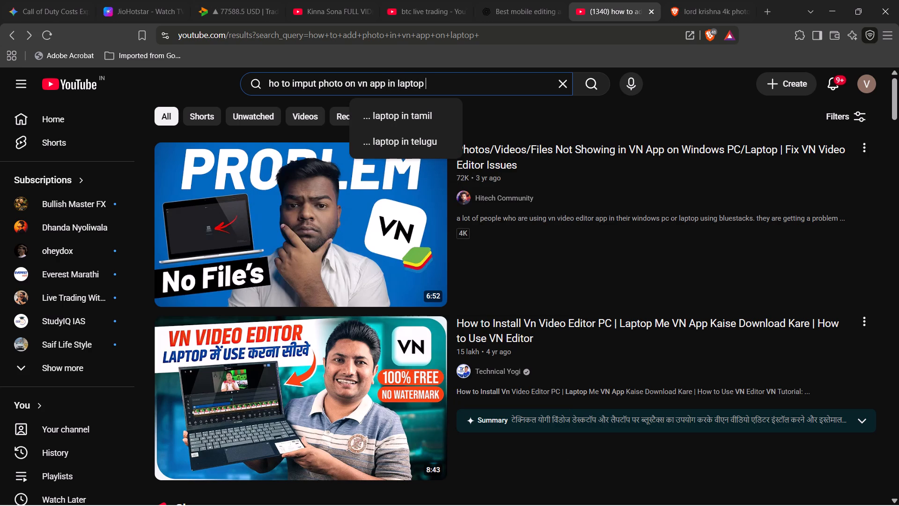
key("Return")
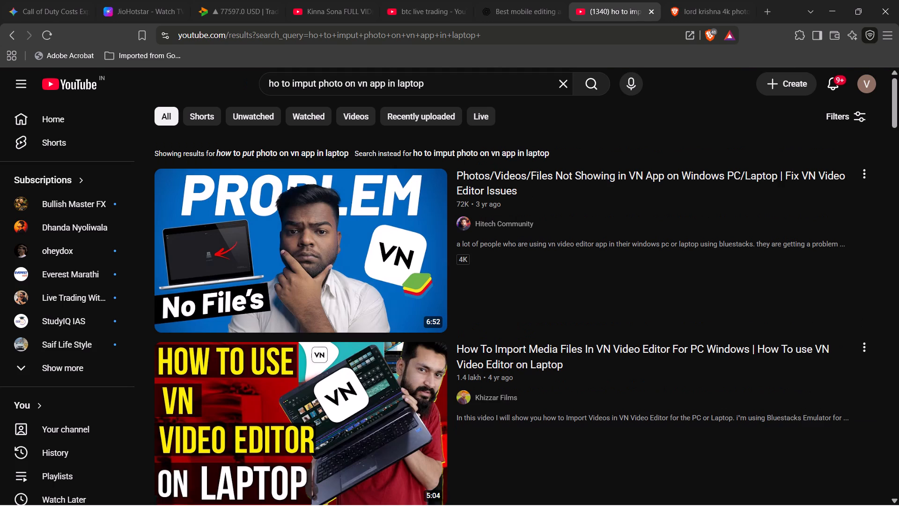
Look through the new search results for a tutorial on importing photos into VN on a laptop.
scroll(409, 225, "down", 2)
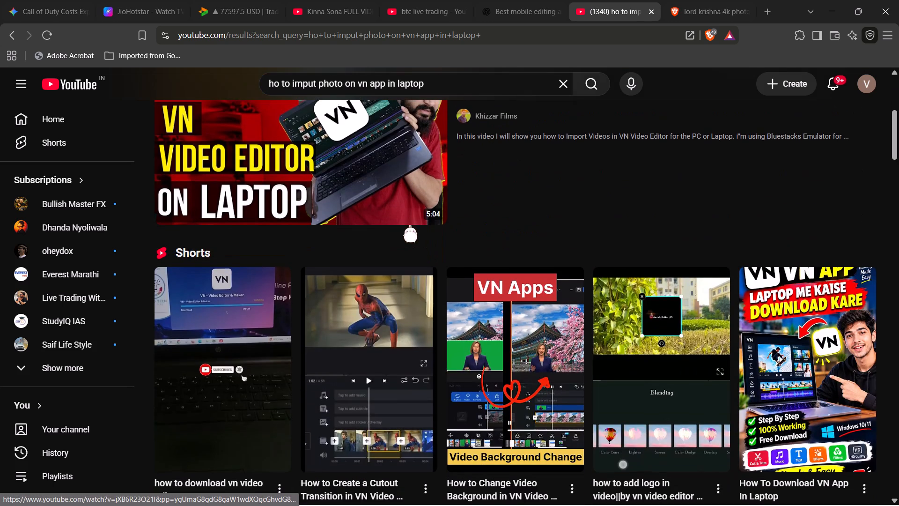
scroll(249, 316, "down", 1)
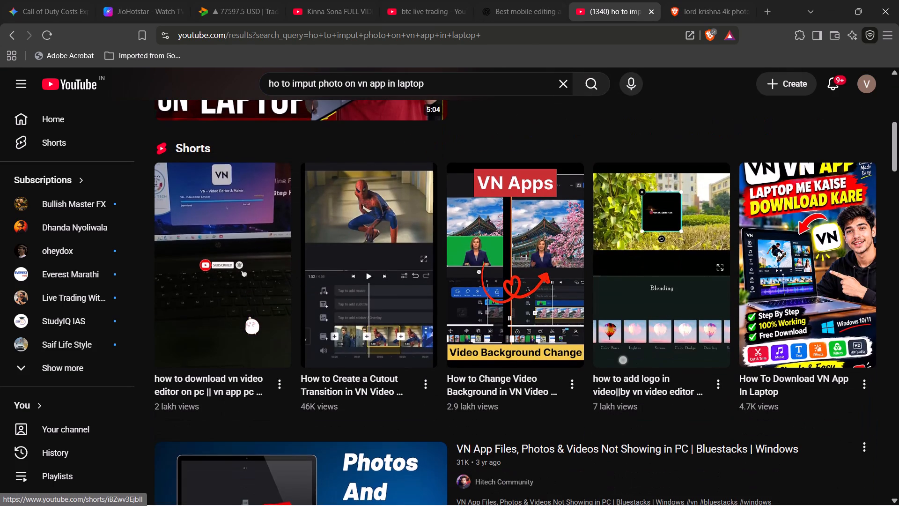
scroll(708, 205, "down", 1)
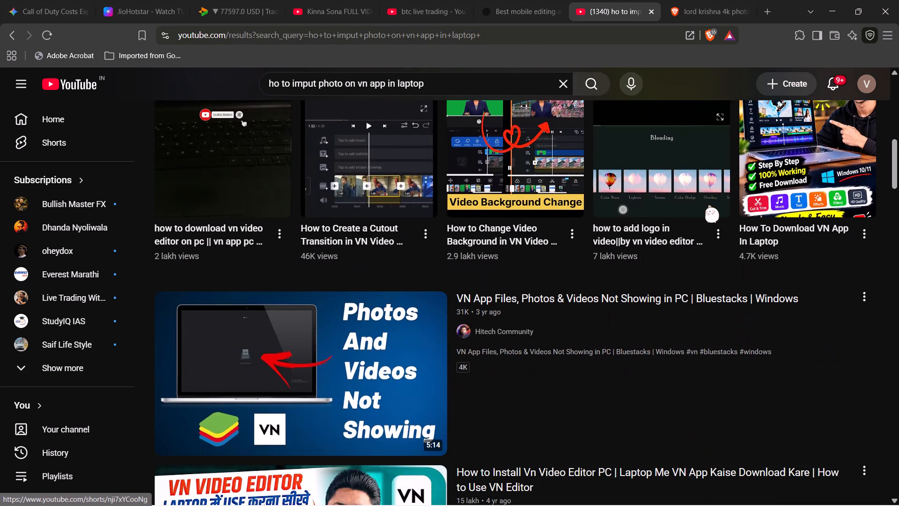
scroll(708, 205, "down", 3)
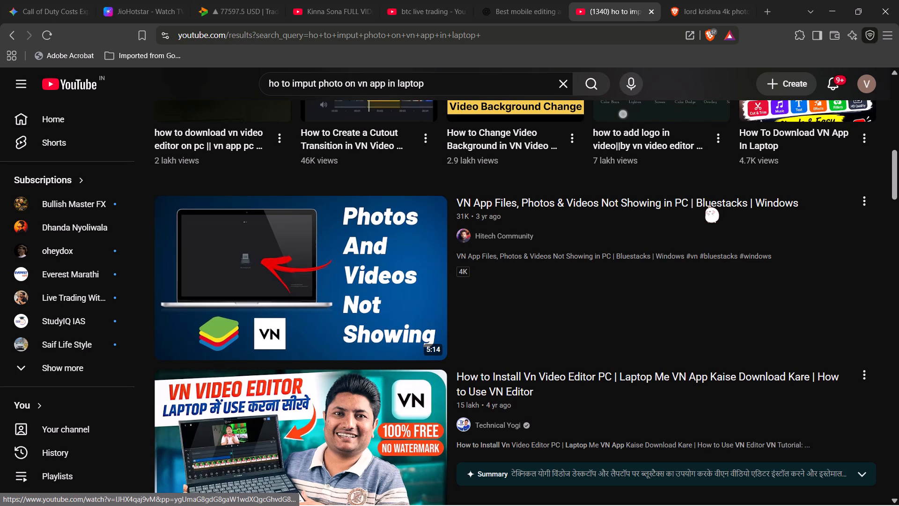
scroll(708, 205, "down", 2)
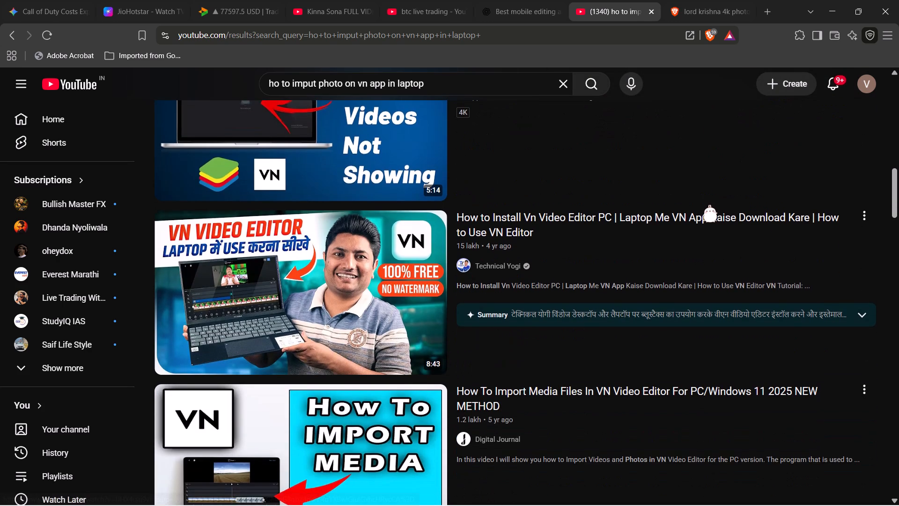
scroll(708, 205, "down", 1)
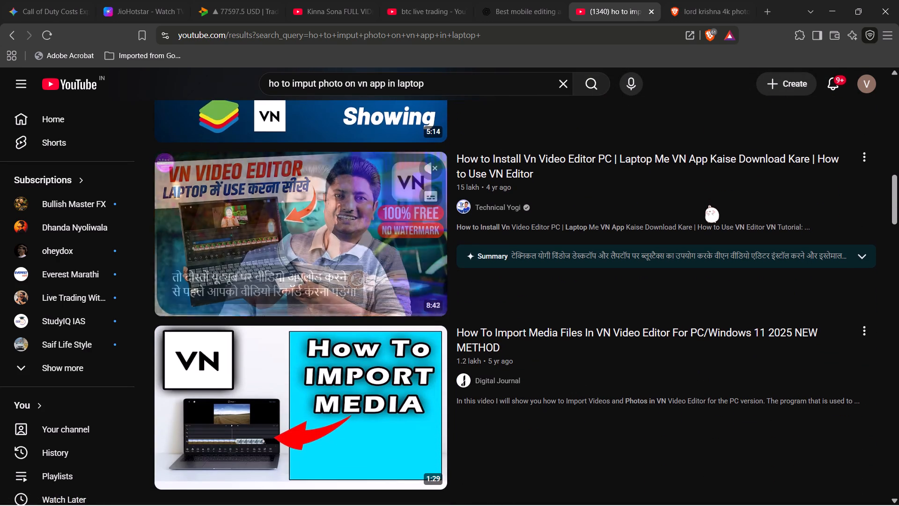
scroll(708, 205, "down", 2)
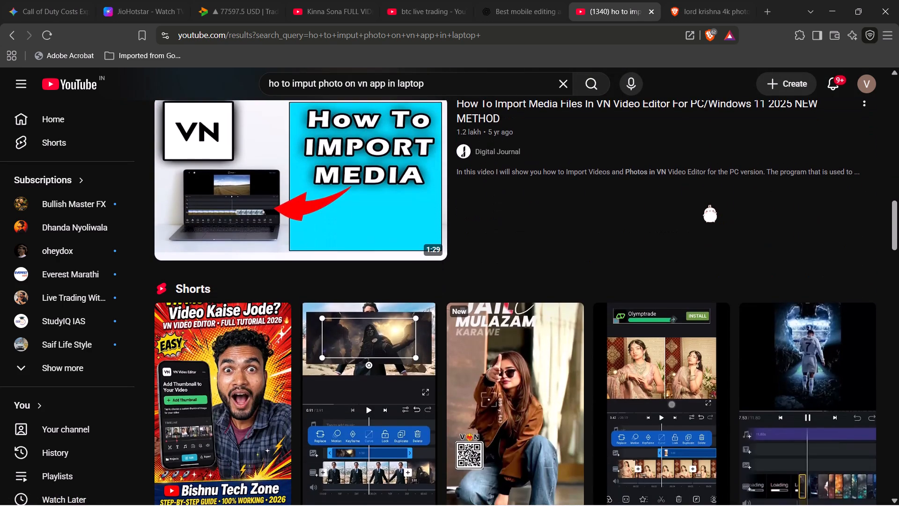
scroll(708, 205, "down", 1)
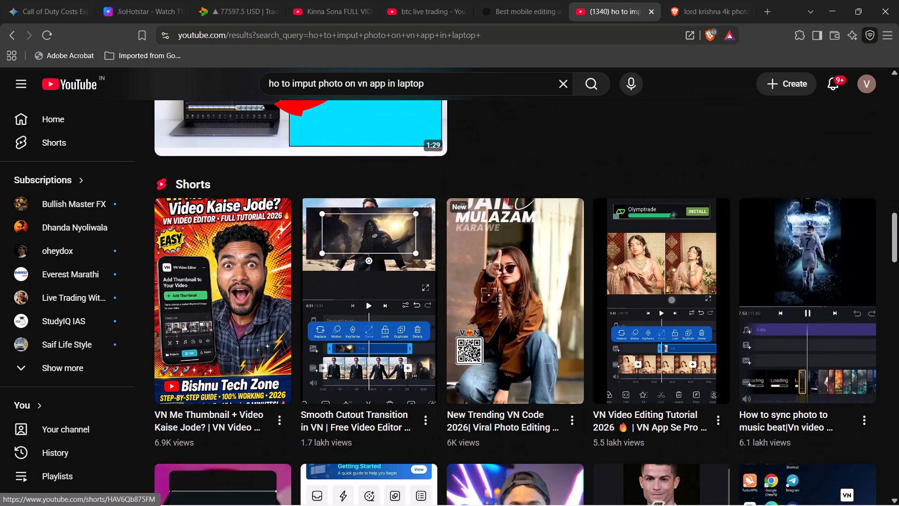
scroll(708, 205, "down", 2)
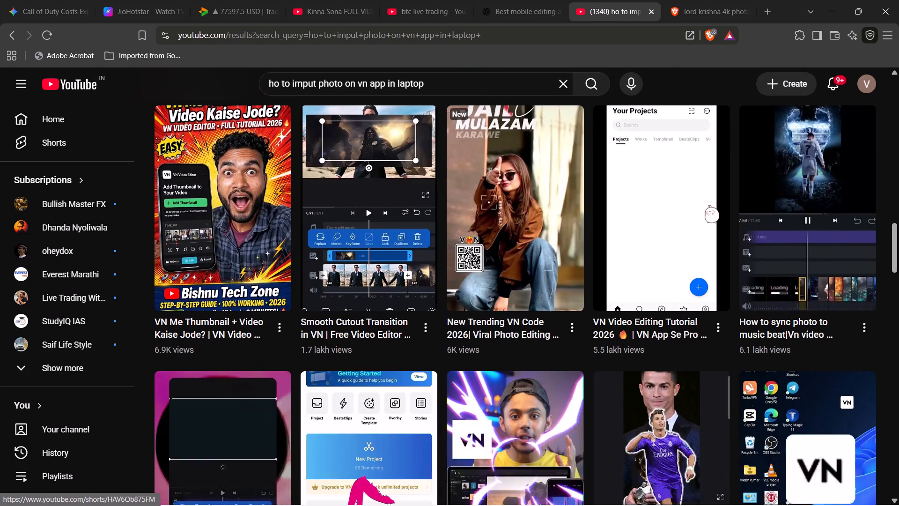
scroll(708, 205, "down", 4)
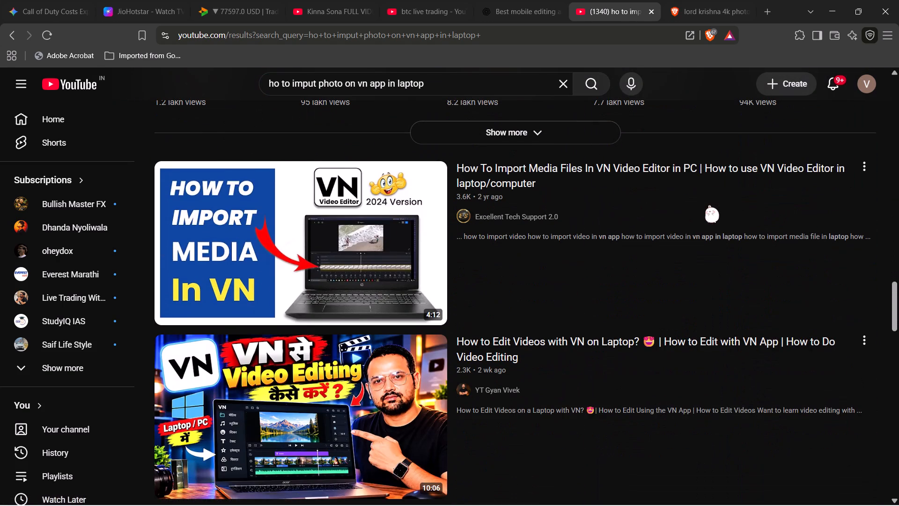
scroll(390, 251, "down", 1)
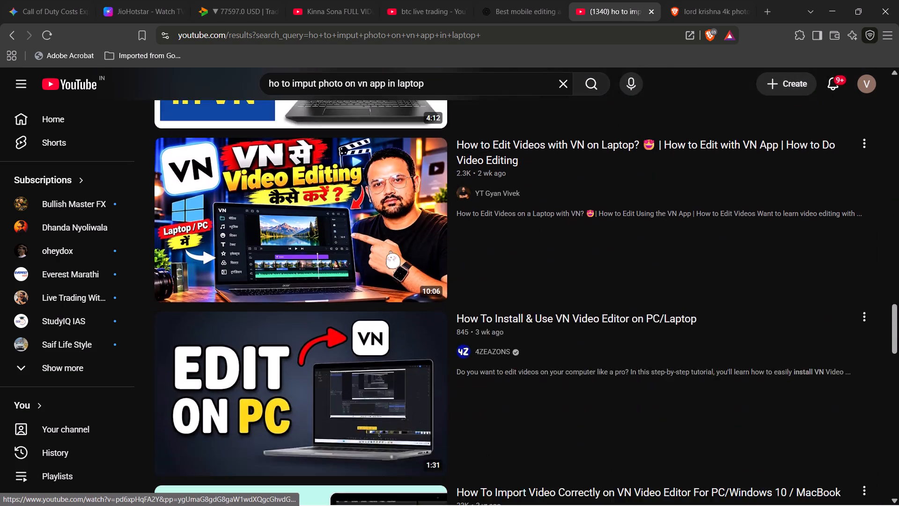
scroll(390, 251, "down", 1)
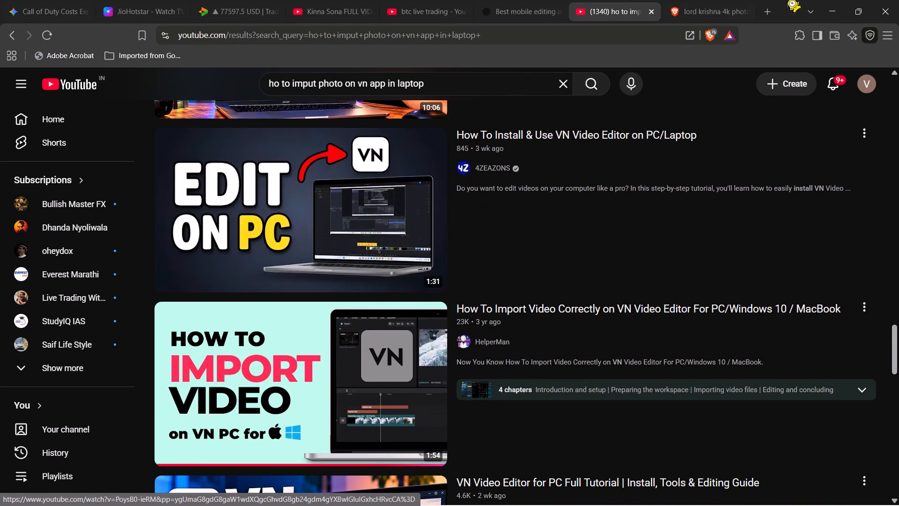
Switch to VN from the desktop and open the most recently updated Oct 31, 2026 project.
left_click(898, 4)
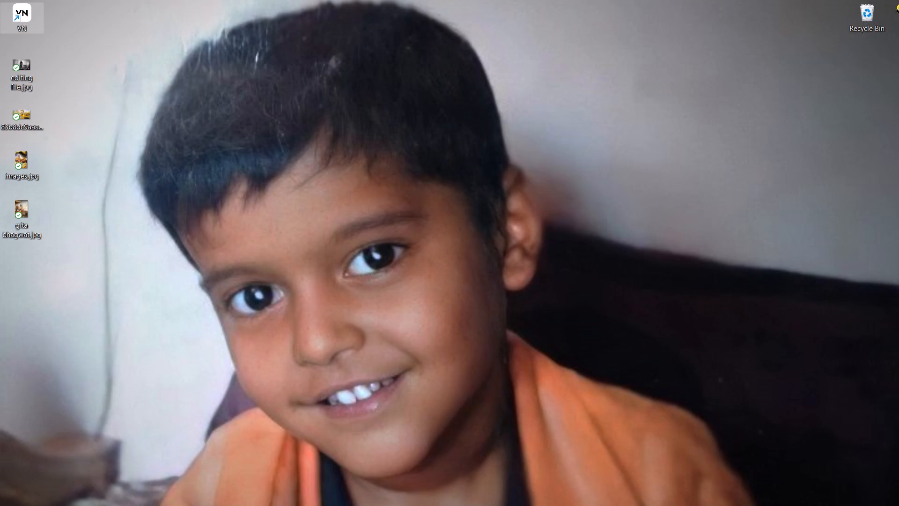
right_click(31, 5)
left_click(68, 54)
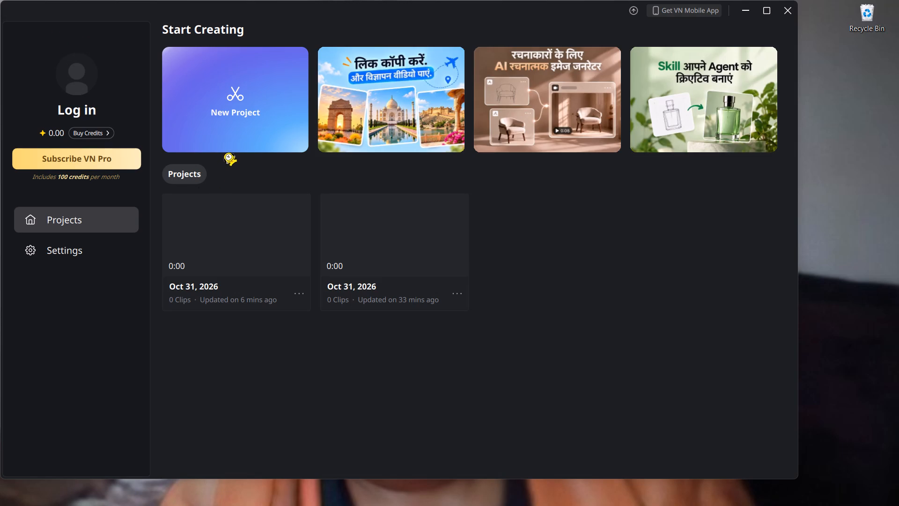
left_click(255, 247)
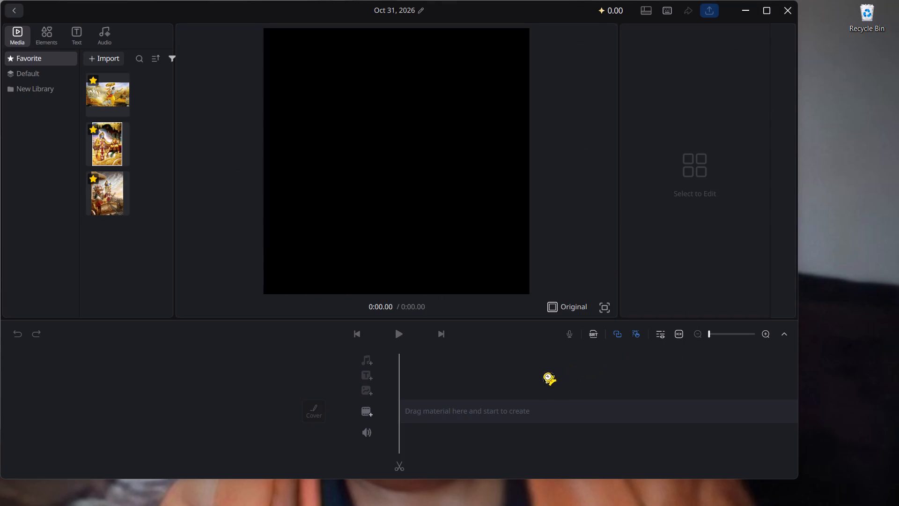
Check the text templates and elements libraries, and return to the project's favourite media.
left_click(73, 37)
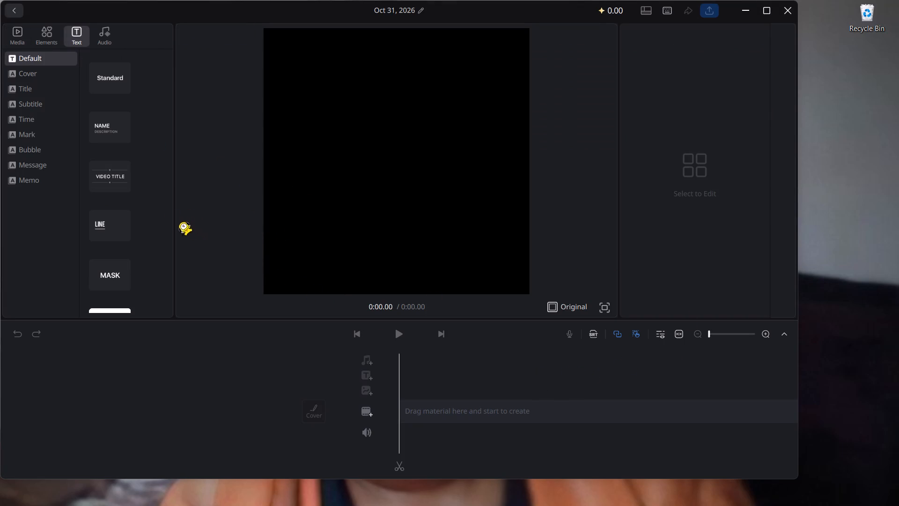
left_click(113, 87)
left_click(45, 34)
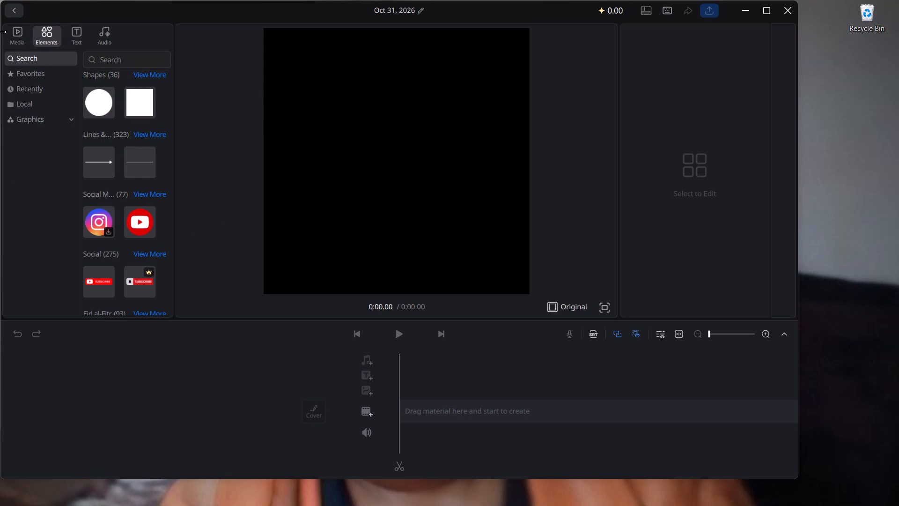
left_click(3, 30)
left_click(21, 36)
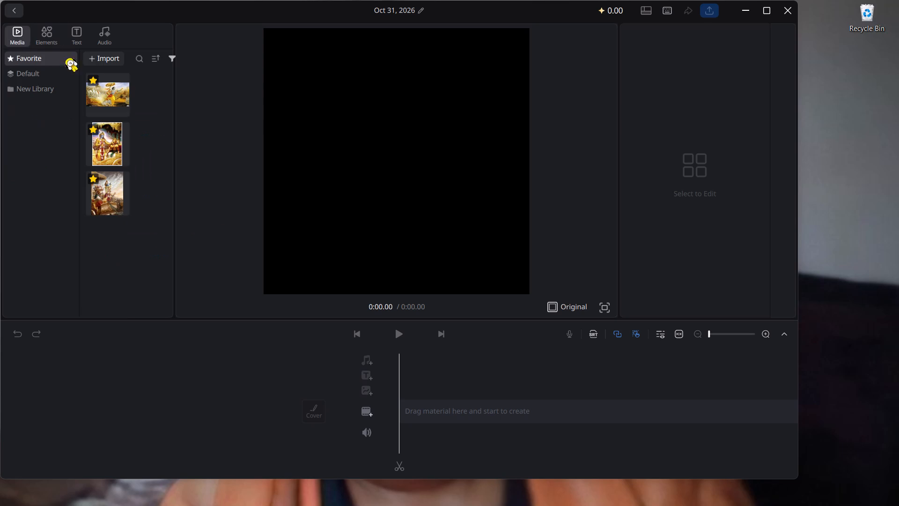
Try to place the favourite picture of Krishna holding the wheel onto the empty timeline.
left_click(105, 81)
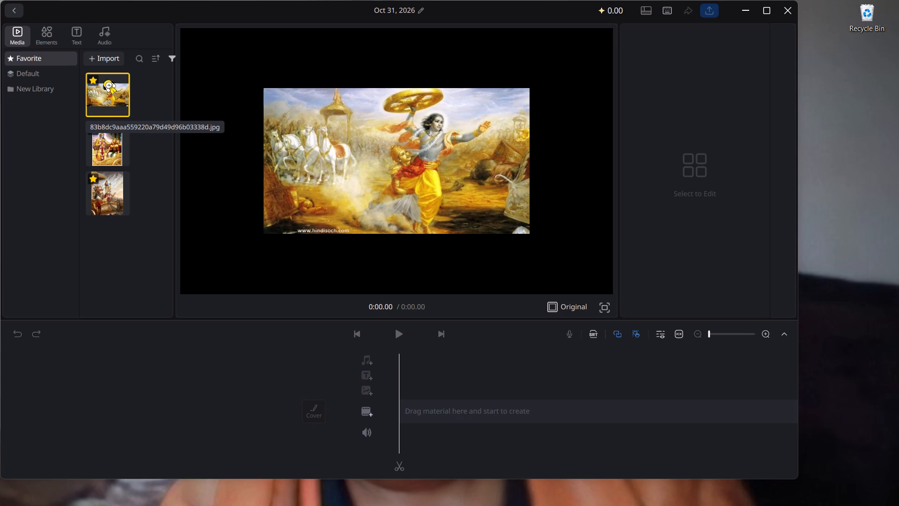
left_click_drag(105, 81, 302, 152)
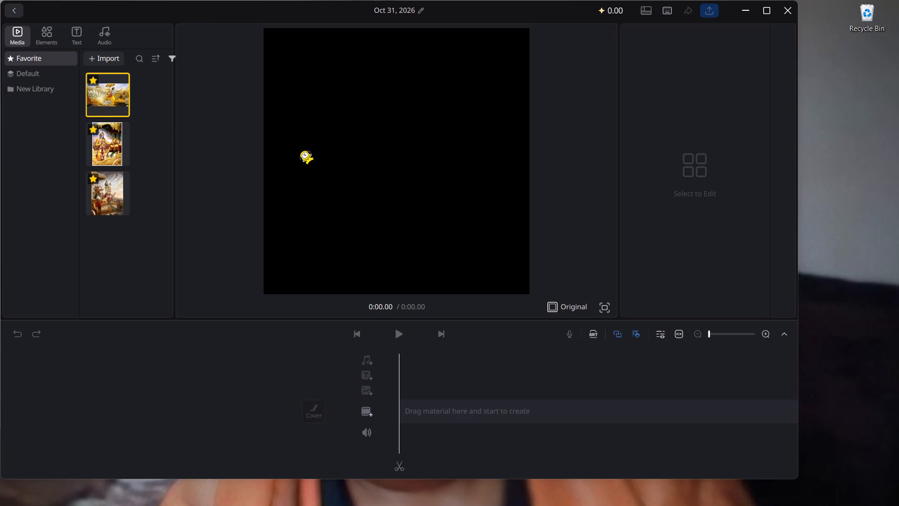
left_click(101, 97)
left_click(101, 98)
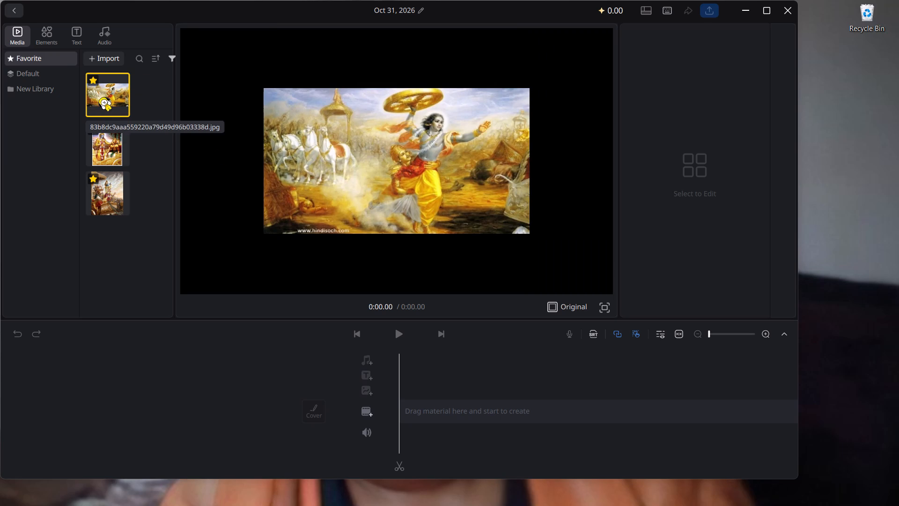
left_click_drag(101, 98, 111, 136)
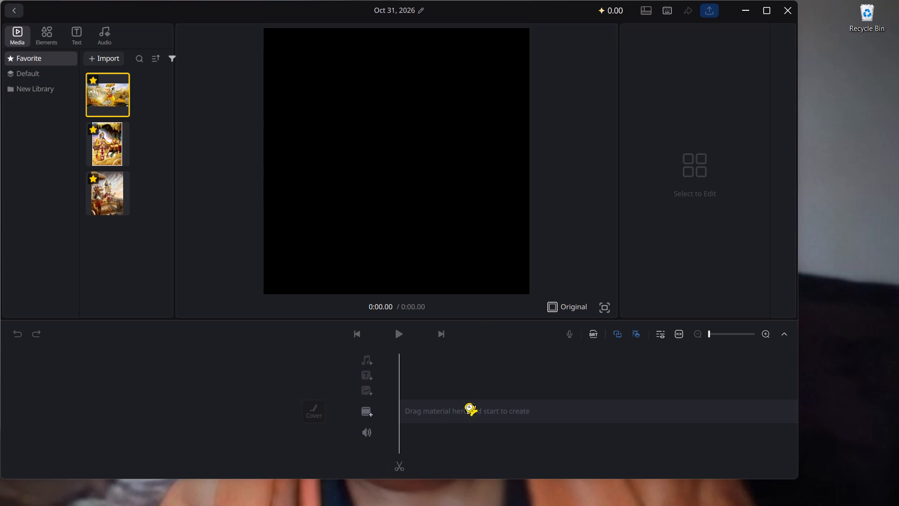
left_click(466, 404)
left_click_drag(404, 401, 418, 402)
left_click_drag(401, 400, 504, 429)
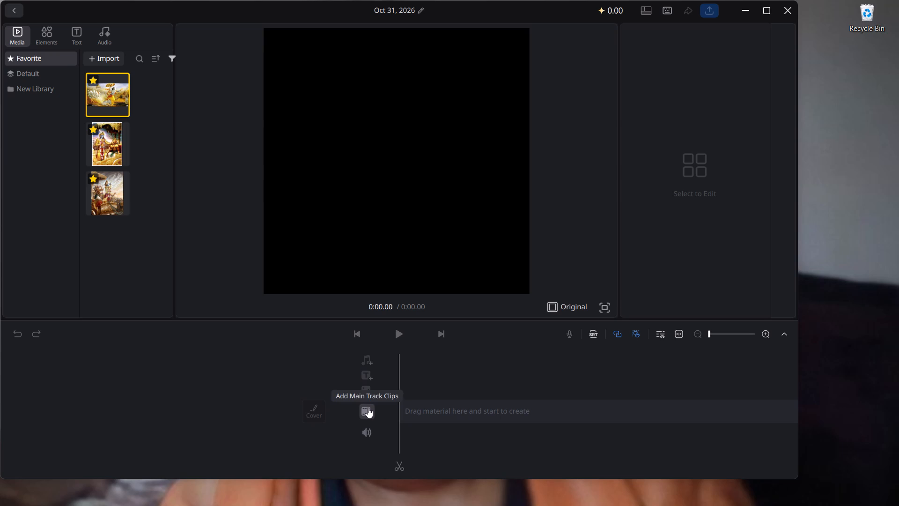
Add the Desktop picture 83b8dc9aaa559220a79d49d96b03338d.jpg as the first clip on the main track.
left_click(368, 408)
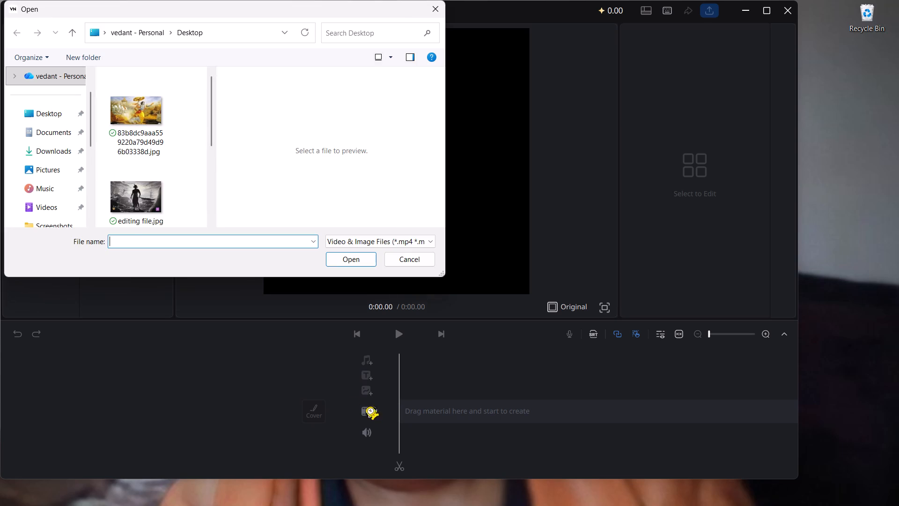
left_click(128, 120)
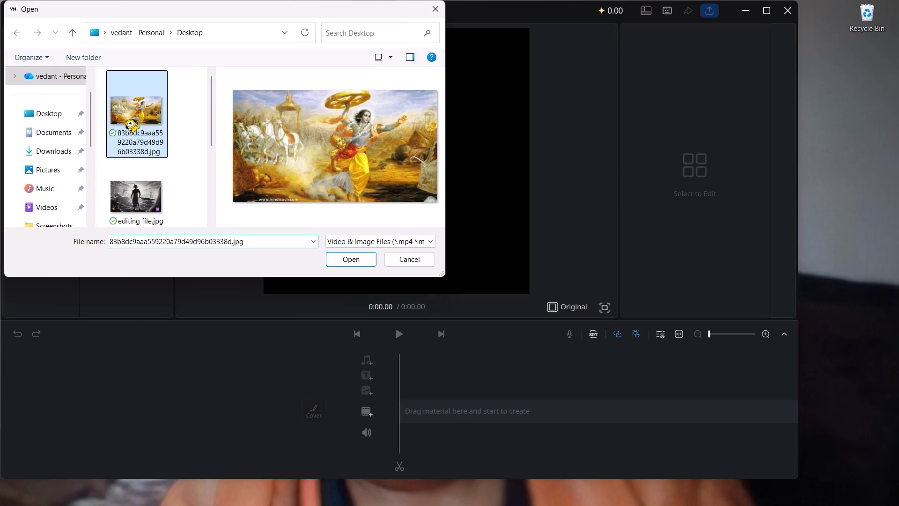
left_click(353, 253)
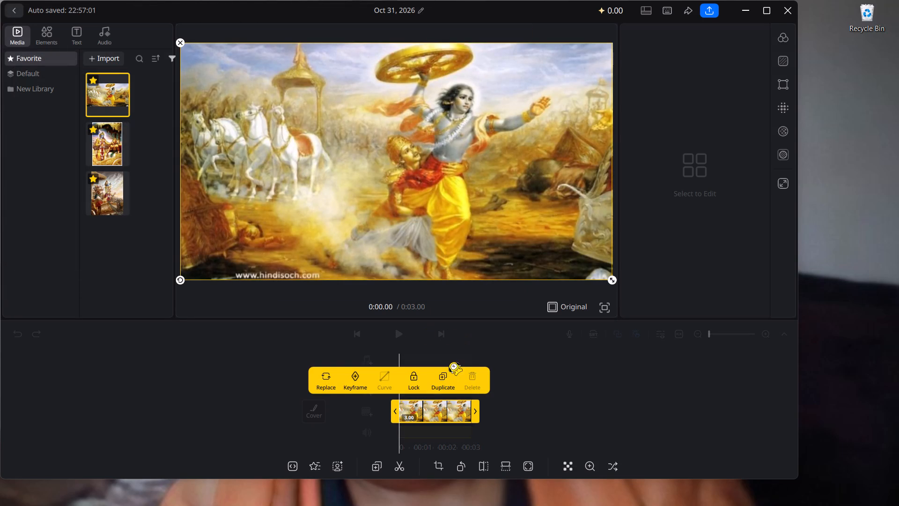
scroll(451, 363, "down", 1)
left_click(234, 387)
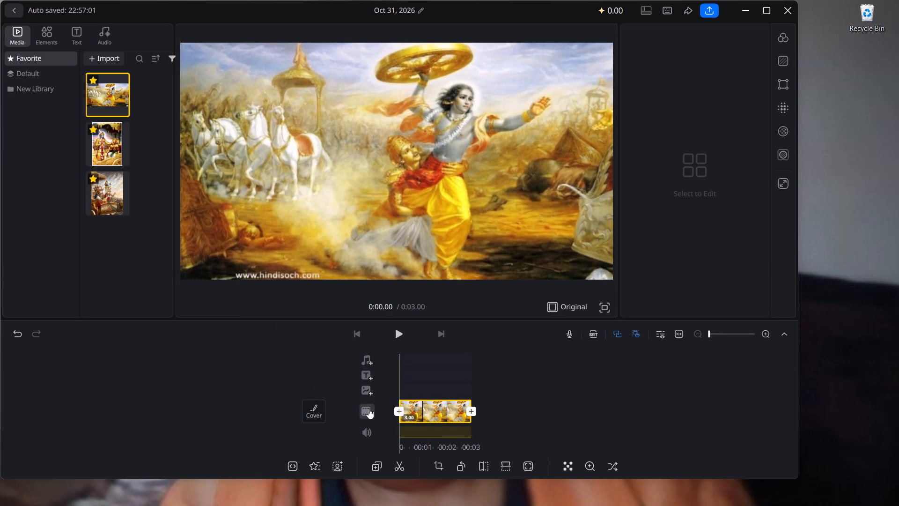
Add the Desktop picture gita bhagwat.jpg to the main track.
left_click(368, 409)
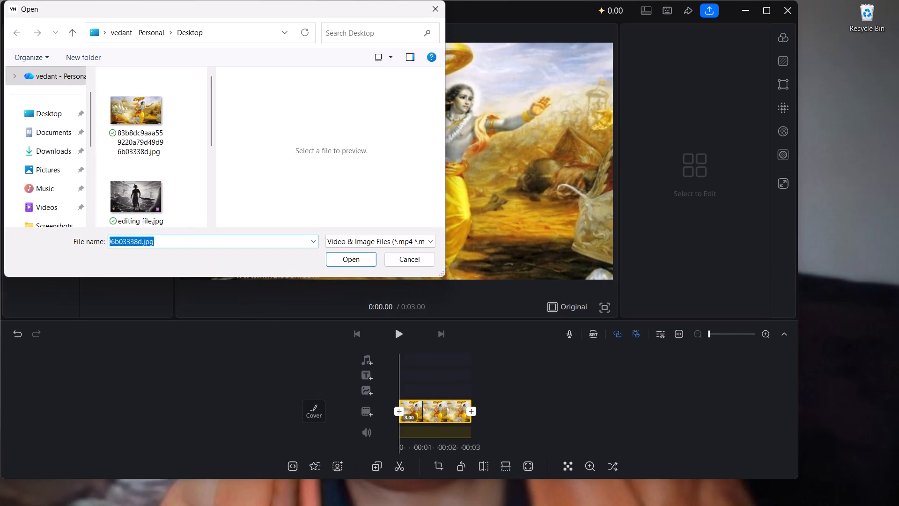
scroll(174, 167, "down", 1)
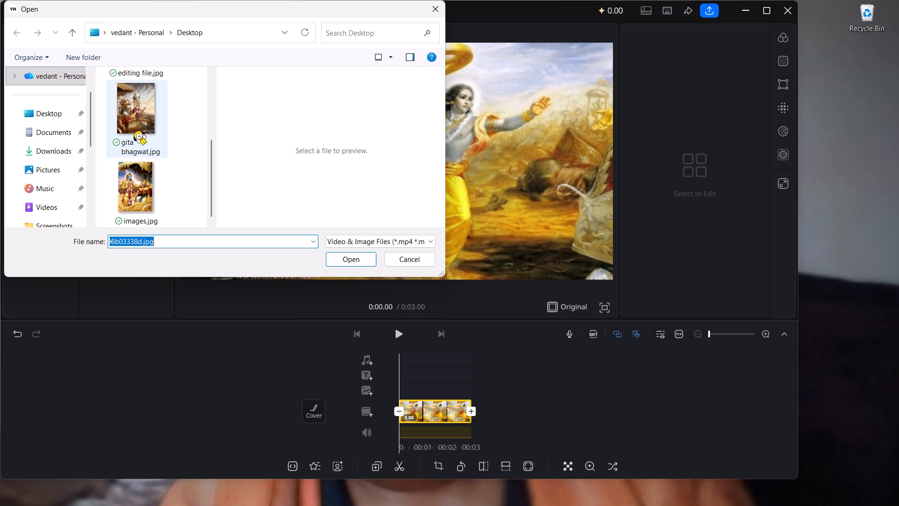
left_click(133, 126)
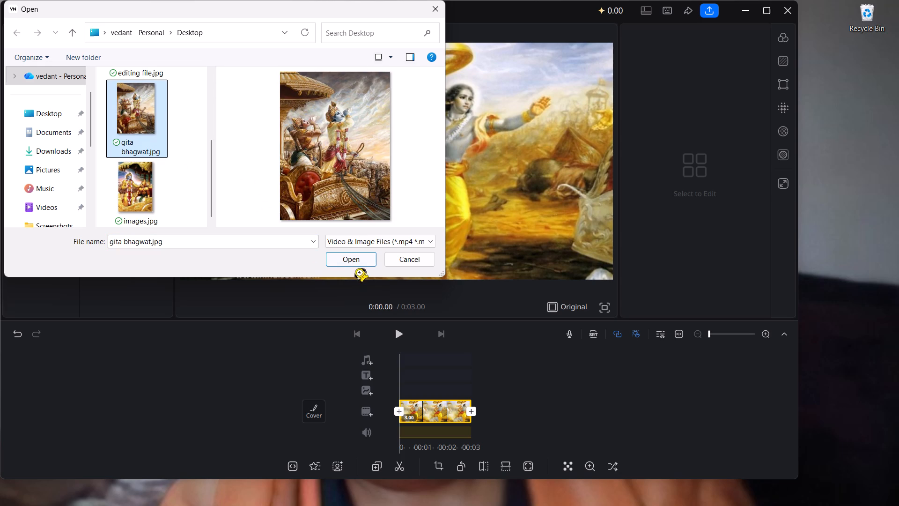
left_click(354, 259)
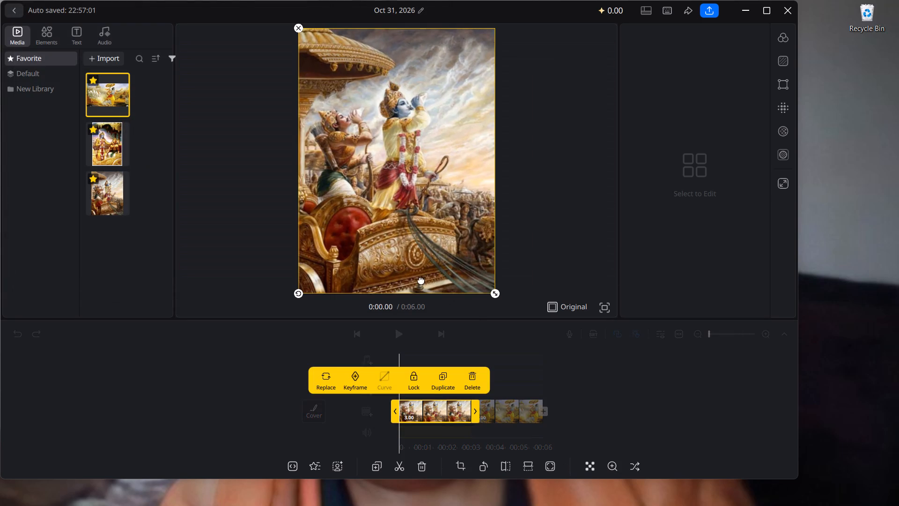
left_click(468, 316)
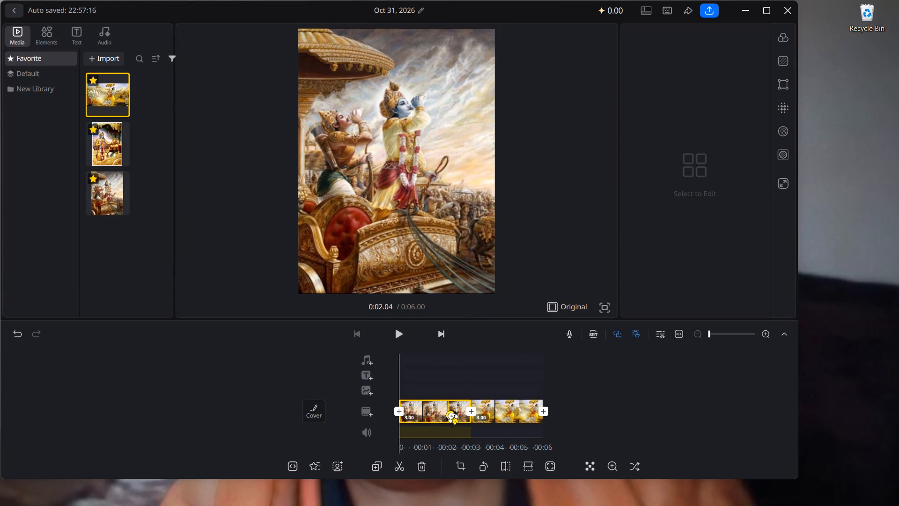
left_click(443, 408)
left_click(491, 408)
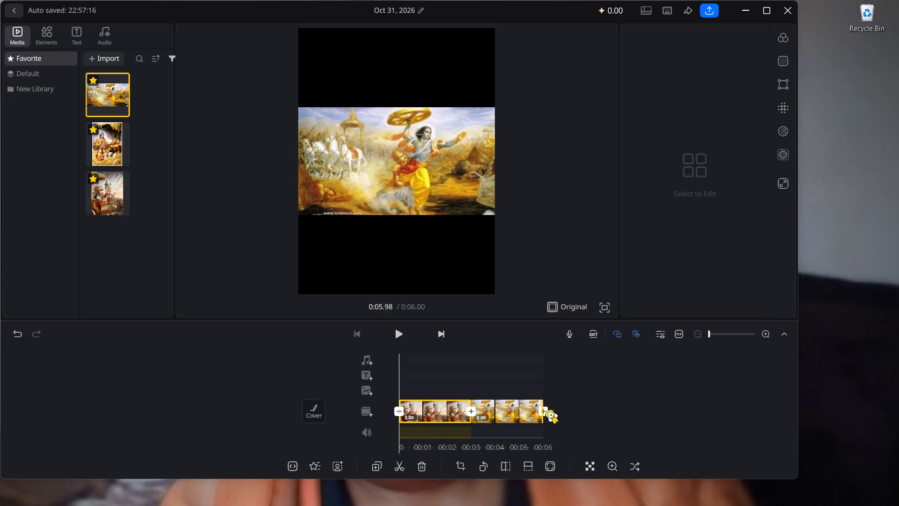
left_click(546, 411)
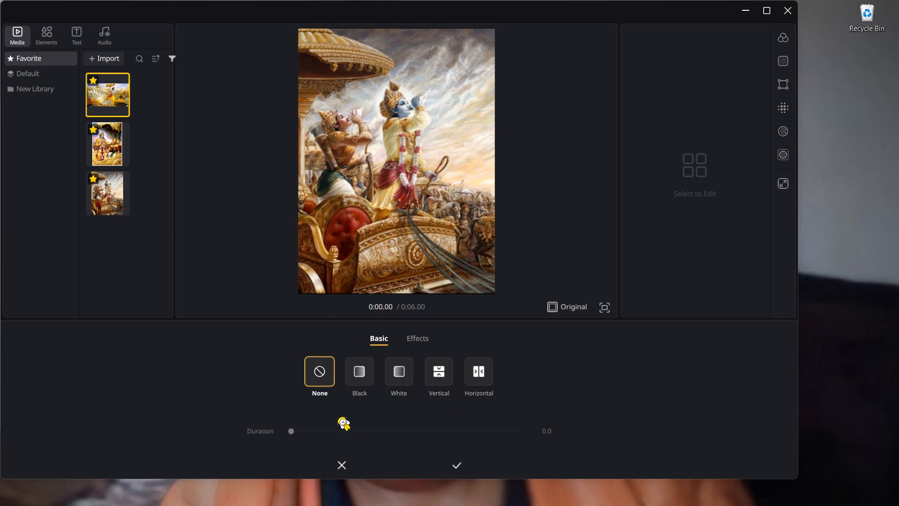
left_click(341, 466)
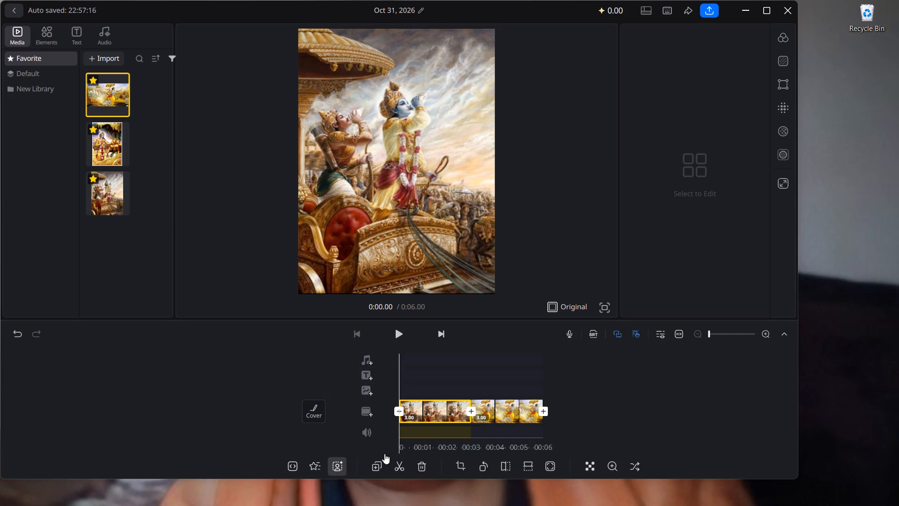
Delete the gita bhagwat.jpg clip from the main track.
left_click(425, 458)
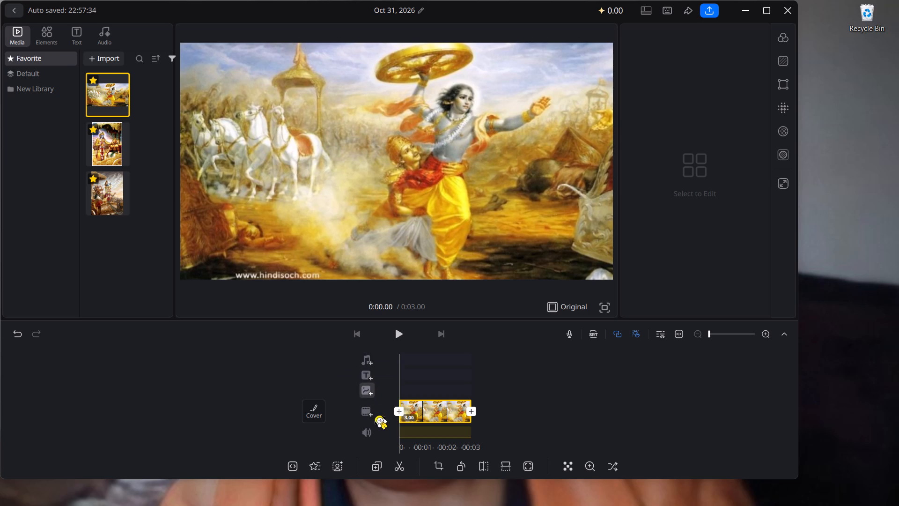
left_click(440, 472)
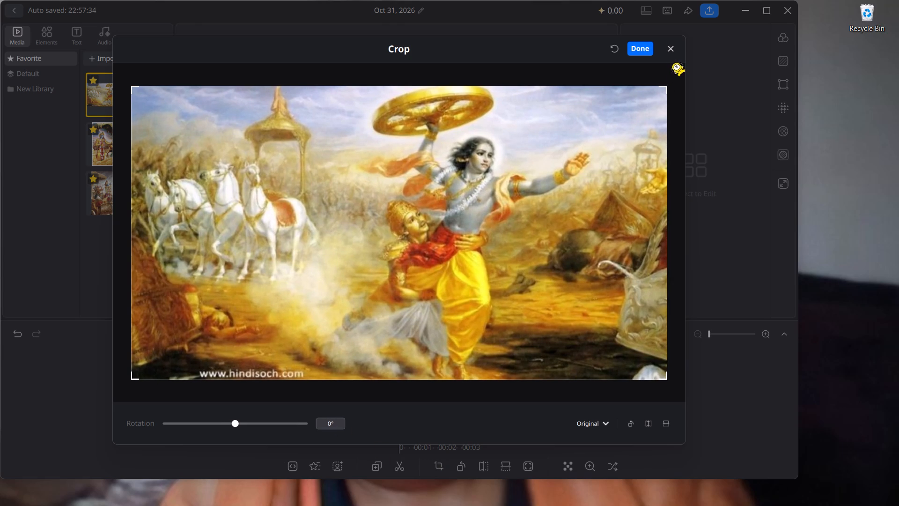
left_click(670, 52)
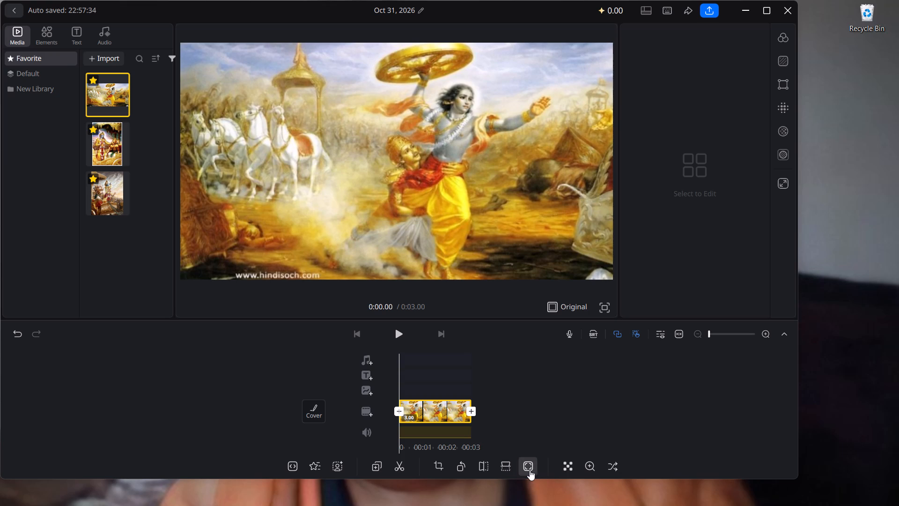
Duplicate the Krishna wheel clip on the main track and replace the copy with images.jpg from the Desktop.
left_click(382, 470)
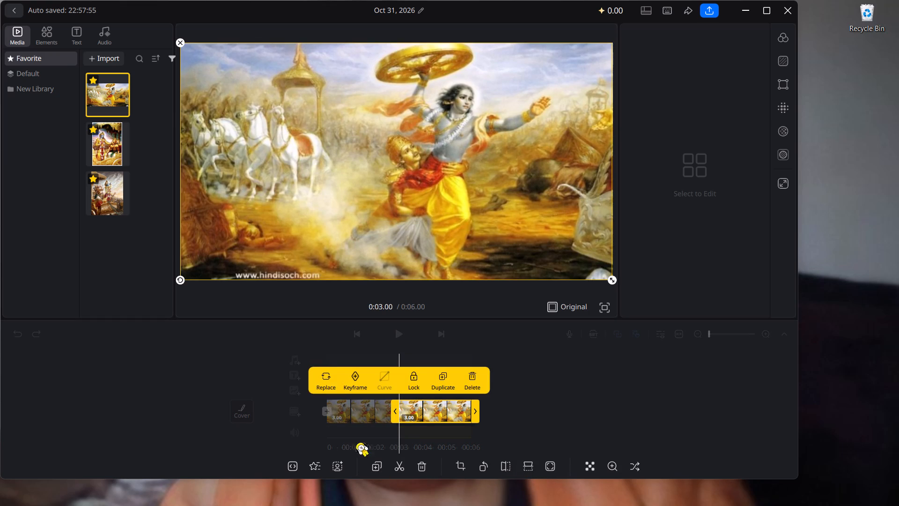
left_click(322, 379)
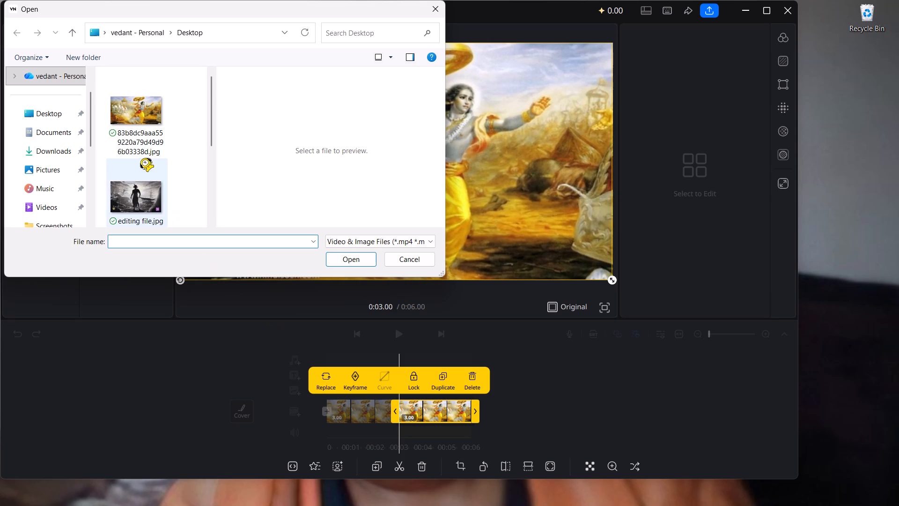
scroll(142, 159, "down", 1)
left_click(142, 159)
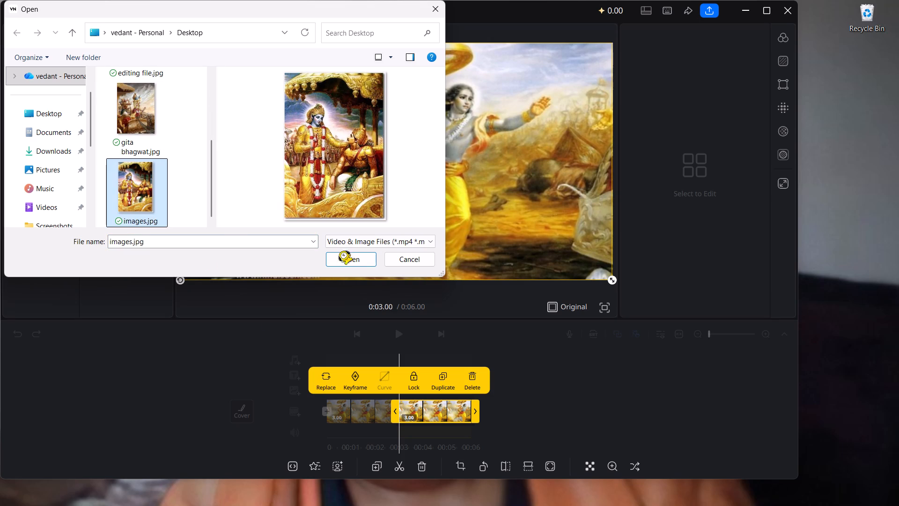
left_click(343, 261)
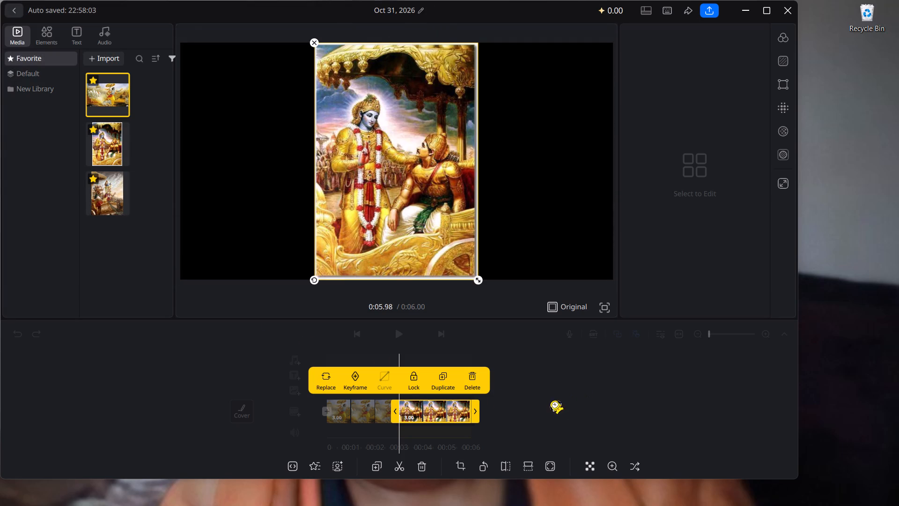
Lock the images.jpg clip on the main track.
left_click(417, 383)
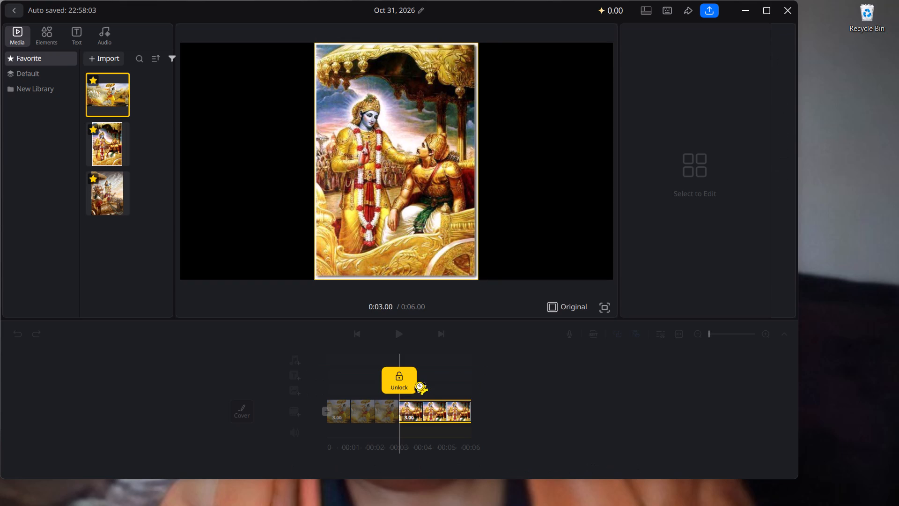
left_click(535, 401)
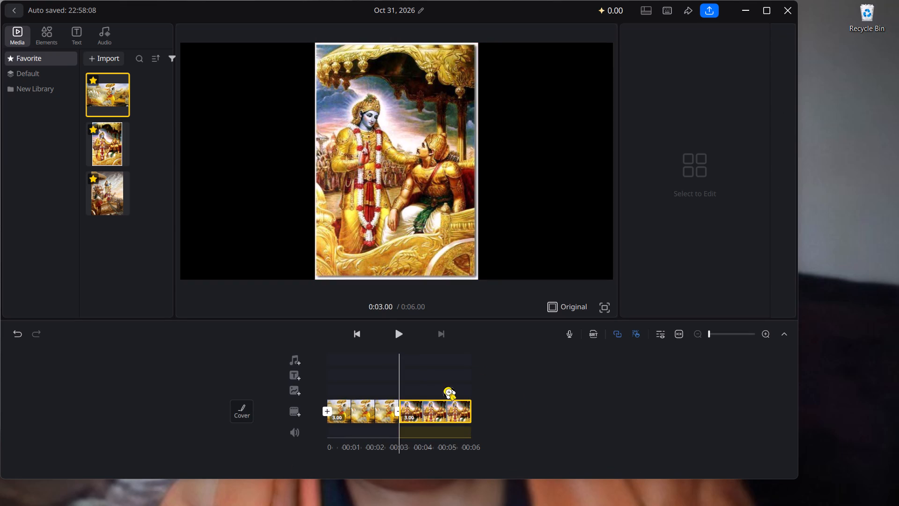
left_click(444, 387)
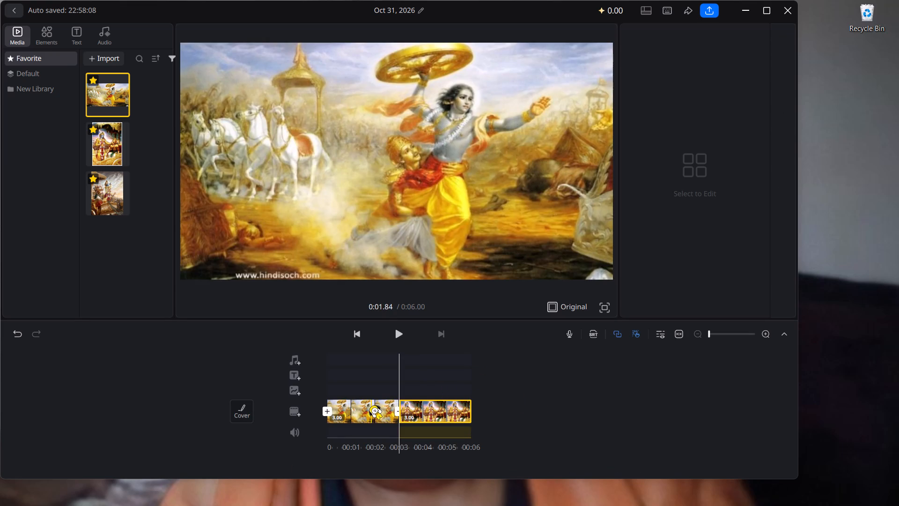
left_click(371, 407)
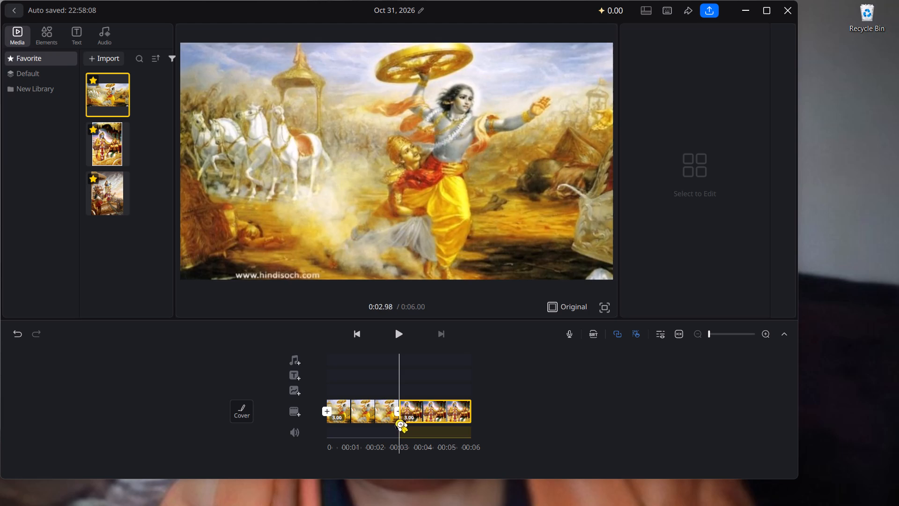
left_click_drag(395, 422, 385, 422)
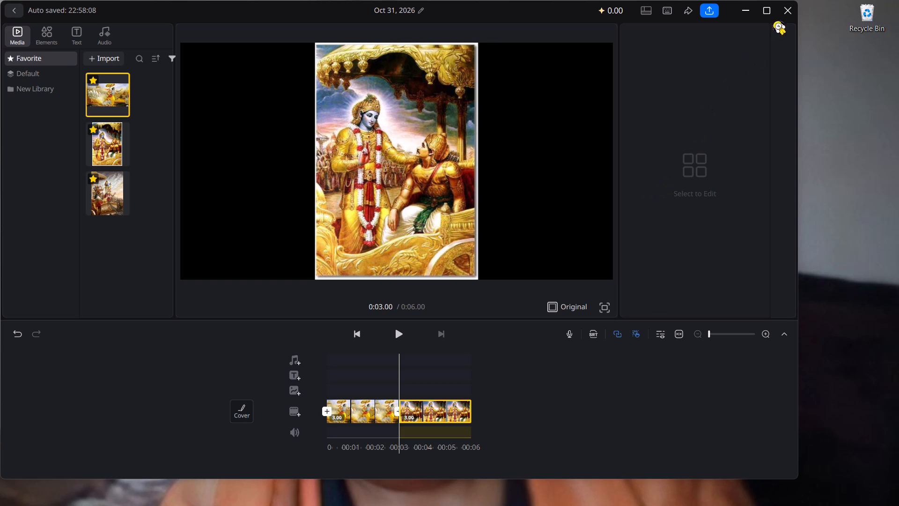
Close VN and reopen it from its desktop shortcut.
left_click(791, 10)
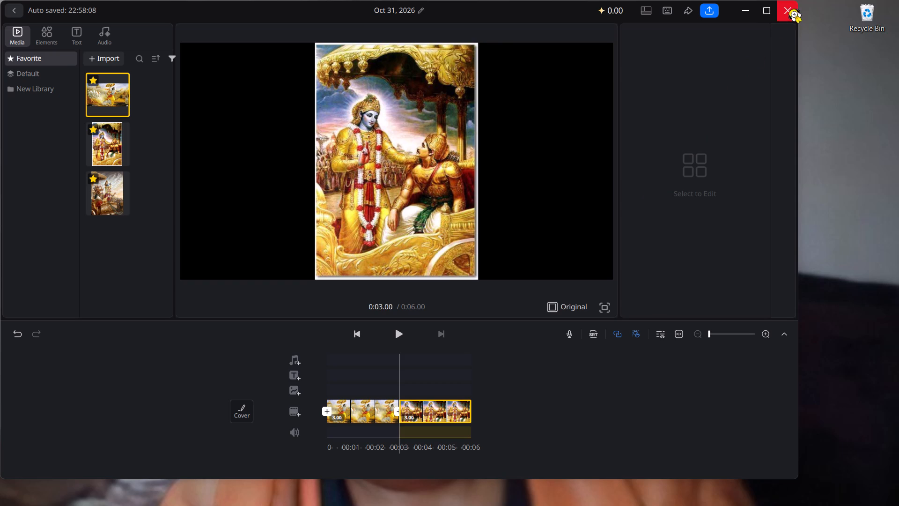
right_click(19, 12)
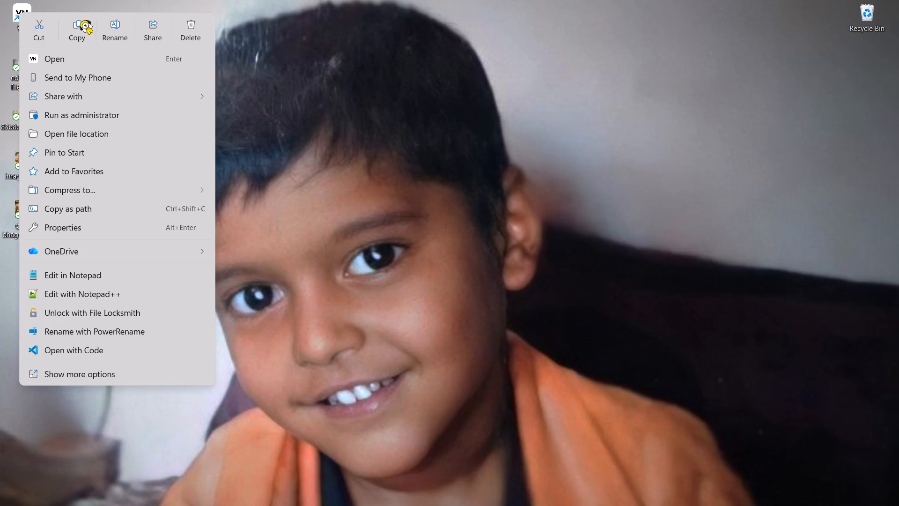
left_click(104, 58)
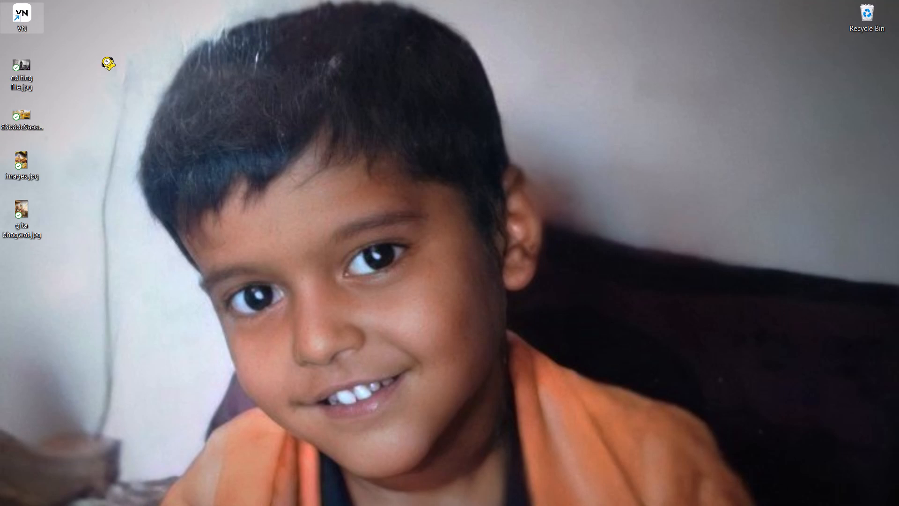
Start a new project and add the Krishna wheel picture 83b8dc9aaa559220a79d49d96b03338d.jpg from the Desktop to the main track.
left_click(235, 85)
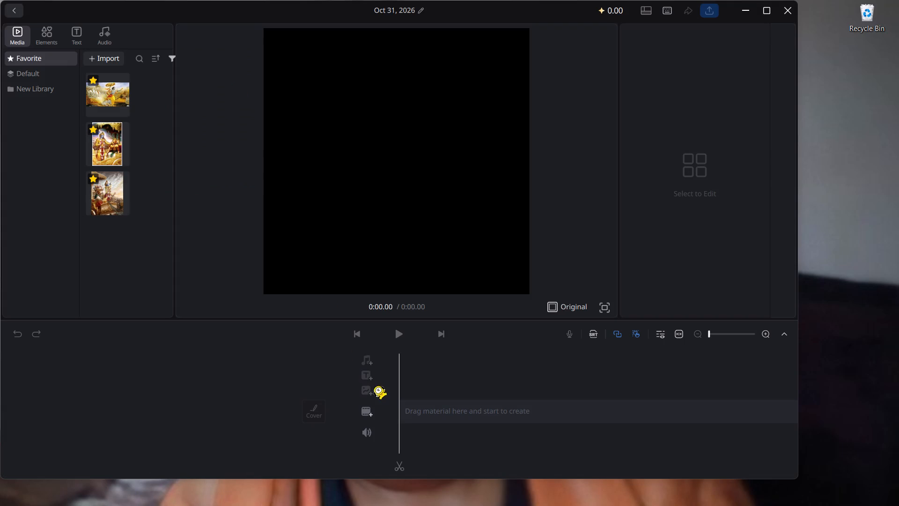
left_click(376, 405)
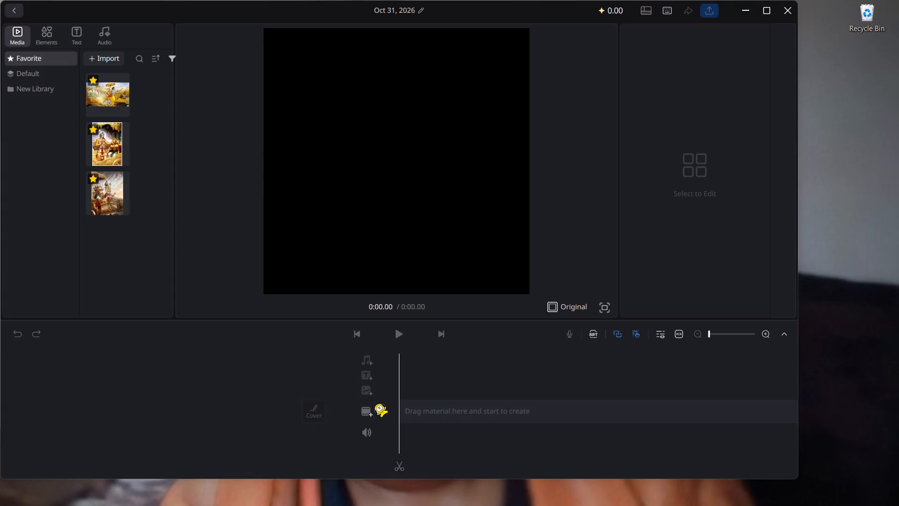
left_click(372, 413)
left_click(134, 140)
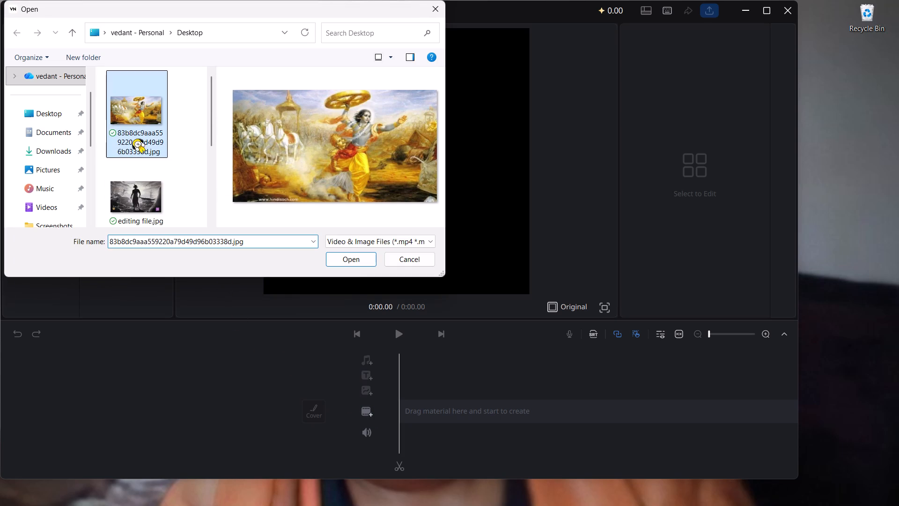
left_click(344, 254)
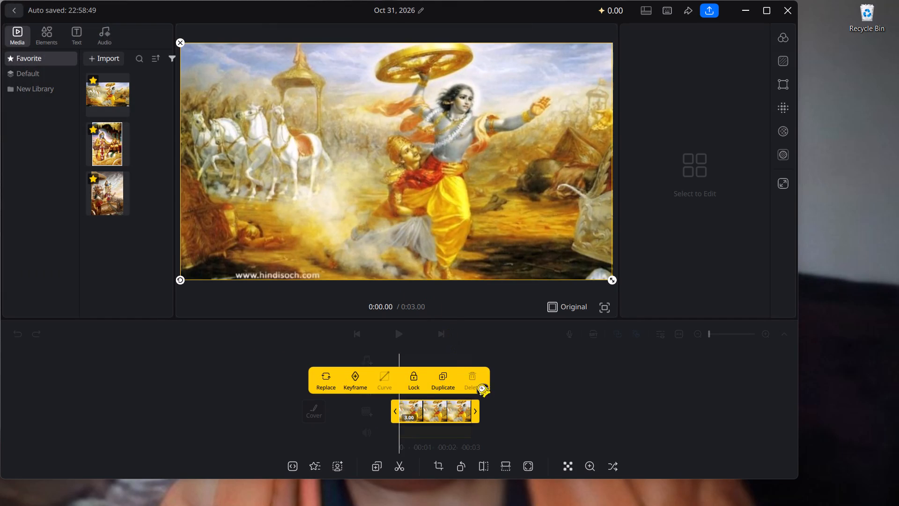
left_click(519, 404)
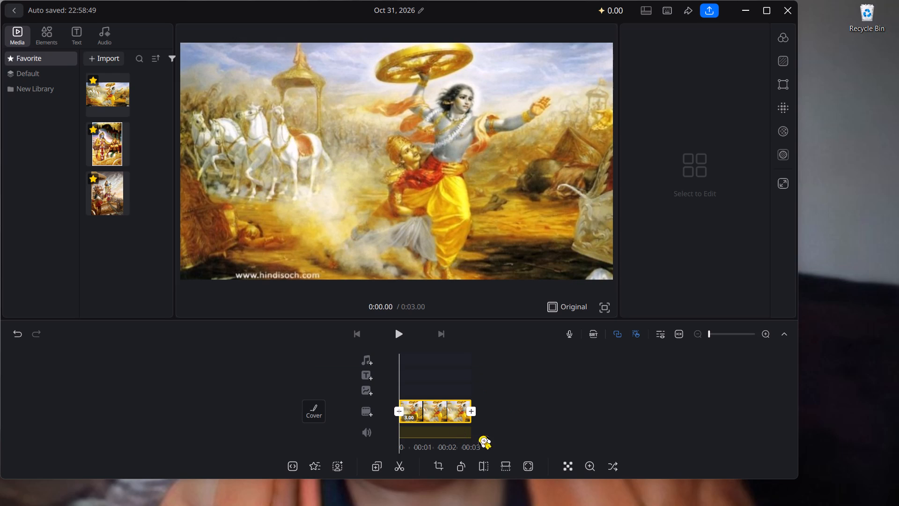
scroll(460, 407, "down", 1)
Add gita bhagwat.jpg from the Desktop as an overlay clip above the Krishna wheel clip.
left_click(427, 375)
left_click(367, 393)
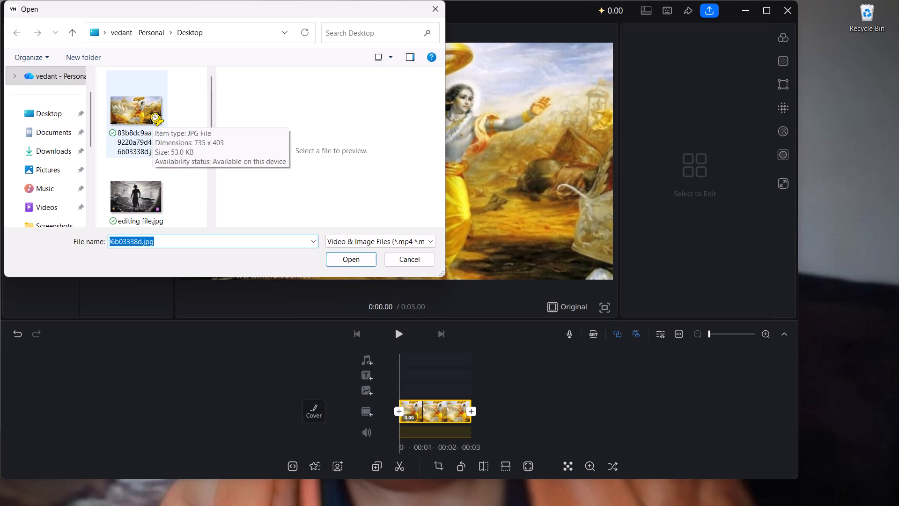
scroll(152, 114, "down", 1)
left_click(128, 165)
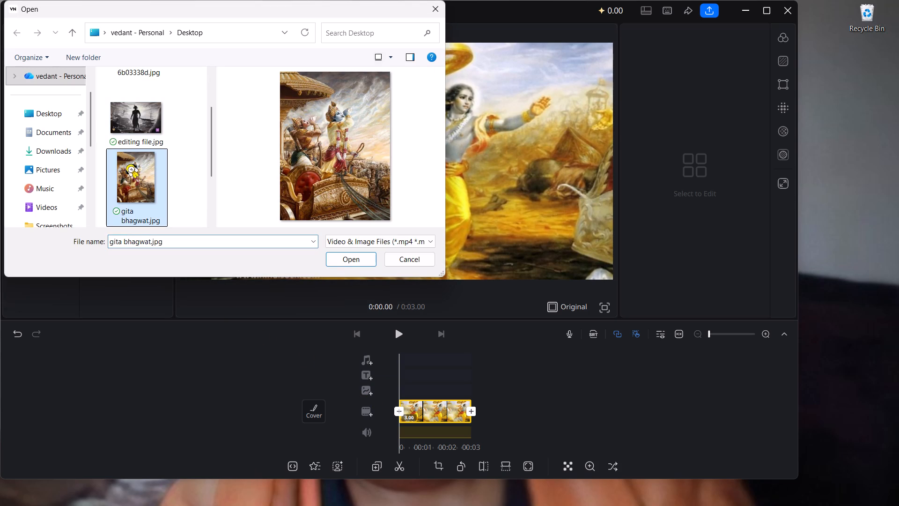
left_click(342, 255)
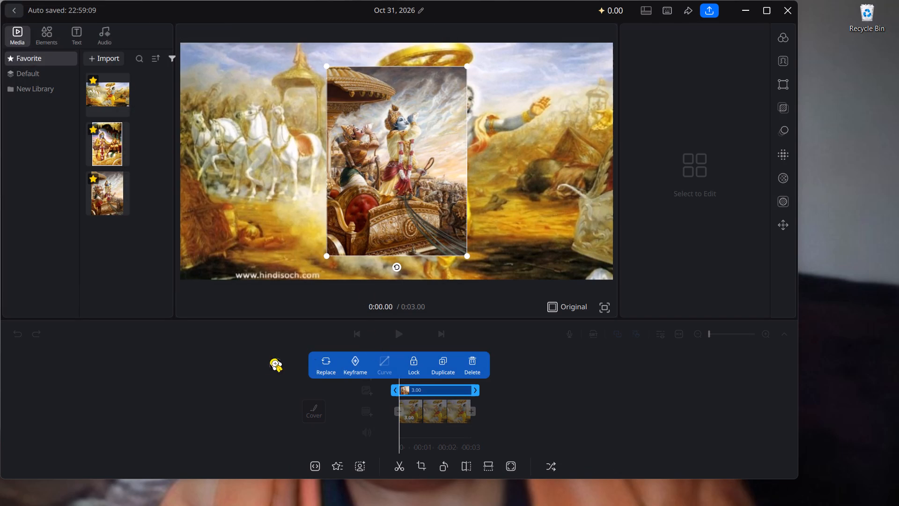
left_click(230, 367)
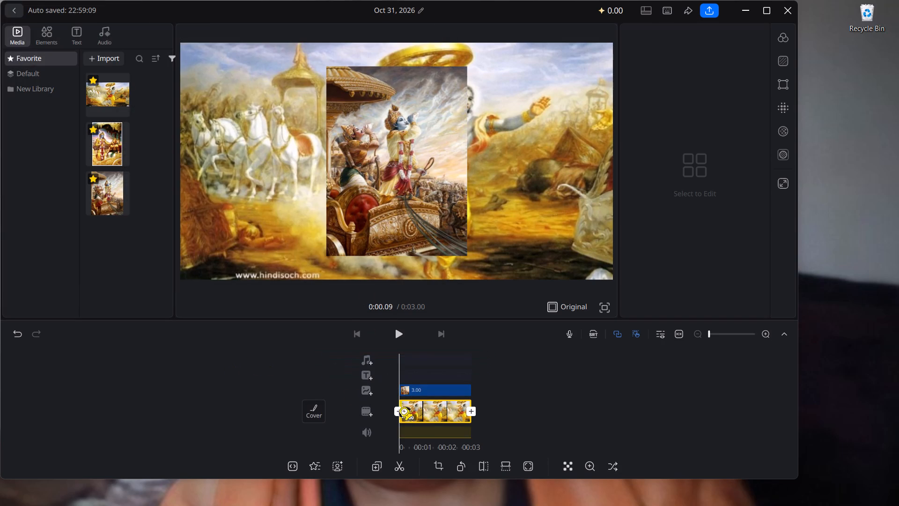
Add images.jpg from the Desktop as a second overlay clip at the start of the timeline.
left_click(369, 395)
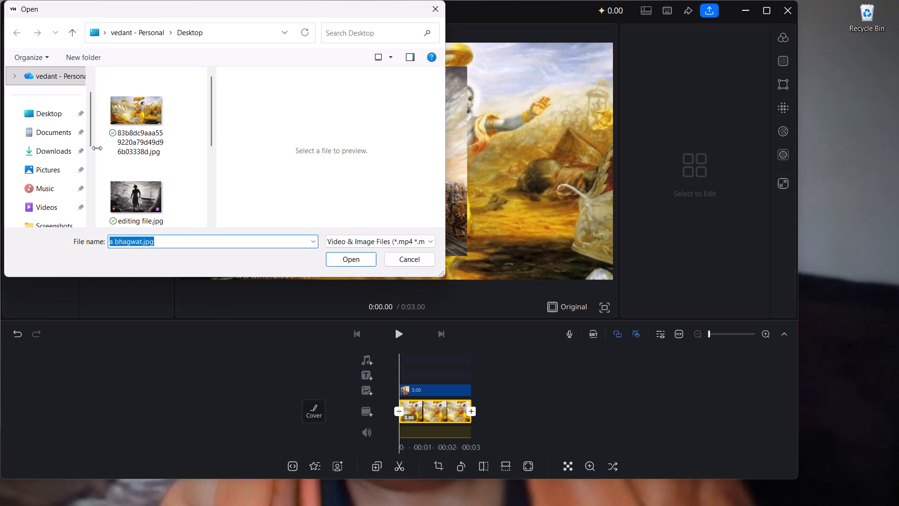
scroll(97, 148, "down", 2)
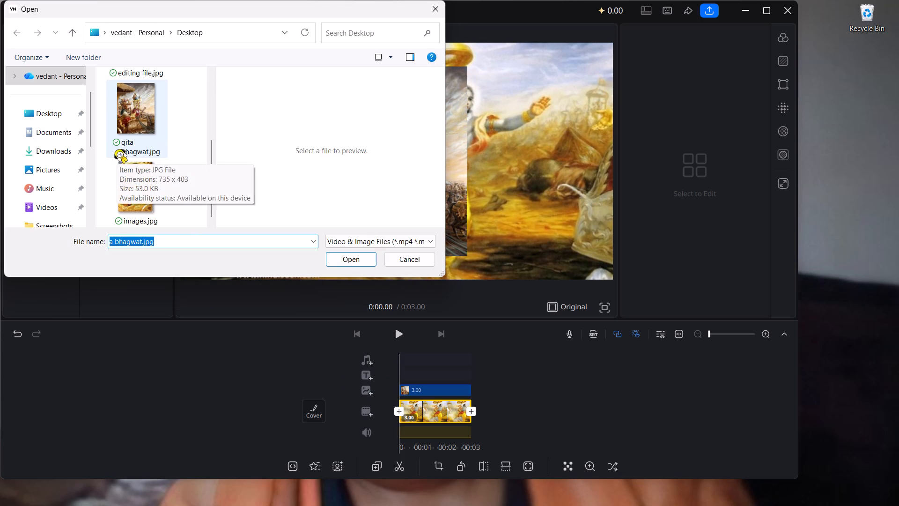
left_click(128, 186)
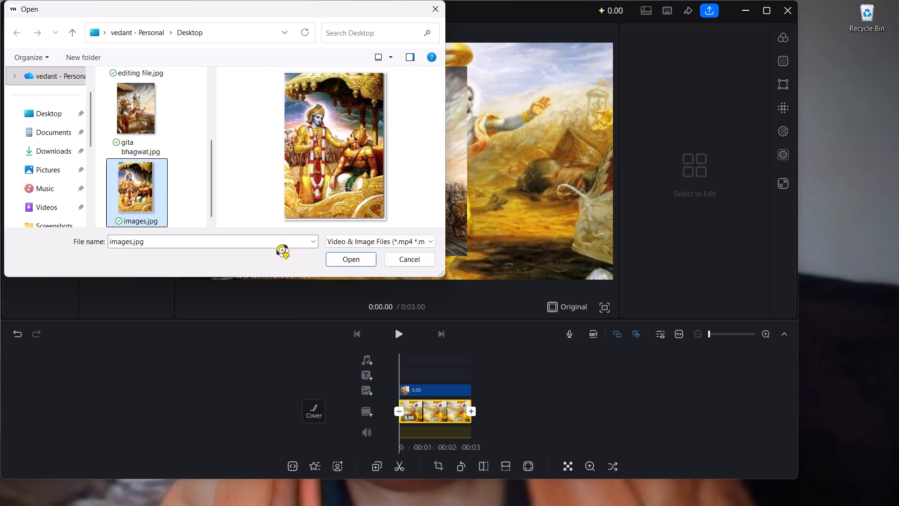
left_click(344, 258)
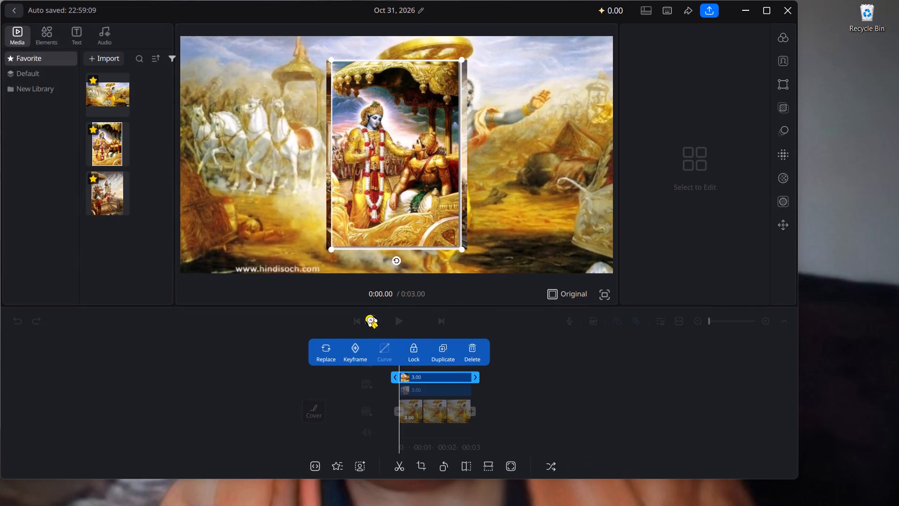
Move the images.jpg overlay to the left side of the video frame, clear of the gita bhagwat.jpg overlay.
left_click_drag(346, 220, 239, 228)
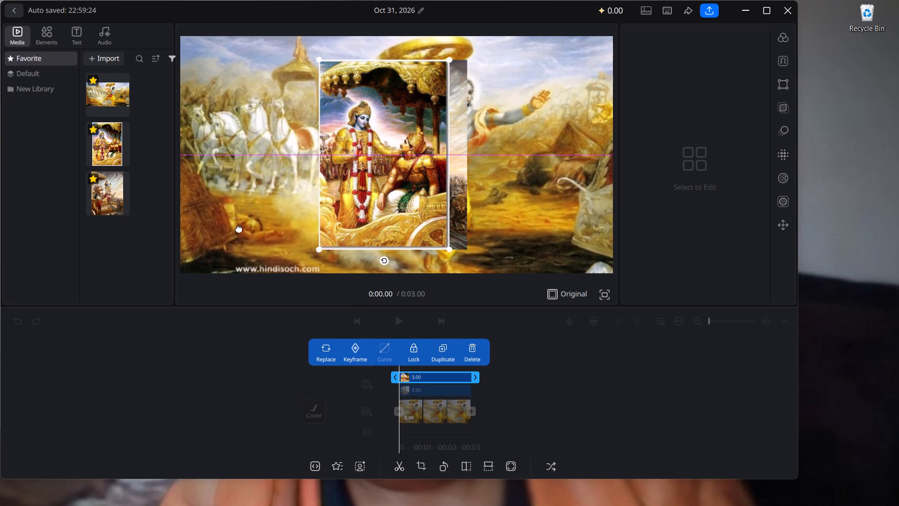
left_click_drag(239, 228, 204, 215)
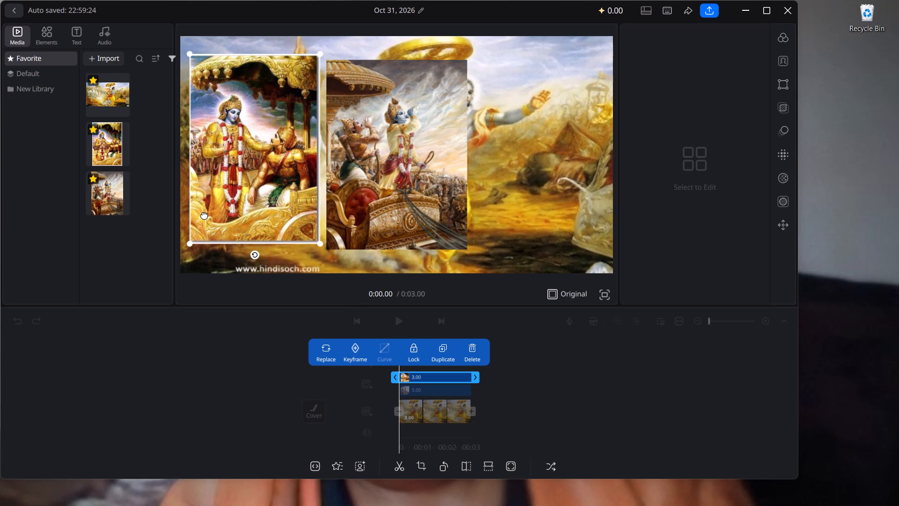
Move the gita bhagwat.jpg overlay against the right edge of the video frame, vertically centred, and deselect it.
left_click_drag(364, 158, 509, 178)
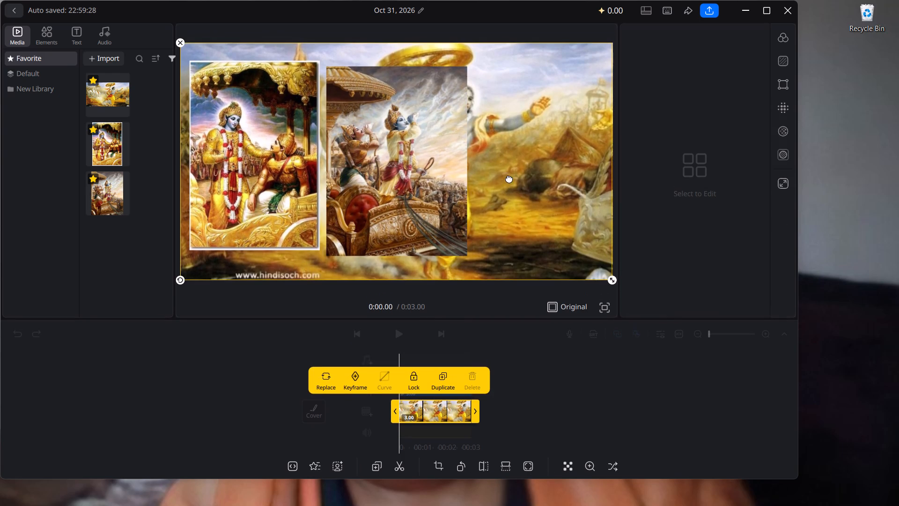
left_click(430, 170)
right_click_drag(430, 170, 542, 183)
left_click_drag(458, 206, 639, 213)
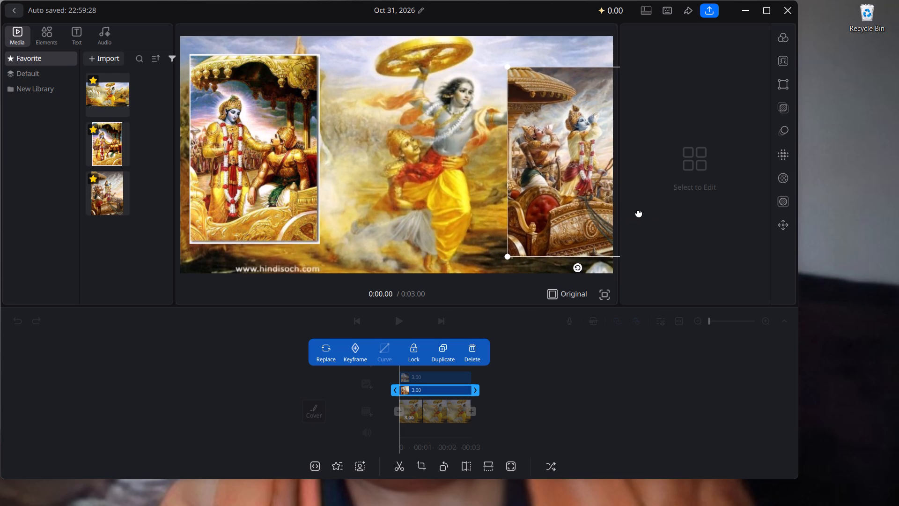
left_click_drag(639, 213, 617, 200)
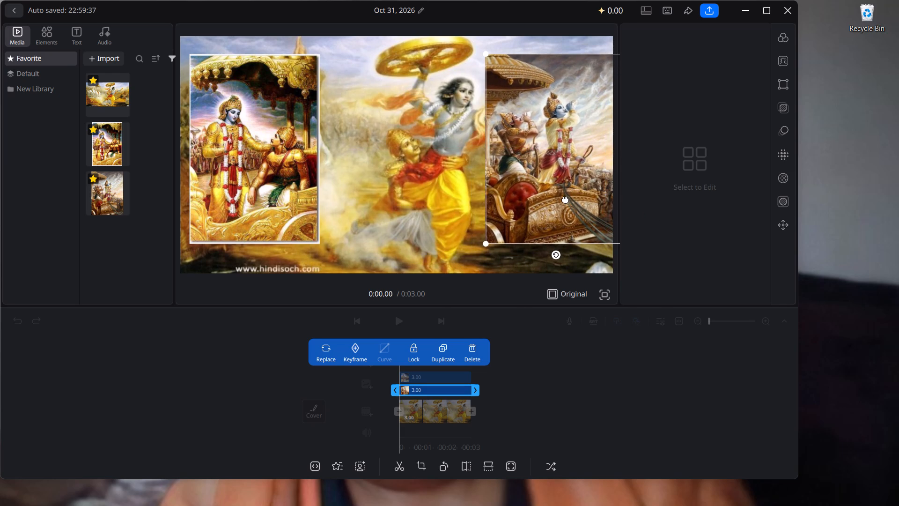
left_click_drag(565, 198, 547, 206)
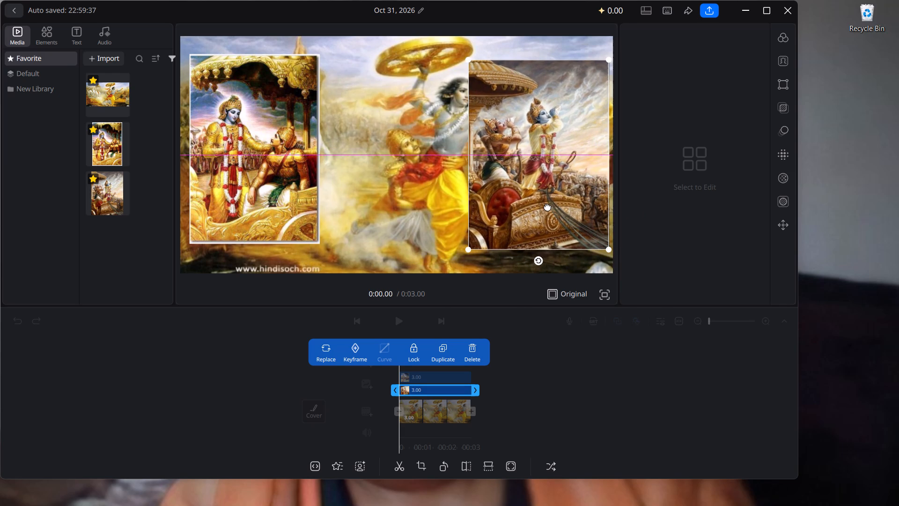
left_click_drag(547, 206, 553, 202)
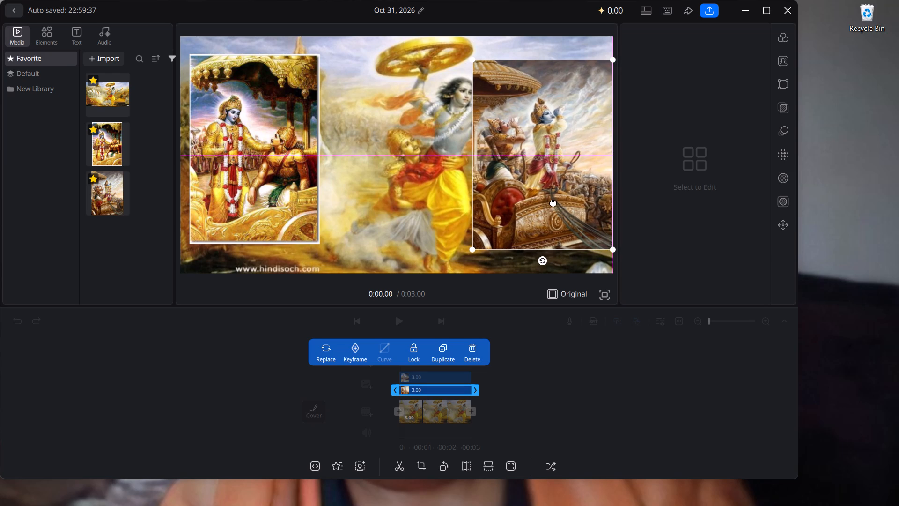
left_click_drag(553, 202, 555, 202)
left_click(668, 395)
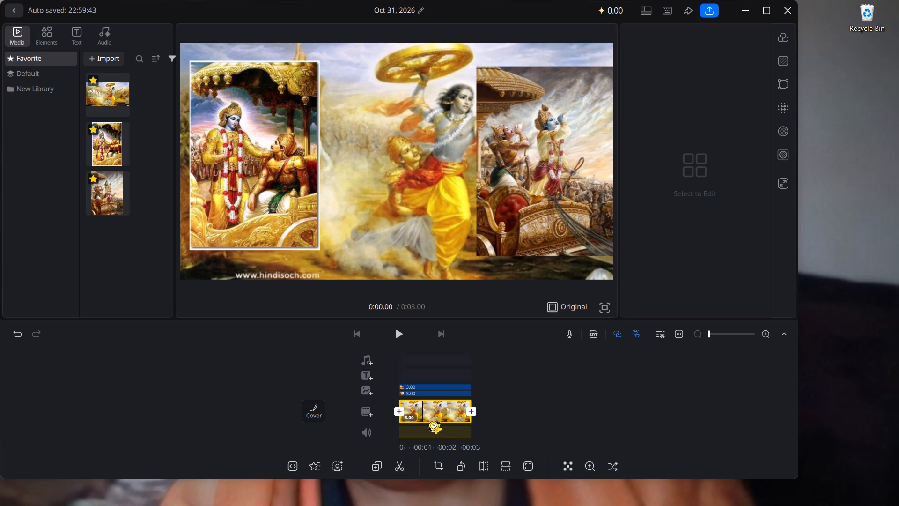
left_click(531, 394)
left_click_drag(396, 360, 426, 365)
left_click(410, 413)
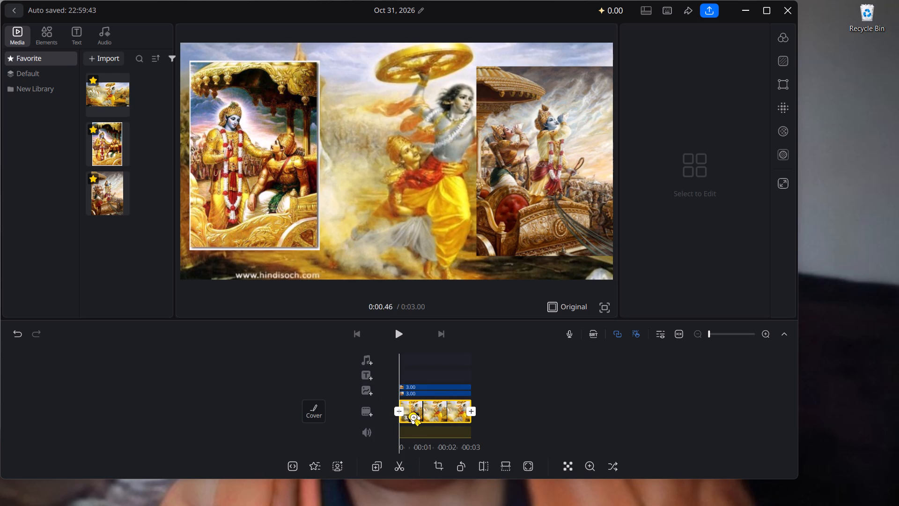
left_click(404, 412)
Add a keyframe to the images.jpg overlay at 0:00.00.
left_click(255, 222)
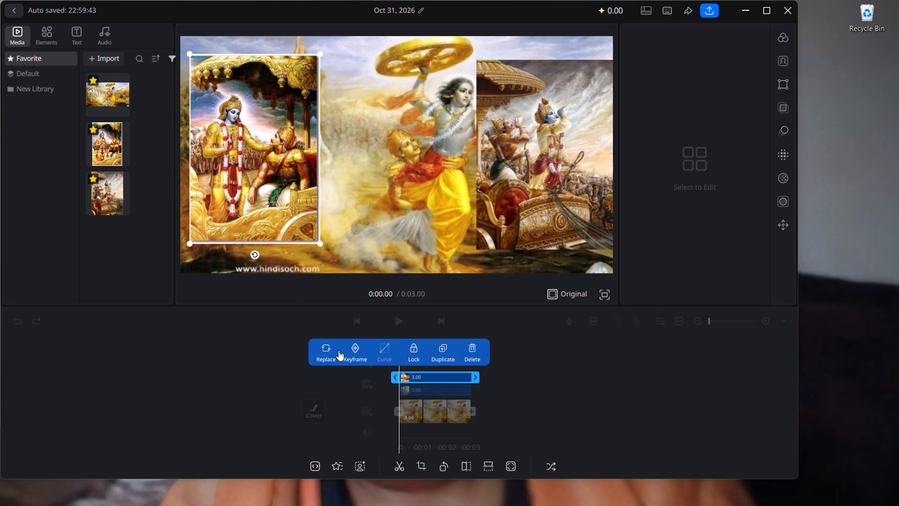
left_click(354, 354)
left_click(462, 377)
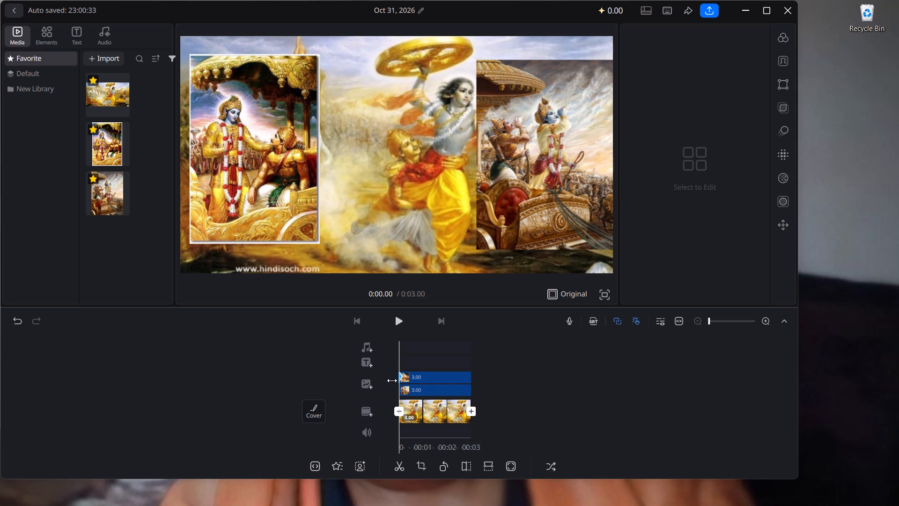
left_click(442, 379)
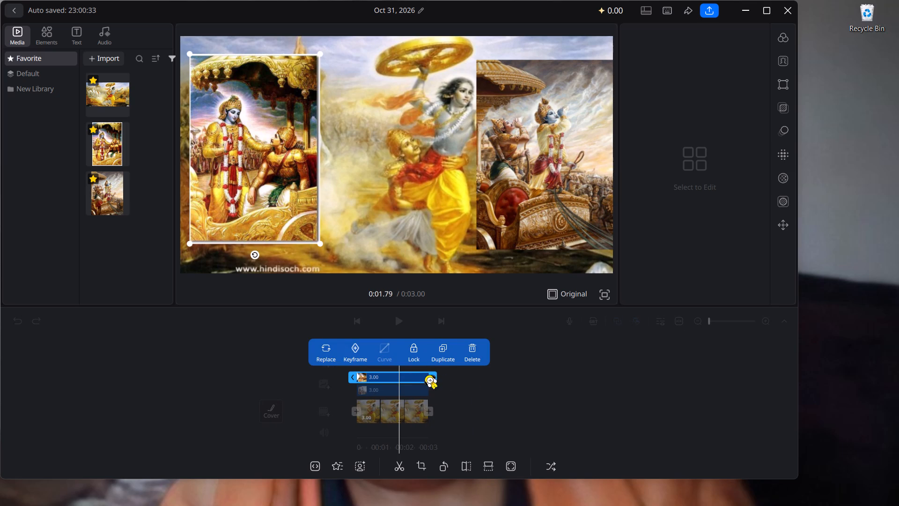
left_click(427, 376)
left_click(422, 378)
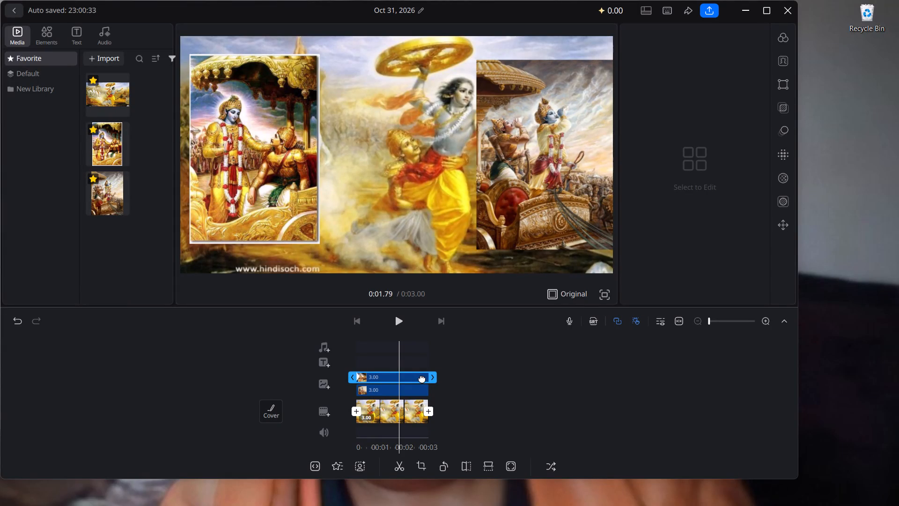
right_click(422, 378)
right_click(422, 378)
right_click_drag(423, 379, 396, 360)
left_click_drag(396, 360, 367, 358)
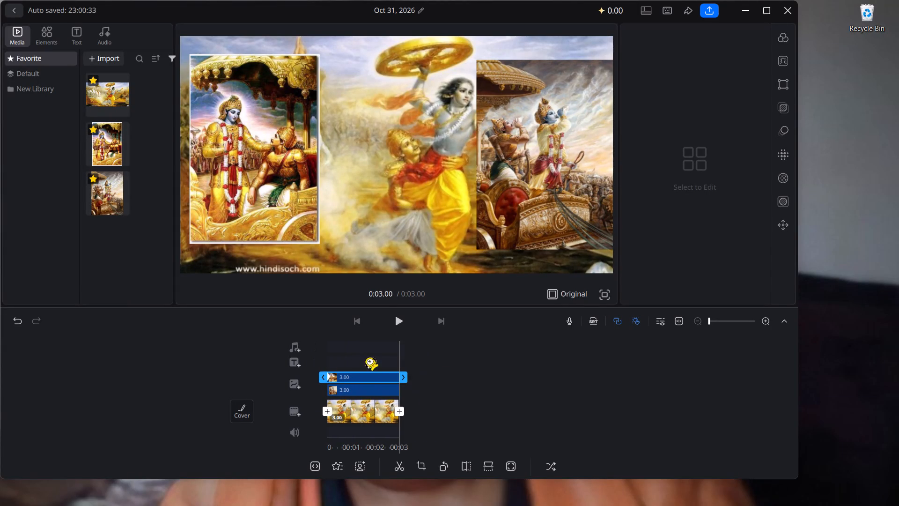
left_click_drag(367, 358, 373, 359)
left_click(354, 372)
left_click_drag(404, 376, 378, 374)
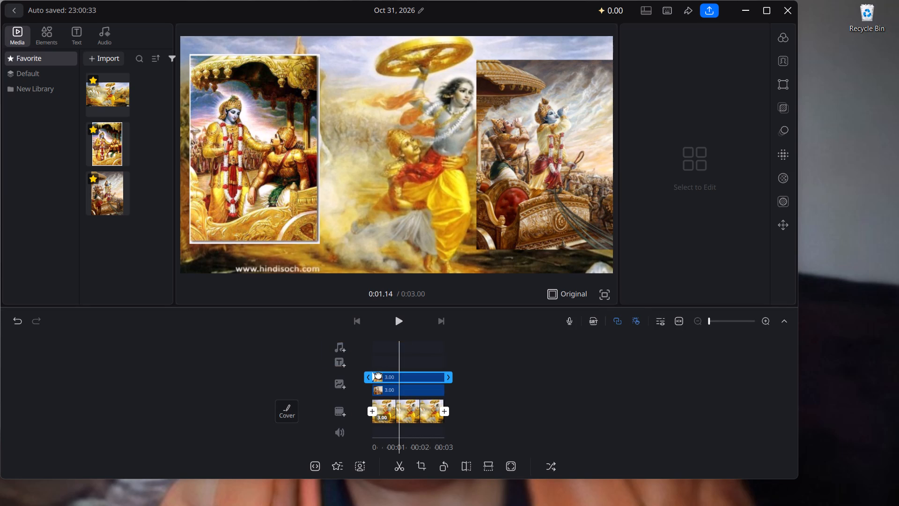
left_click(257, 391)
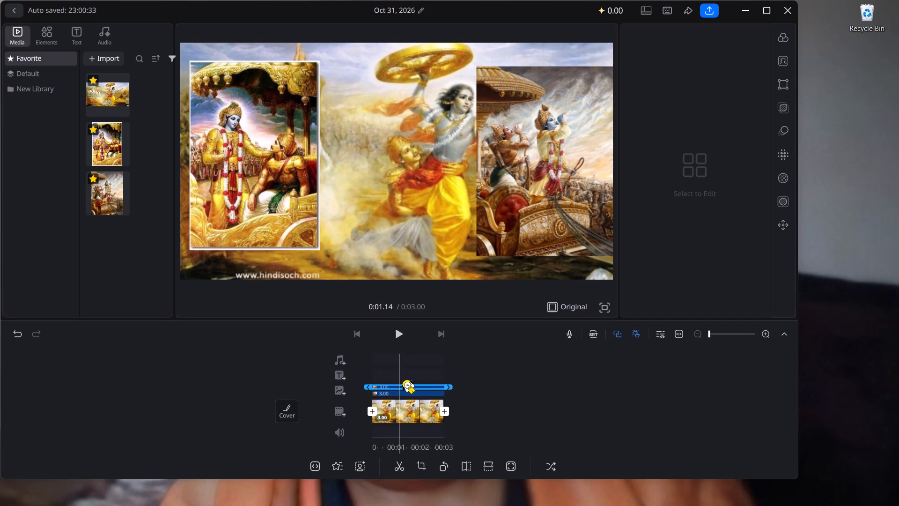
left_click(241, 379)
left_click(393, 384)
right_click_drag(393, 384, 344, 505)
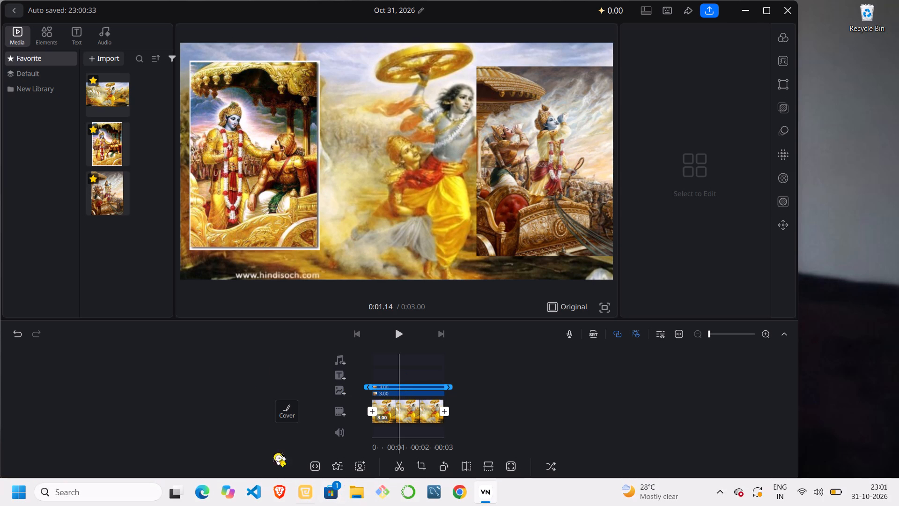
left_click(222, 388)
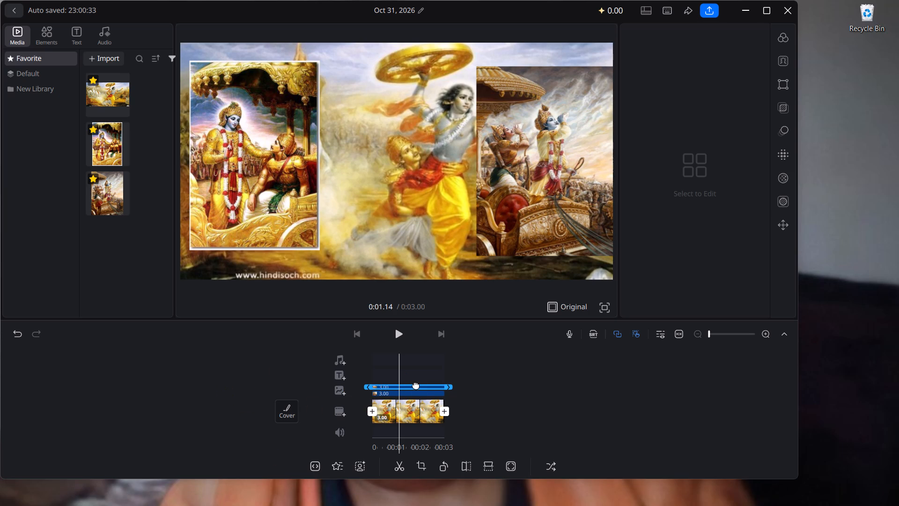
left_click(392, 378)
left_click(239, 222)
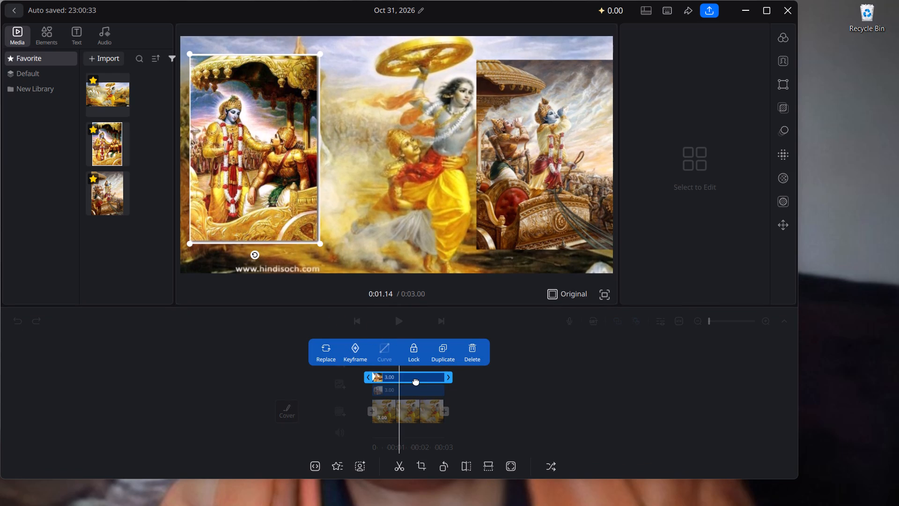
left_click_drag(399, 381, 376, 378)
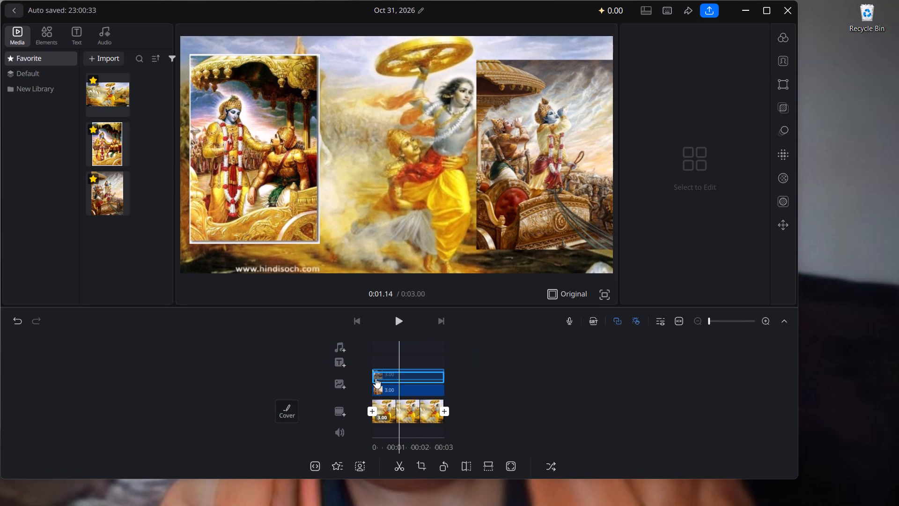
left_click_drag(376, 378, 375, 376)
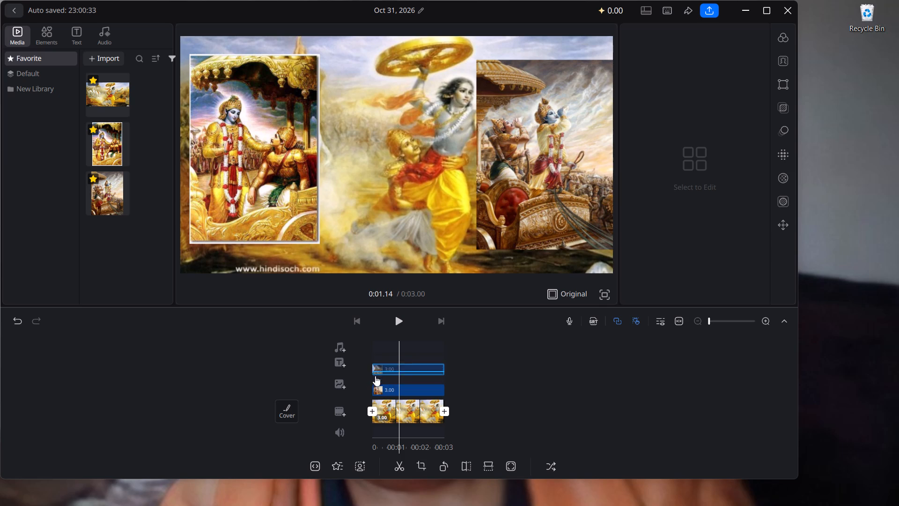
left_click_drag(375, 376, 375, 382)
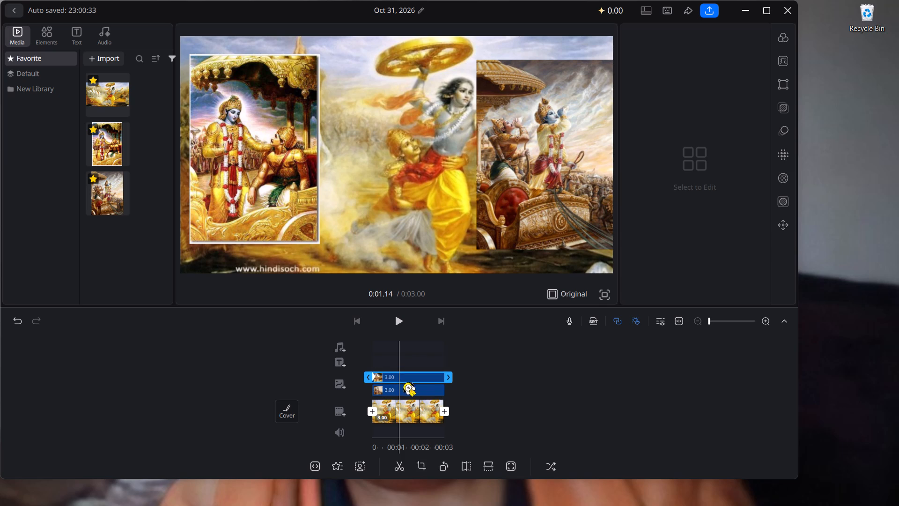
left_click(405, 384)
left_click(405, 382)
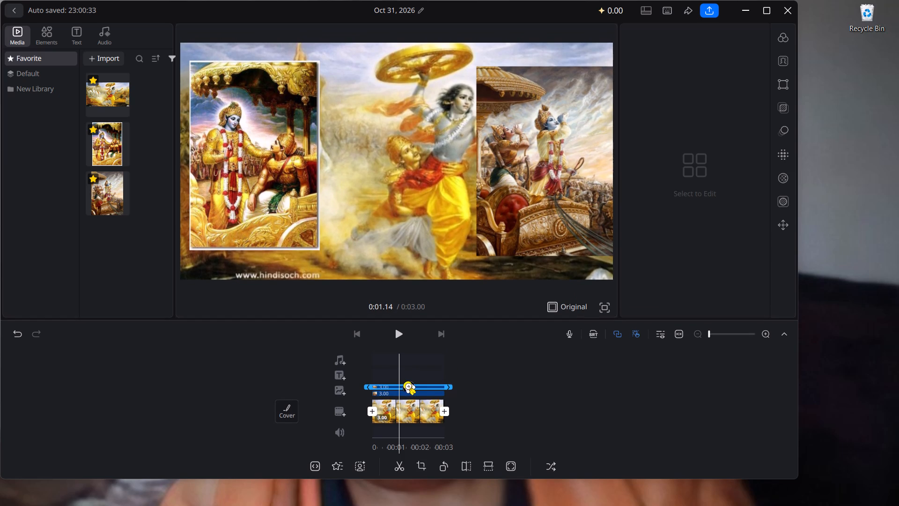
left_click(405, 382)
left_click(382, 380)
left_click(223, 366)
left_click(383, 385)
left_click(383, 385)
Add a second keyframe to the images.jpg overlay at 0:01.14 and move it to the end of the clip.
left_click(280, 211)
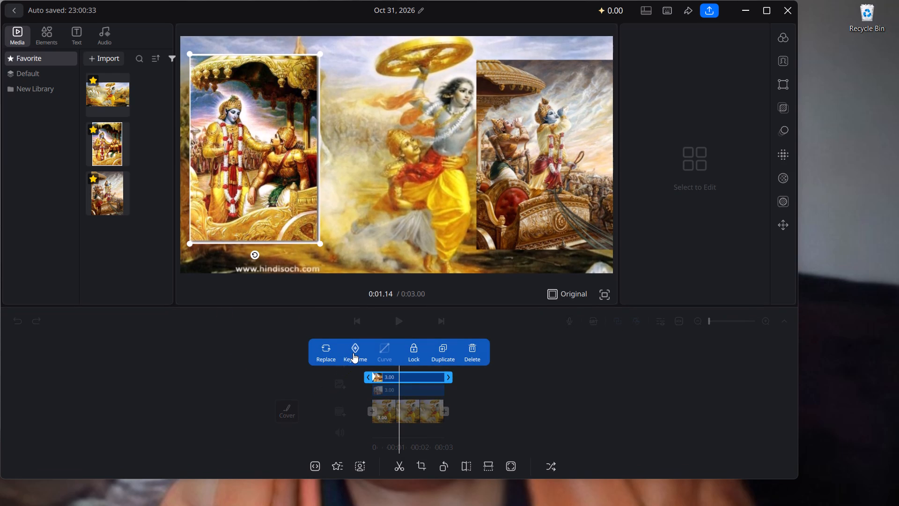
left_click(353, 353)
left_click_drag(398, 379, 424, 385)
left_click_drag(424, 385, 447, 391)
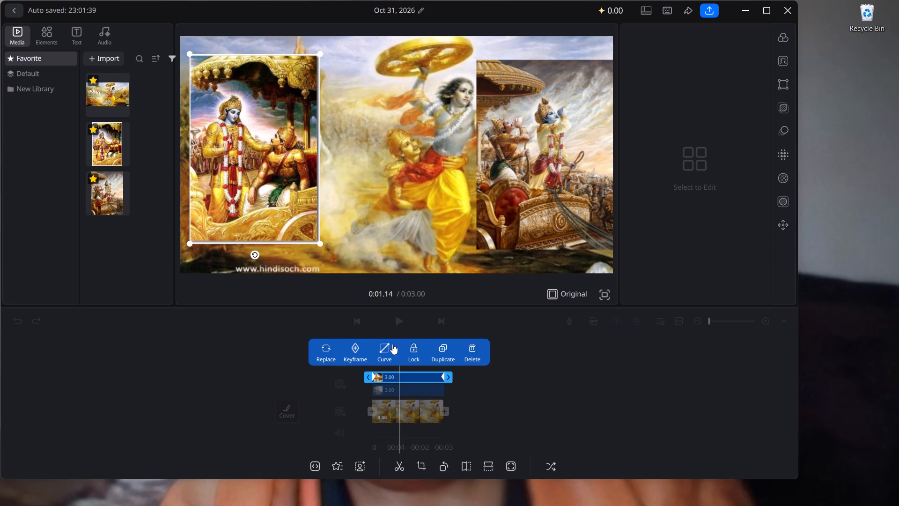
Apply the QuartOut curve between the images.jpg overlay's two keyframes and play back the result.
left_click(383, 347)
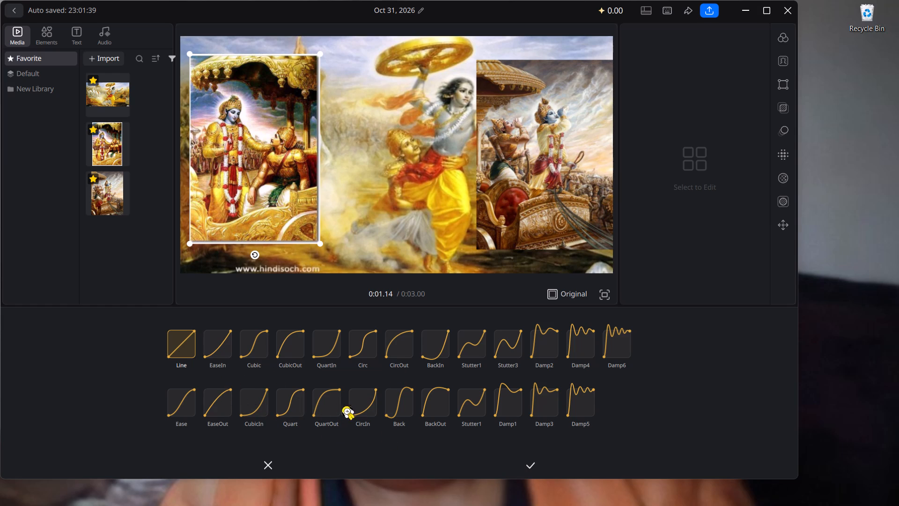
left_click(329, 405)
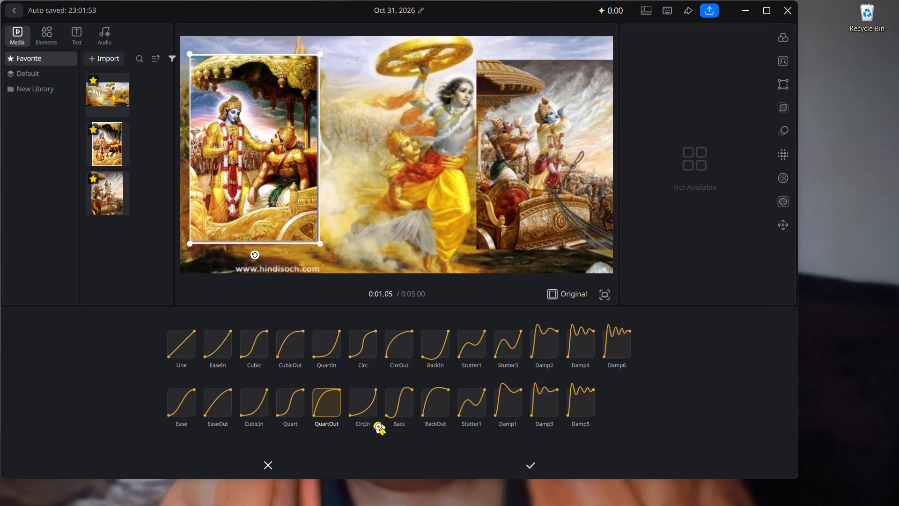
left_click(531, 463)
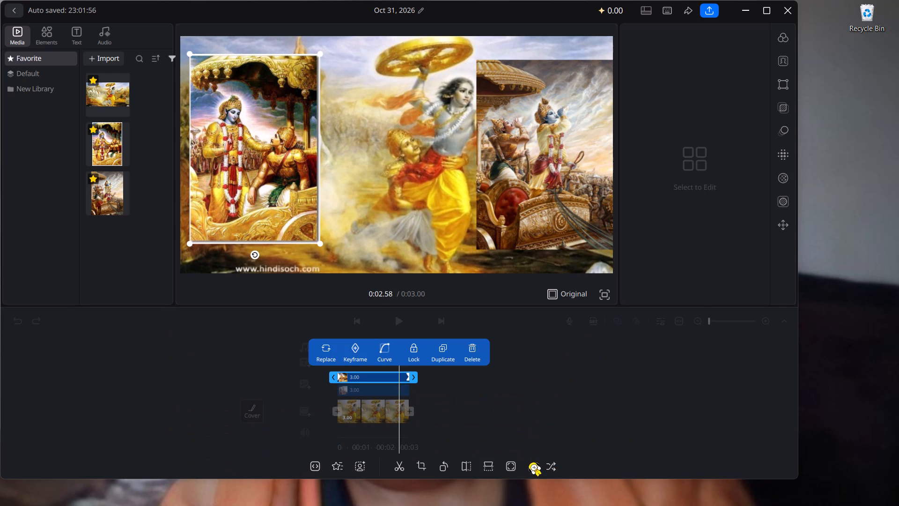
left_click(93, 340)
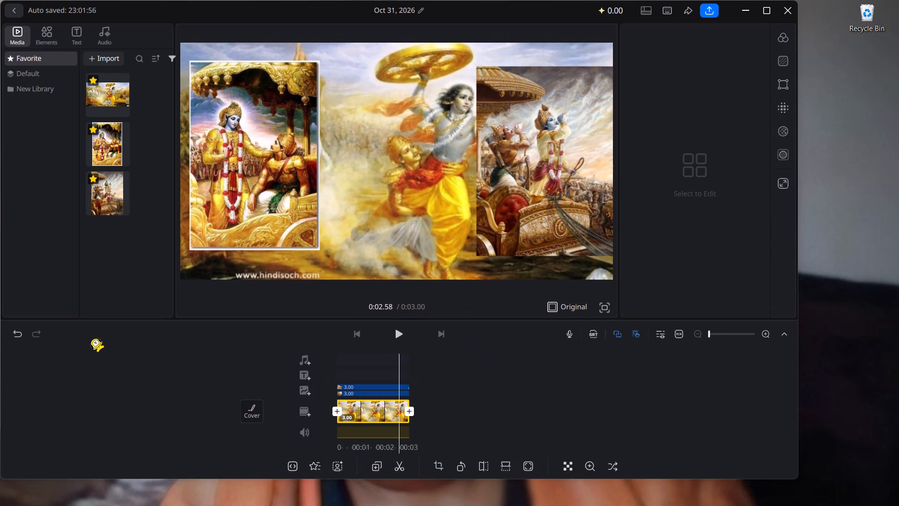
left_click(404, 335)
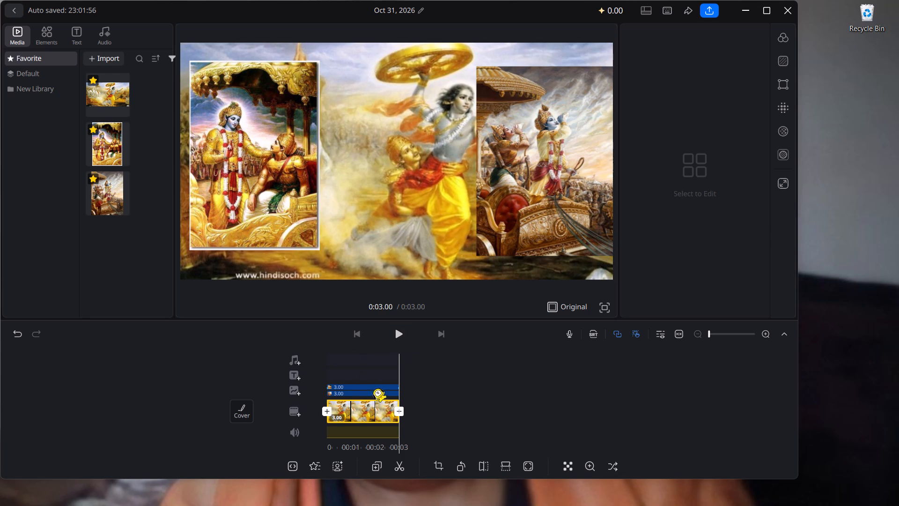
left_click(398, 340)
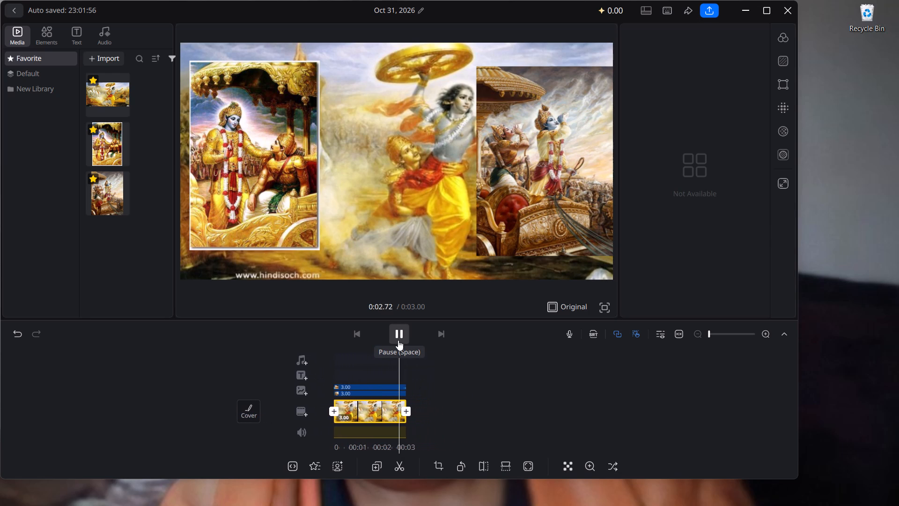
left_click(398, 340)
Change the curve between the images.jpg overlay's keyframes to CircOut.
left_click(245, 201)
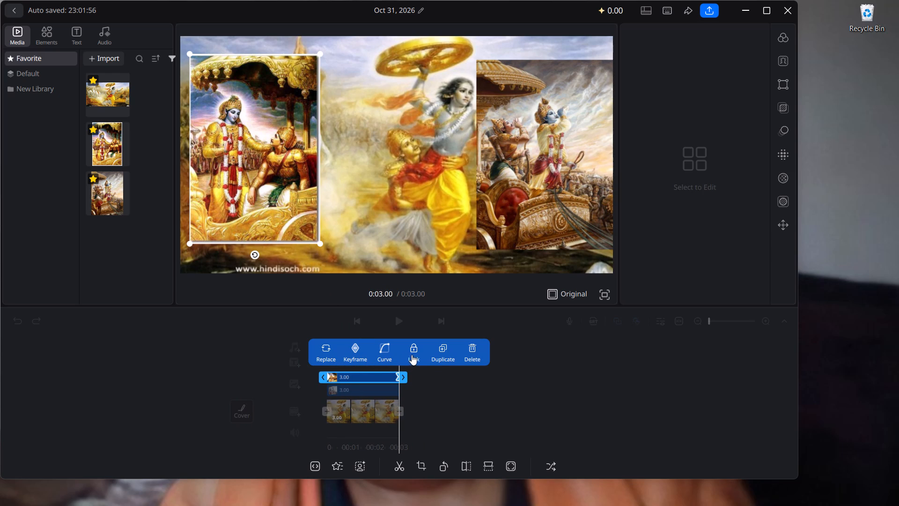
left_click(384, 354)
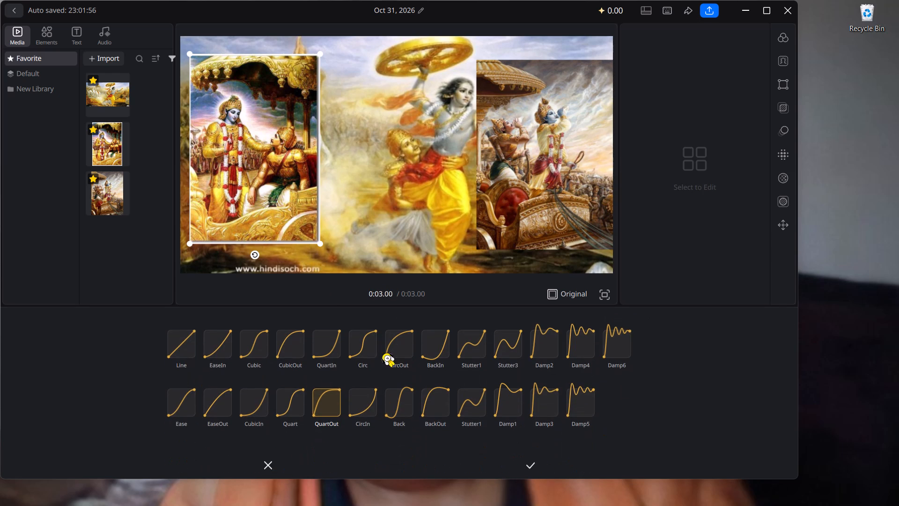
left_click(402, 358)
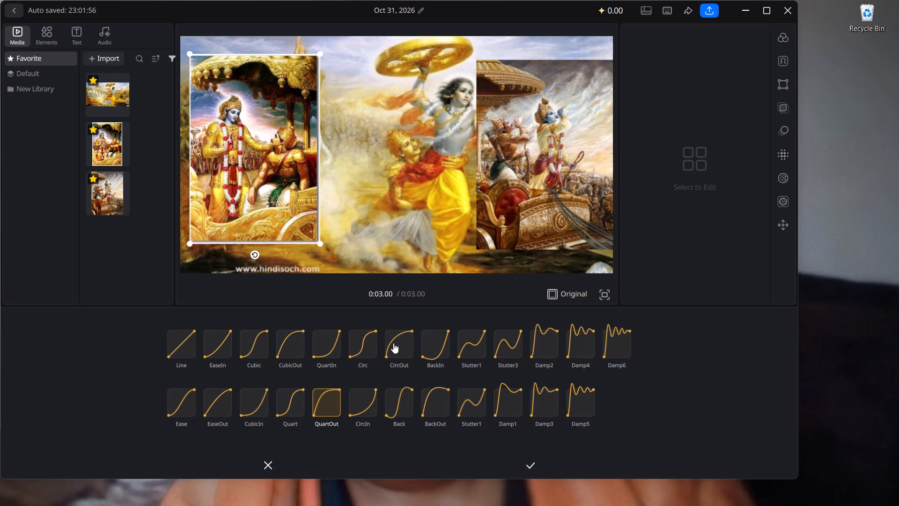
left_click(393, 342)
left_click(393, 342)
left_click(393, 342)
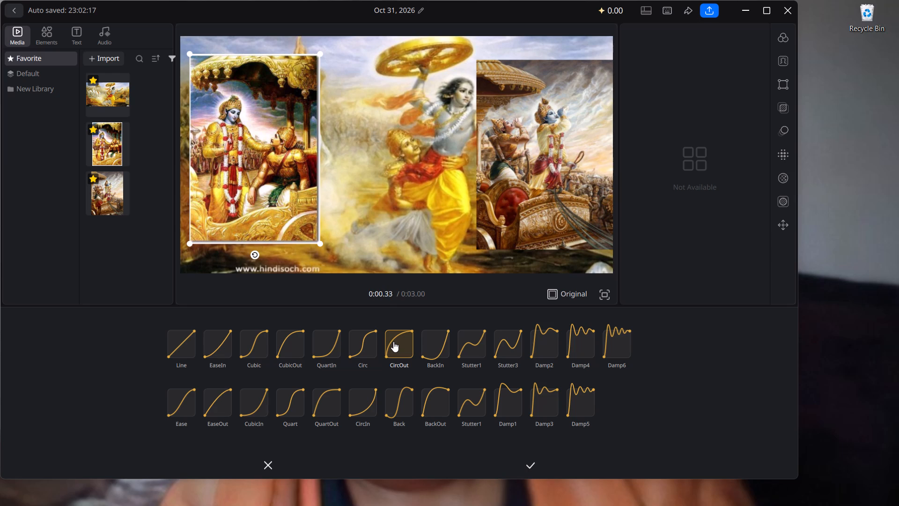
Move the images.jpg overlay partly past the left edge of the video frame at the end of the clip and accept the curve.
left_click_drag(269, 213, 265, 212)
left_click_drag(265, 212, 196, 211)
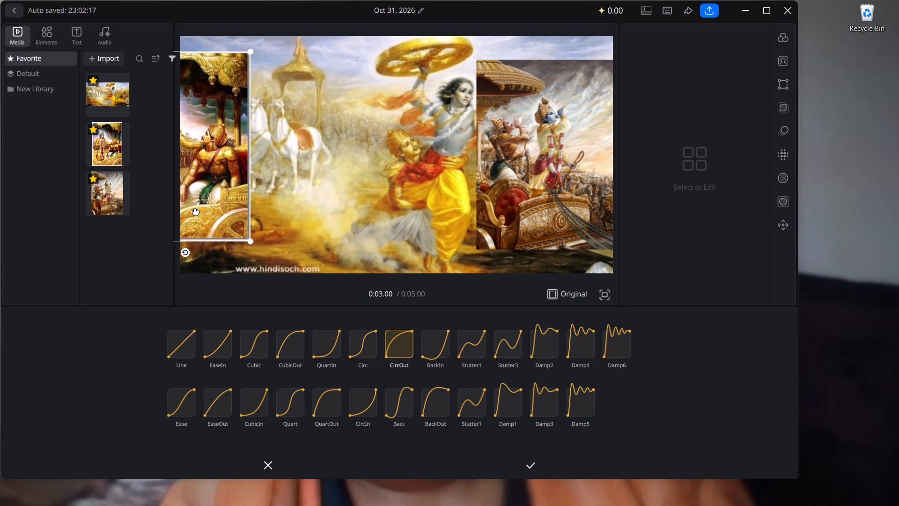
left_click_drag(196, 211, 194, 211)
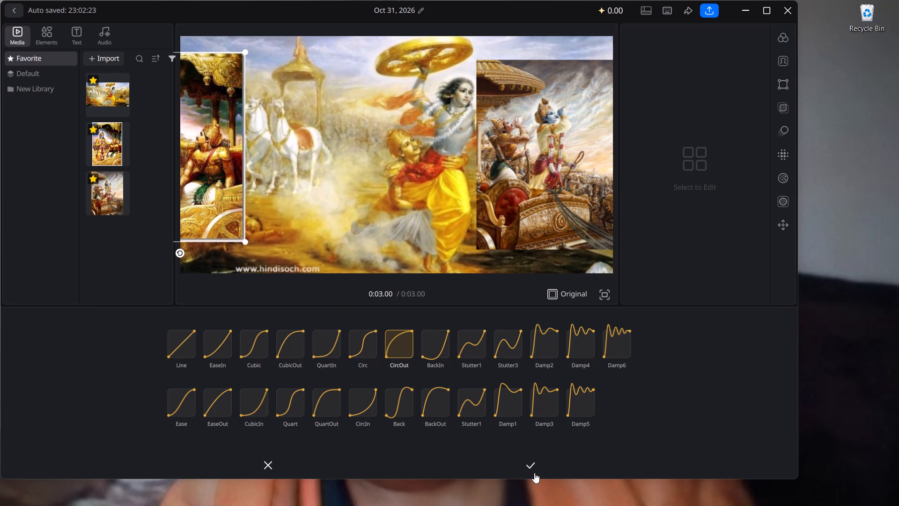
left_click(530, 466)
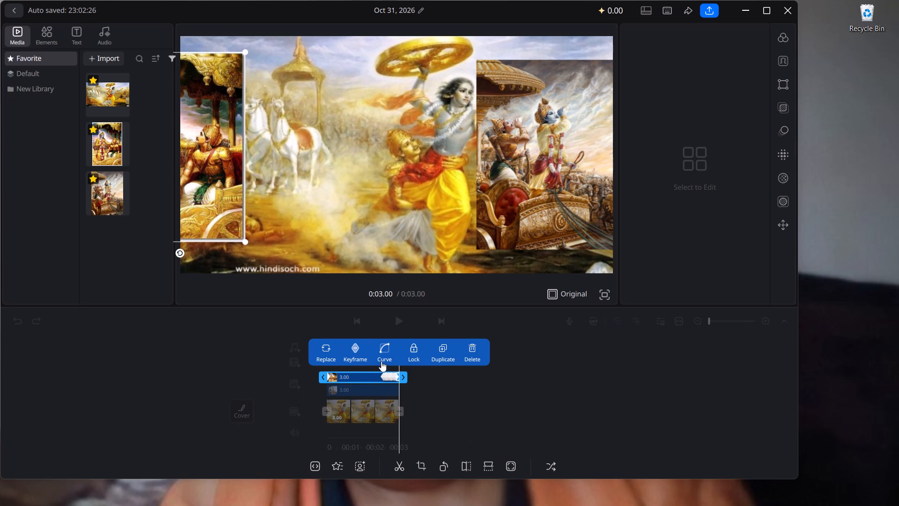
Remove the images.jpg overlay's keyframe at 0:00.00.
left_click(328, 377)
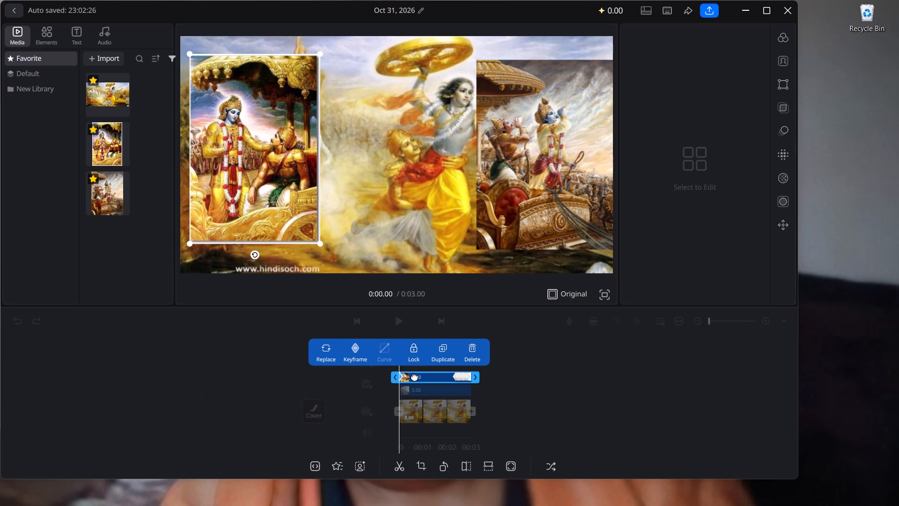
left_click(349, 352)
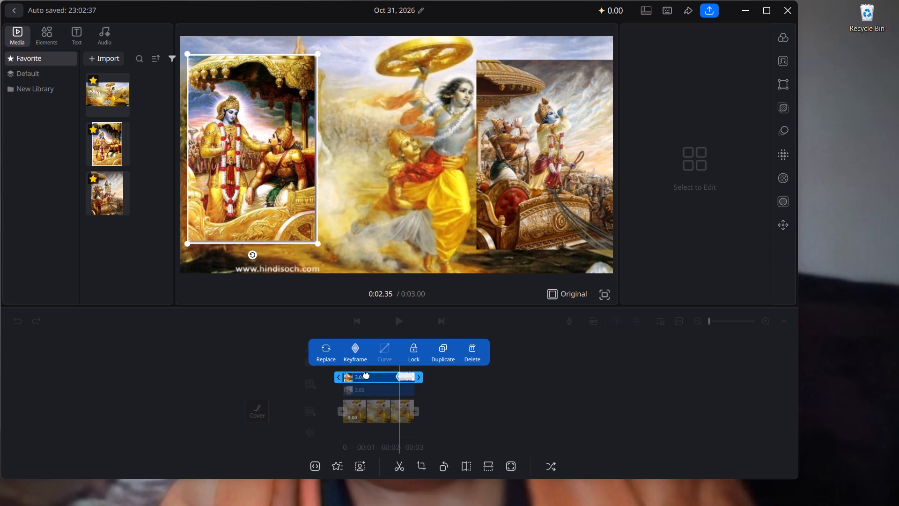
Add a keyframe to the images.jpg overlay at 0:01.17.
left_click(370, 377)
left_click(370, 377)
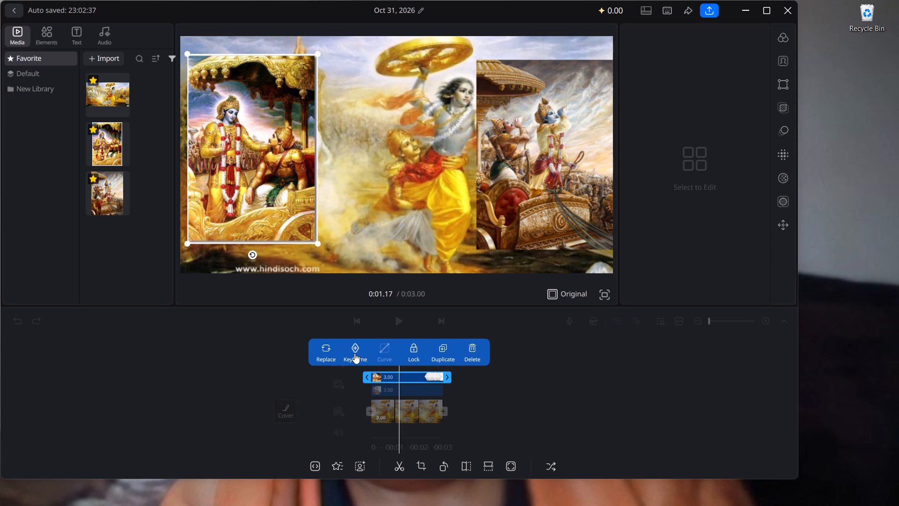
left_click(354, 353)
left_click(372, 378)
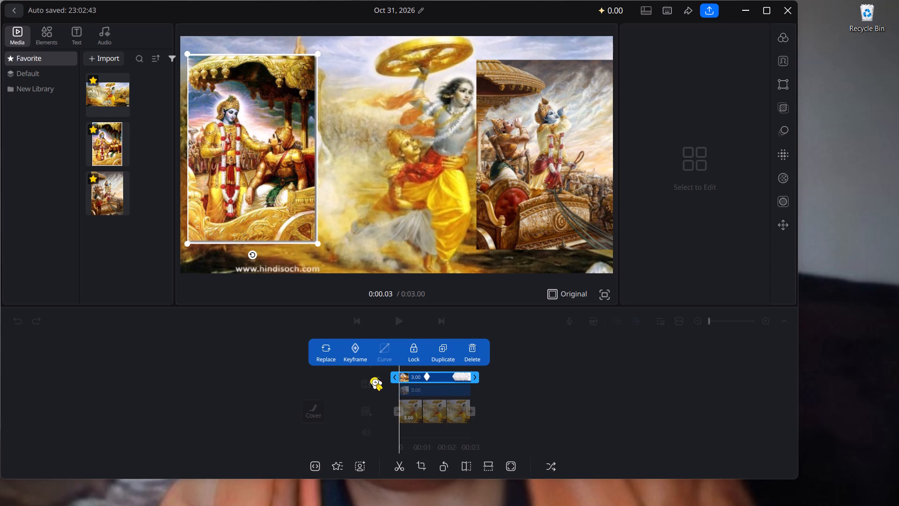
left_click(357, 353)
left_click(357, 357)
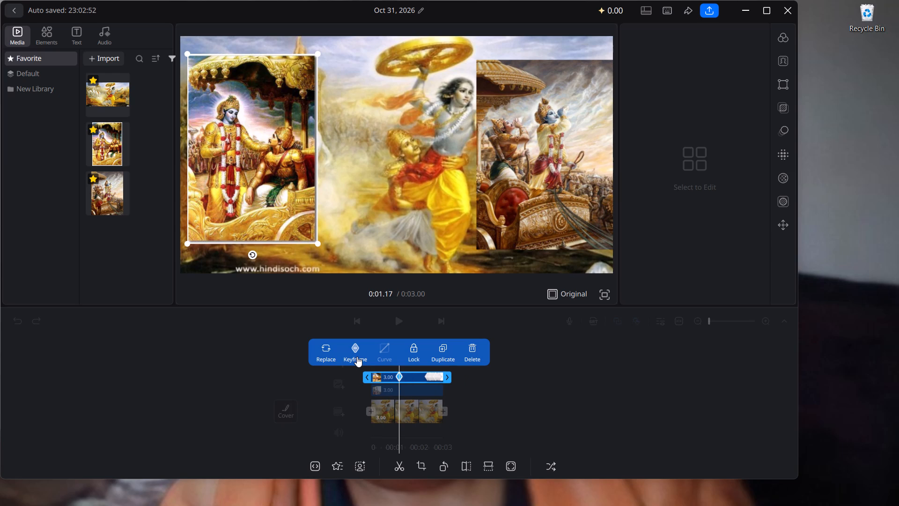
Add a keyframe to the images.jpg overlay at 0:00.28.
left_click(378, 378)
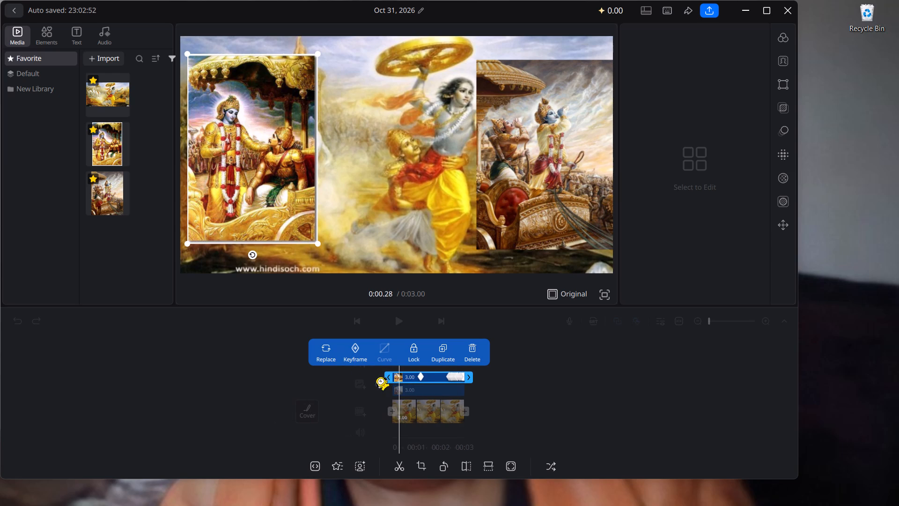
left_click(360, 350)
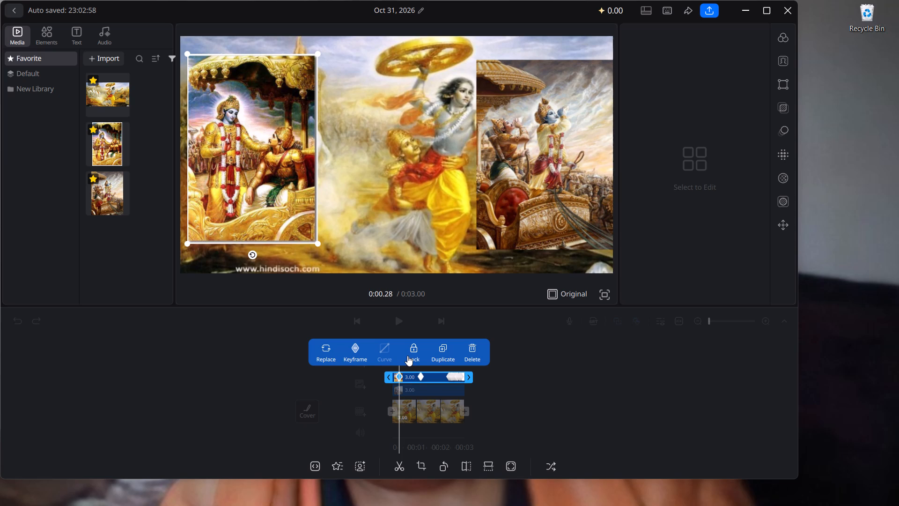
Apply the CircOut curve between the images.jpg overlay's keyframes at 0:00.28 and 0:01.17.
left_click(407, 356)
left_click(409, 356)
left_click(549, 397)
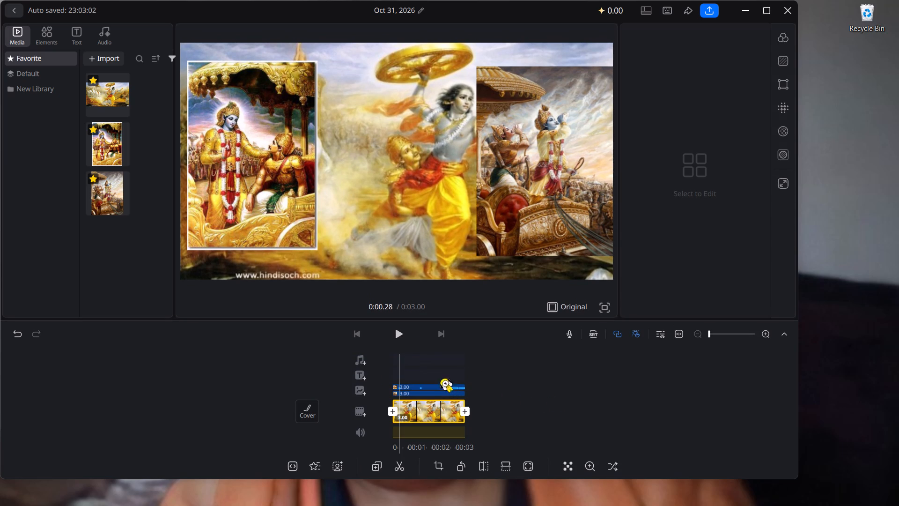
left_click(238, 203)
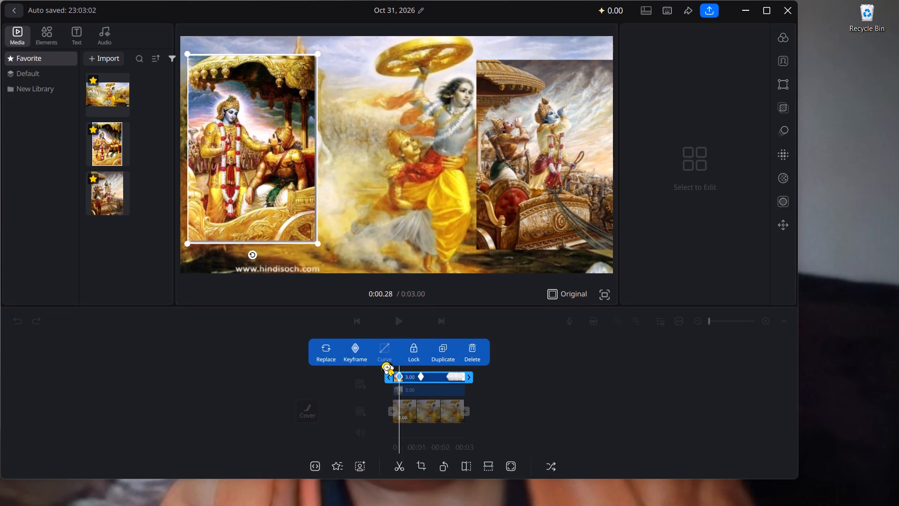
left_click(418, 372)
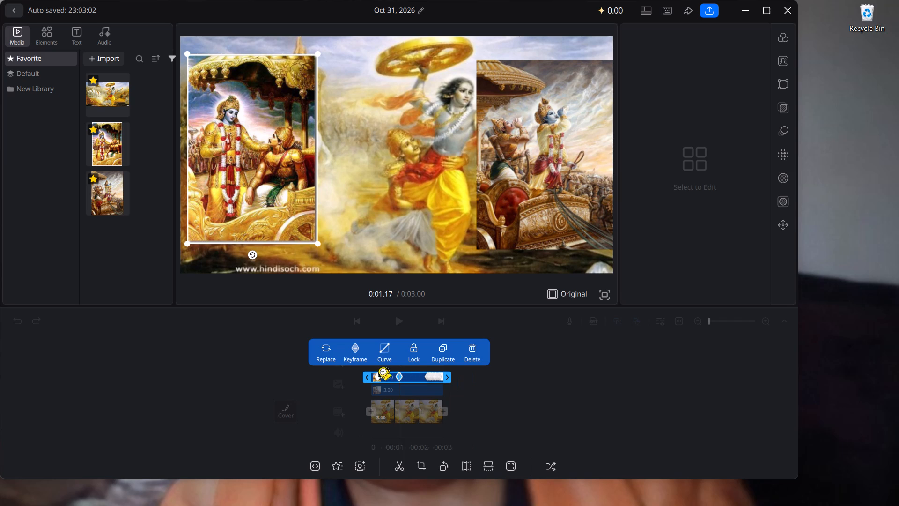
left_click(380, 354)
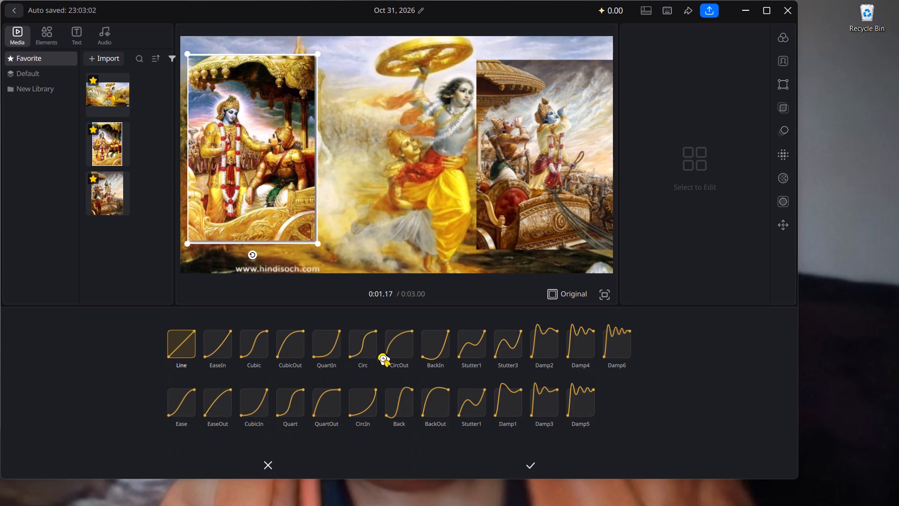
left_click(405, 352)
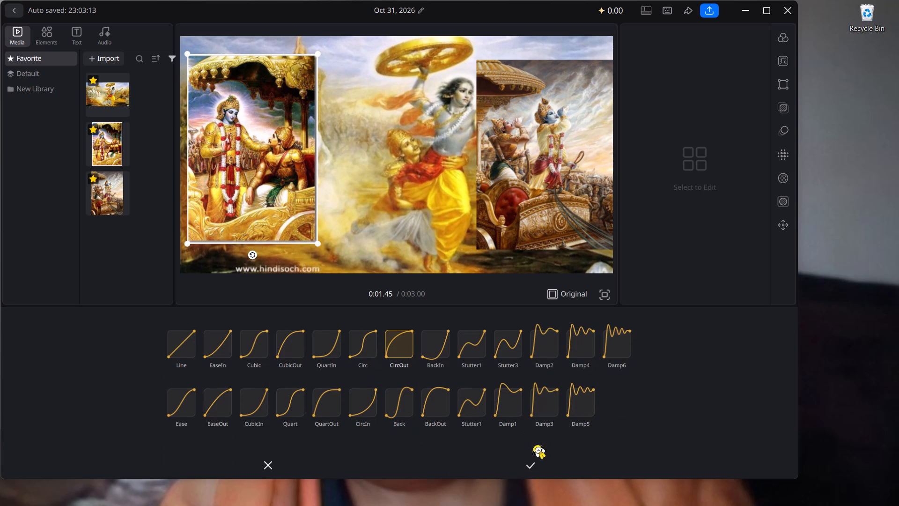
left_click(527, 460)
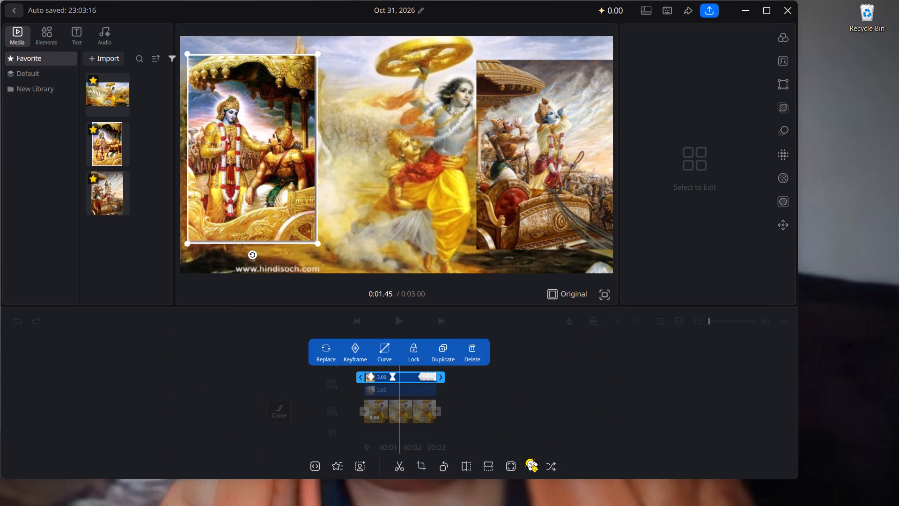
At 0:01.45, move the images.jpg overlay until about half of it is past the left edge of the video frame, and deselect it.
left_click_drag(264, 196, 287, 203)
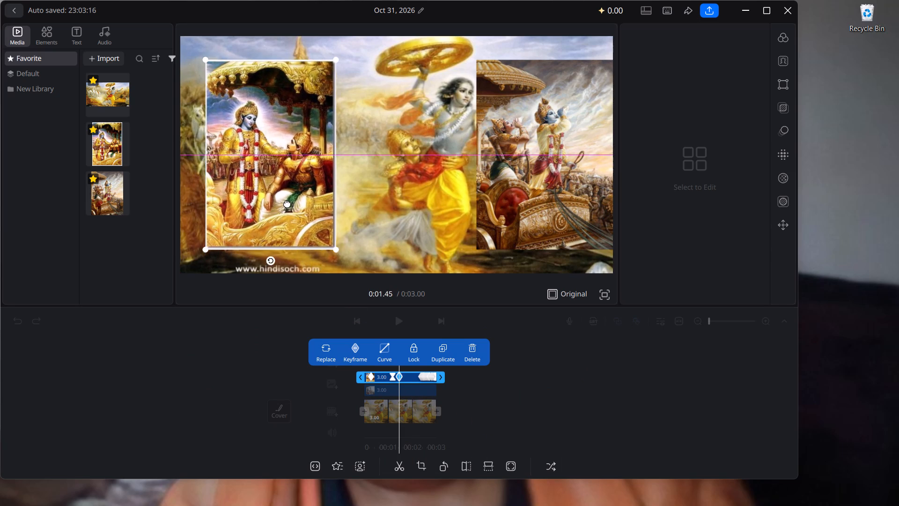
left_click_drag(287, 203, 198, 213)
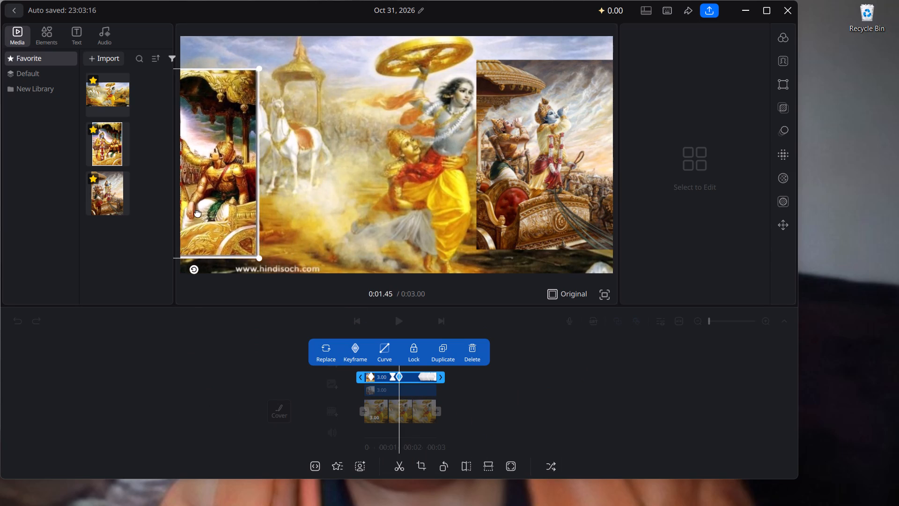
left_click_drag(198, 213, 190, 212)
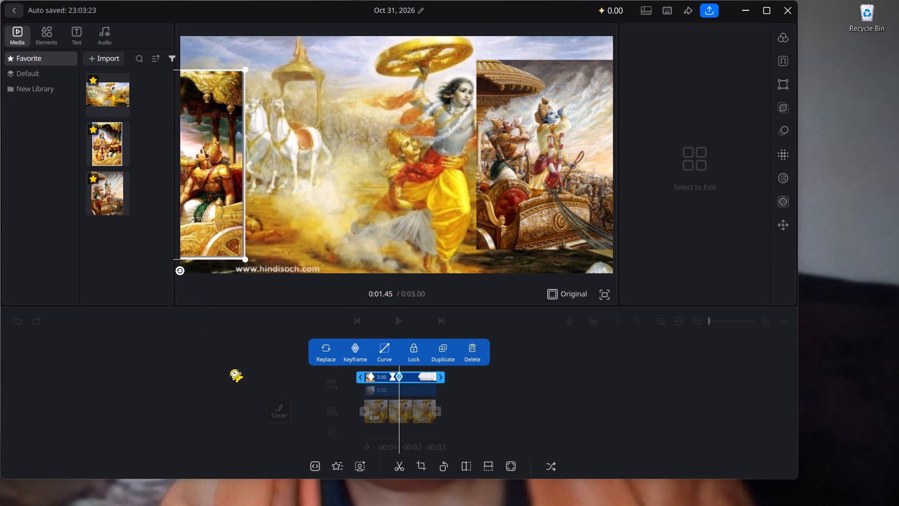
left_click(232, 370)
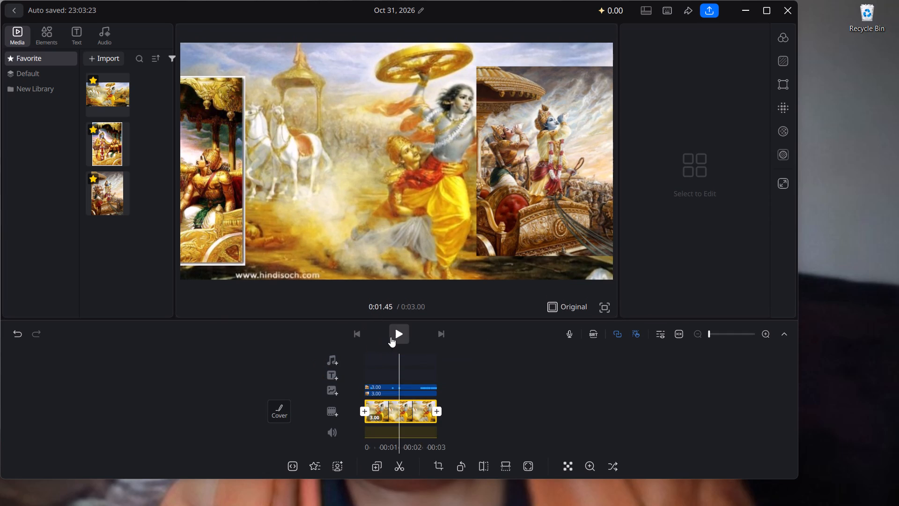
Play back the video from 0:01.45 to check the overlay's animation.
left_click(392, 336)
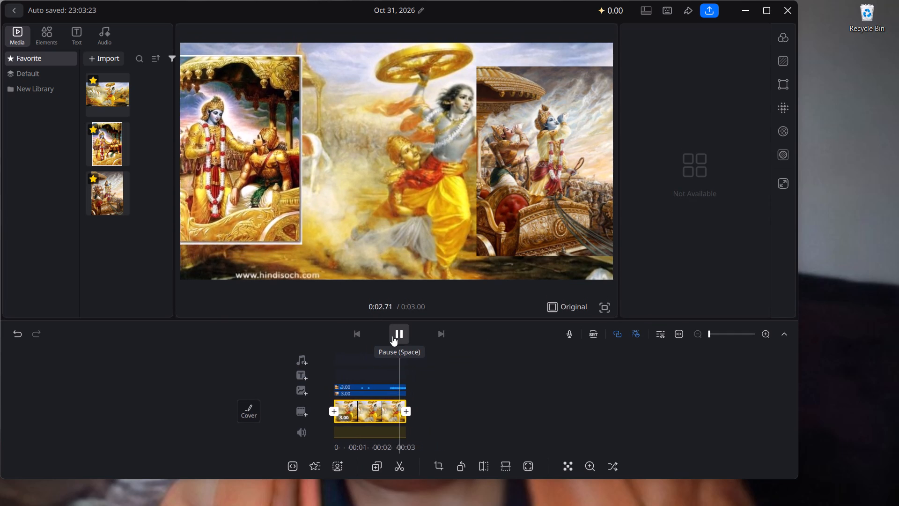
left_click(392, 336)
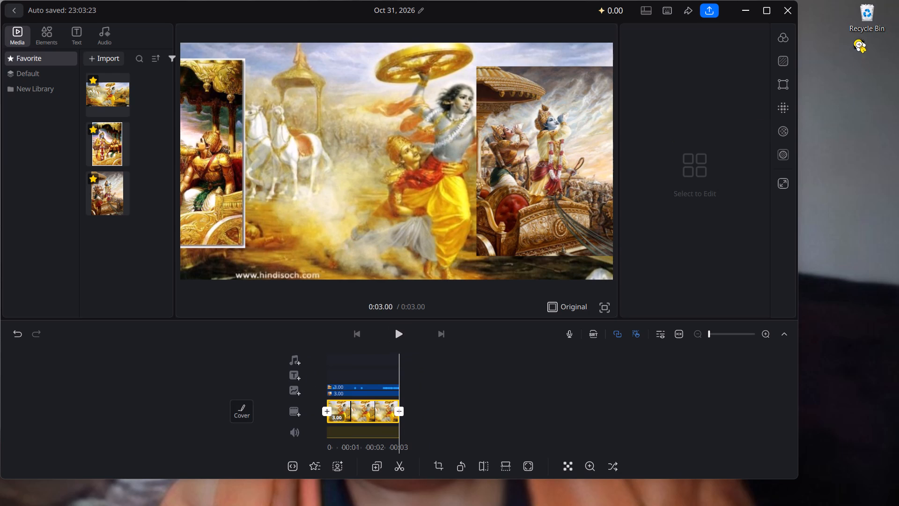
Close the VN editor.
left_click(783, 7)
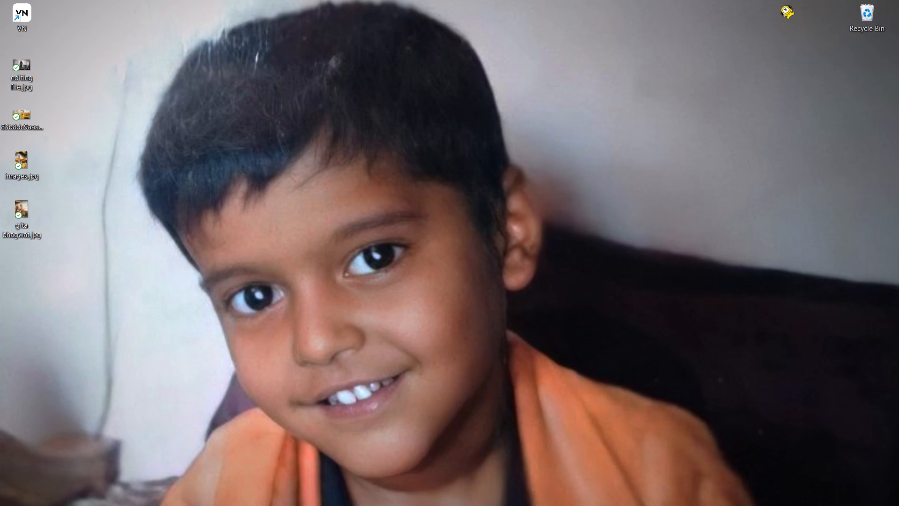
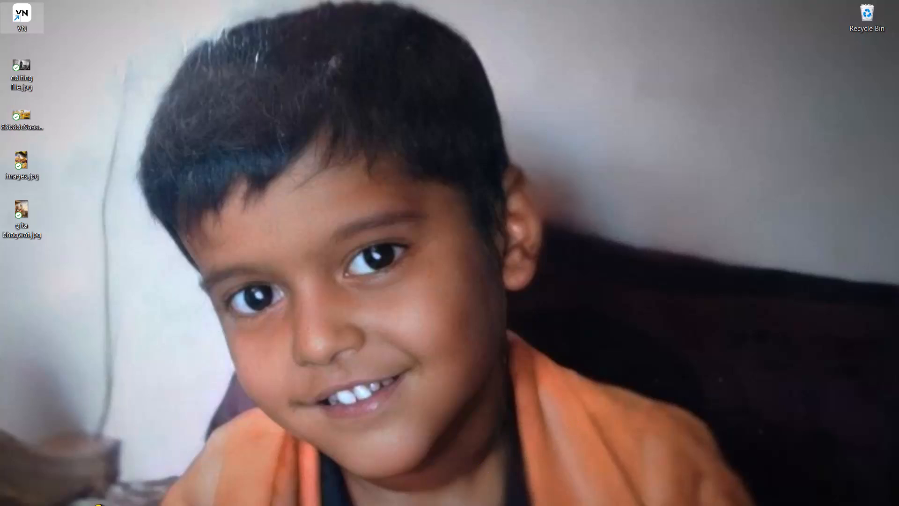
Switch to Brave, go back to the LORD KRISHNA EDIT Capcut montage tutorial on YouTube and watch its overlay-arranging section.
left_click(290, 494)
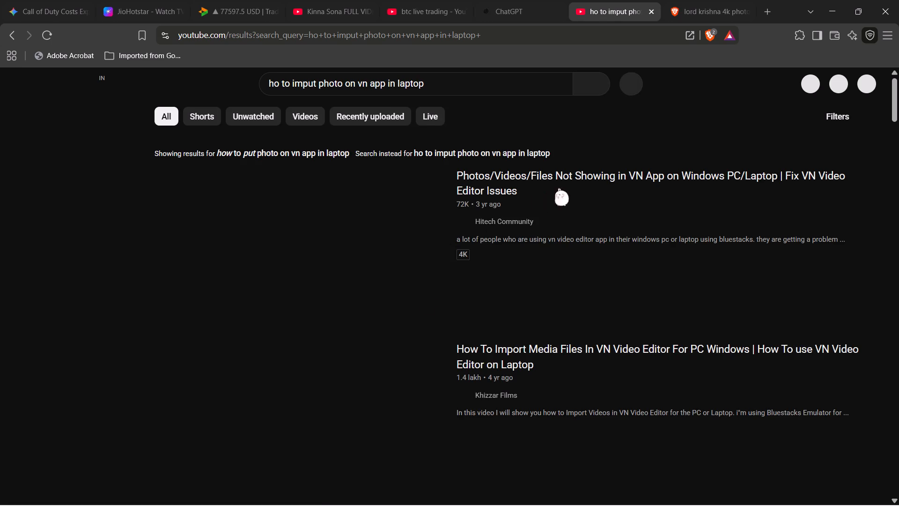
left_click(701, 4)
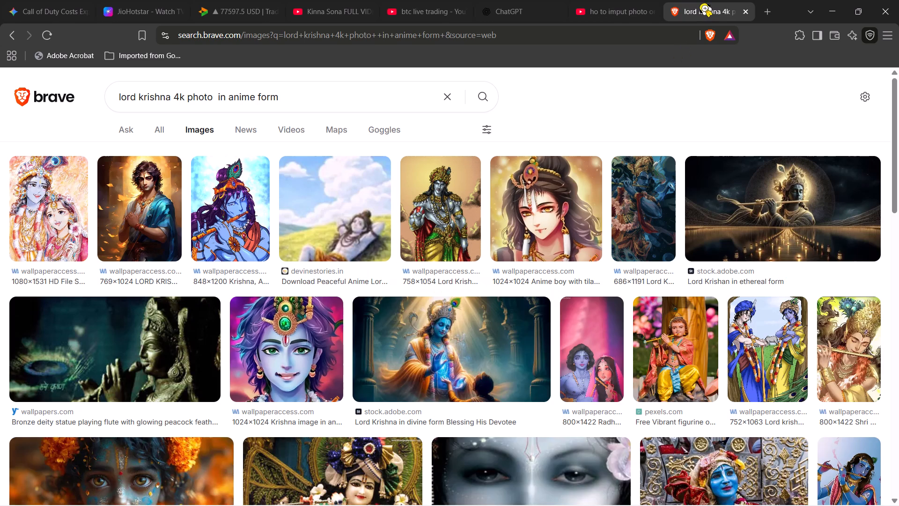
left_click(611, 7)
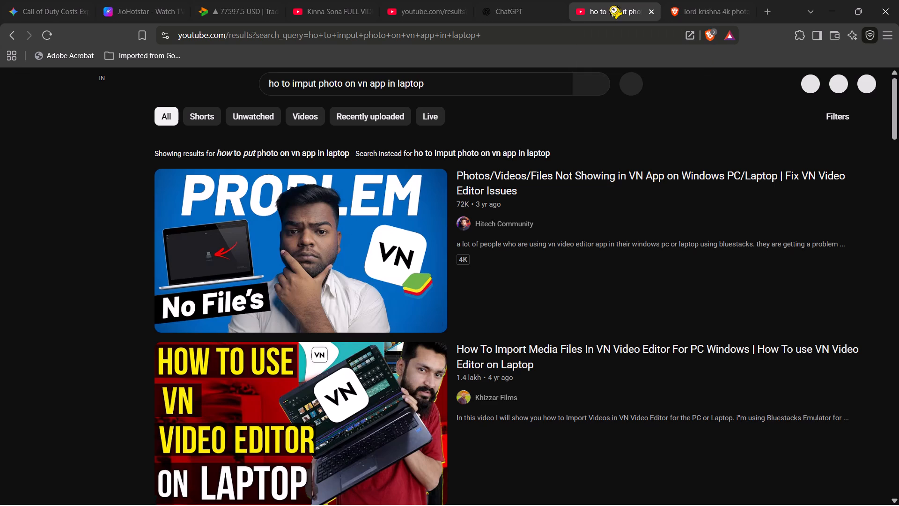
left_click(11, 39)
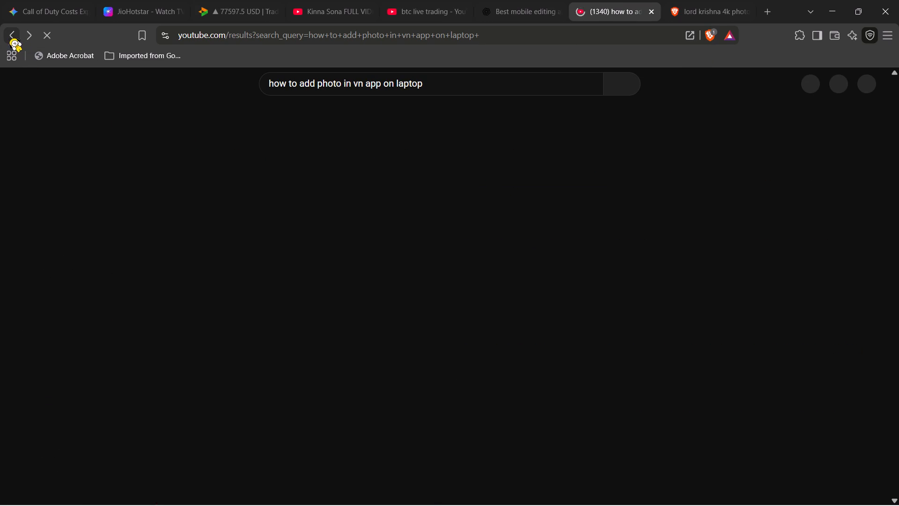
left_click(11, 39)
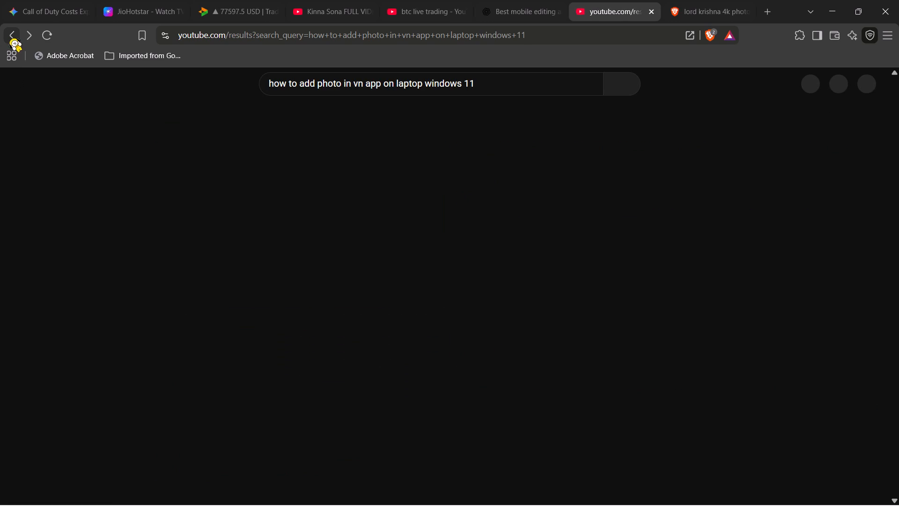
left_click(11, 39)
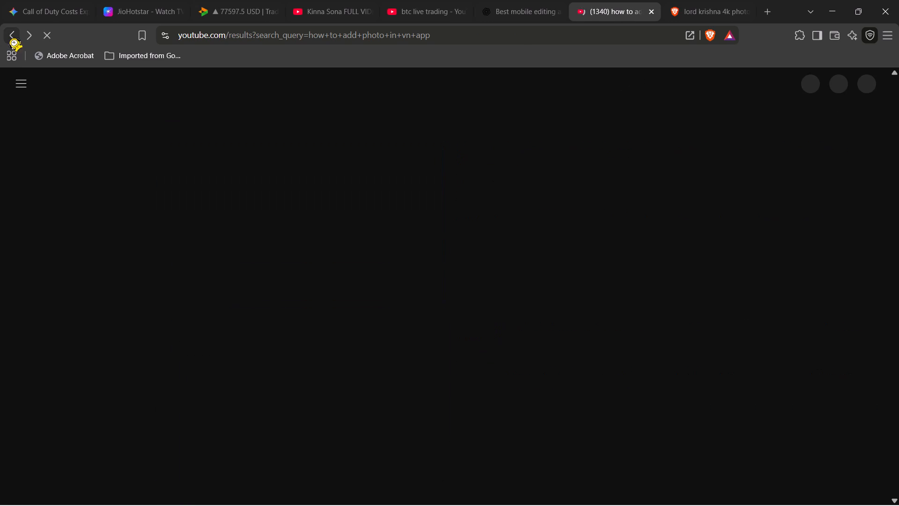
left_click(11, 39)
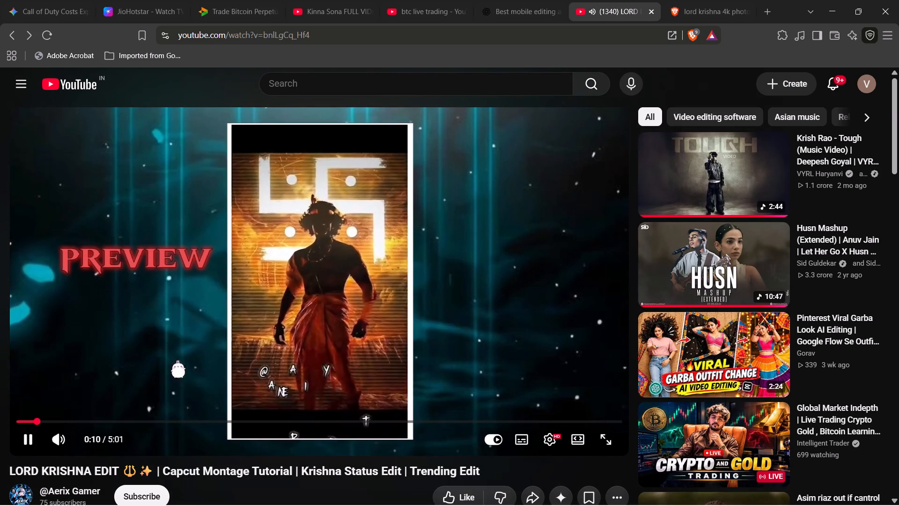
left_click(88, 421)
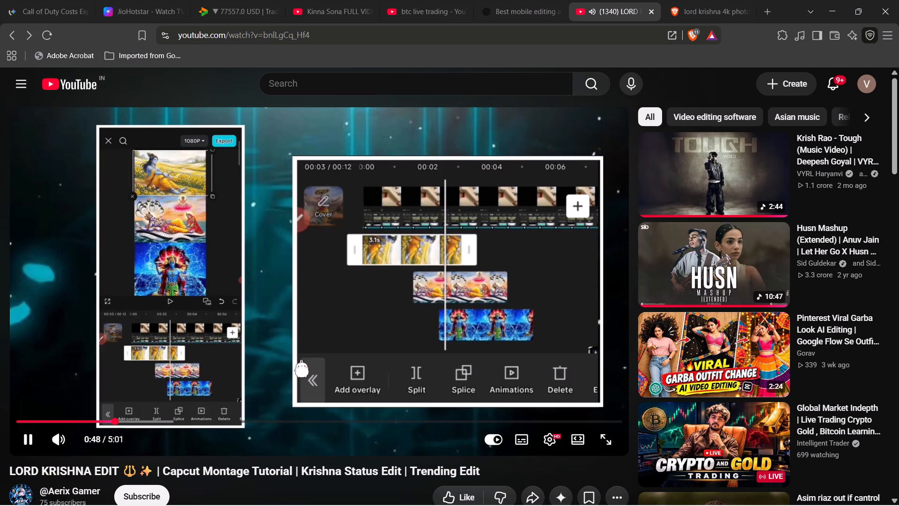
left_click(287, 322)
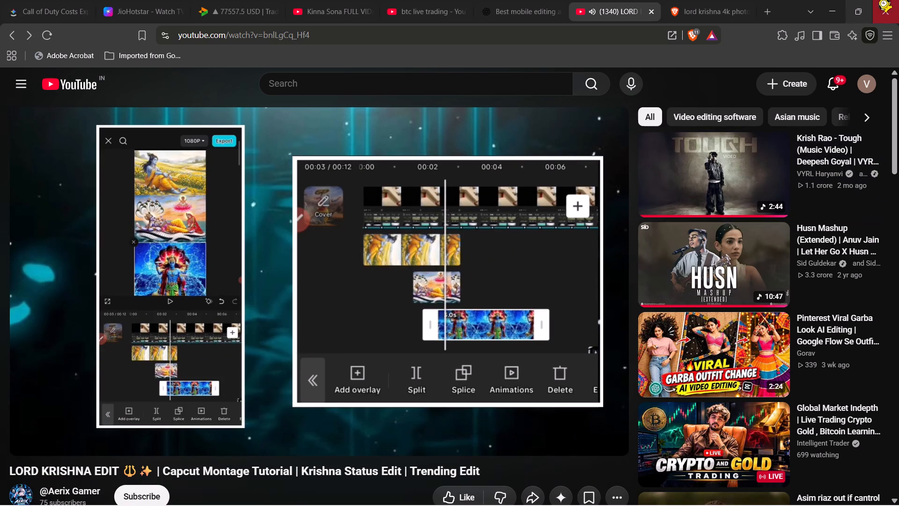
left_click(829, 9)
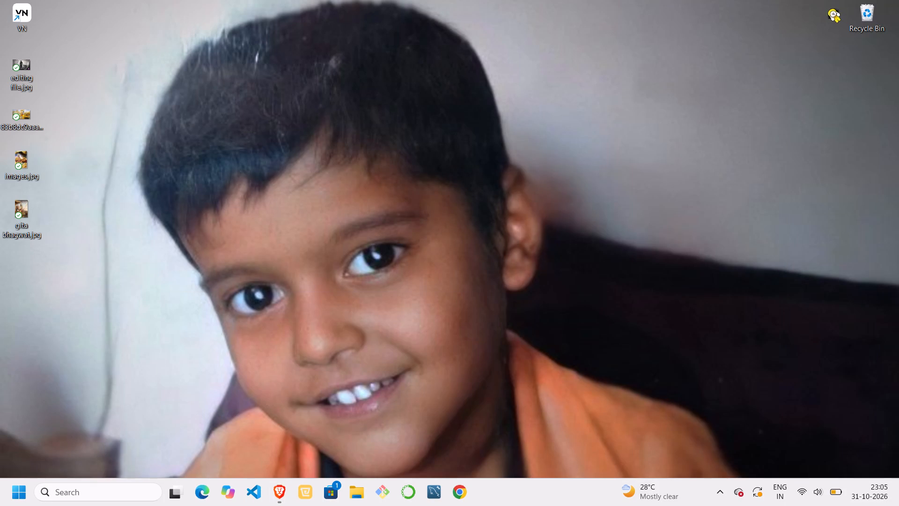
Open VN, start a new project and add the Krishna wheel picture 83b8dc9aaa559220a79d49d96b03338d.jpg to the main track.
right_click(21, 21)
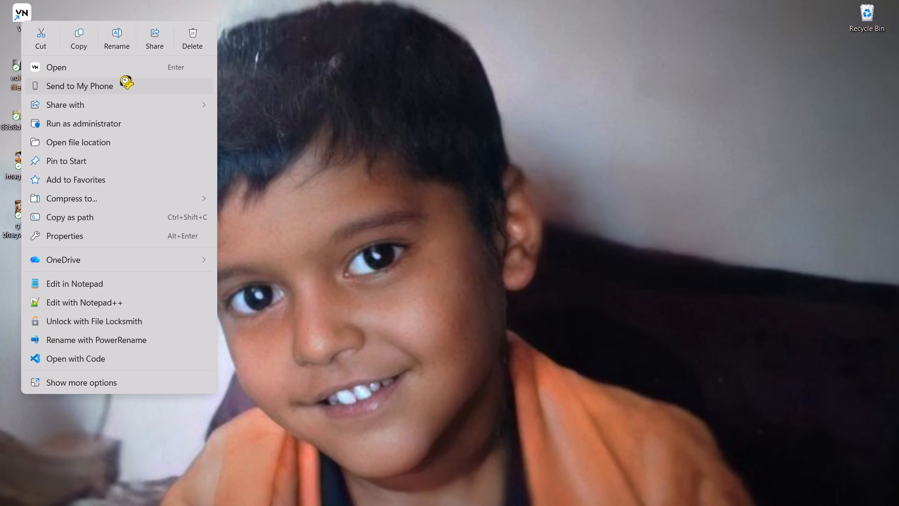
left_click(122, 69)
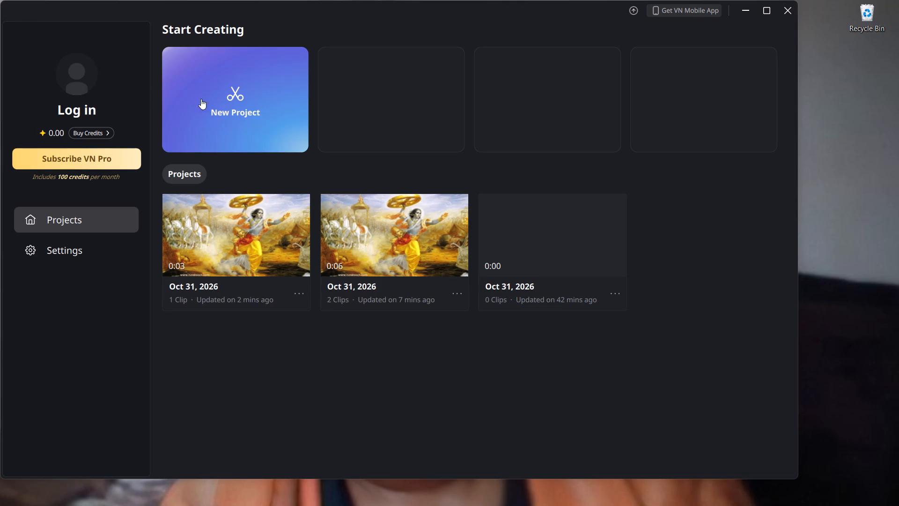
left_click(222, 105)
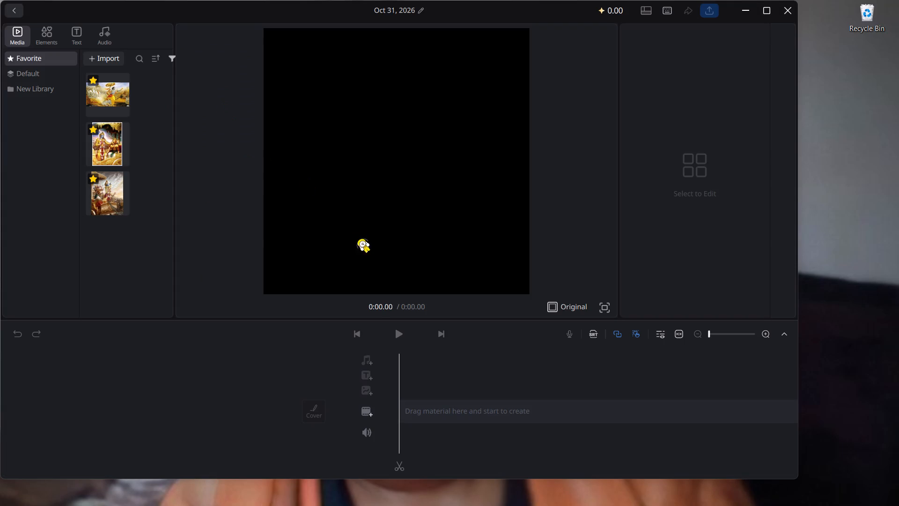
left_click(365, 408)
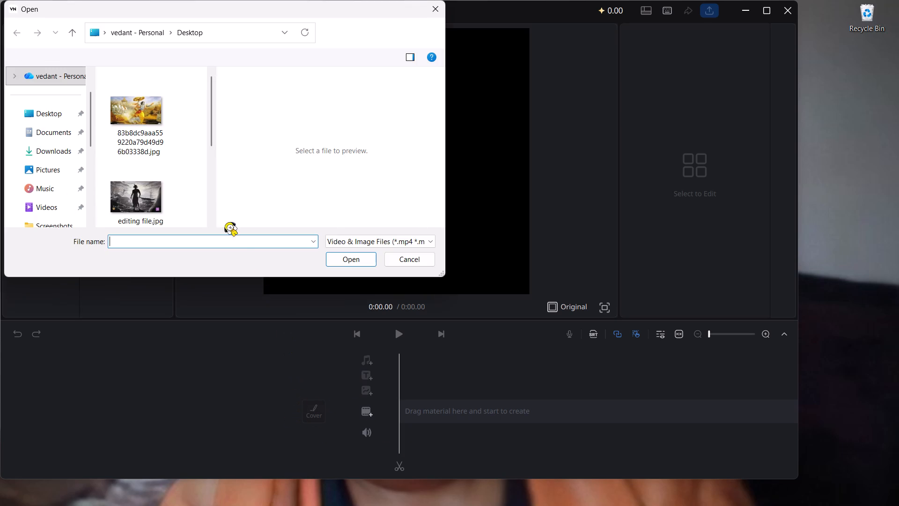
left_click(146, 131)
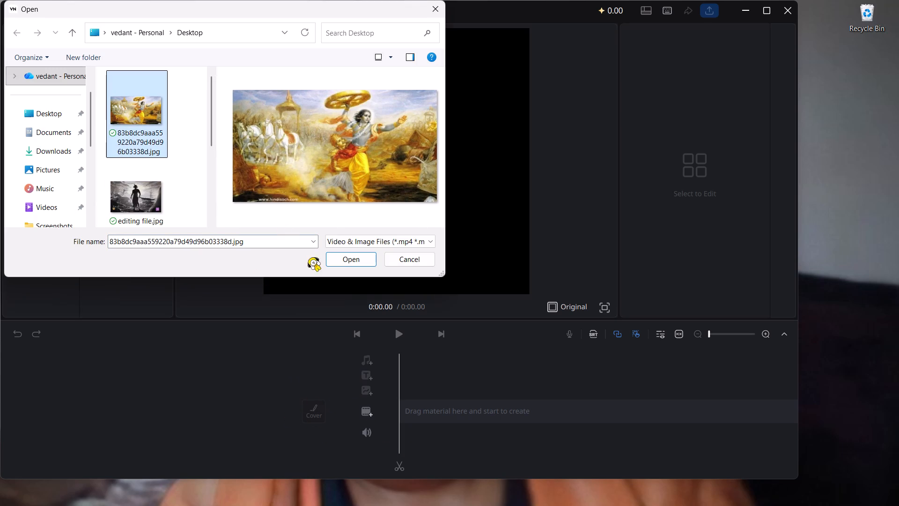
left_click(336, 259)
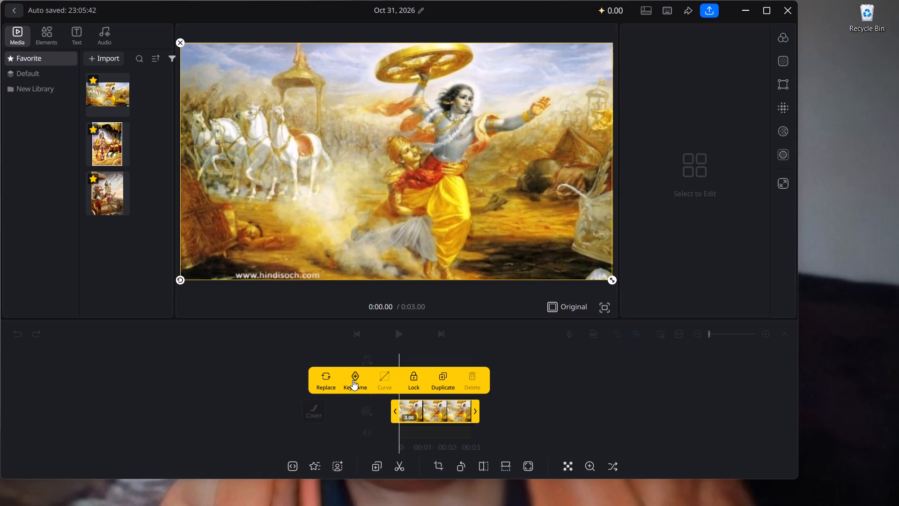
Add a keyframe to the Krishna wheel clip at 0:00.00 and deselect the clip.
left_click(353, 380)
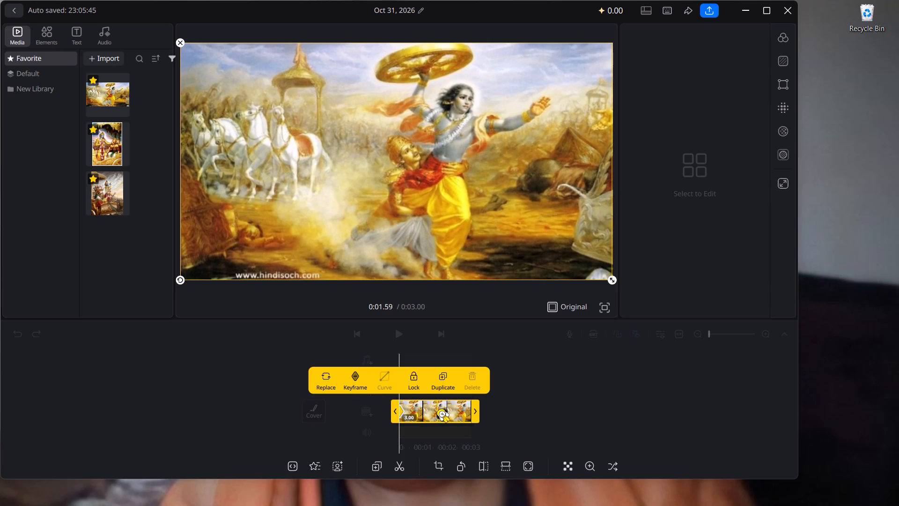
left_click(438, 410)
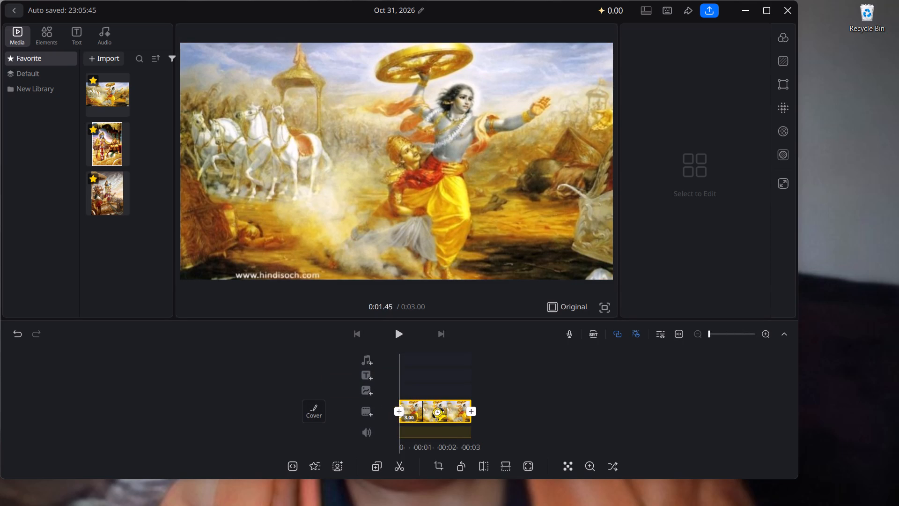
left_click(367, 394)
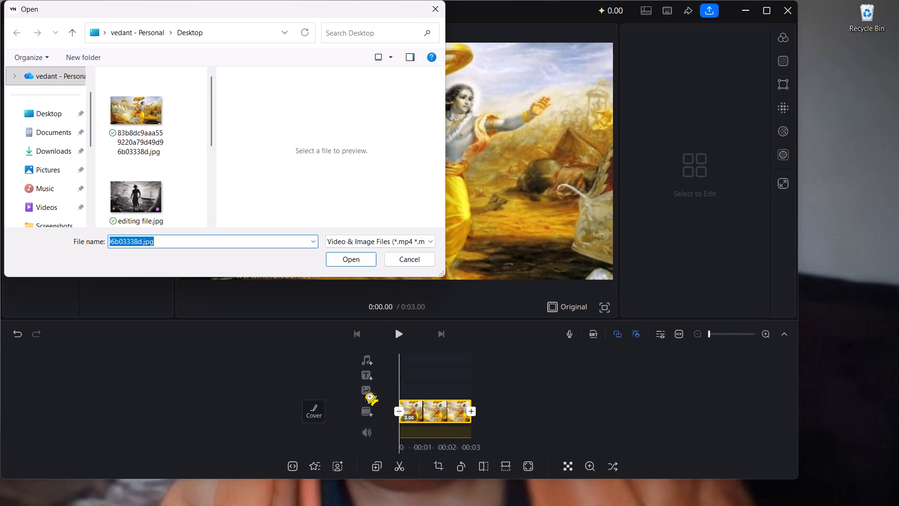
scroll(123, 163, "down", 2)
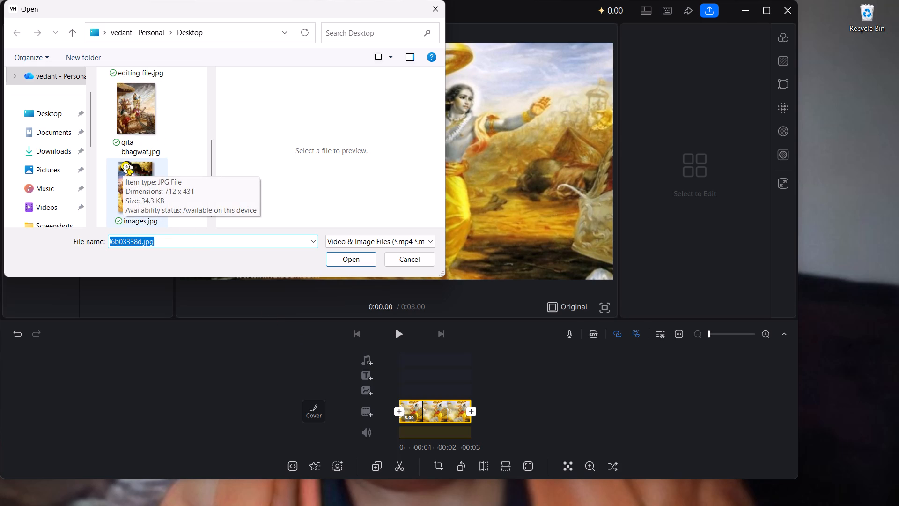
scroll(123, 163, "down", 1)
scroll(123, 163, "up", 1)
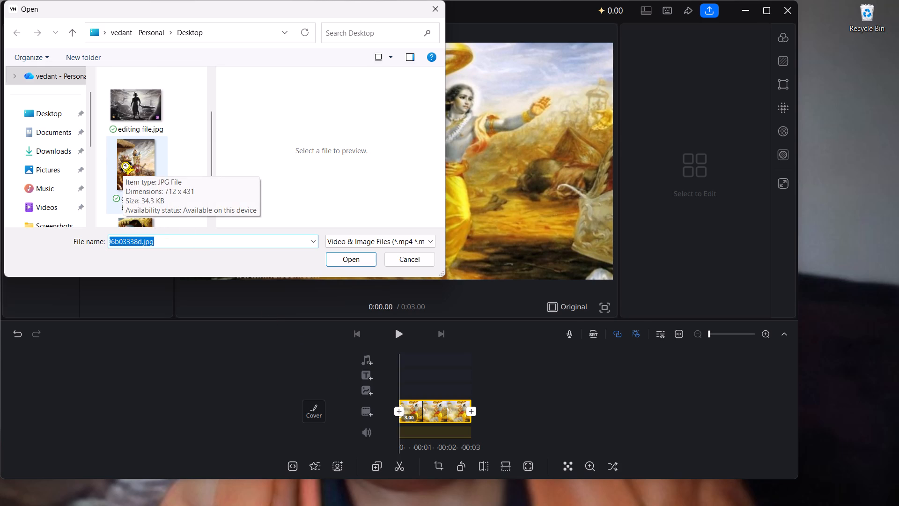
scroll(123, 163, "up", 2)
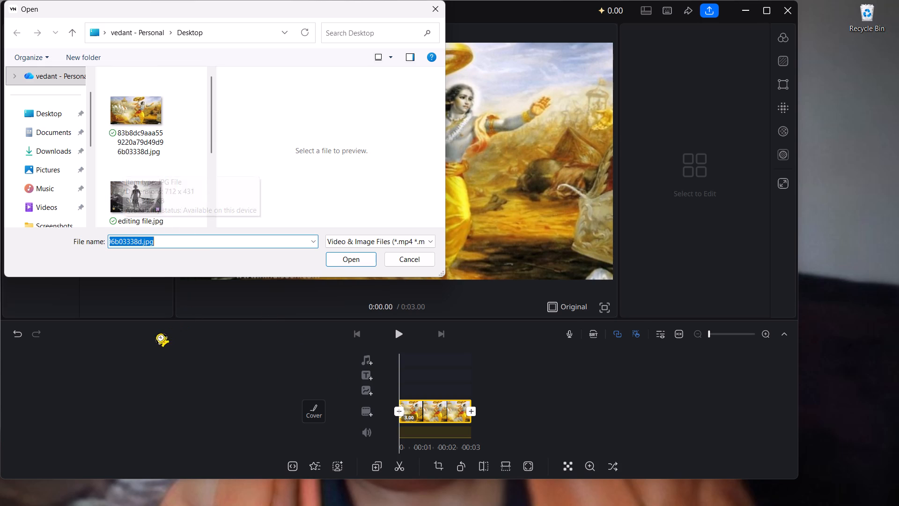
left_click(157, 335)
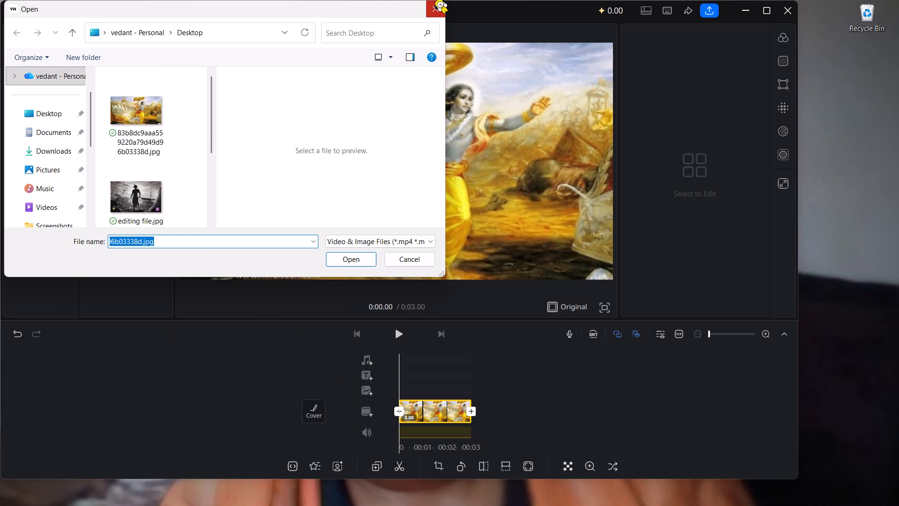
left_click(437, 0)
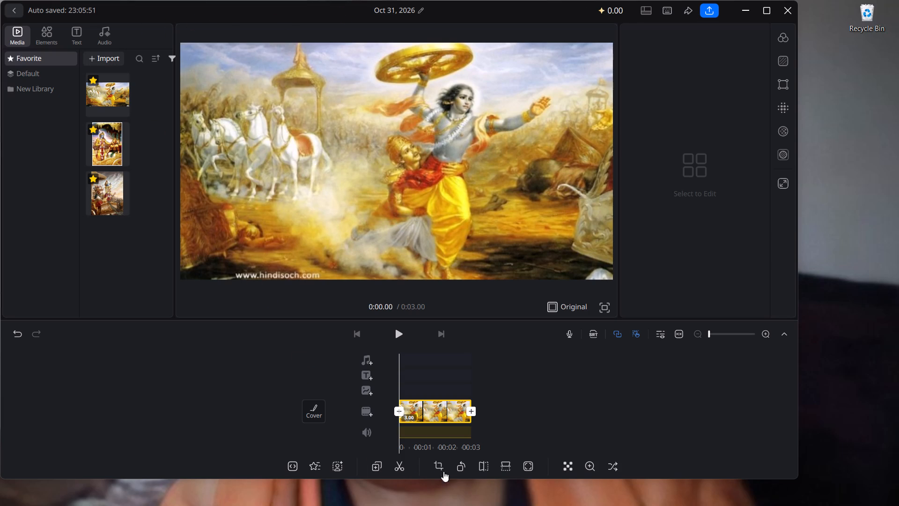
Play the video from the start and pause it at 0:01.35.
left_click(433, 417)
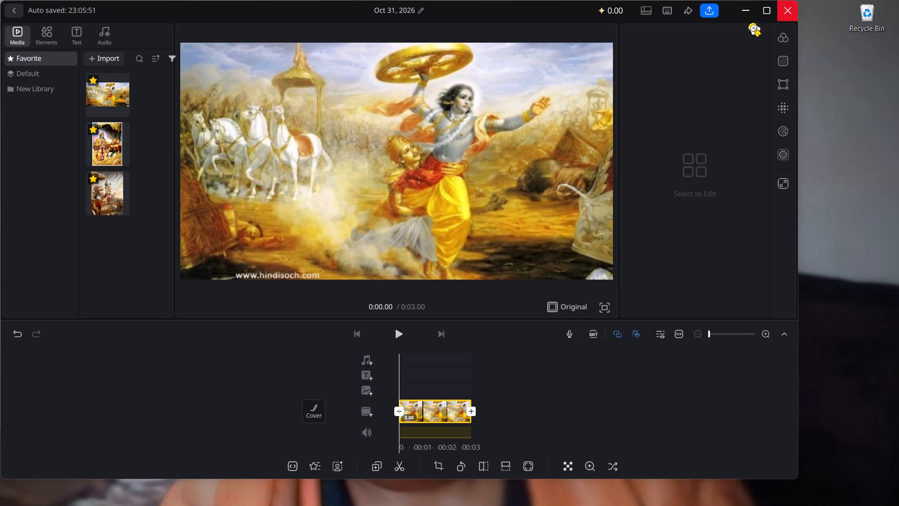
left_click(403, 326)
left_click(403, 326)
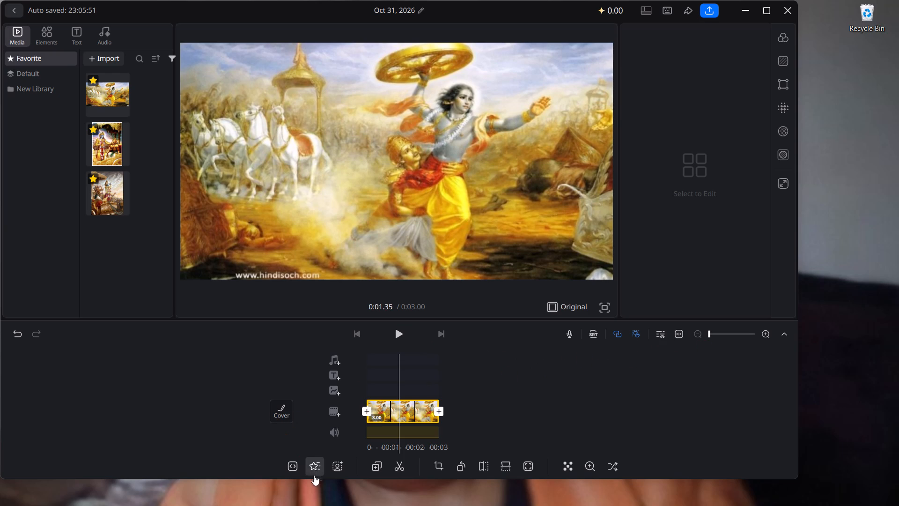
Close the VN editor.
left_click(786, 15)
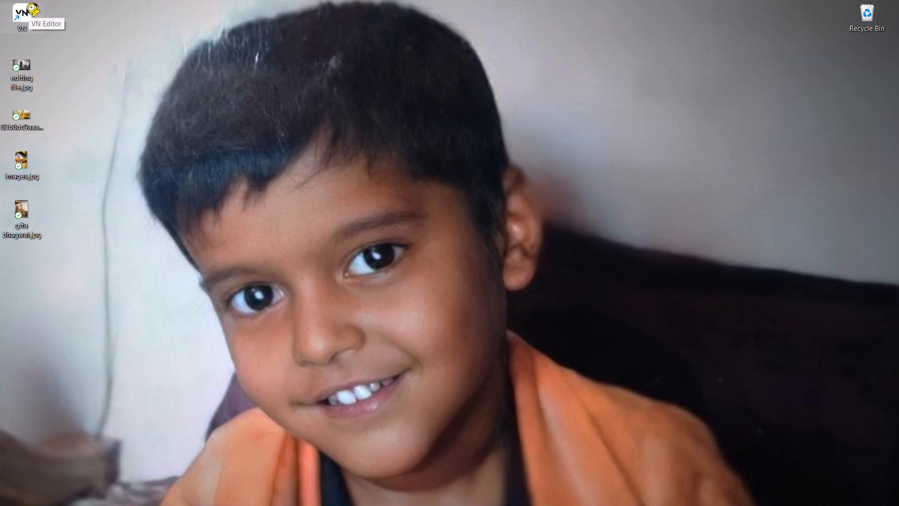
Open VN, start another new project, add gita bhagwat.jpg to the main track and deselect the clip.
right_click(23, 21)
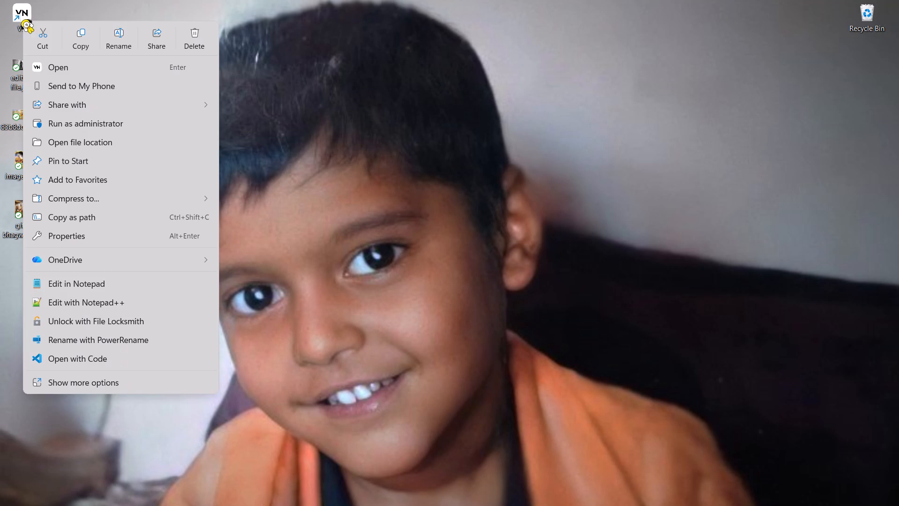
left_click(82, 60)
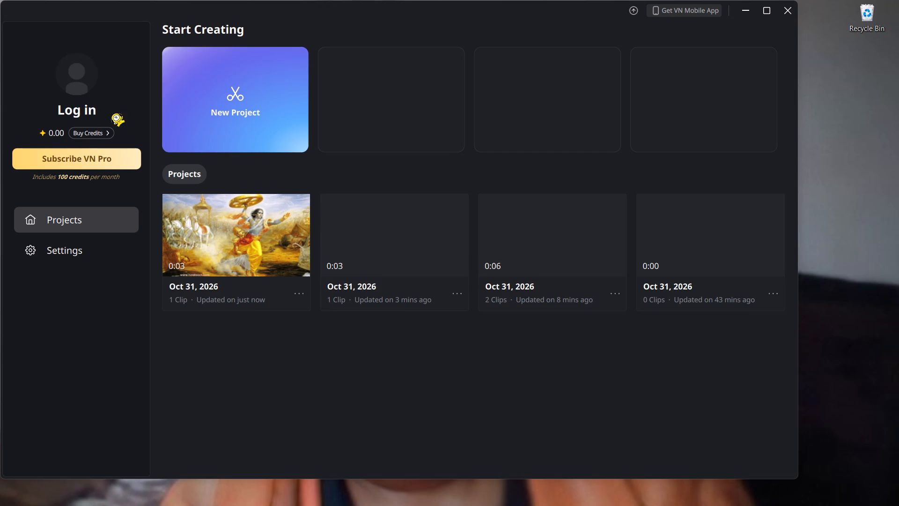
left_click(186, 110)
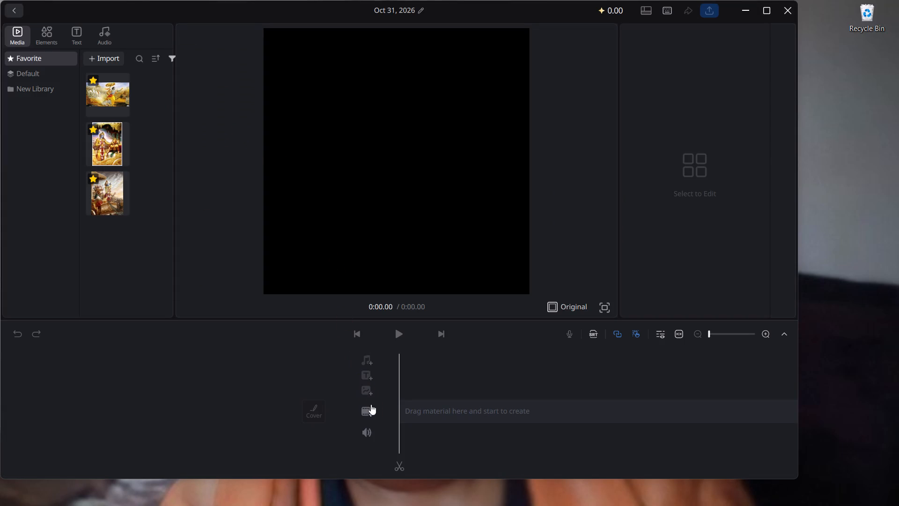
left_click(371, 406)
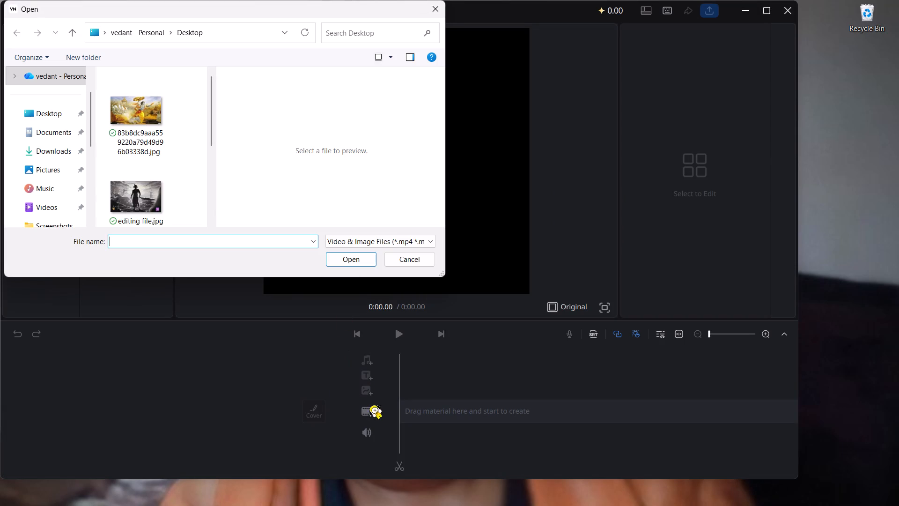
scroll(125, 118, "down", 4)
left_click(125, 119)
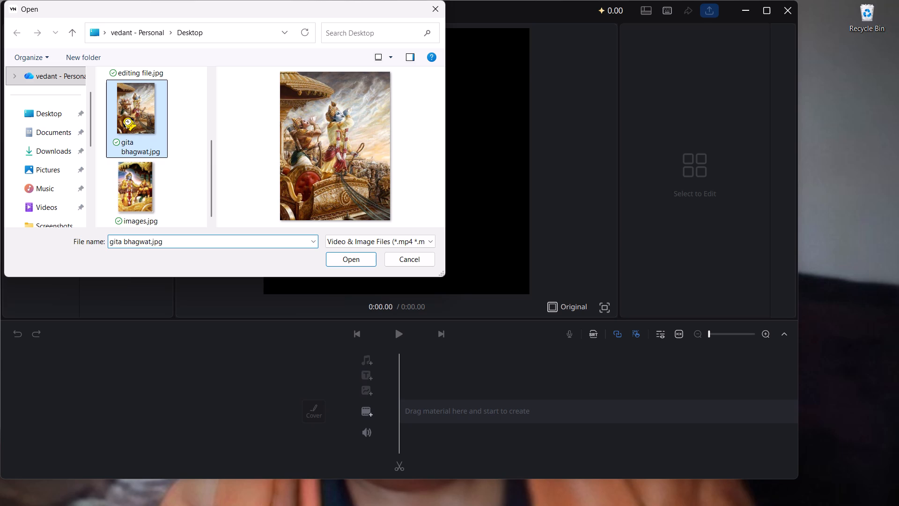
left_click(347, 256)
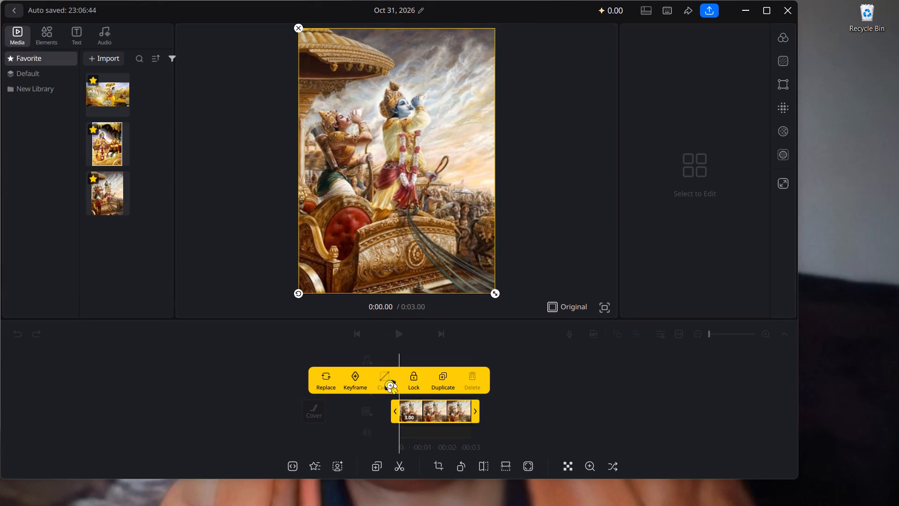
left_click_drag(212, 338, 248, 371)
left_click(248, 371)
left_click(365, 389)
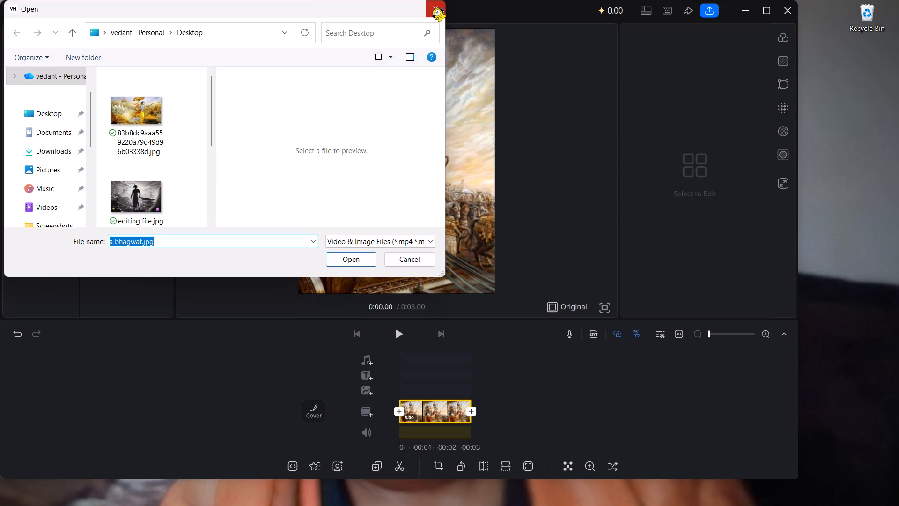
left_click(435, 9)
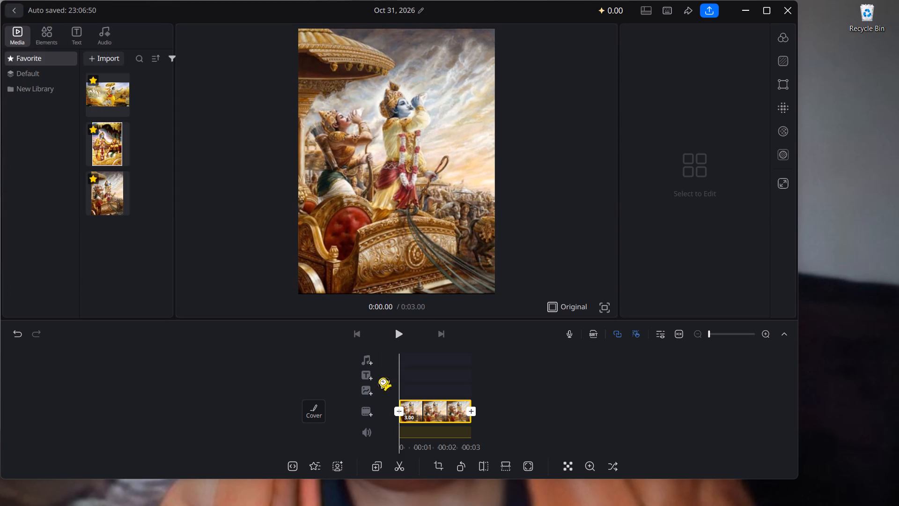
Scale the gita bhagwat.jpg picture down to about two-thirds of the frame and reposition it in the lower part of the frame.
left_click(412, 164)
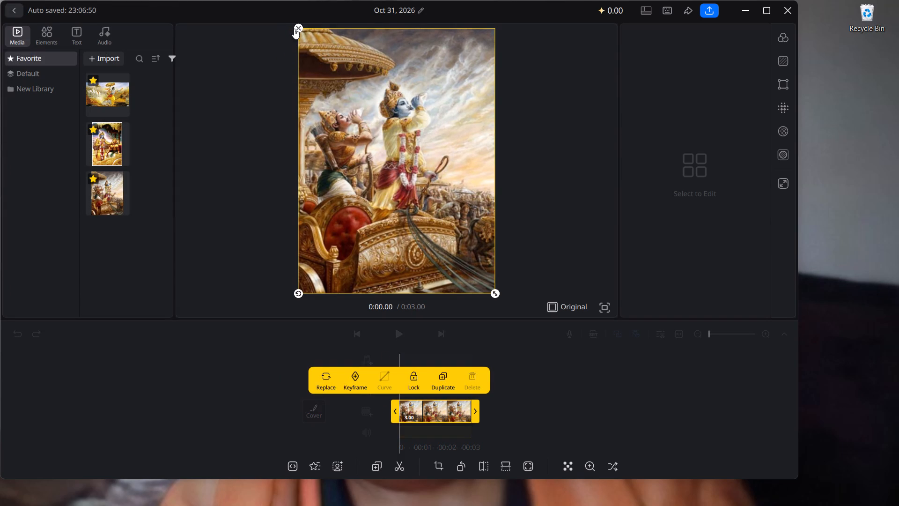
left_click_drag(295, 25, 301, 57)
left_click_drag(301, 57, 300, 84)
scroll(437, 192, "down", 1, "ctrl")
left_click_drag(497, 298, 442, 255)
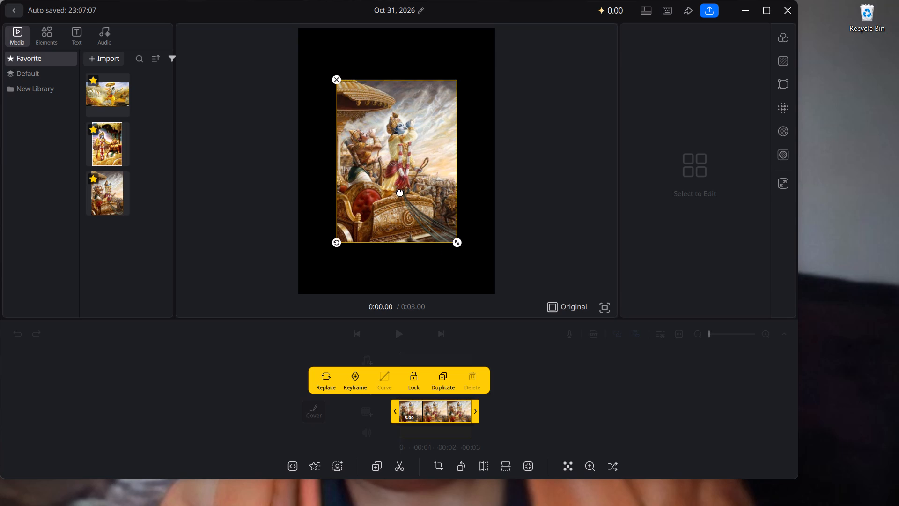
left_click_drag(400, 192, 381, 224)
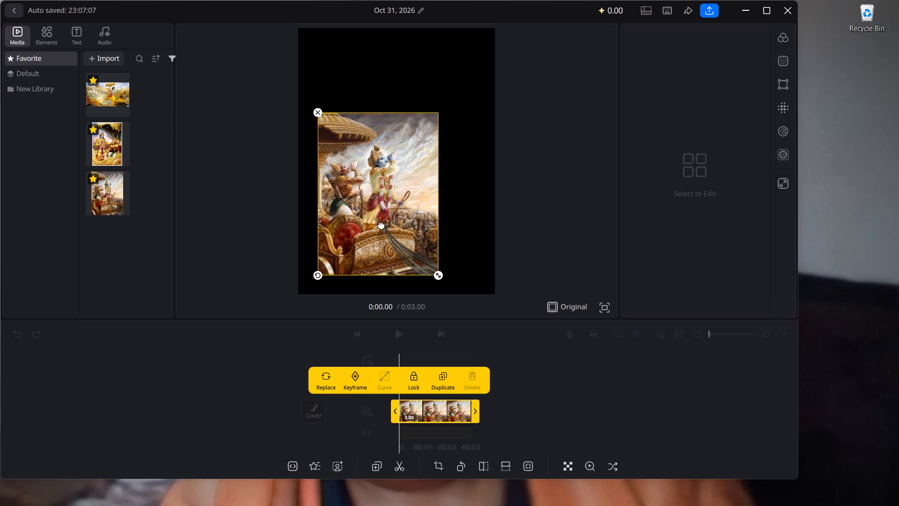
left_click_drag(361, 234, 361, 236)
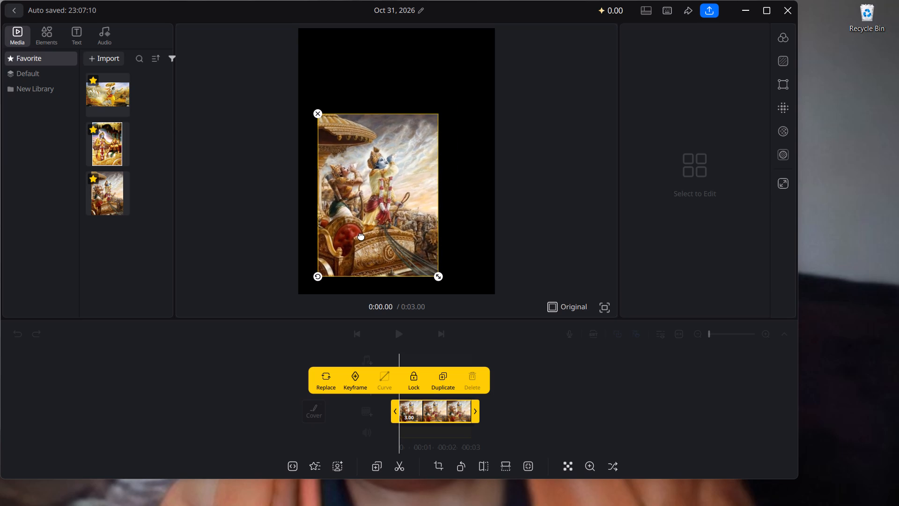
left_click_drag(361, 236, 347, 249)
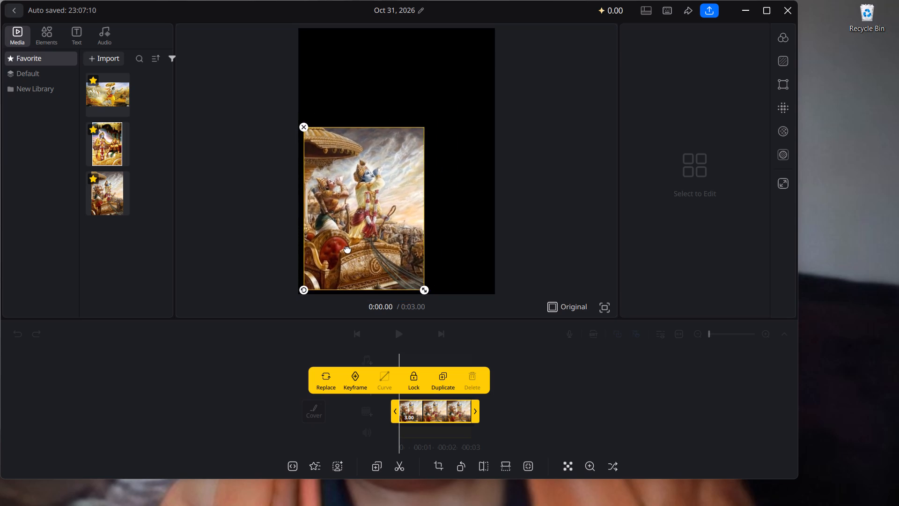
left_click_drag(347, 249, 346, 253)
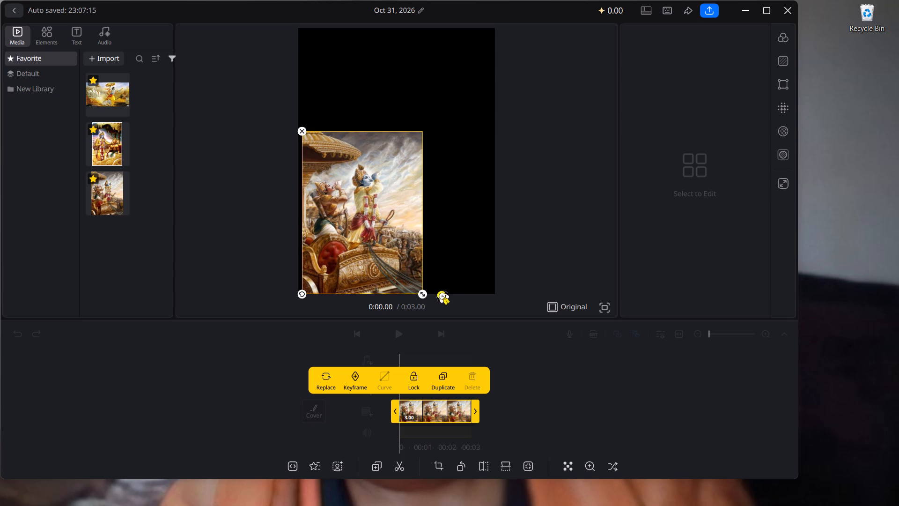
left_click_drag(420, 292, 455, 301)
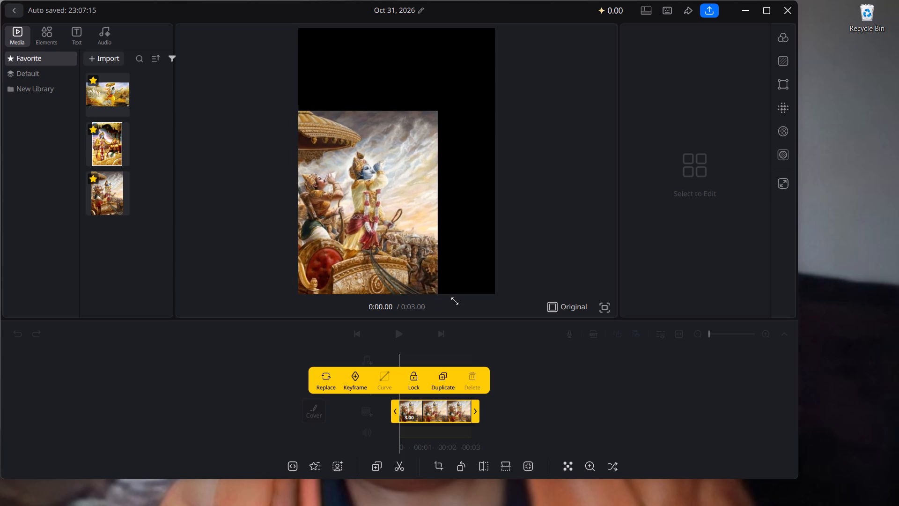
left_click_drag(455, 301, 433, 292)
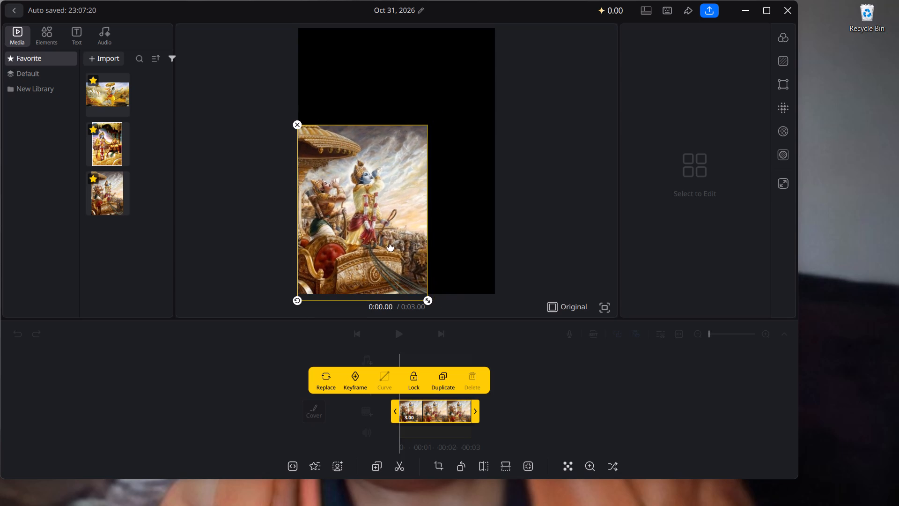
left_click_drag(390, 246, 413, 230)
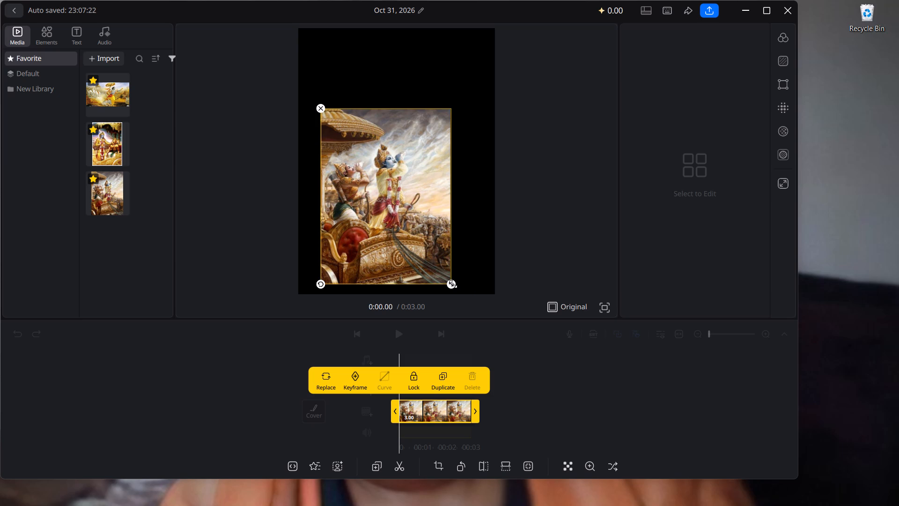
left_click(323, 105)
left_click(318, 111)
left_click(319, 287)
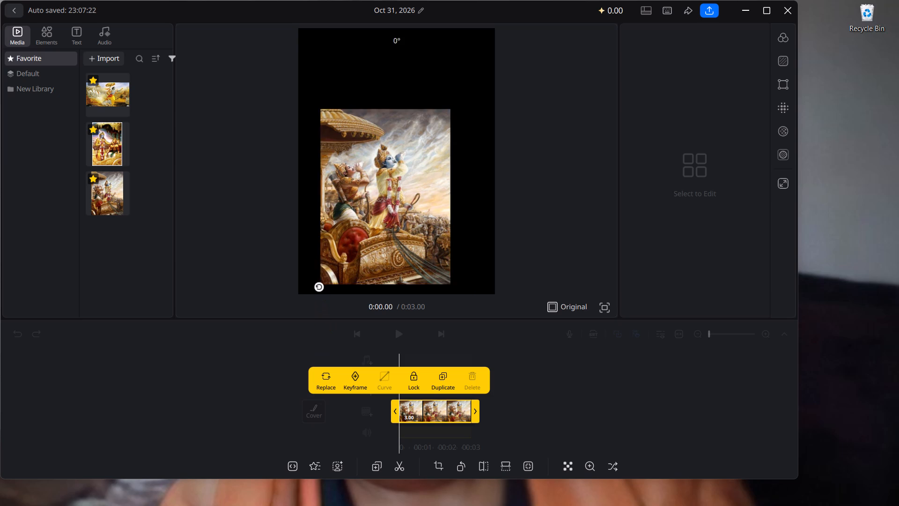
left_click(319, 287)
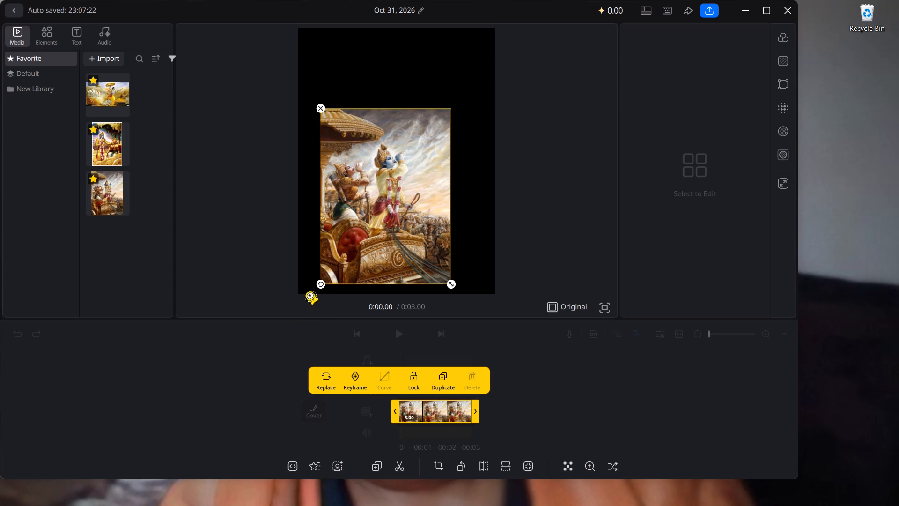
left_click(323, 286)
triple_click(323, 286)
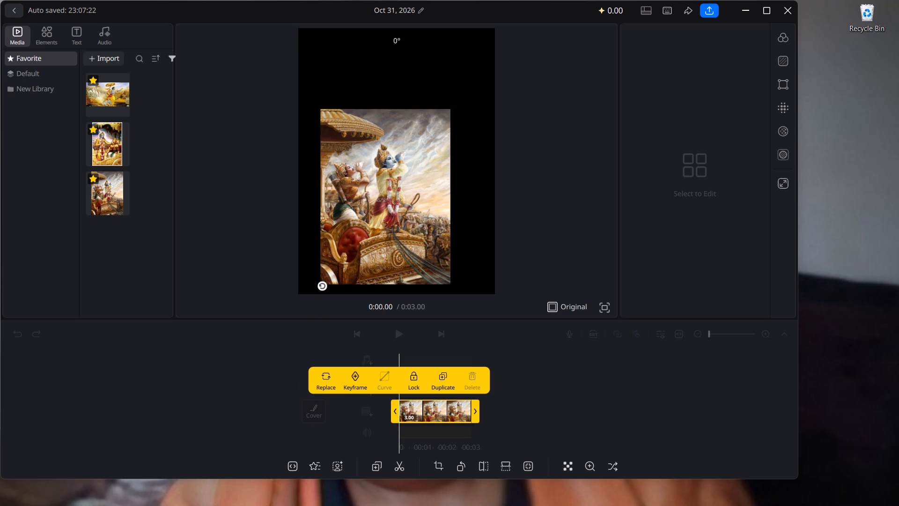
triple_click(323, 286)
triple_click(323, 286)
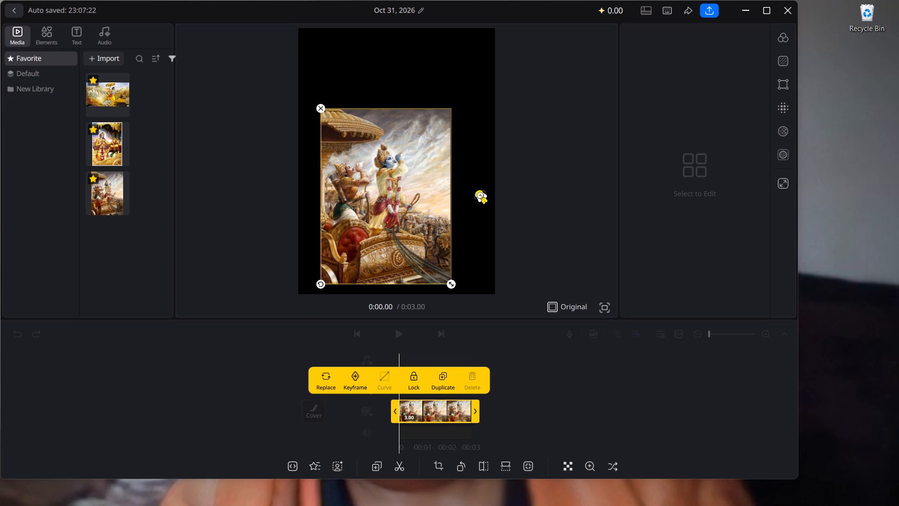
Close the VN editor.
left_click(791, 4)
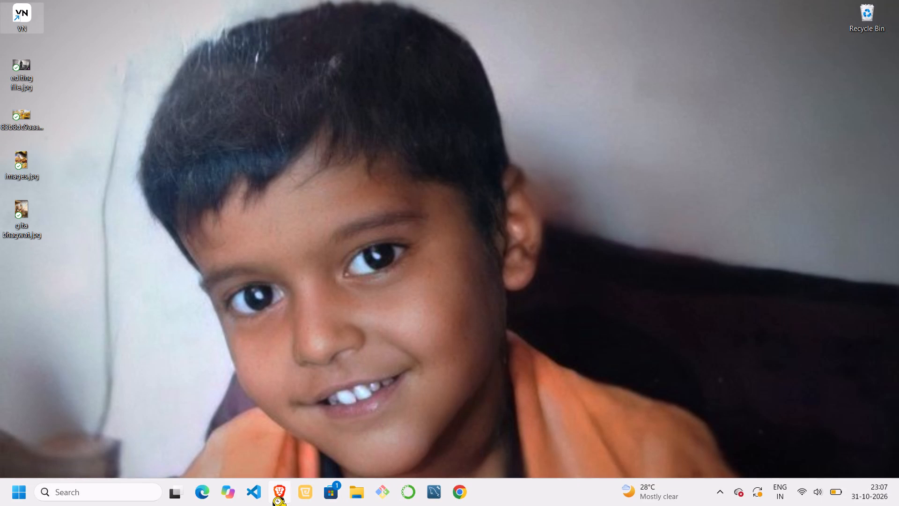
Open Brave, check the image results for lord krishna 4k photo in anime form, and close the browser.
left_click(275, 498)
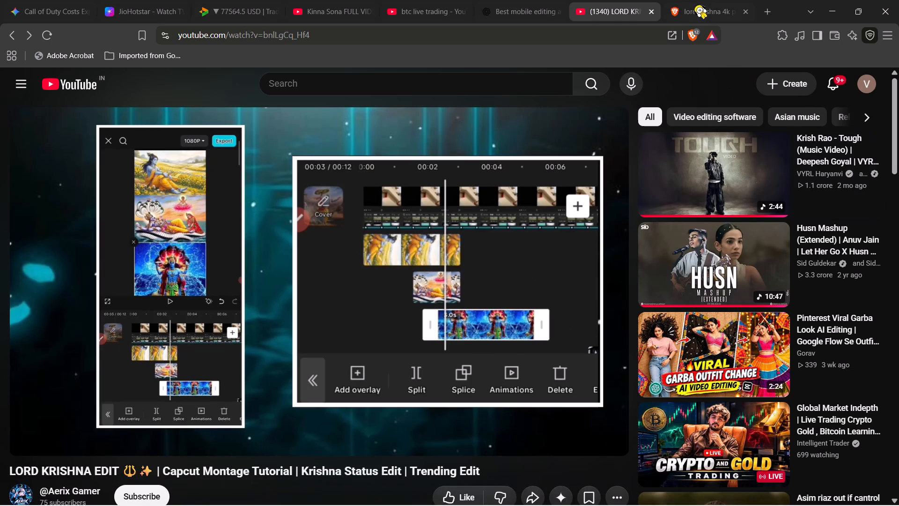
left_click(698, 2)
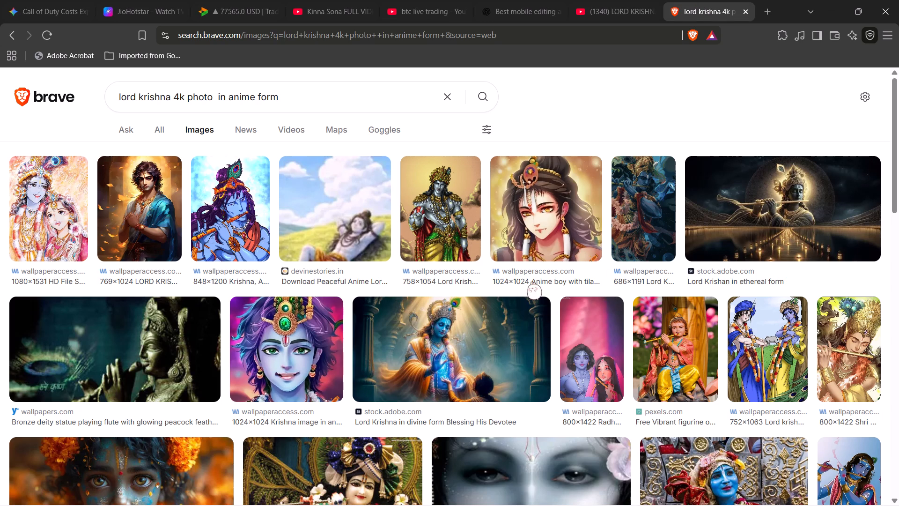
scroll(531, 282, "up", 1)
left_click(898, 1)
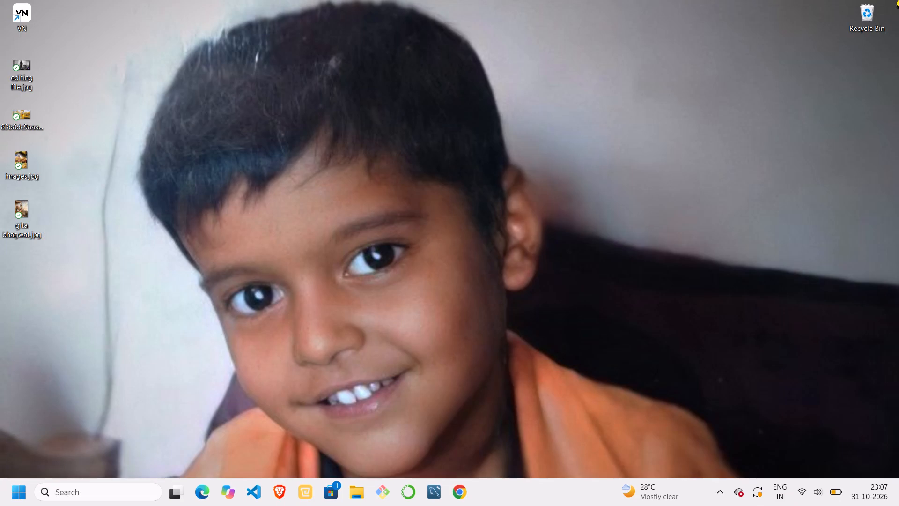
Open Chrome at the Krishna Mahabharat image results, dismiss the update notice and close the Bhagwad Gita Blog image preview.
left_click(458, 486)
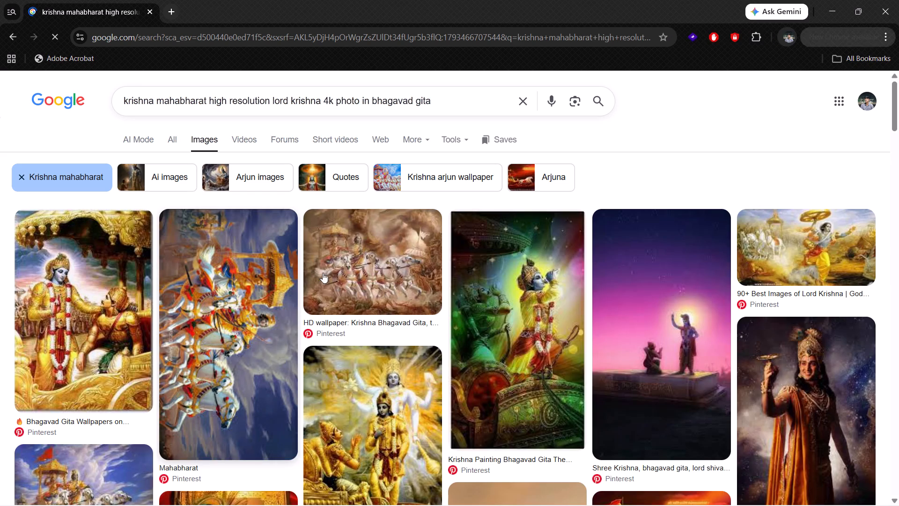
scroll(331, 270, "down", 1)
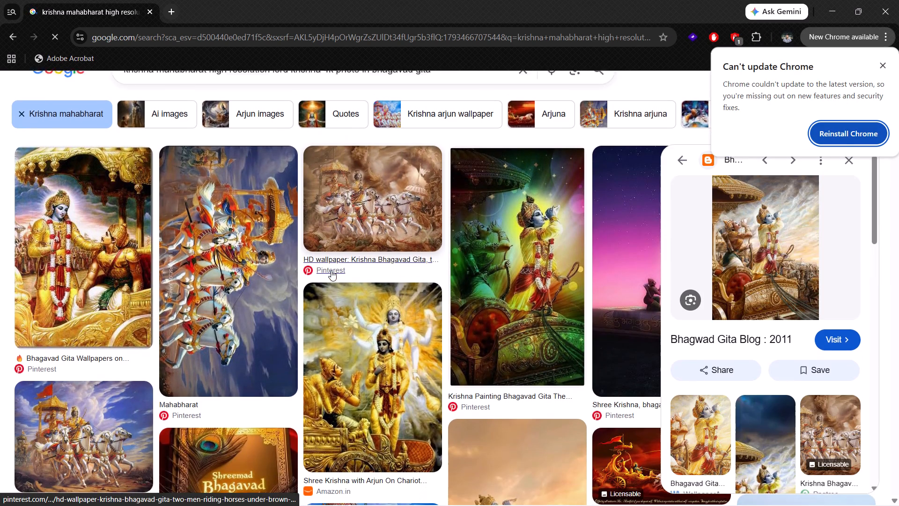
scroll(331, 270, "down", 2)
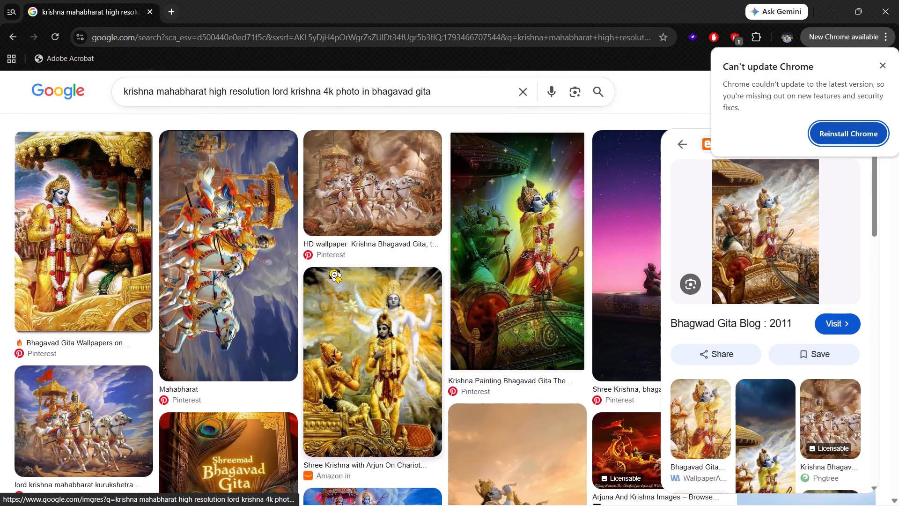
scroll(331, 270, "down", 1)
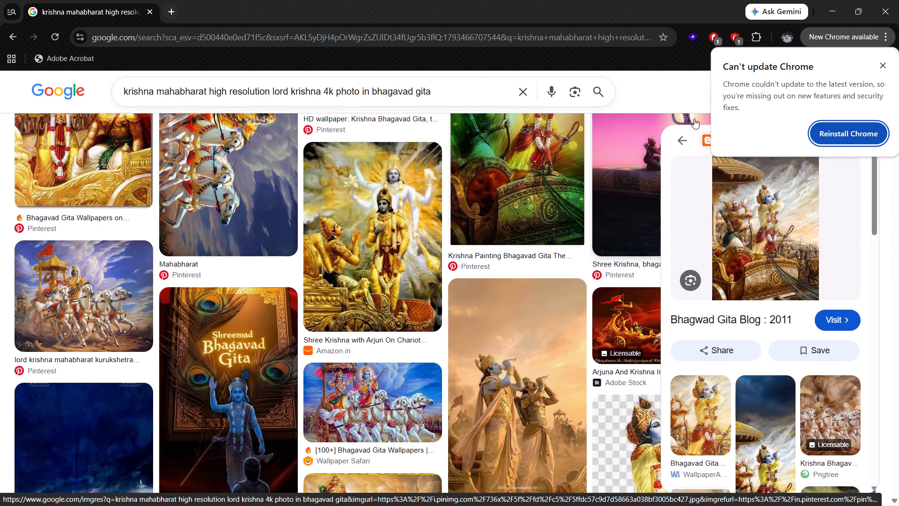
left_click(876, 60)
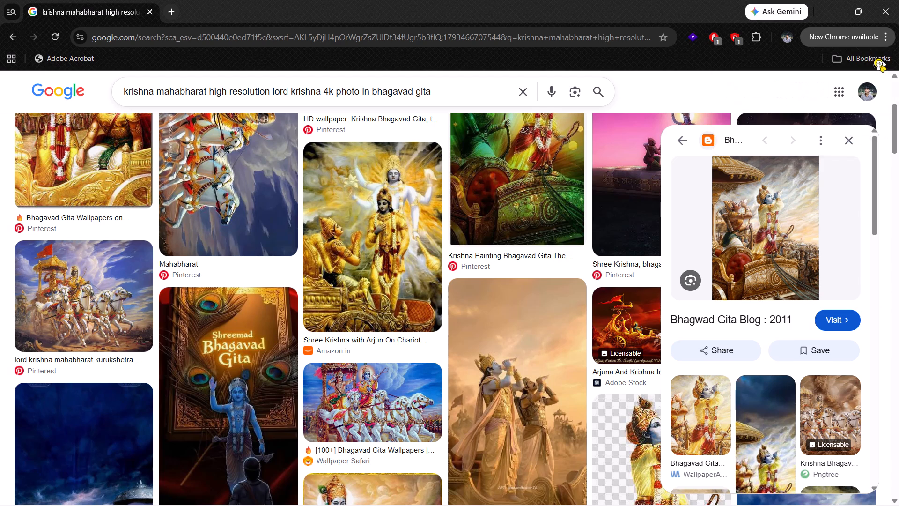
left_click(850, 135)
Look through the Krishna Mahabharat image results for further suitable pictures, and close the browser.
scroll(402, 300, "down", 1)
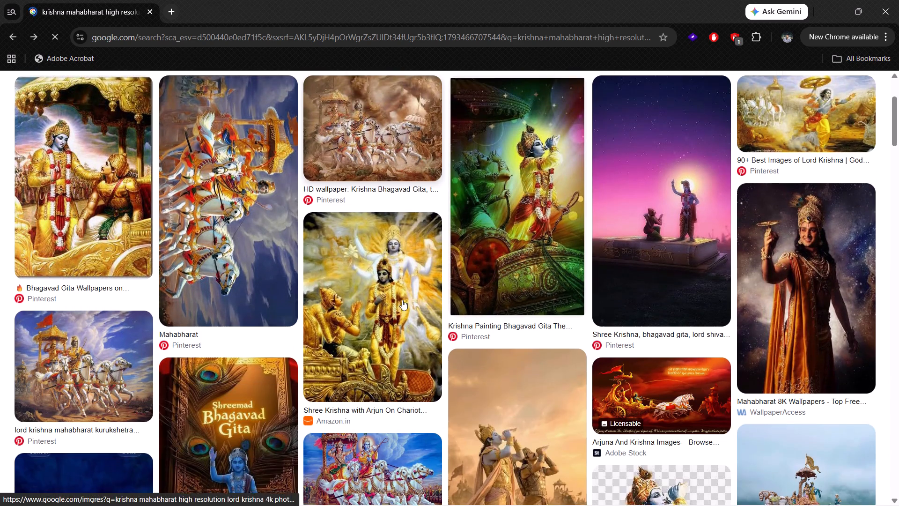
scroll(402, 300, "down", 4)
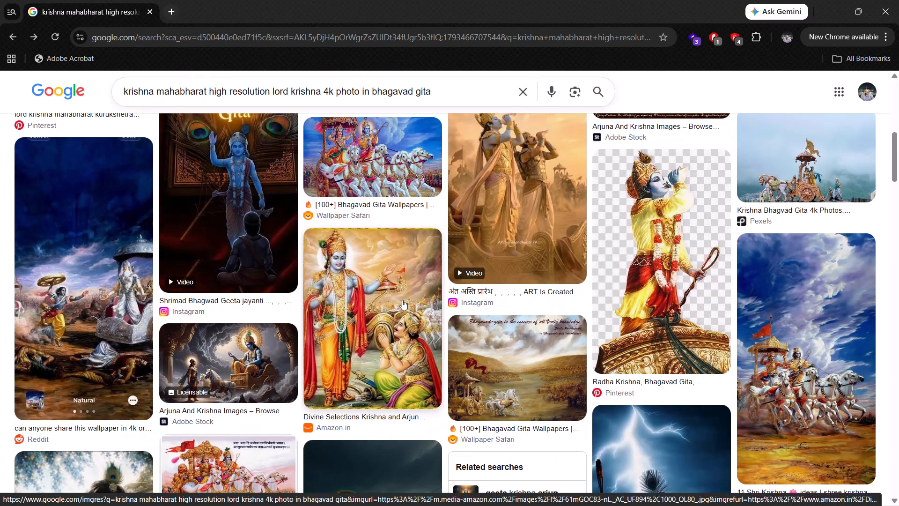
scroll(402, 300, "down", 3)
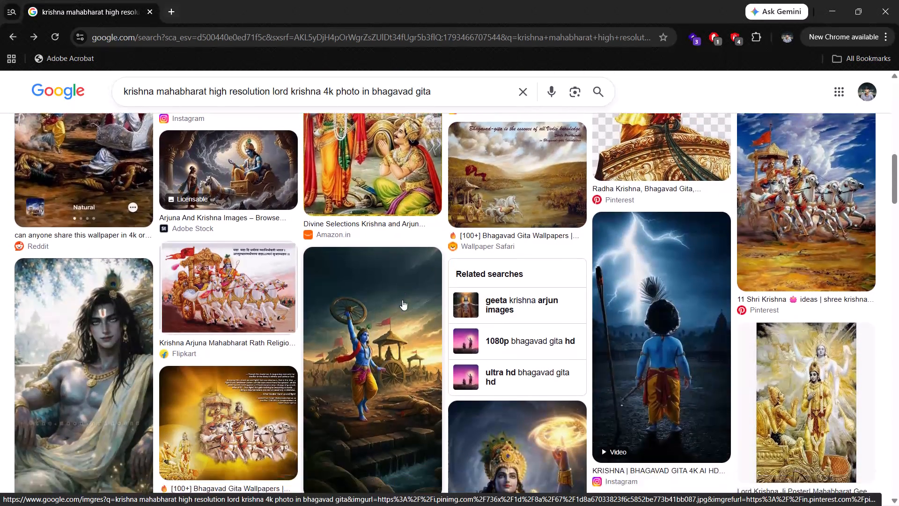
scroll(402, 300, "down", 3)
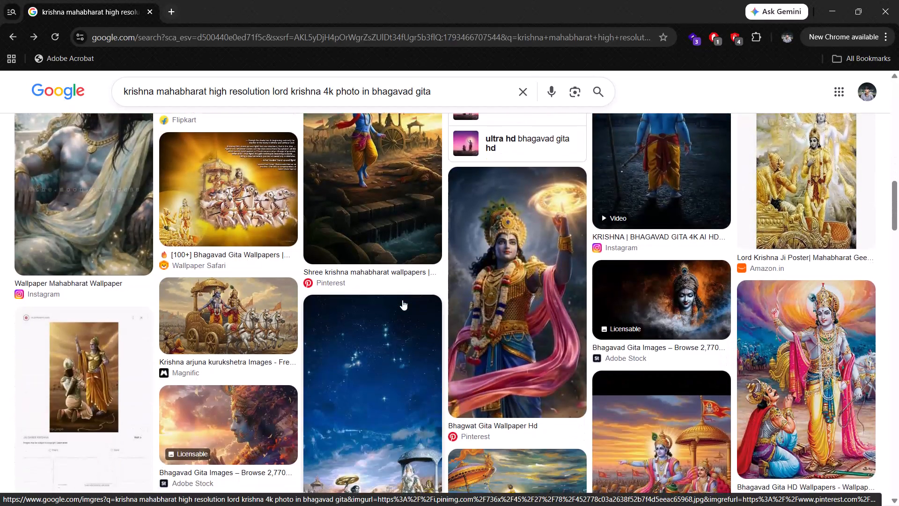
scroll(402, 300, "down", 1)
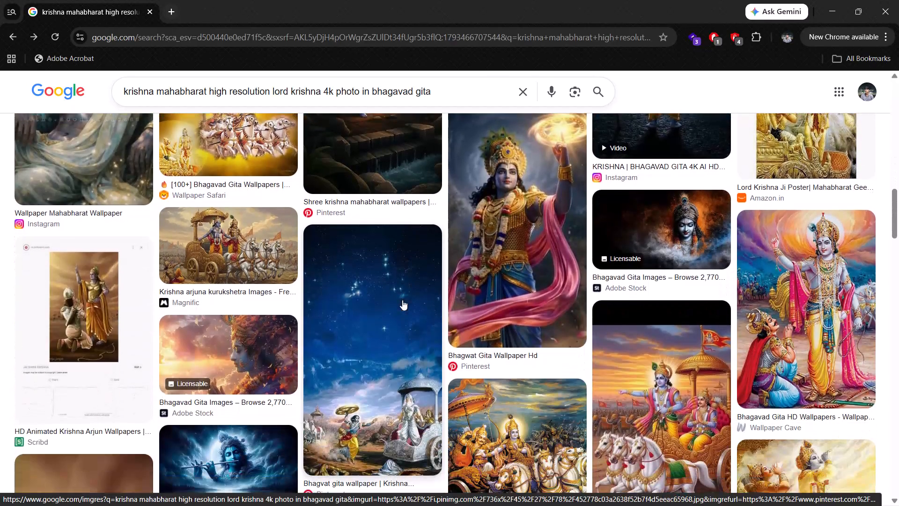
scroll(402, 300, "down", 3)
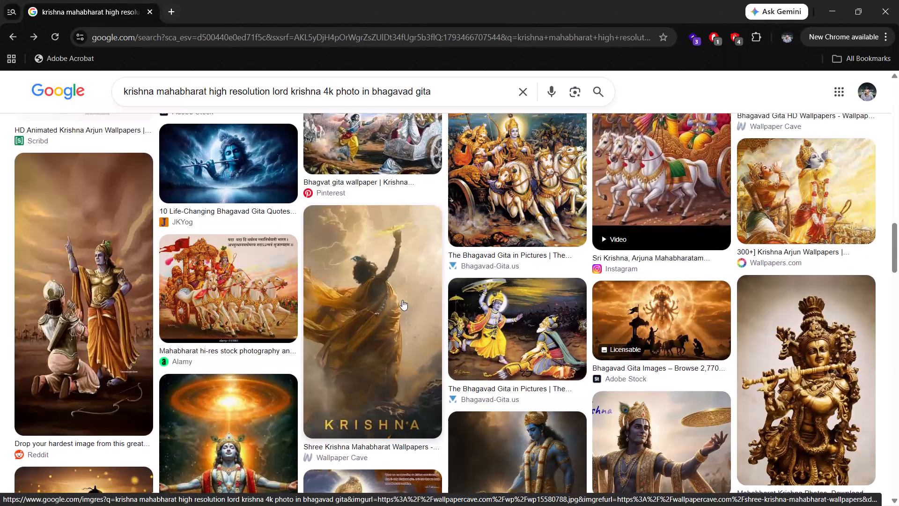
scroll(402, 300, "down", 1)
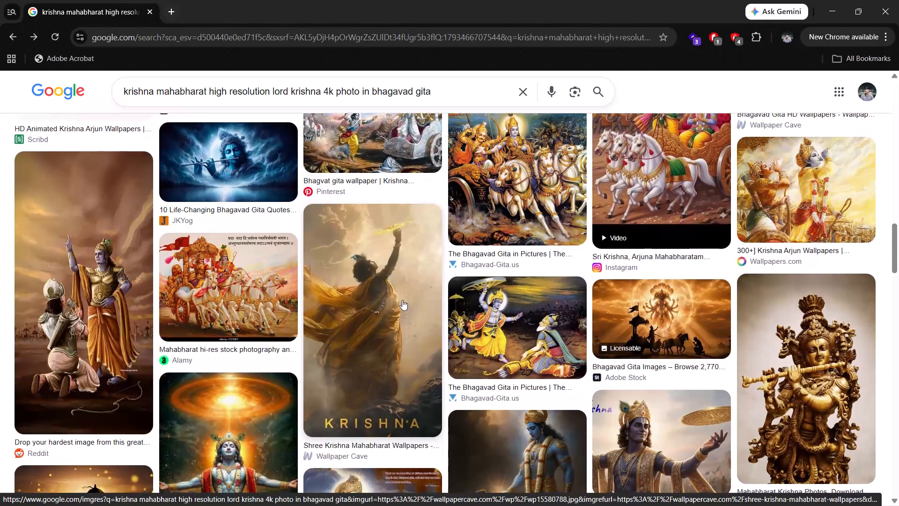
scroll(402, 300, "down", 2)
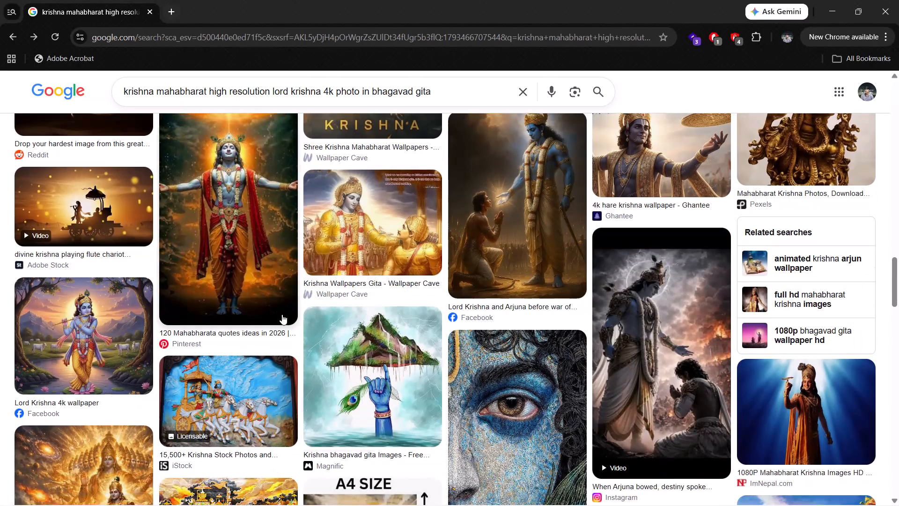
scroll(383, 205, "down", 1)
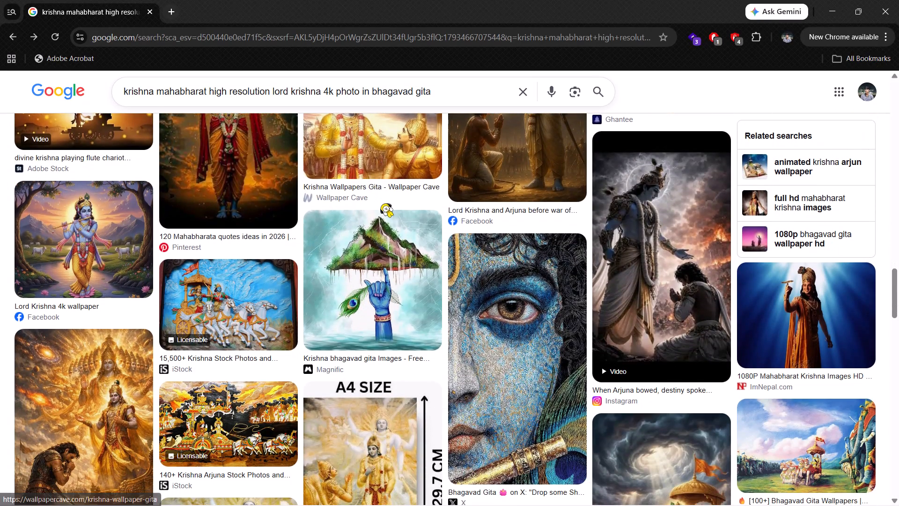
scroll(383, 205, "down", 2)
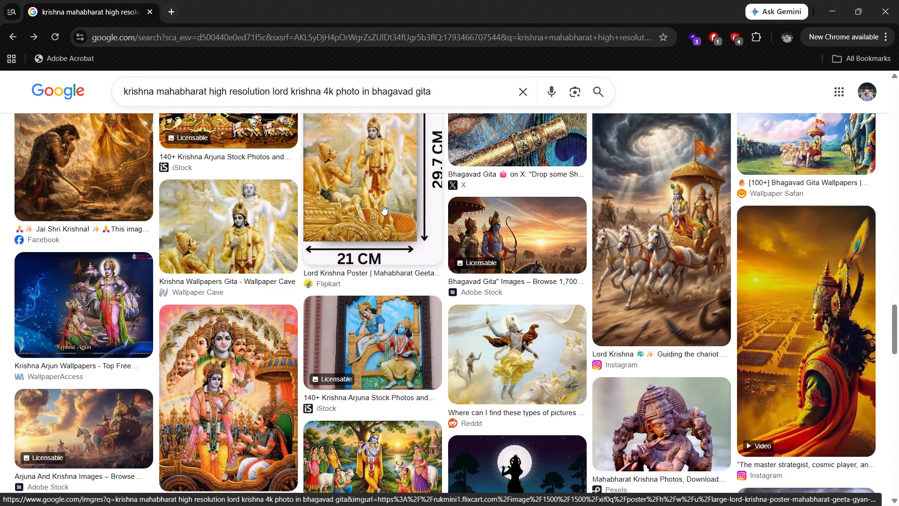
scroll(383, 205, "down", 1)
scroll(383, 205, "up", 1)
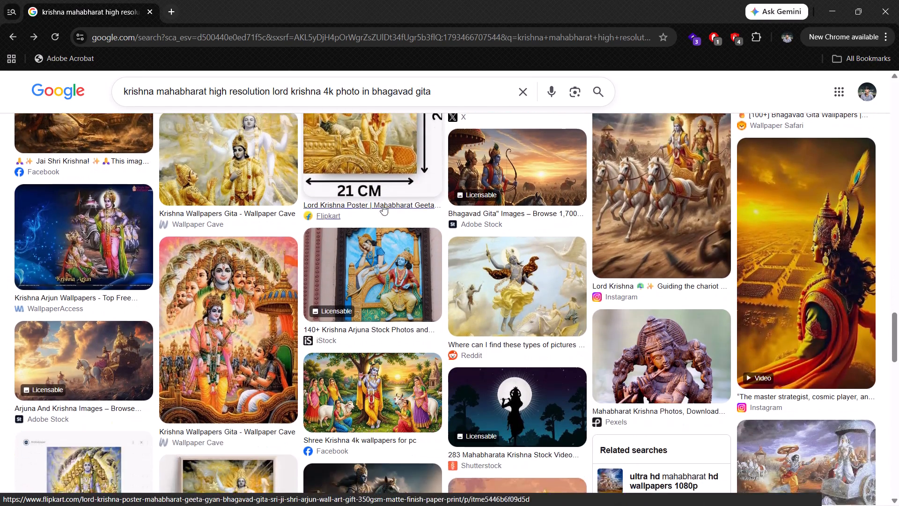
scroll(383, 205, "up", 1)
left_click(898, 0)
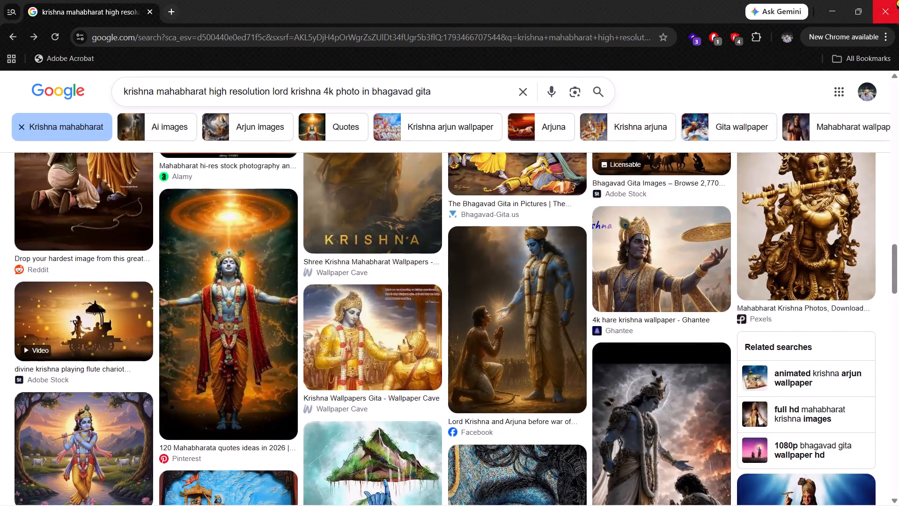
View the desktop picture 83b8dc9aaa559220a79d49d96b03338d.jpg in Photos and close it.
left_click(15, 126)
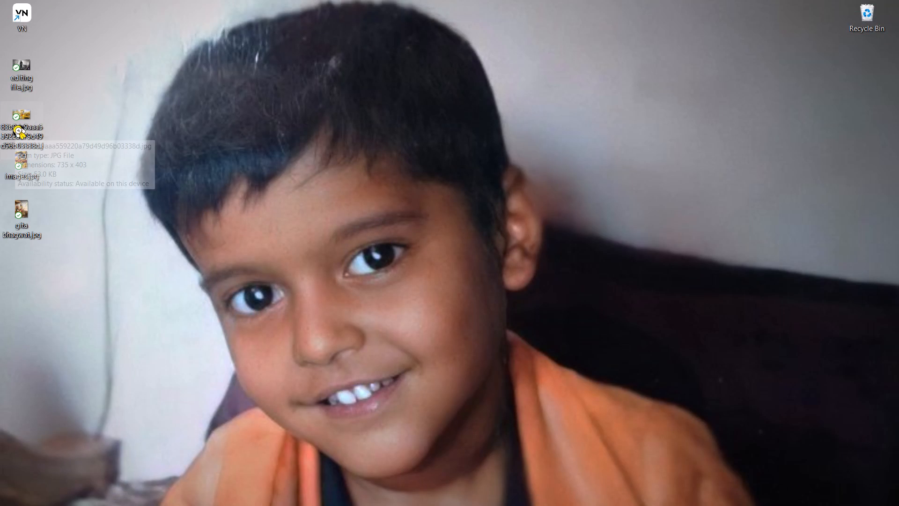
right_click(31, 116)
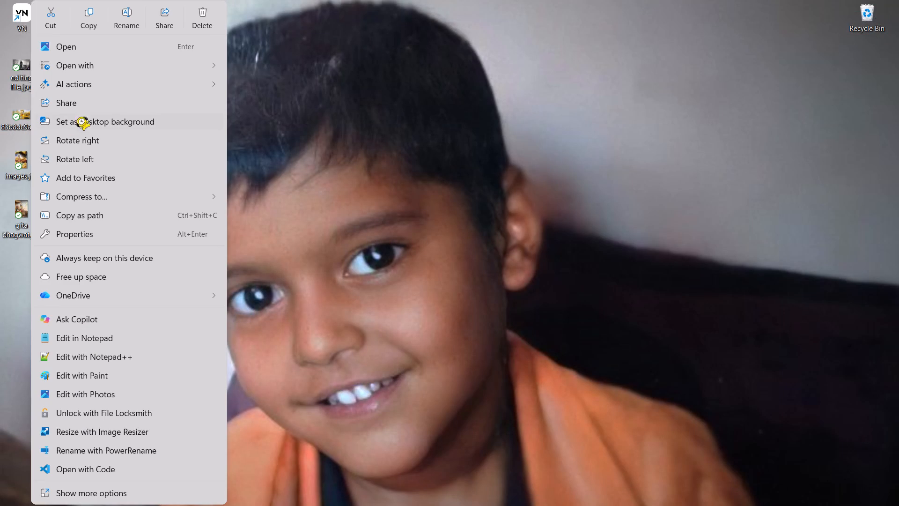
left_click(155, 52)
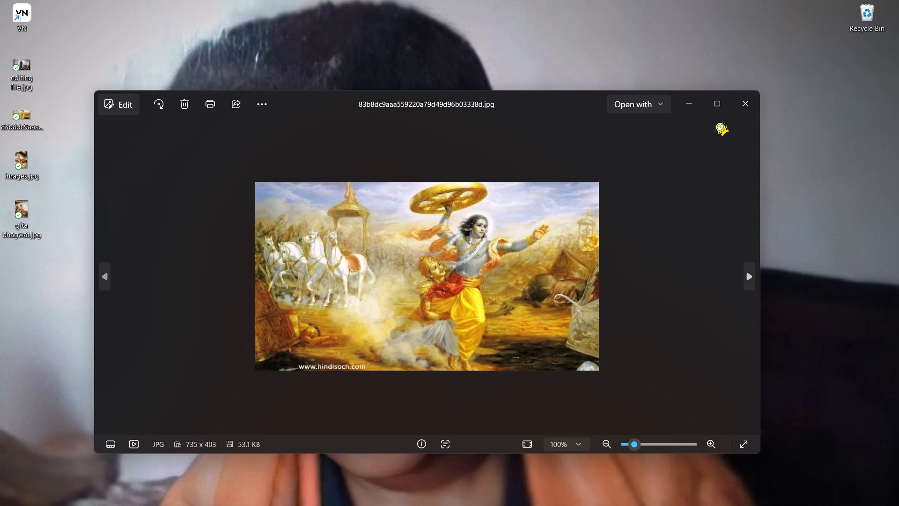
left_click(739, 104)
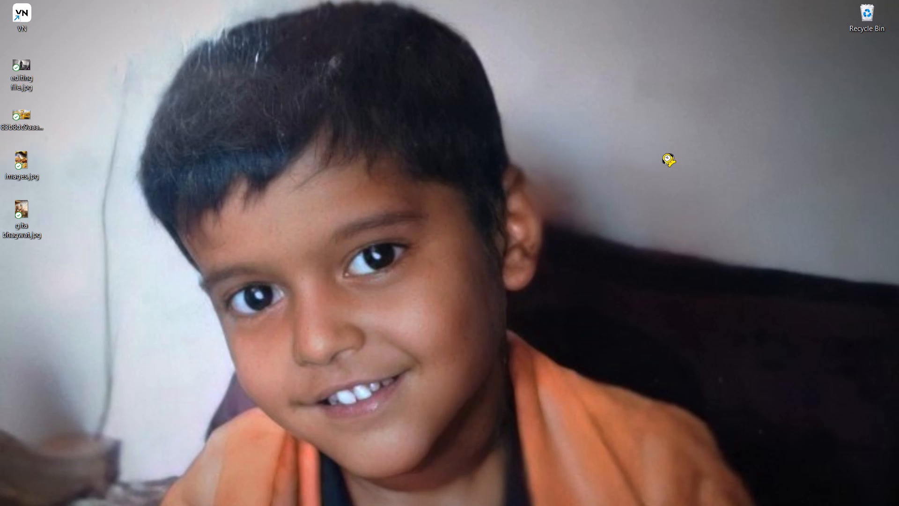
Reopen Chrome's Krishna image results, save the "lord krishna mahabharat kurukshetra" chariot image to the Desktop under its suggested name, and close Chrome.
left_click(449, 497)
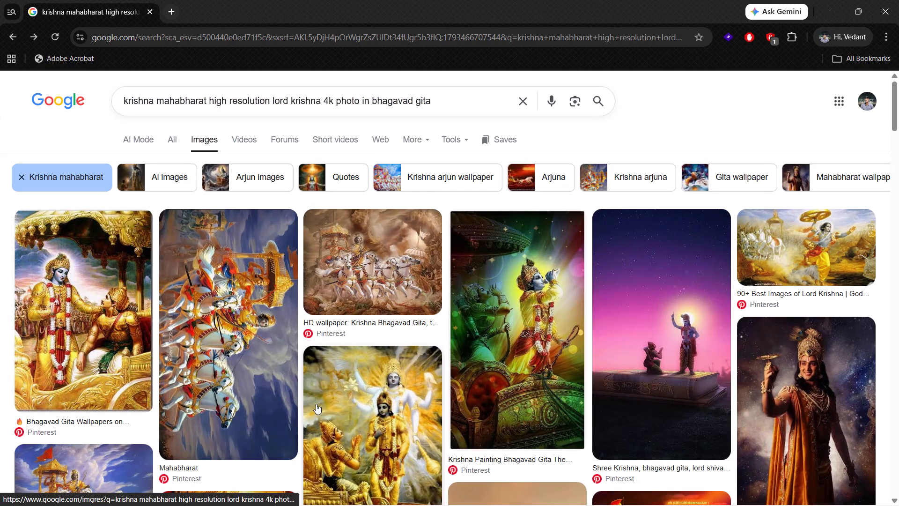
scroll(316, 404, "down", 1)
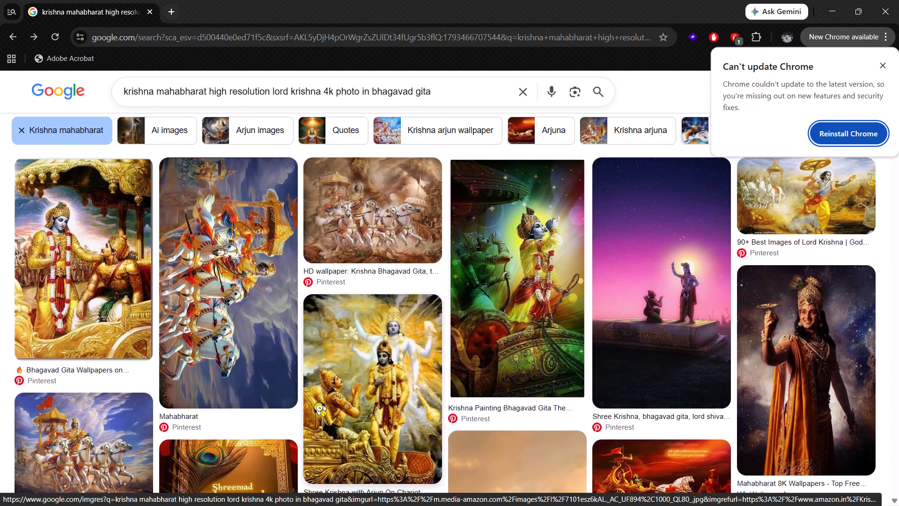
scroll(316, 404, "down", 2)
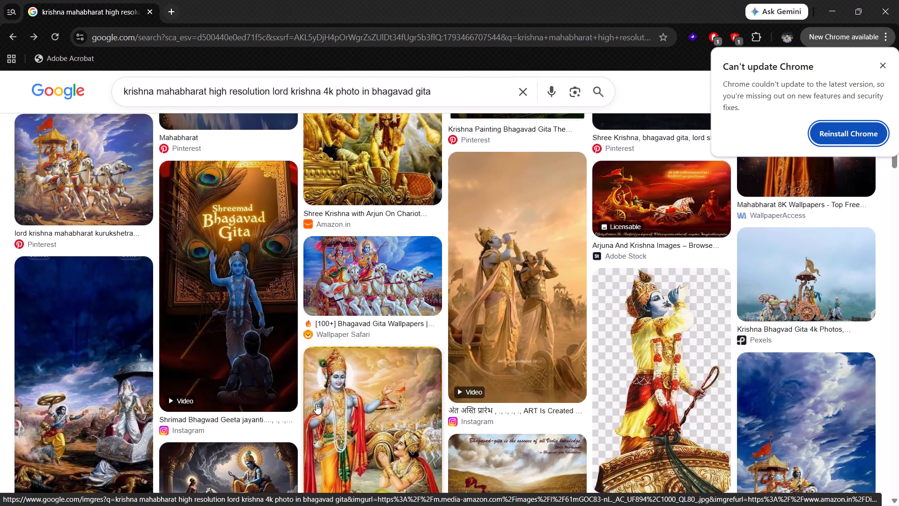
scroll(316, 404, "down", 1)
scroll(316, 404, "up", 3)
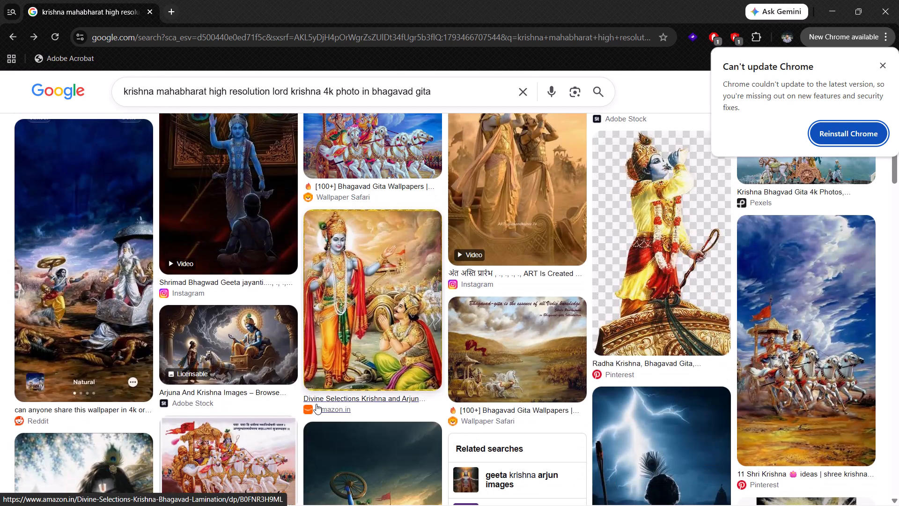
scroll(316, 404, "up", 1)
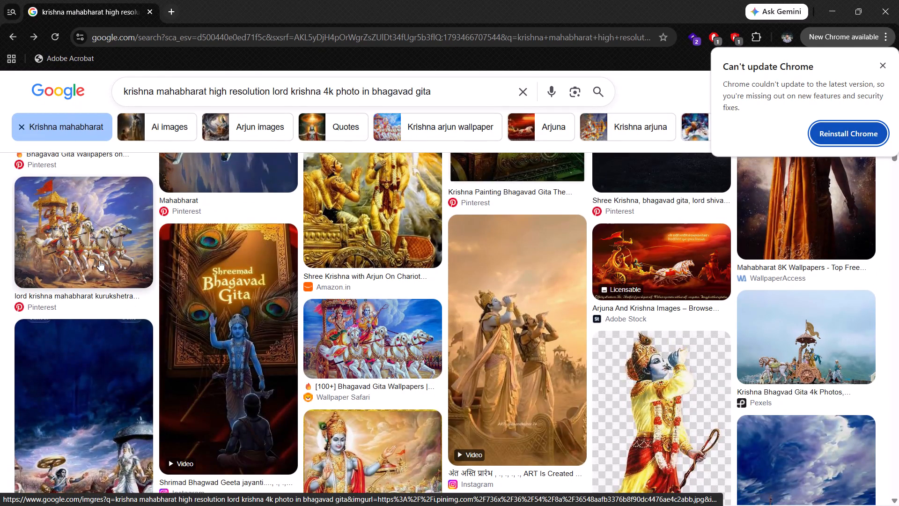
left_click(99, 260)
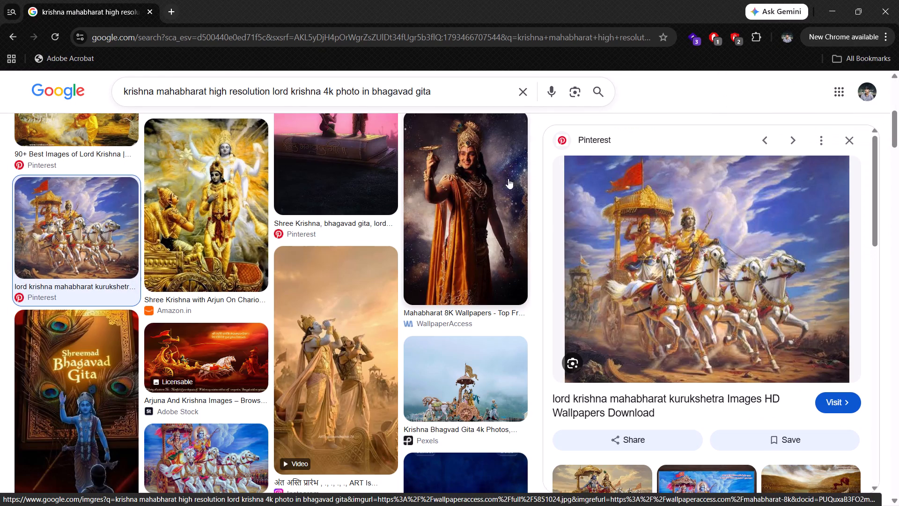
right_click(638, 219)
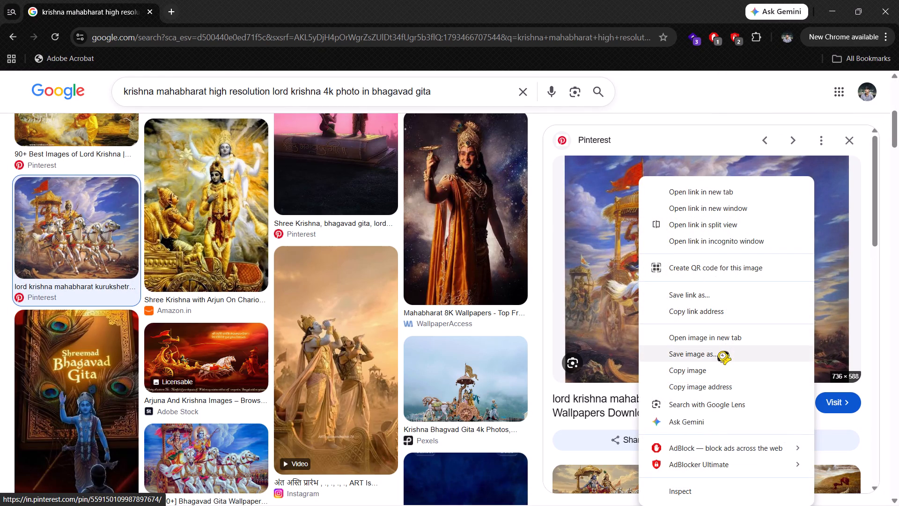
left_click(720, 354)
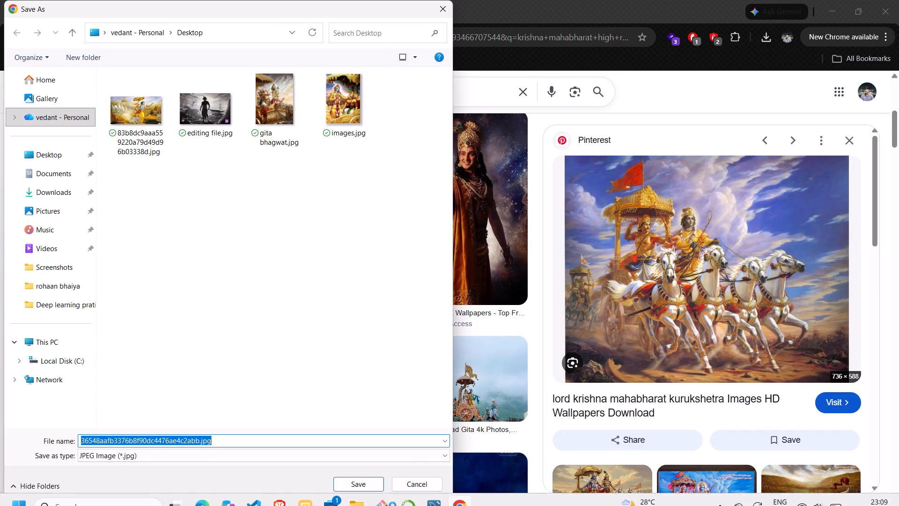
left_click(363, 489)
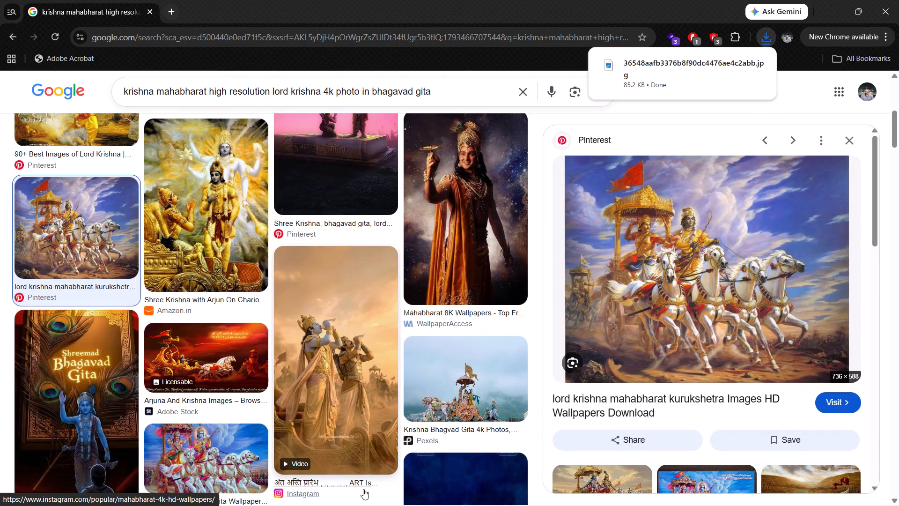
left_click(887, 16)
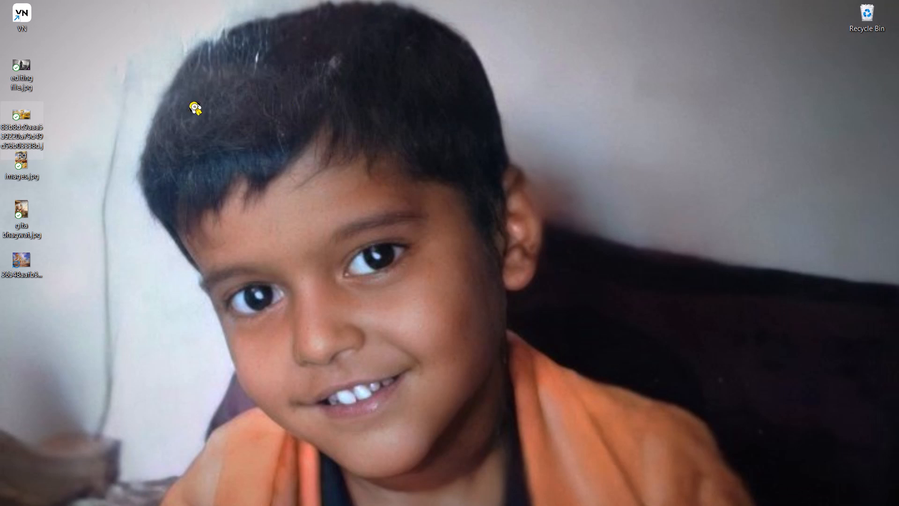
Open VN from the desktop and create a new project.
right_click(28, 23)
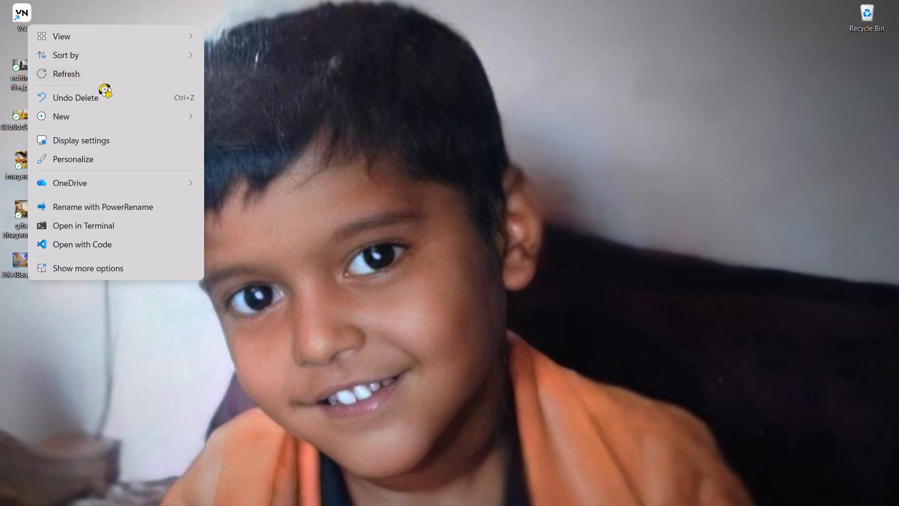
left_click(102, 74)
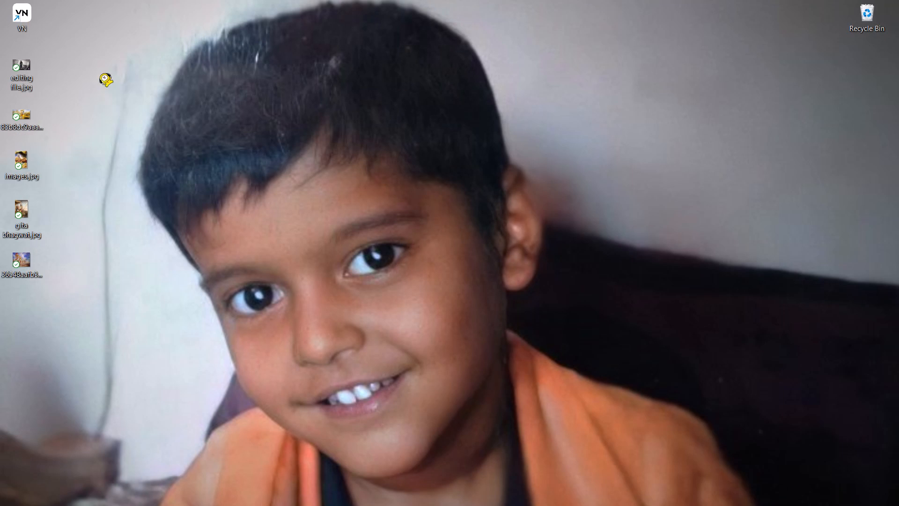
right_click(20, 3)
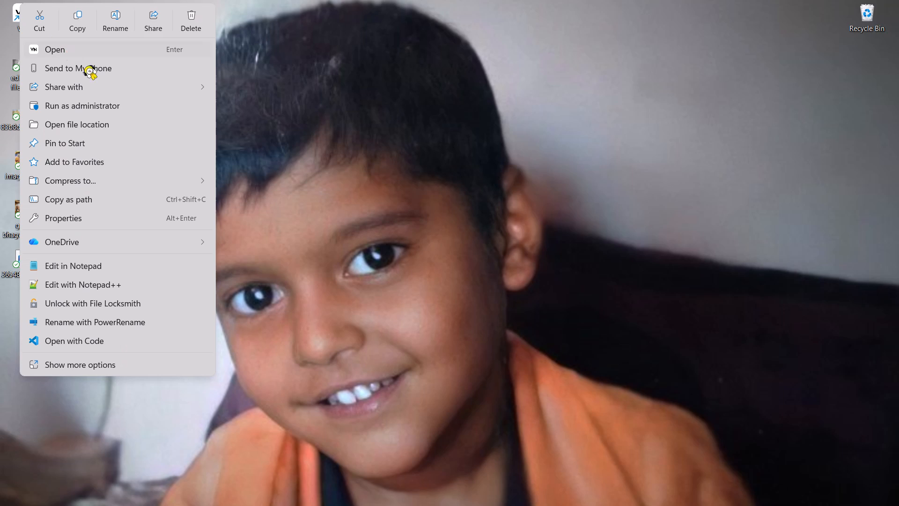
left_click(133, 51)
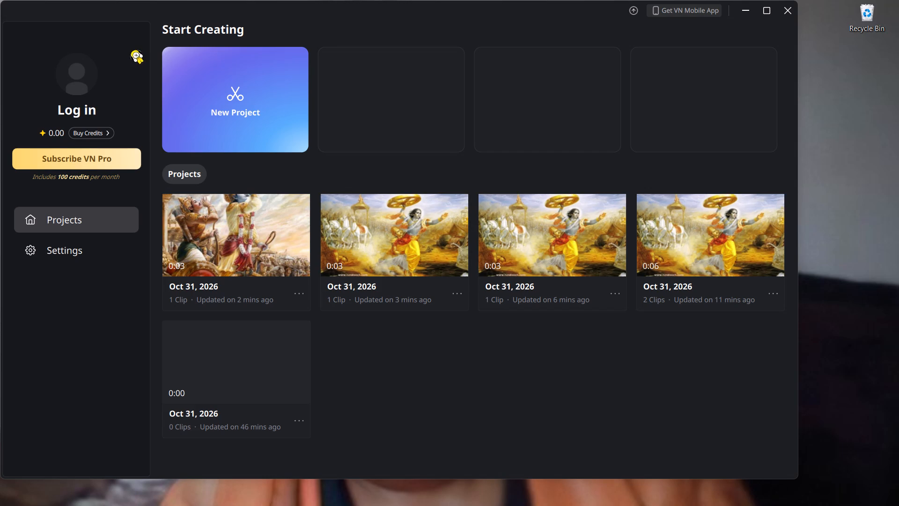
left_click(223, 94)
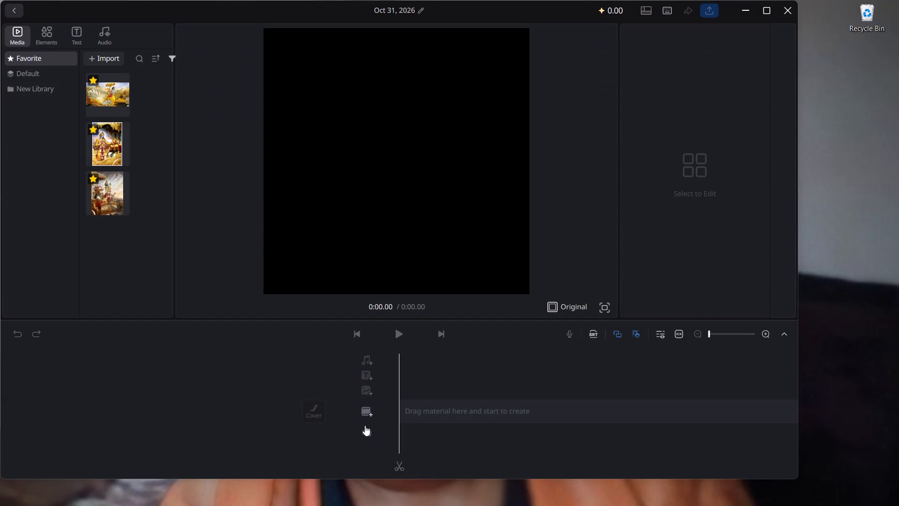
Add 83b8dc9aaa559220a79d49d96b03338d.jpg from the Desktop to the project's main track.
left_click(368, 411)
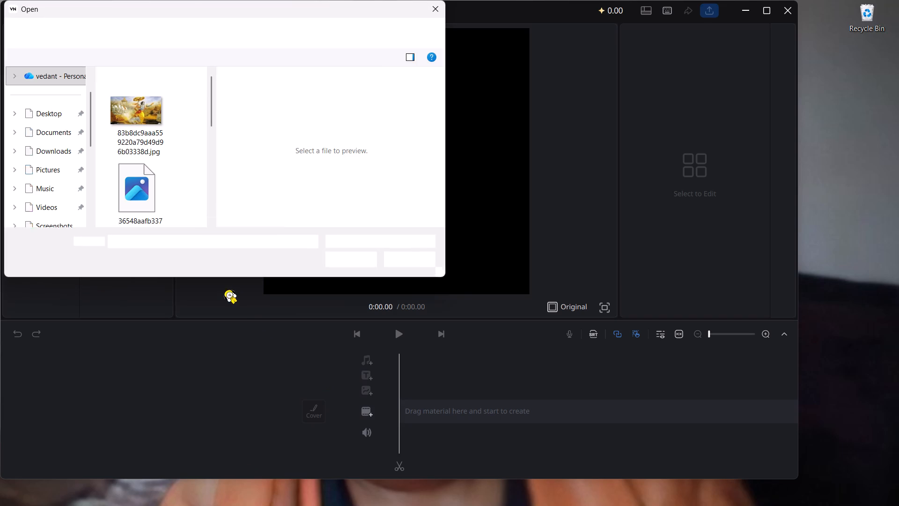
left_click(157, 135)
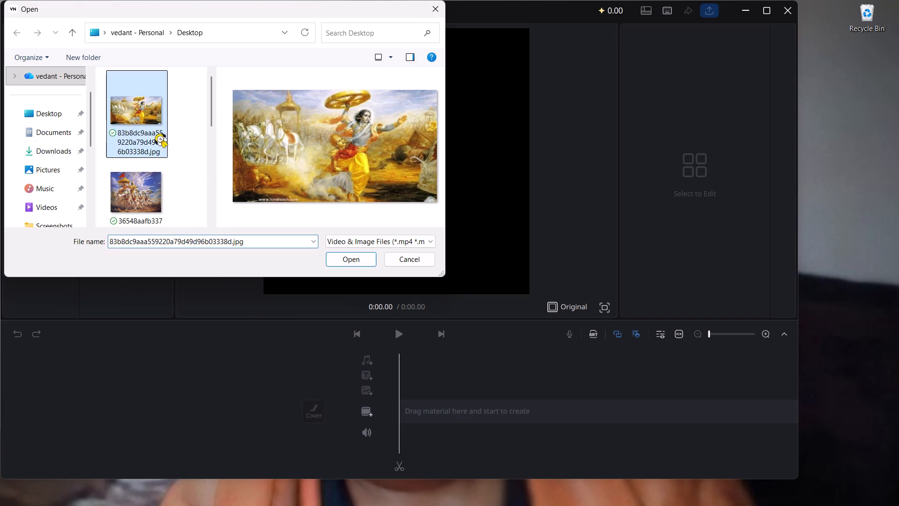
left_click(343, 259)
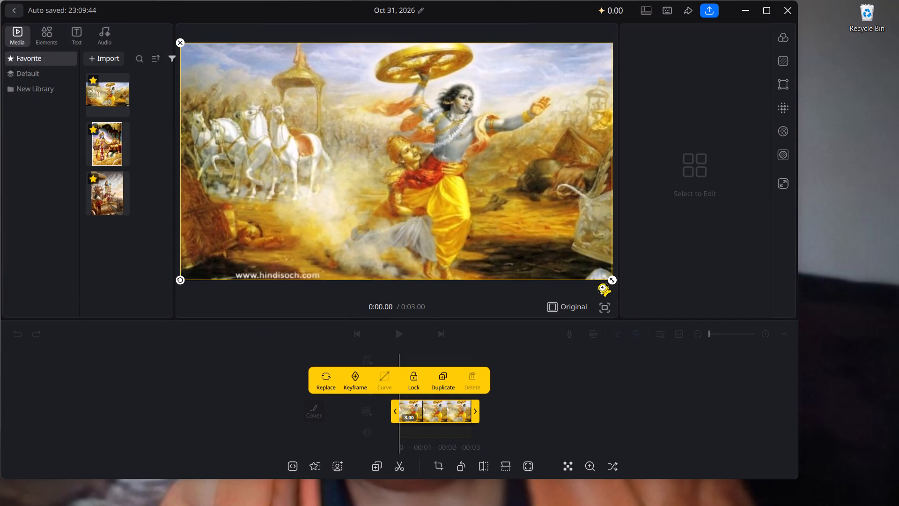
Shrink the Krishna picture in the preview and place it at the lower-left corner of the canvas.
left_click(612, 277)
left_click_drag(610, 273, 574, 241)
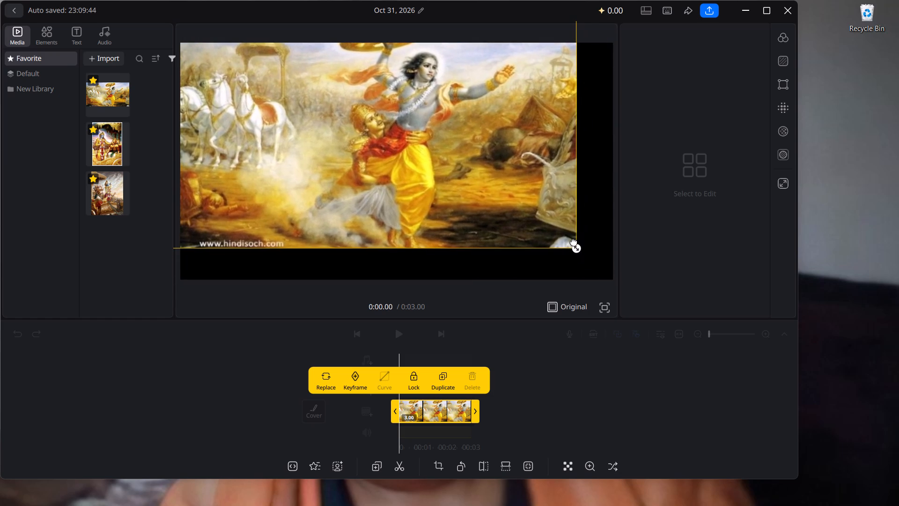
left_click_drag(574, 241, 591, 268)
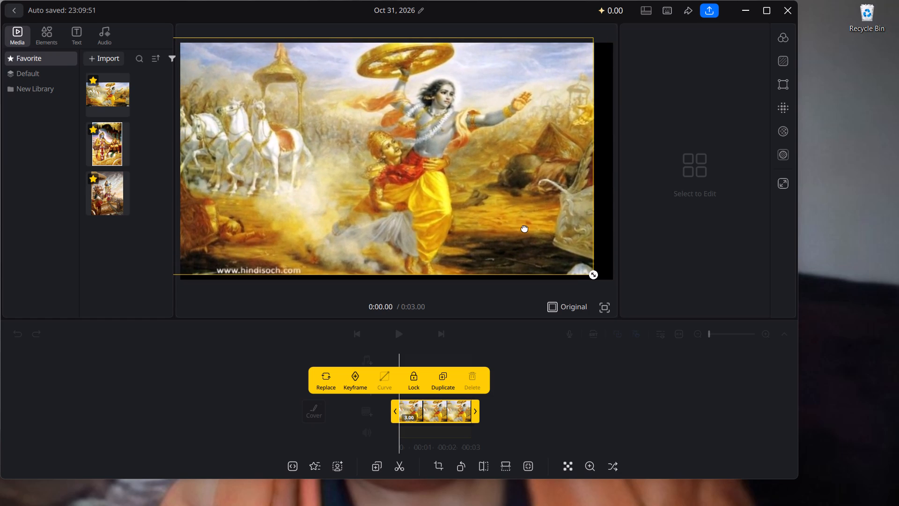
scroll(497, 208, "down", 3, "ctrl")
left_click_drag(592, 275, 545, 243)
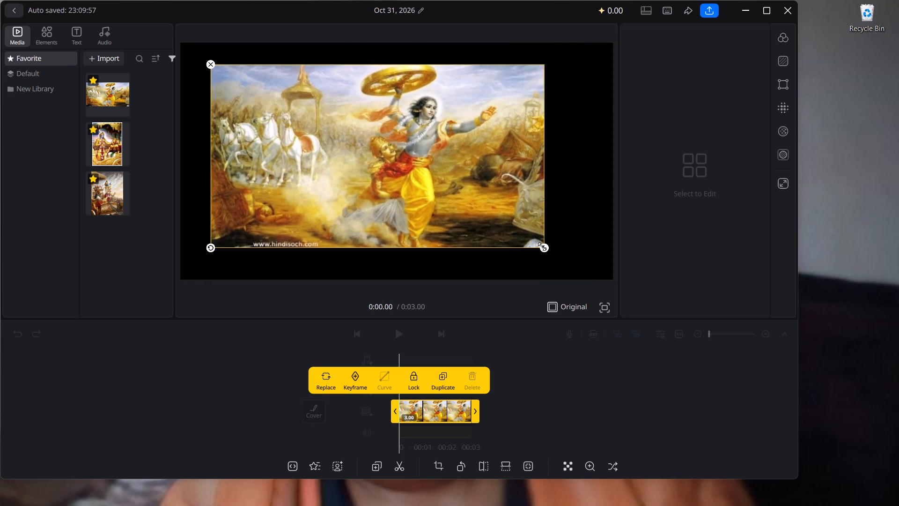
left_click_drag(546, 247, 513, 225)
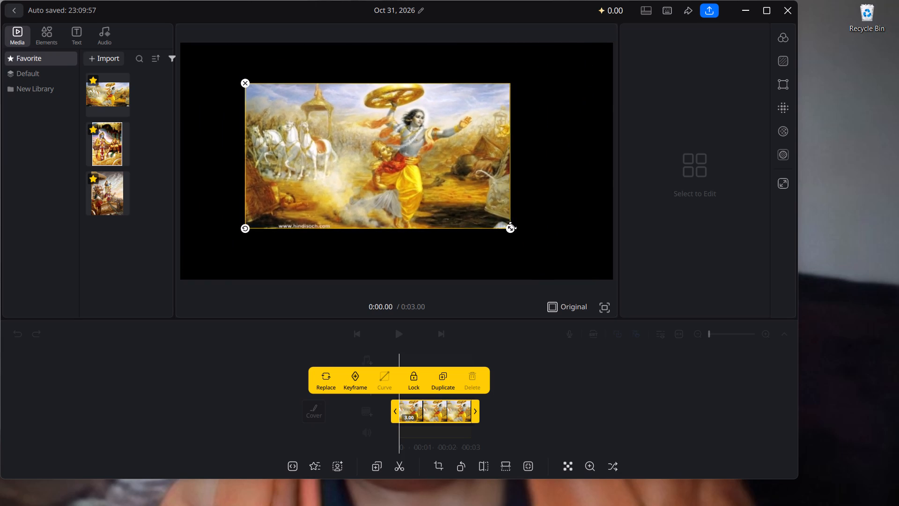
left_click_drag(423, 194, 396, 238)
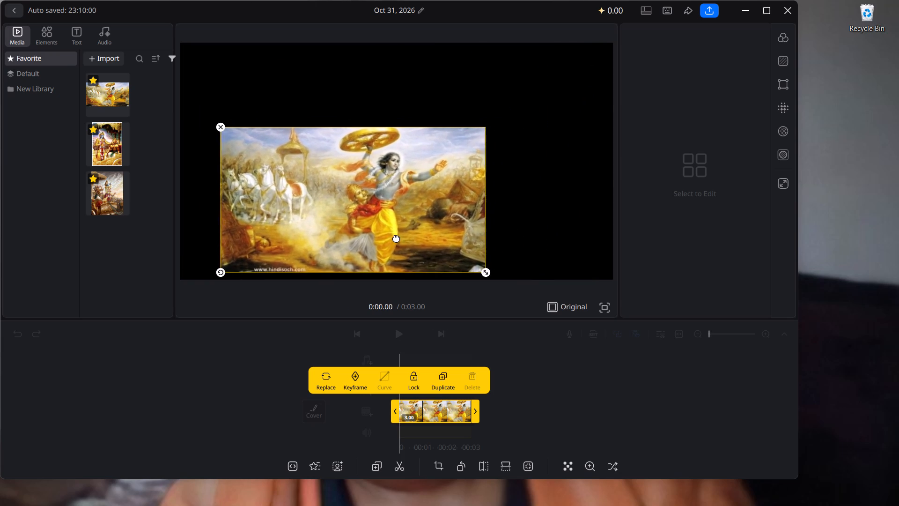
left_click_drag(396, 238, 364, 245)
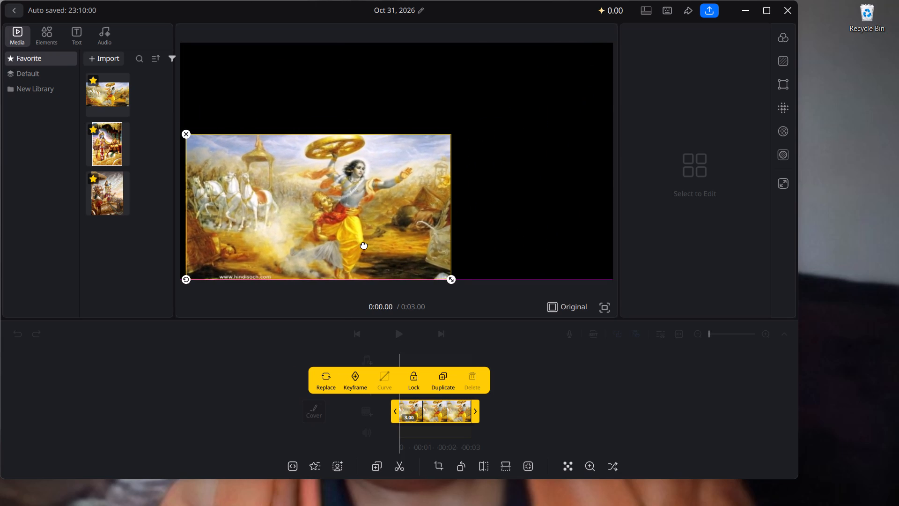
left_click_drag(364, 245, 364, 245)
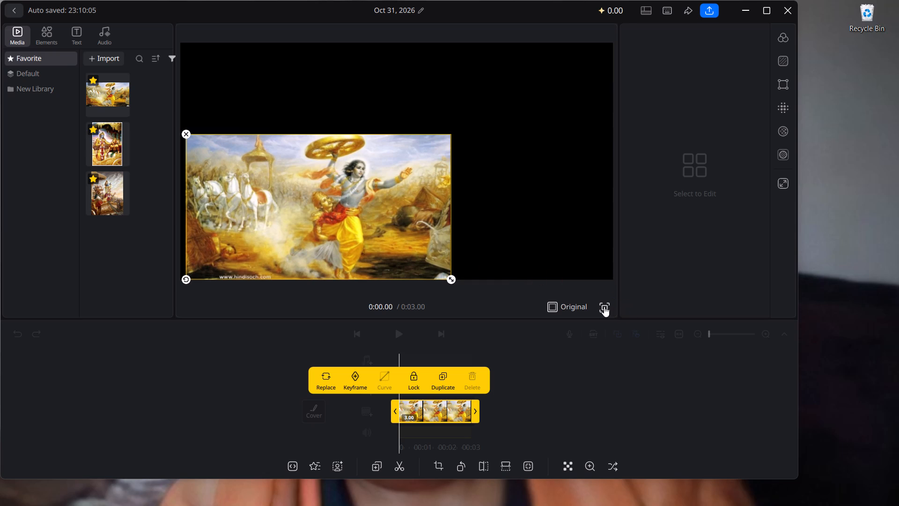
View the composition in full-screen preview and return to the editor.
left_click(604, 306)
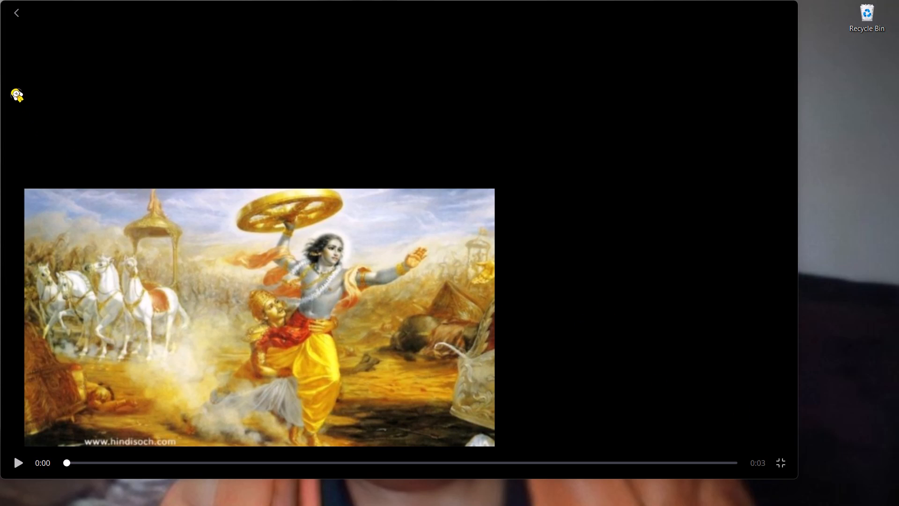
left_click(12, 16)
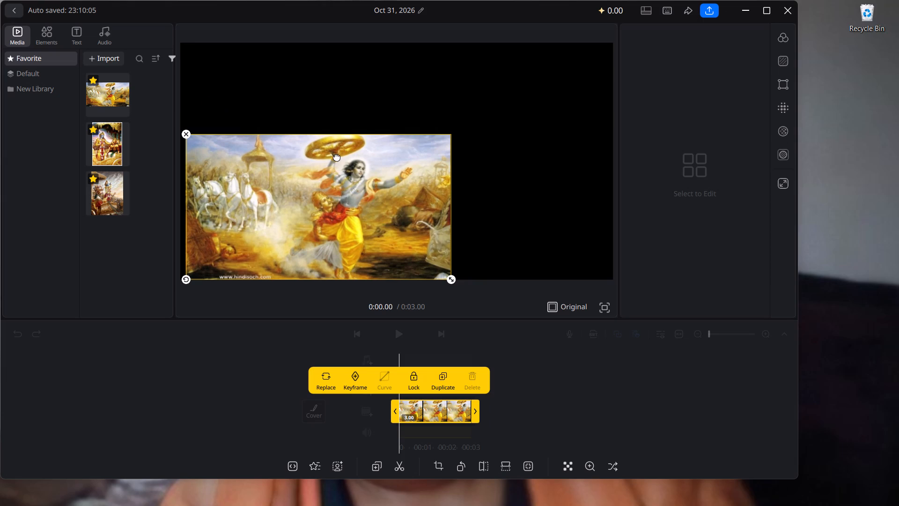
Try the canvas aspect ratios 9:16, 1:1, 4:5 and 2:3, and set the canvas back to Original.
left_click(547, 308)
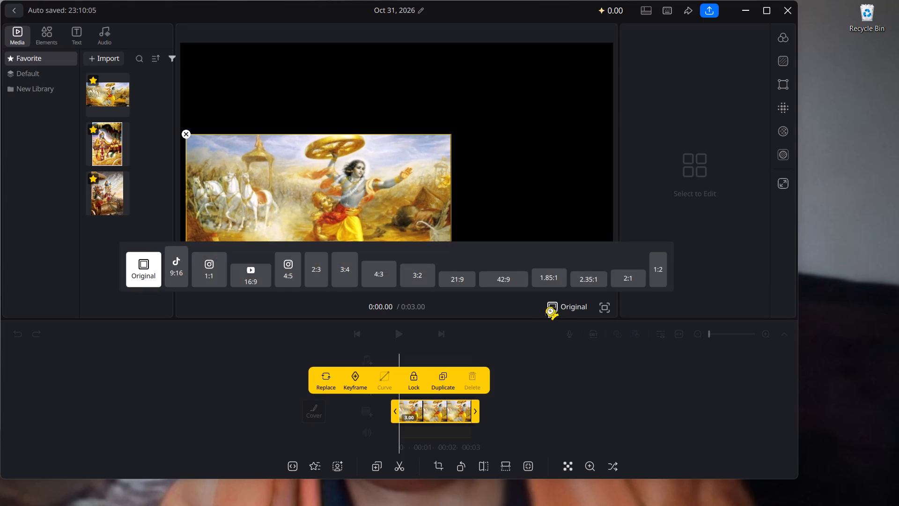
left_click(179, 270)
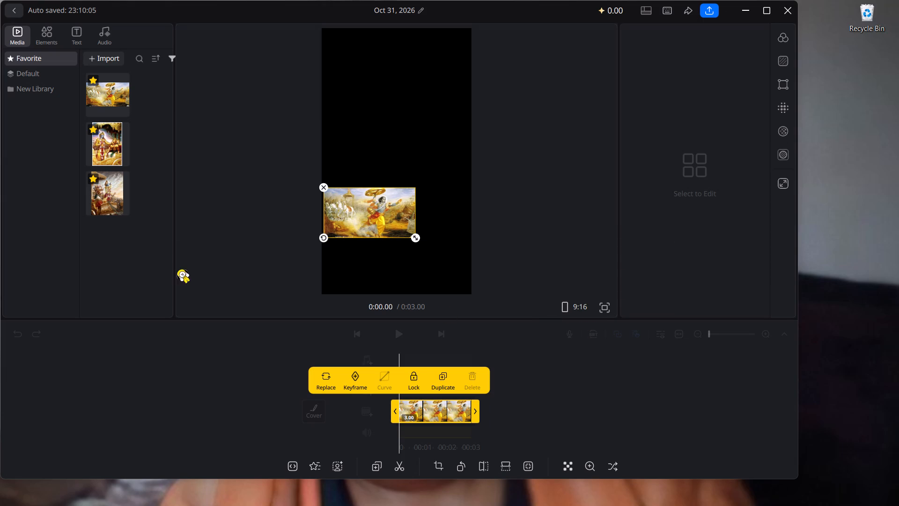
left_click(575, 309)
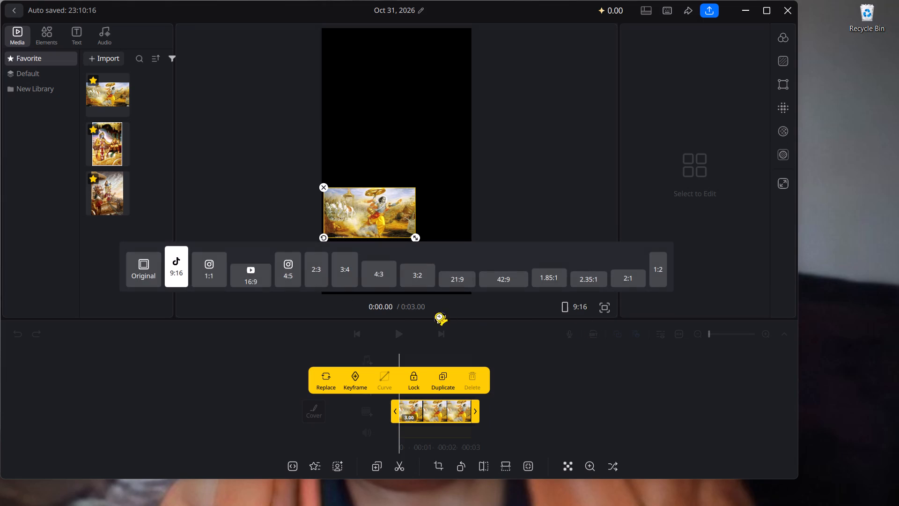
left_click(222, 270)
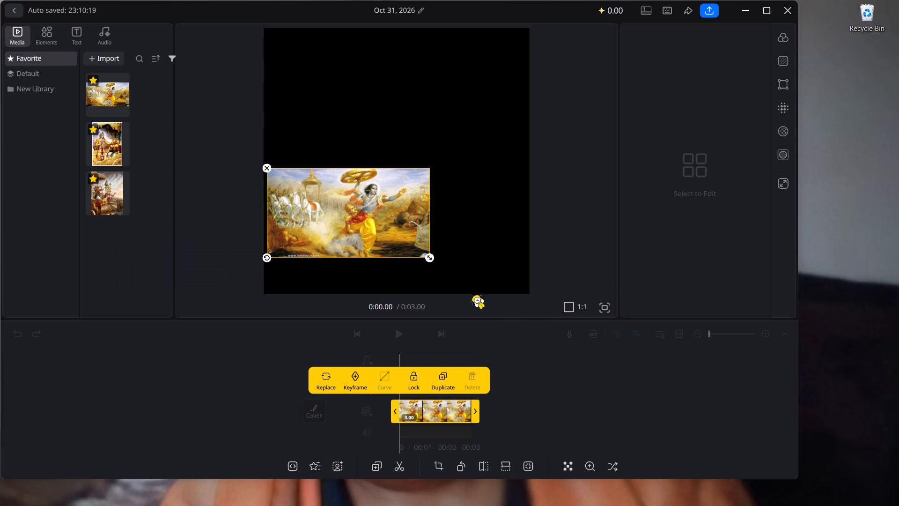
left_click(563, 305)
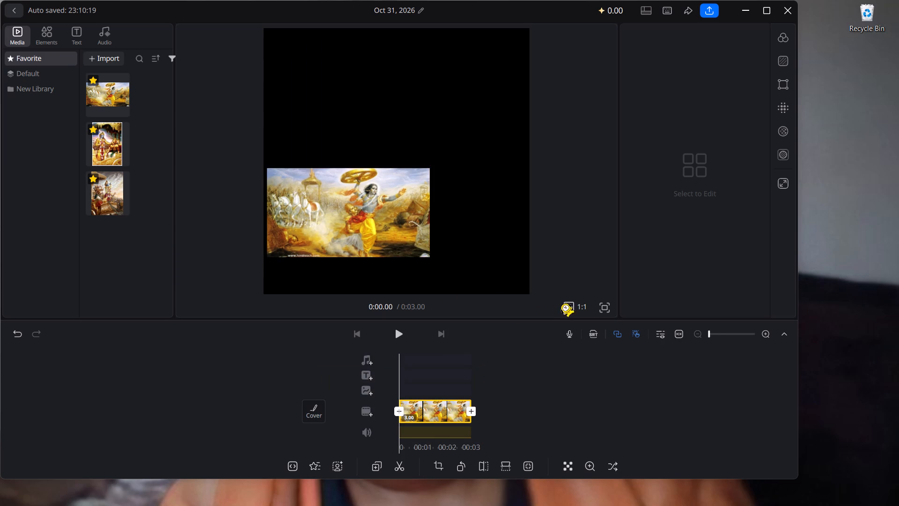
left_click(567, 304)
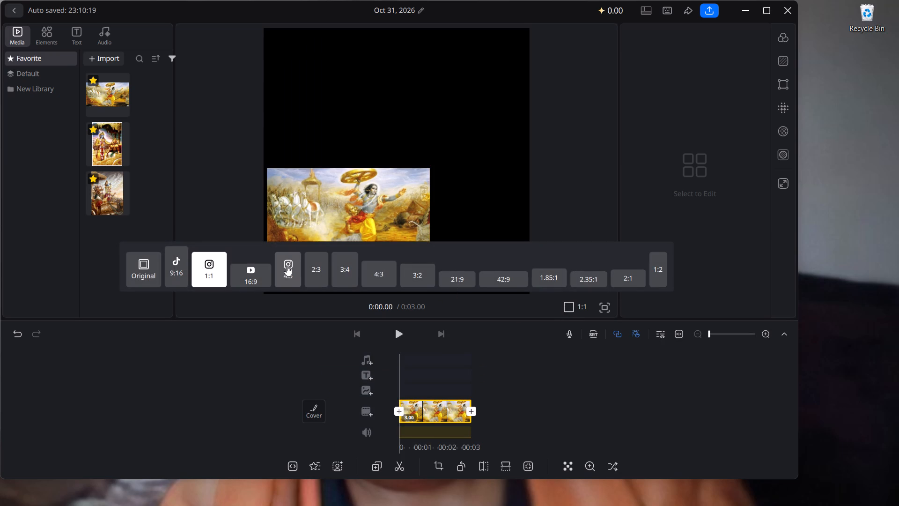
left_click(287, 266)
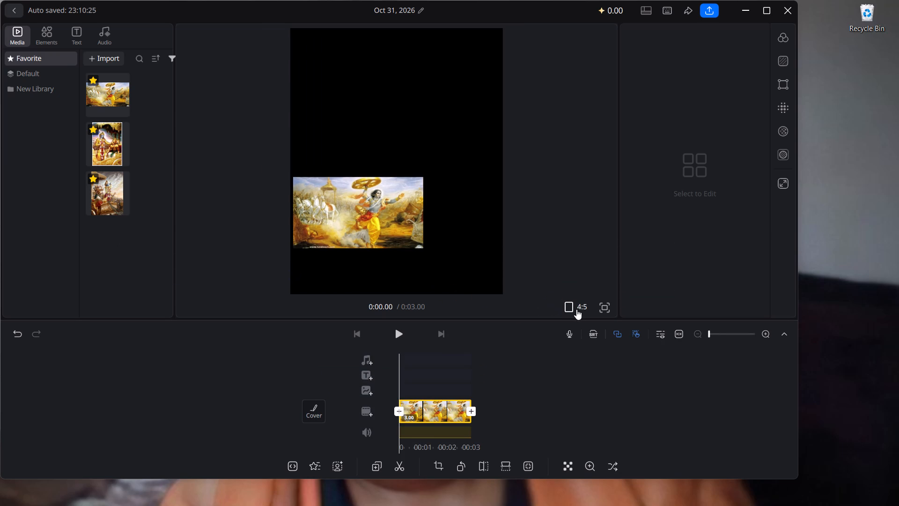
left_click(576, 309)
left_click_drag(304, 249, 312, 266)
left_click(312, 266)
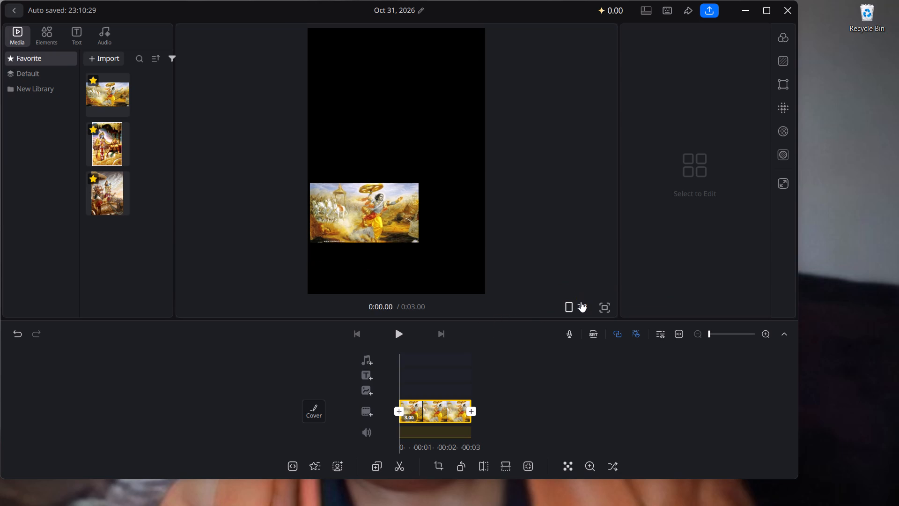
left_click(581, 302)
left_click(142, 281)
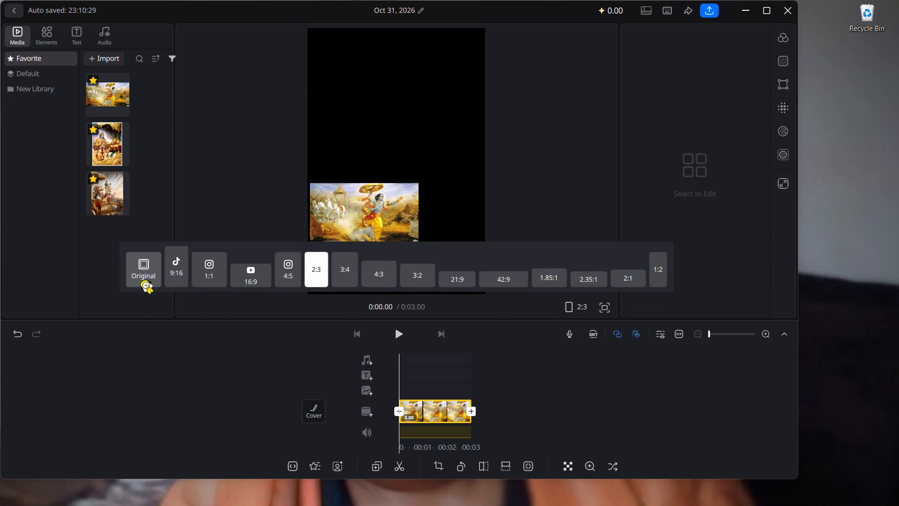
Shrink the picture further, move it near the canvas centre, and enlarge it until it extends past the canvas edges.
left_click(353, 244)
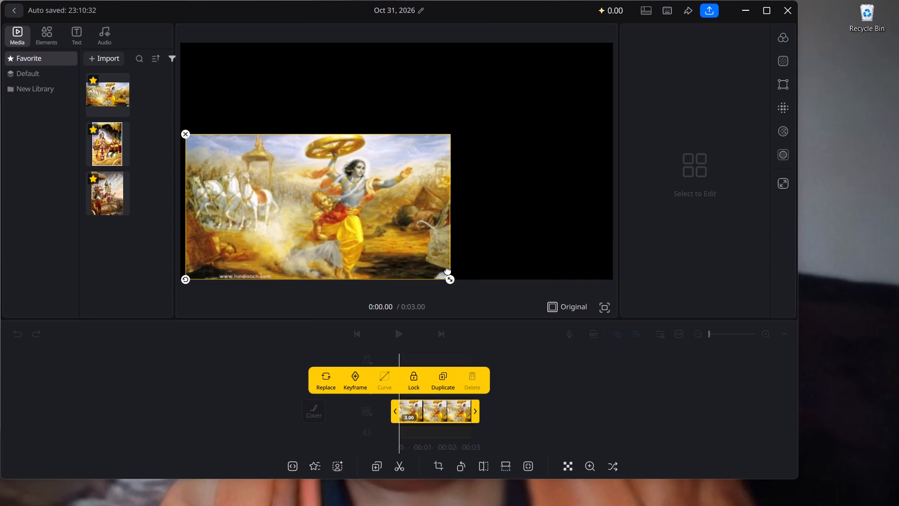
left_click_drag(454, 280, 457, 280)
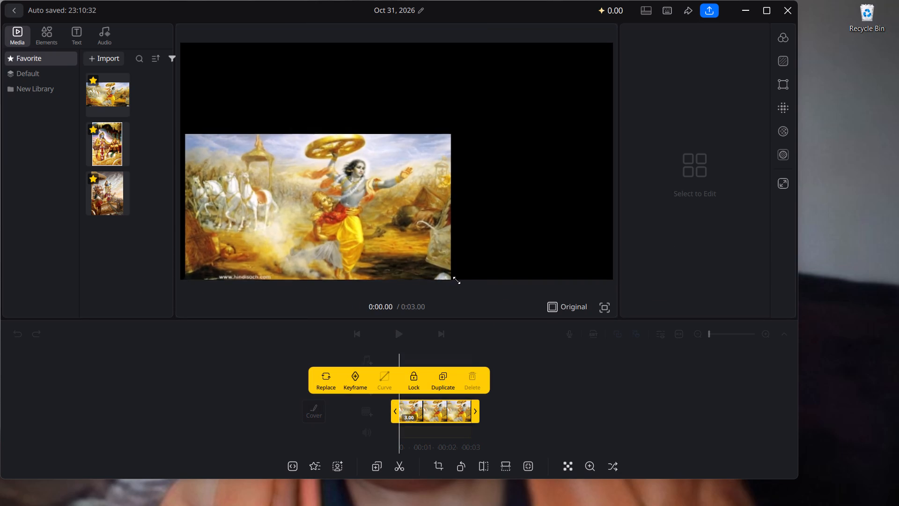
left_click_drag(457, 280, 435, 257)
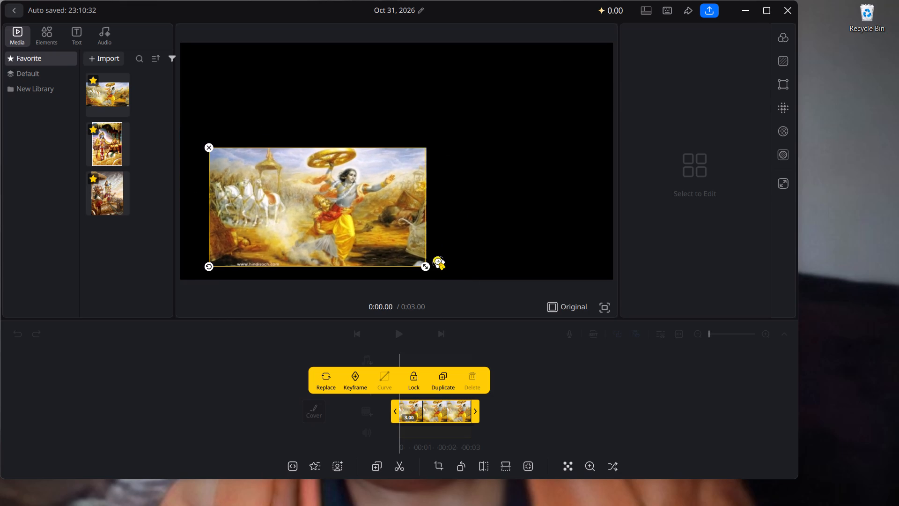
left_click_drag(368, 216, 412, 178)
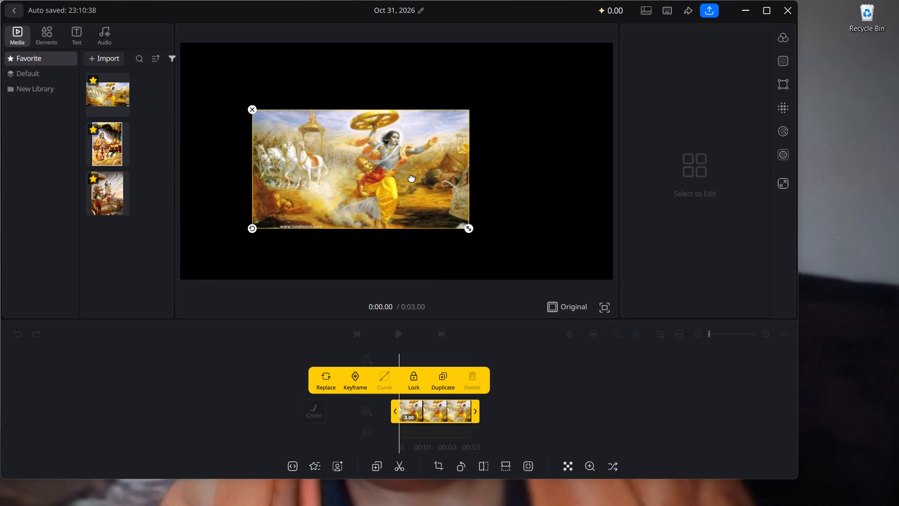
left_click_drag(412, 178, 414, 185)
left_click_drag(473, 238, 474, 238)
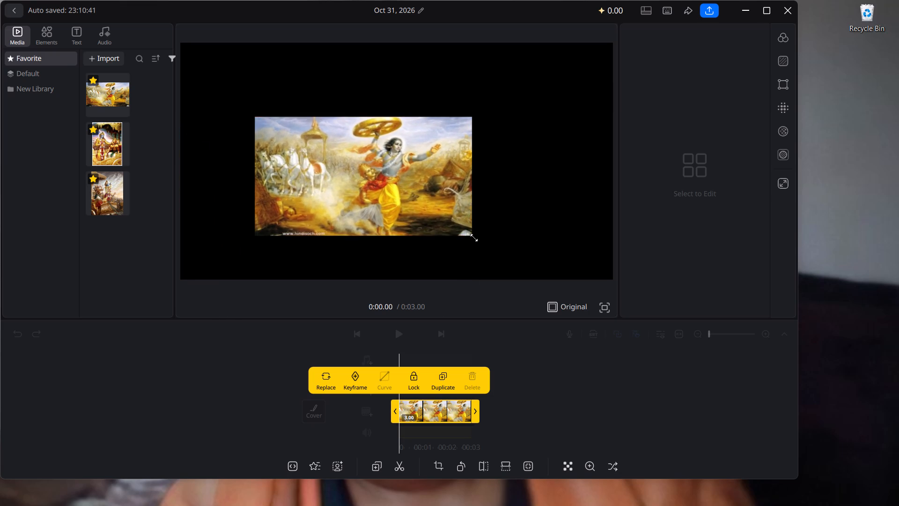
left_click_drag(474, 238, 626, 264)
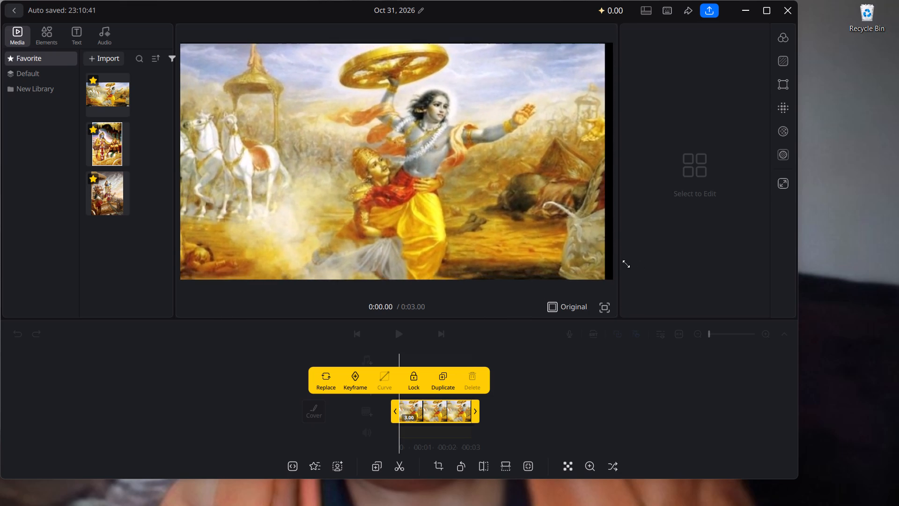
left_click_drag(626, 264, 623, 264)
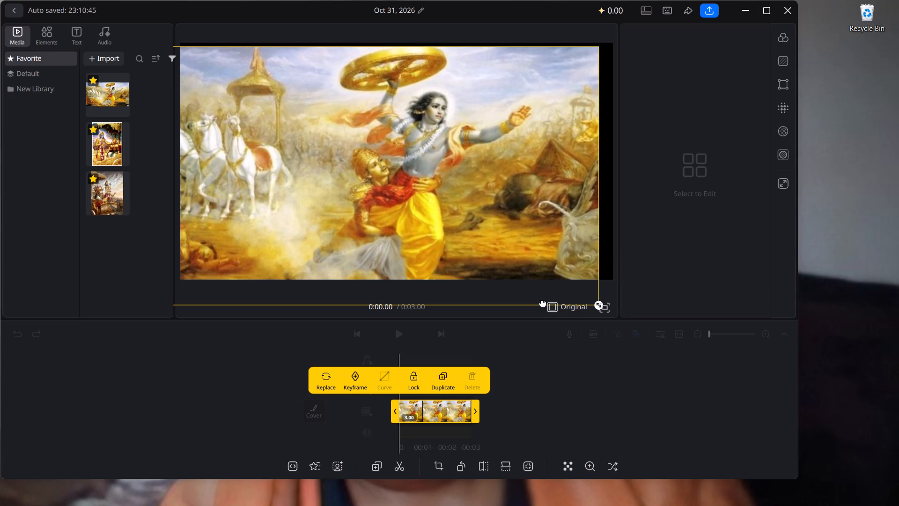
Close VN, reopen it from the desktop and create a new project.
left_click(785, 17)
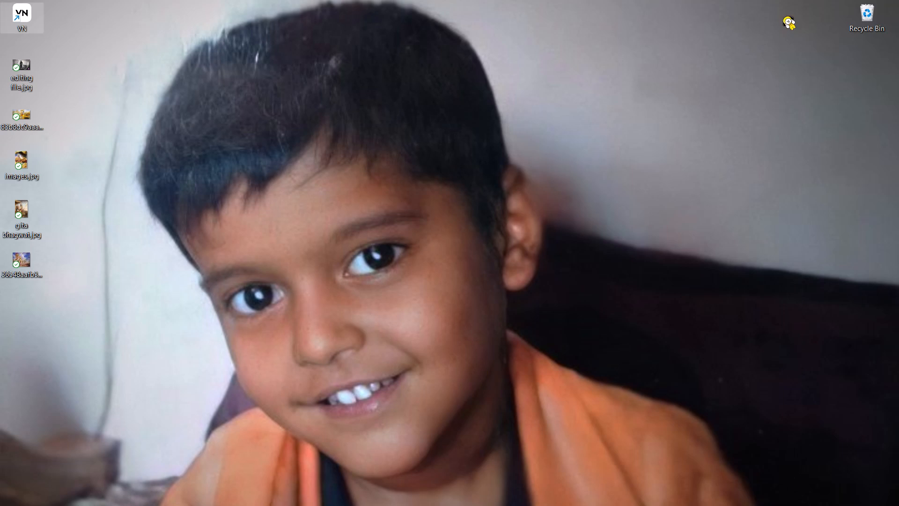
right_click(26, 10)
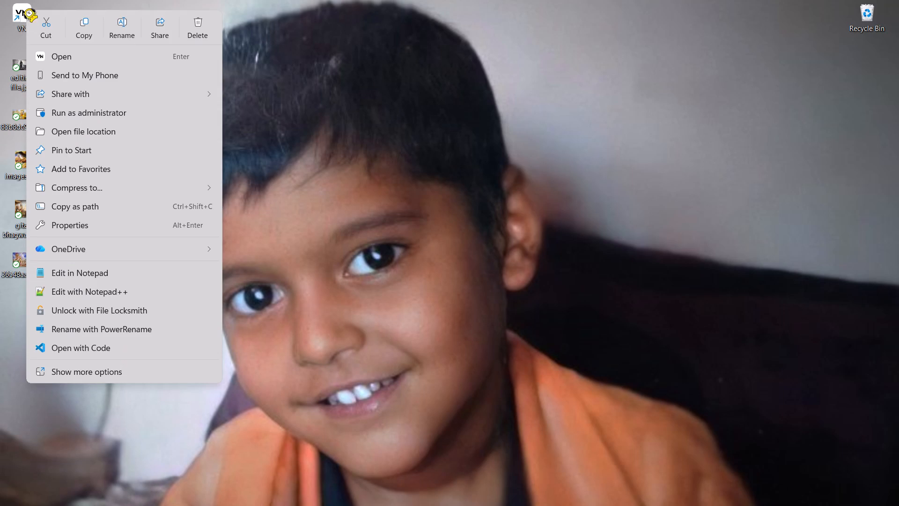
left_click(92, 66)
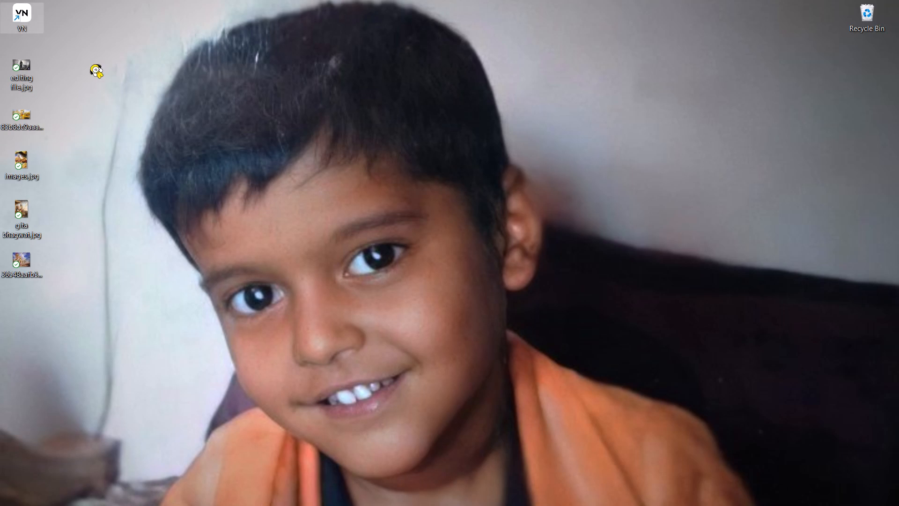
left_click(230, 82)
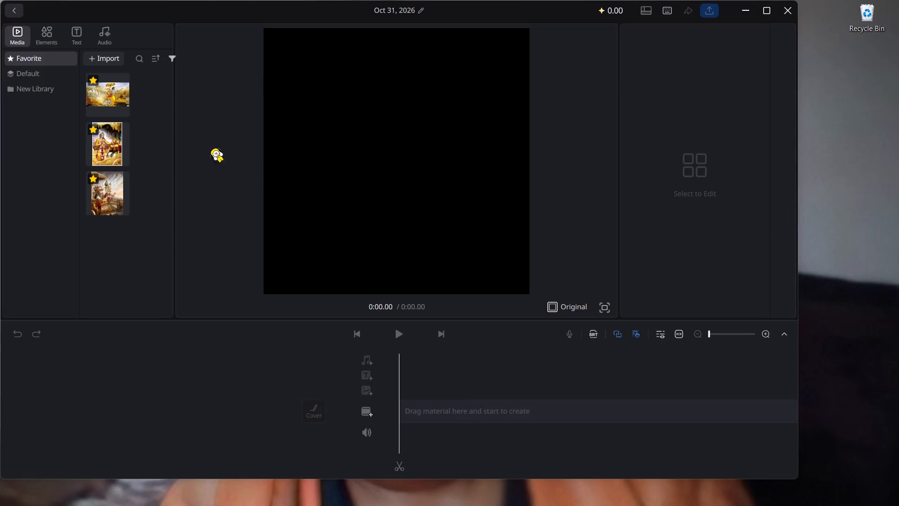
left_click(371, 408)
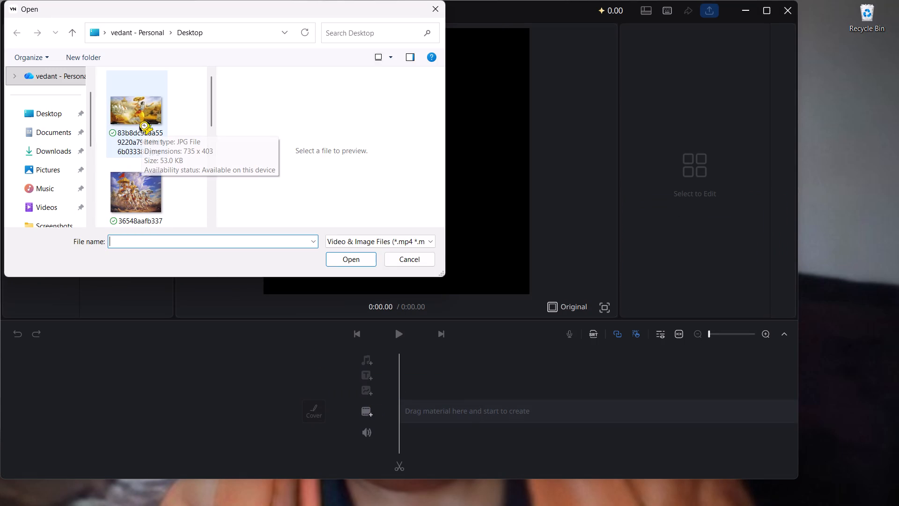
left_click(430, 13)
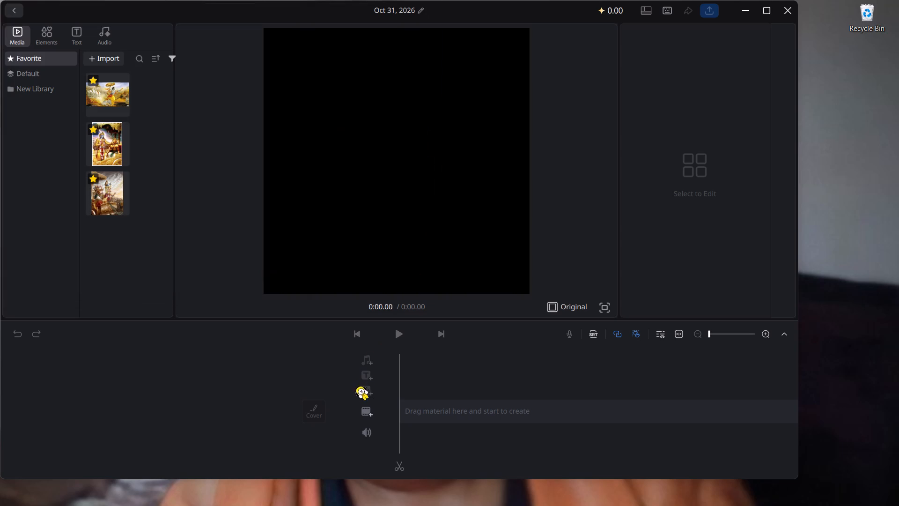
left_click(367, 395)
Add the Desktop picture 83b8dc9aaa559220a79d49d96b03338d.jpg to the main video track.
left_click(368, 412)
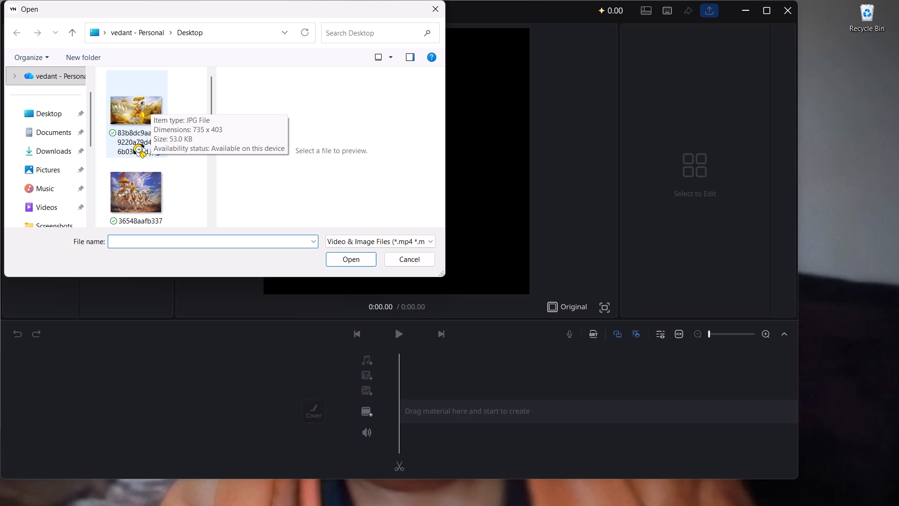
left_click(147, 139)
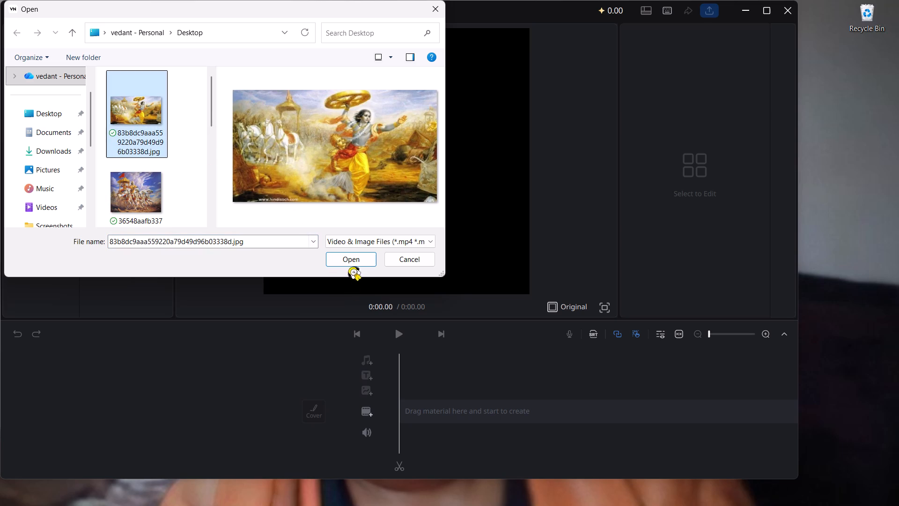
left_click(349, 263)
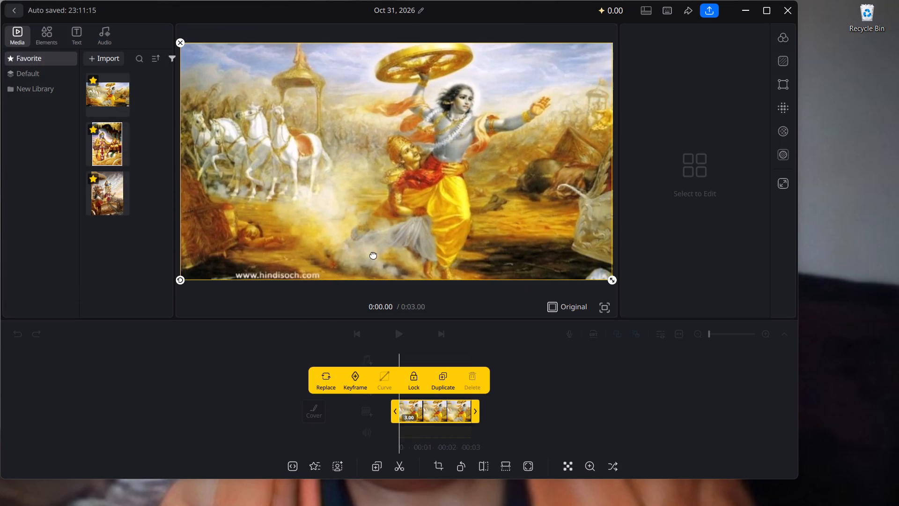
Add a keyframe at the start of the Krishna picture clip and deselect the clip.
left_click(351, 379)
left_click(256, 396)
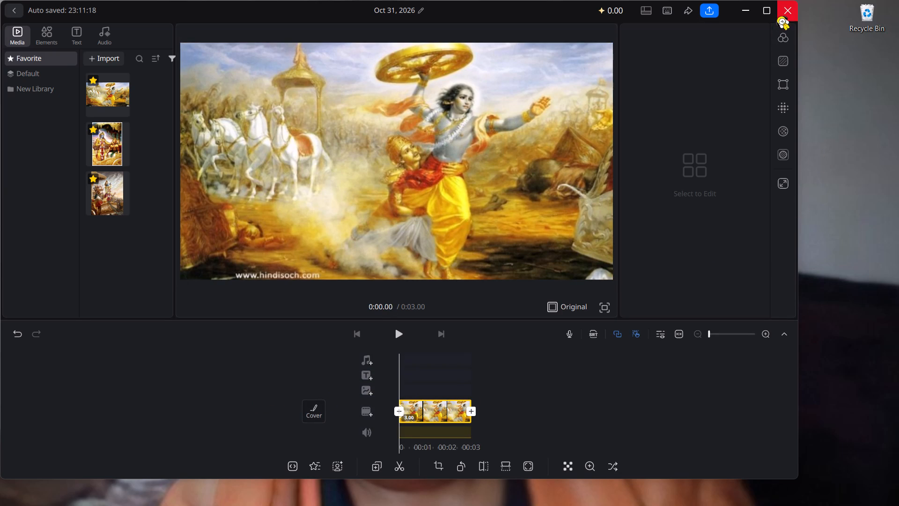
Resize the VN editor window so it extends to one screen edge and leaves the desktop picture files exposed beside it.
left_click(763, 14)
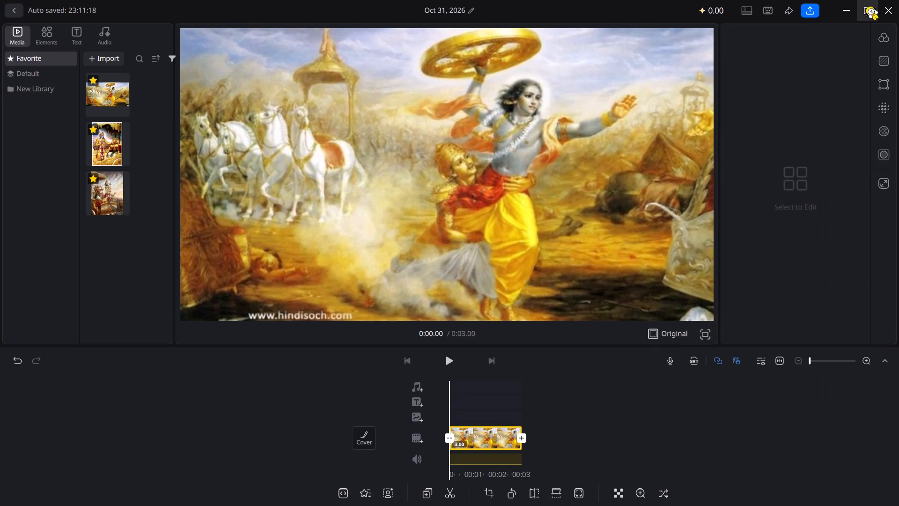
left_click(868, 7)
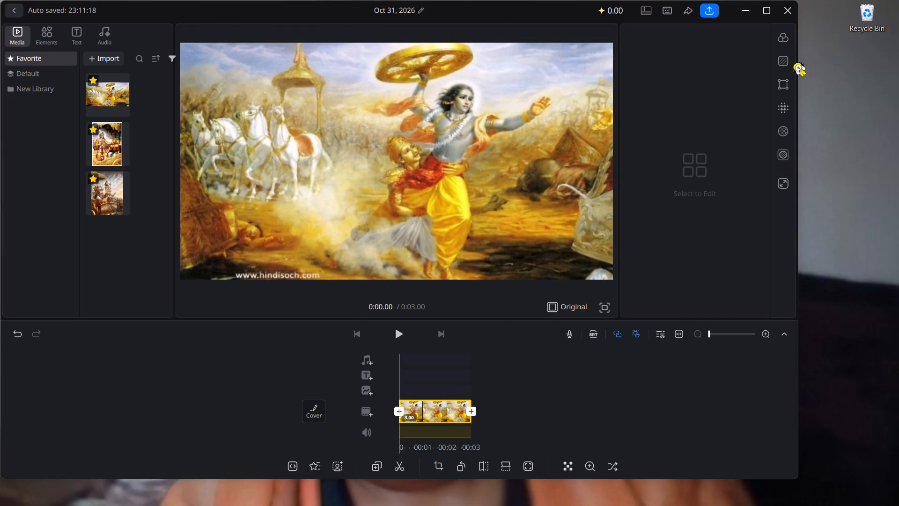
left_click_drag(797, 60, 781, 78)
left_click_drag(781, 78, 751, 114)
left_click_drag(751, 114, 749, 128)
left_click_drag(0, 240, 33, 244)
left_click_drag(798, 90, 898, 115)
left_click(5, 171)
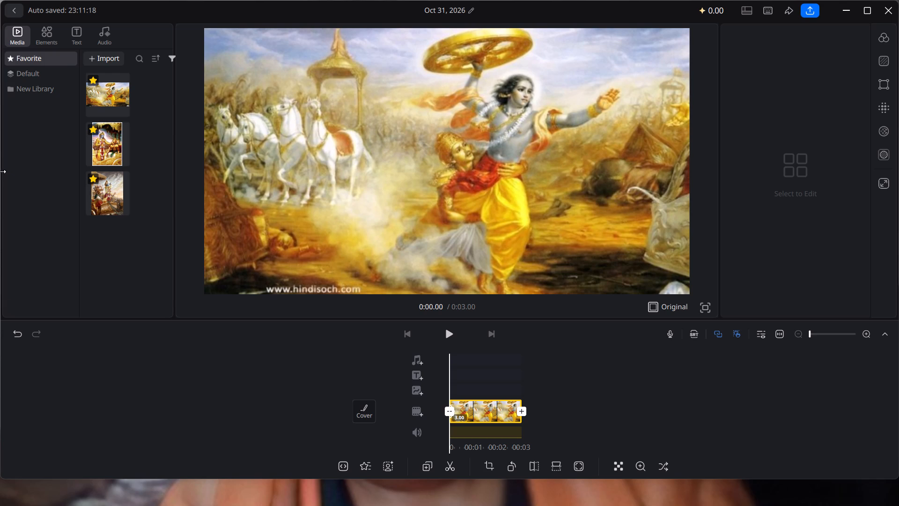
left_click_drag(1, 171, 200, 200)
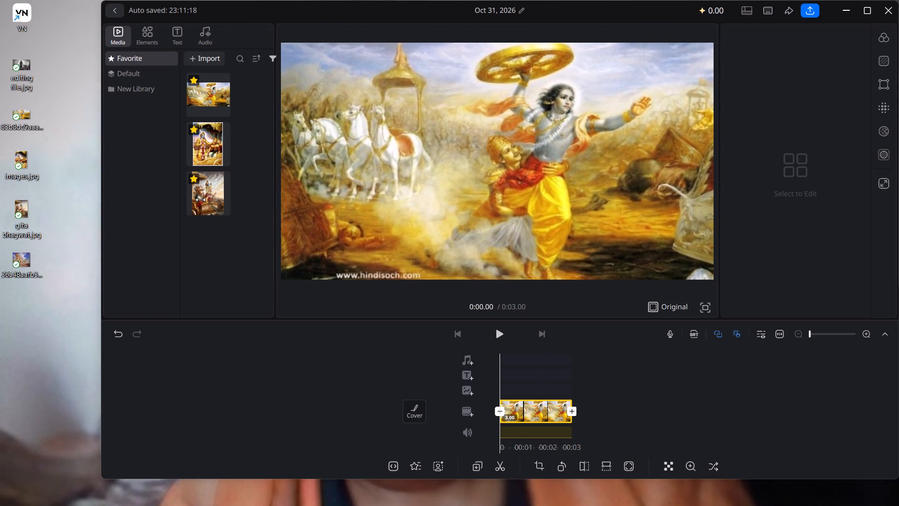
left_click_drag(200, 200, 244, 297)
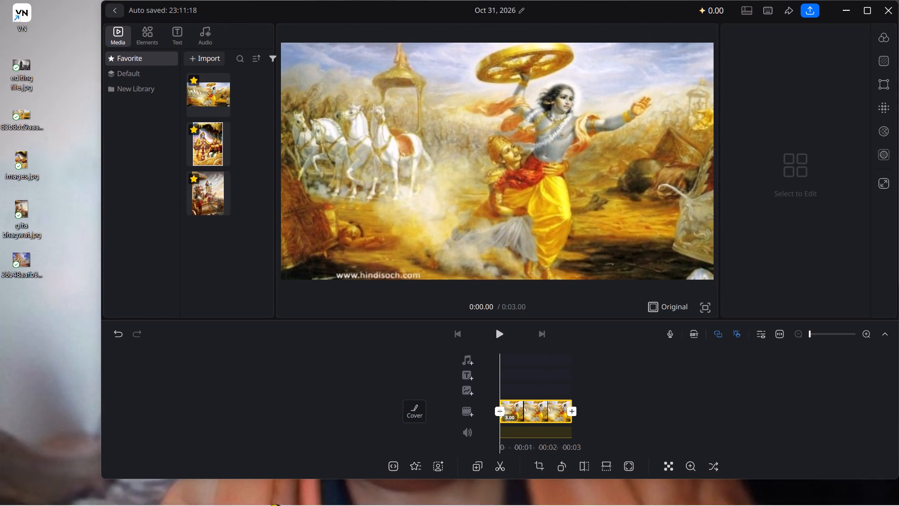
Switch to Brave, open the LORD KRISHNA EDIT tutorial on YouTube and skip ahead to about 0:42.
left_click(281, 500)
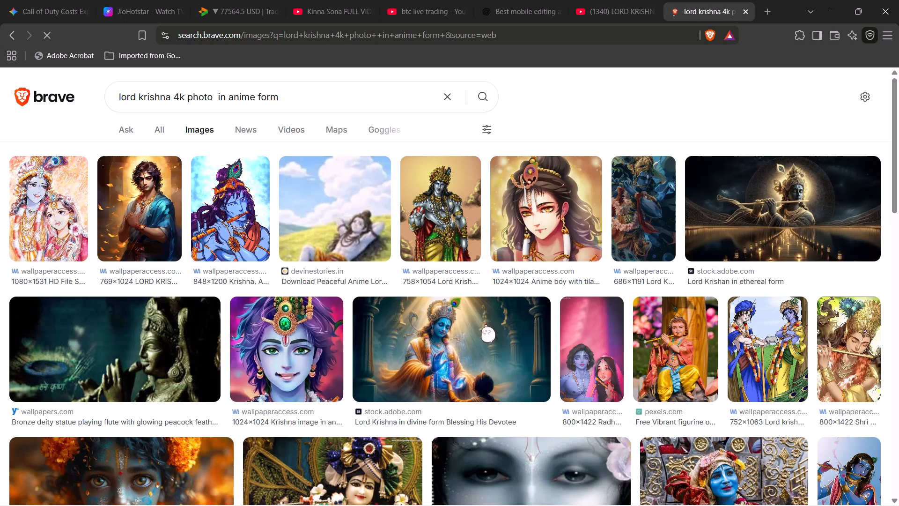
left_click(630, 0)
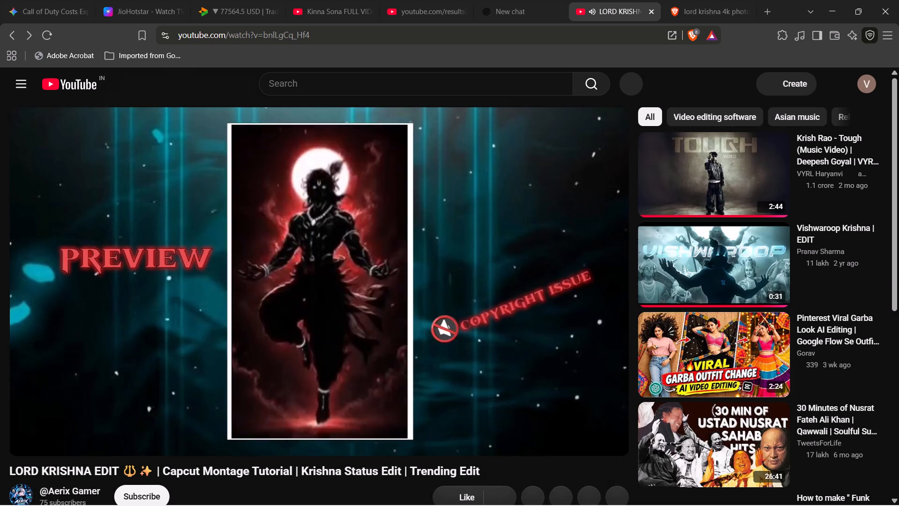
key("Right")
key("Right")
key("Right")
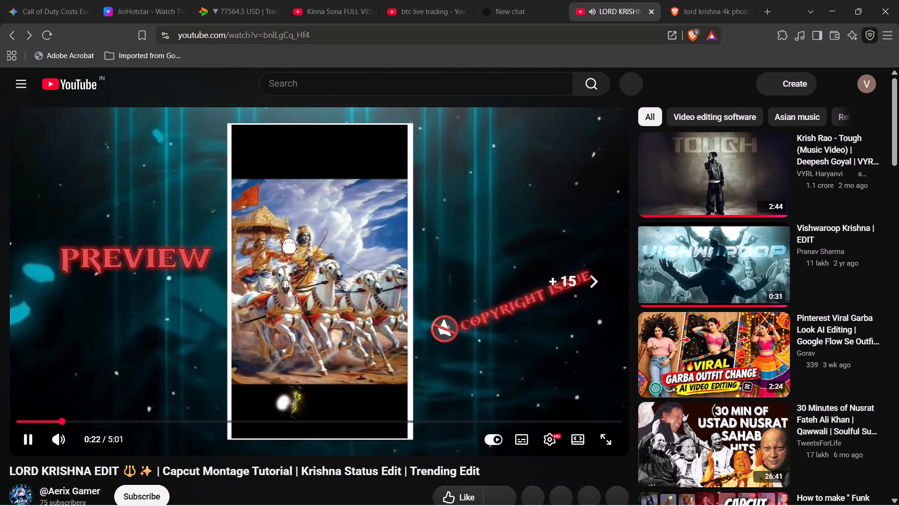
key("Right")
key("Right")
key("Right")
key("Right")
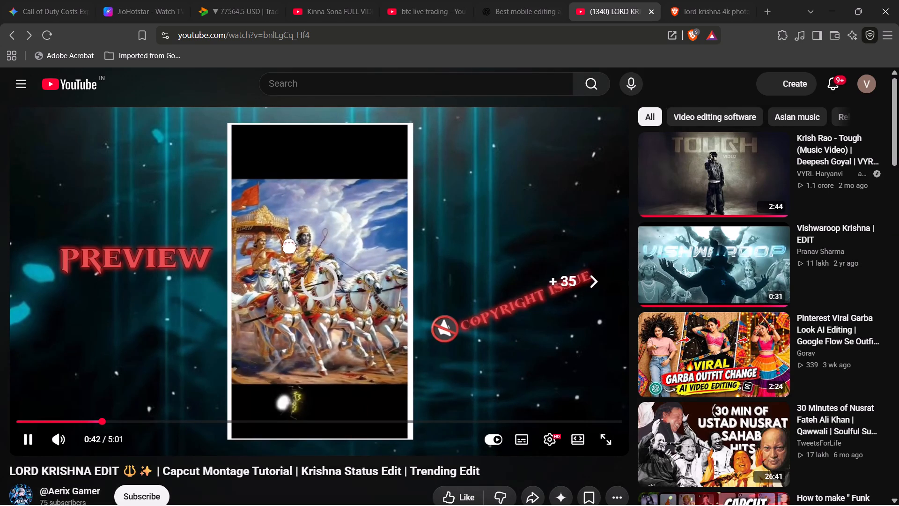
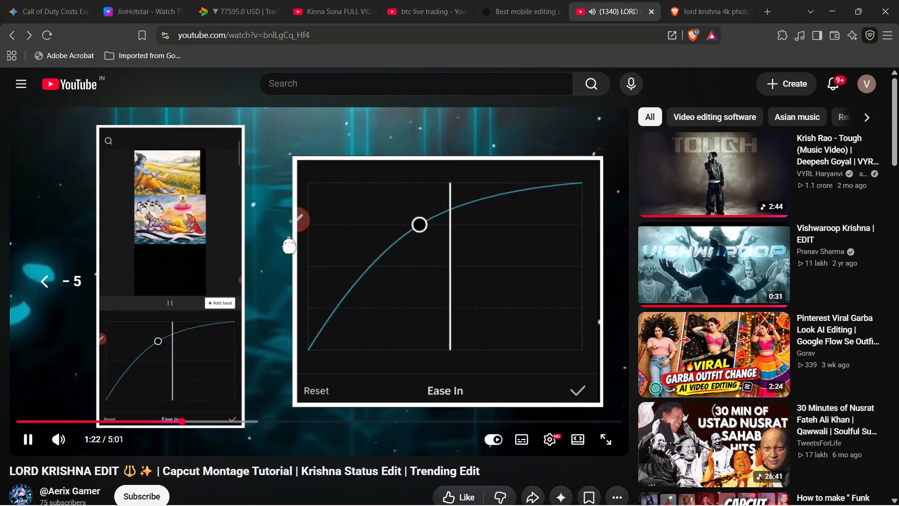
Replay the tutorial's overlay keyframe and Ease In curve section from about 1:09 to 1:22, and close Brave to return to VN.
key("Left")
key("Left")
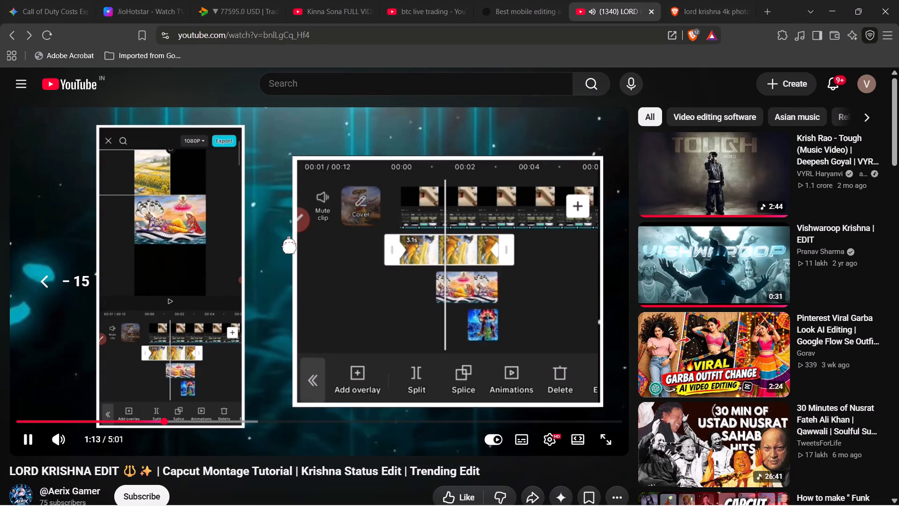
key("Left")
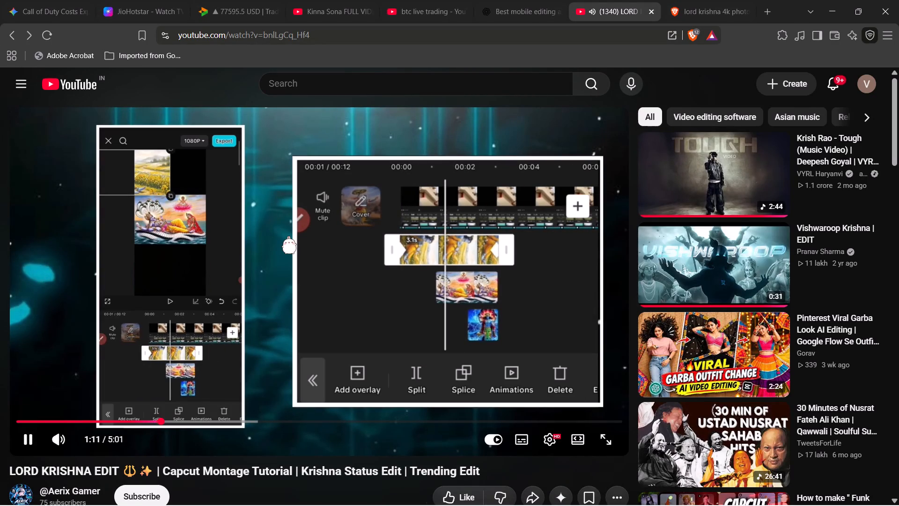
left_click(287, 236)
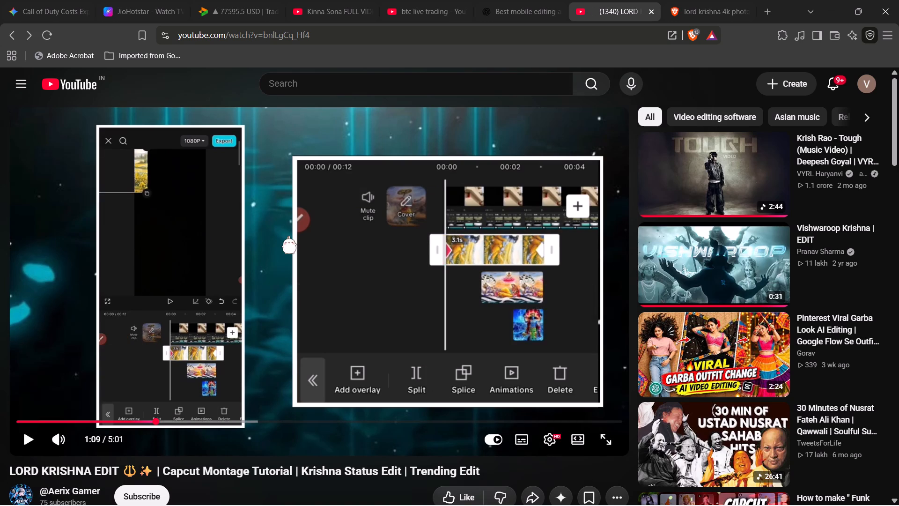
left_click(287, 236)
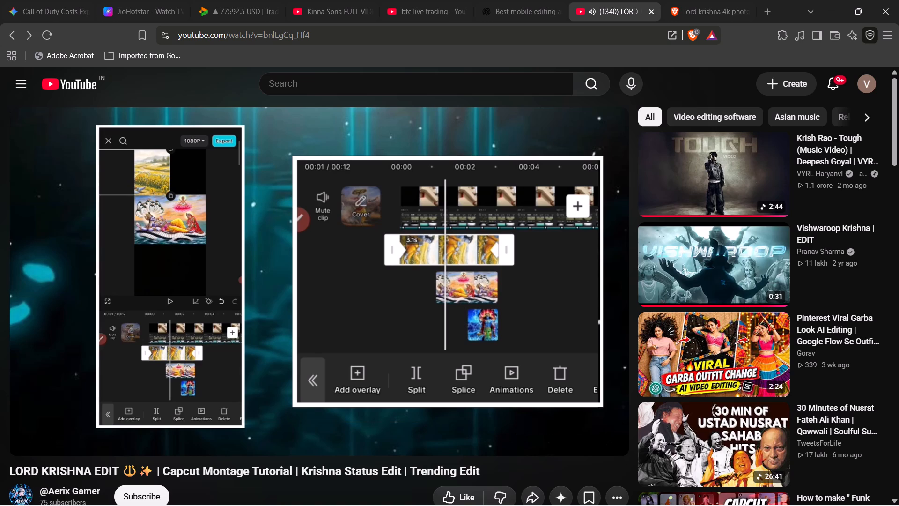
left_click(287, 236)
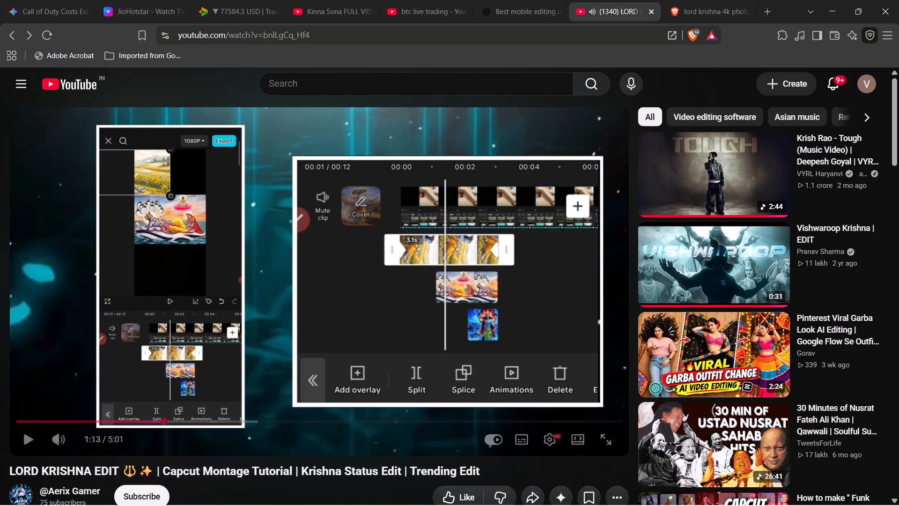
left_click(287, 236)
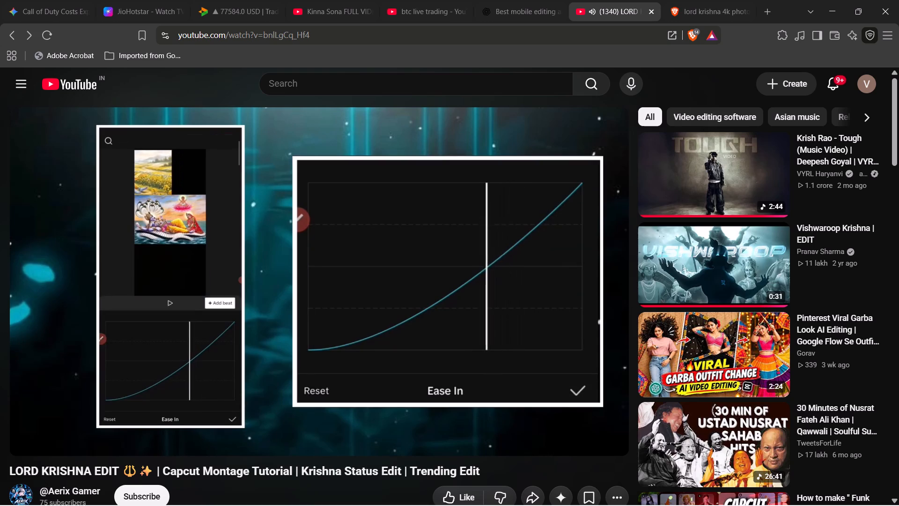
left_click(360, 233)
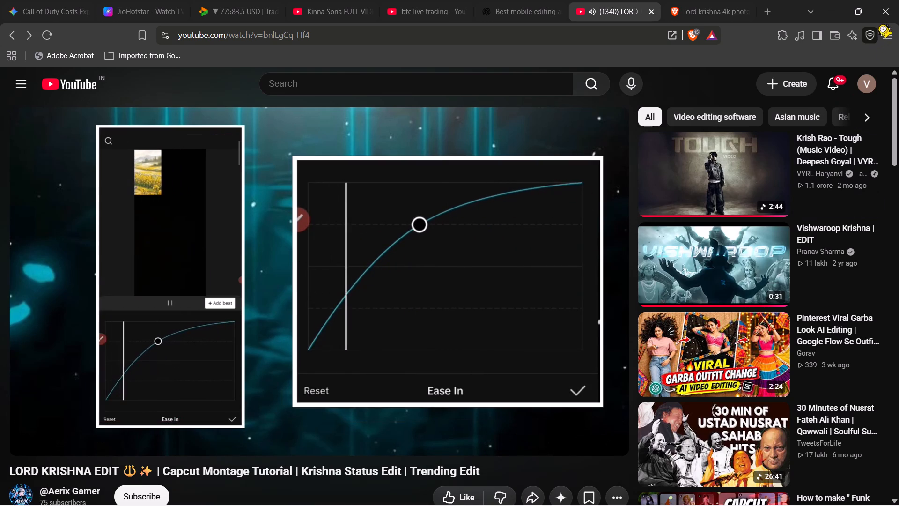
left_click(882, 13)
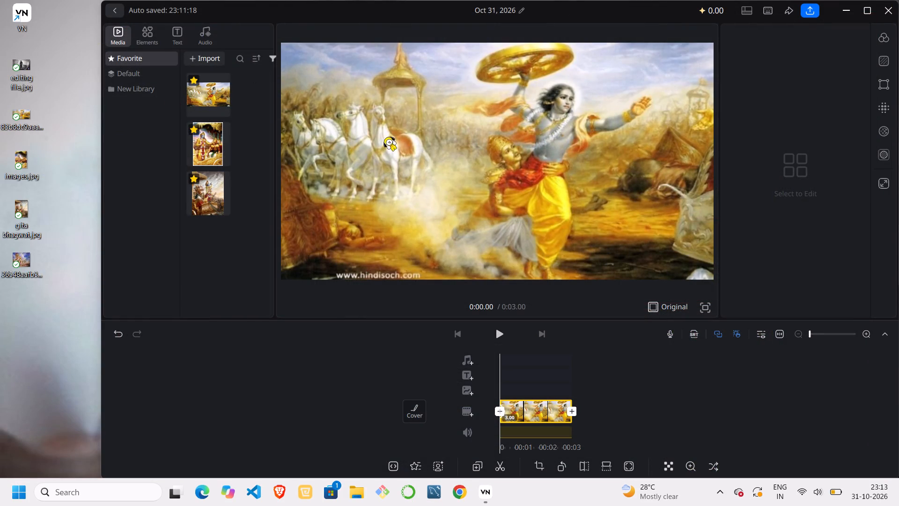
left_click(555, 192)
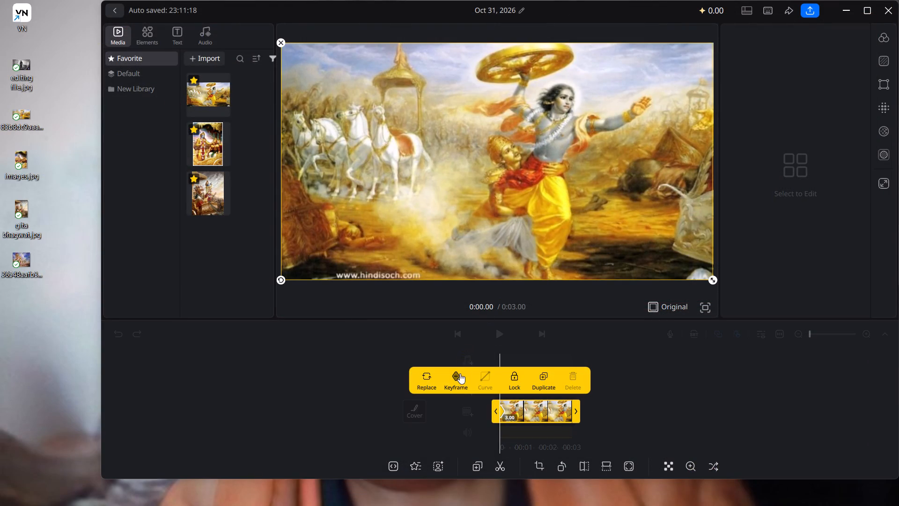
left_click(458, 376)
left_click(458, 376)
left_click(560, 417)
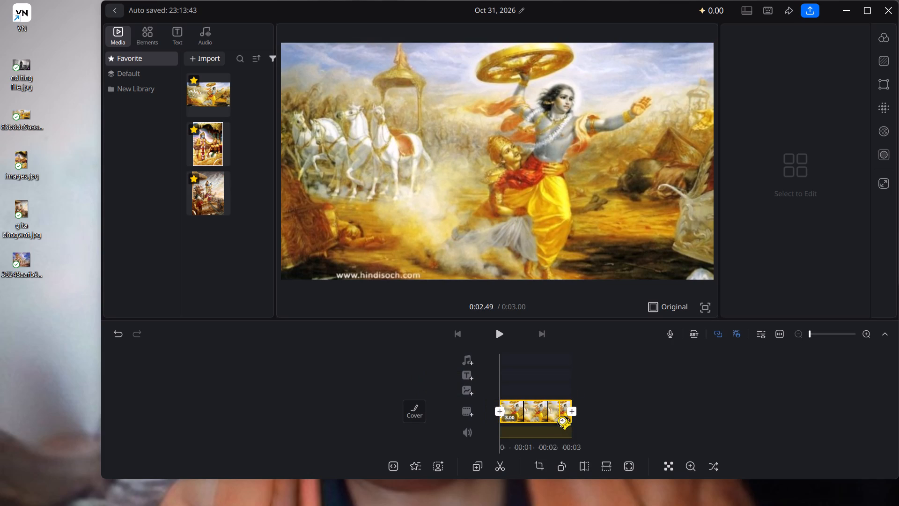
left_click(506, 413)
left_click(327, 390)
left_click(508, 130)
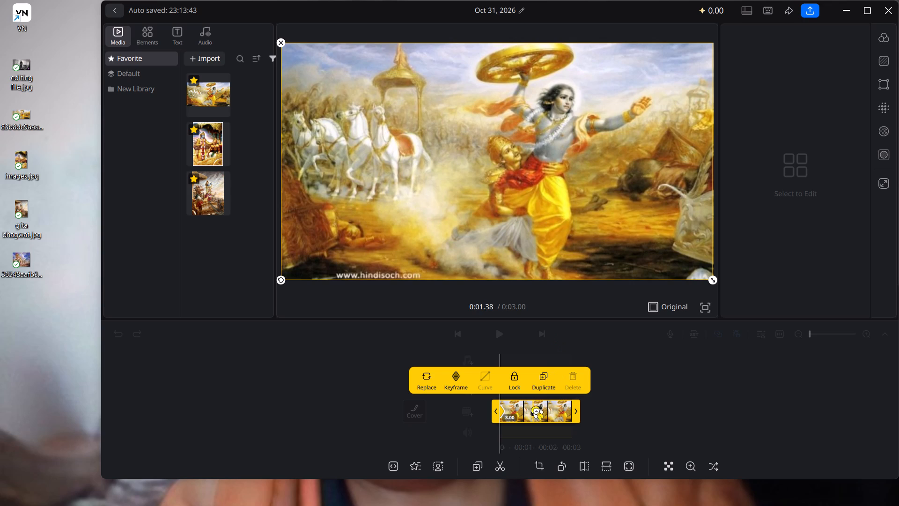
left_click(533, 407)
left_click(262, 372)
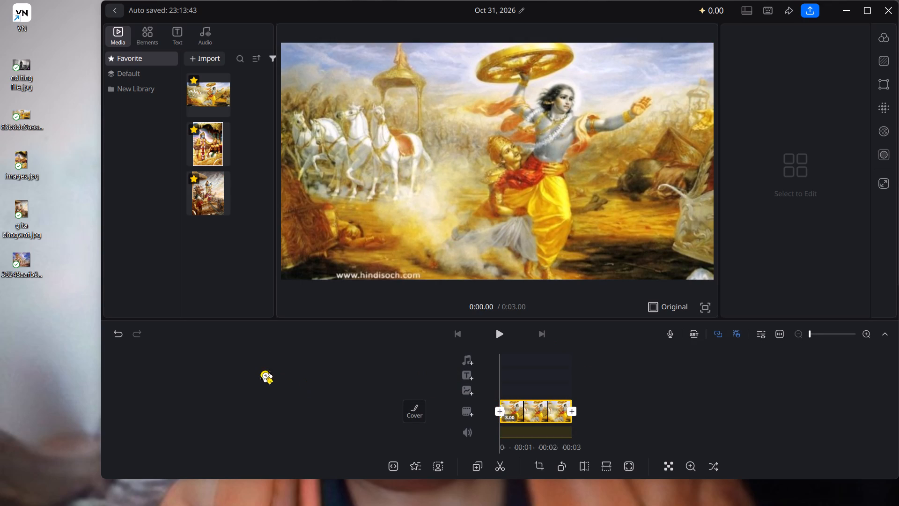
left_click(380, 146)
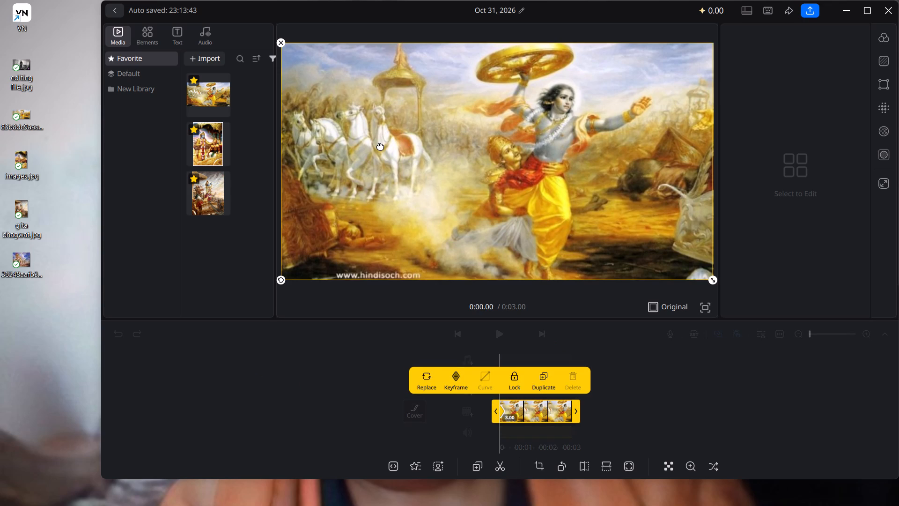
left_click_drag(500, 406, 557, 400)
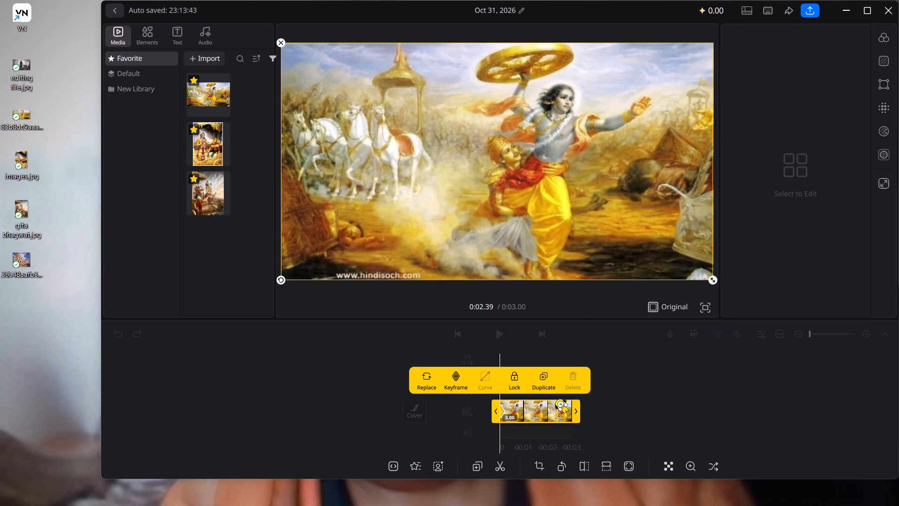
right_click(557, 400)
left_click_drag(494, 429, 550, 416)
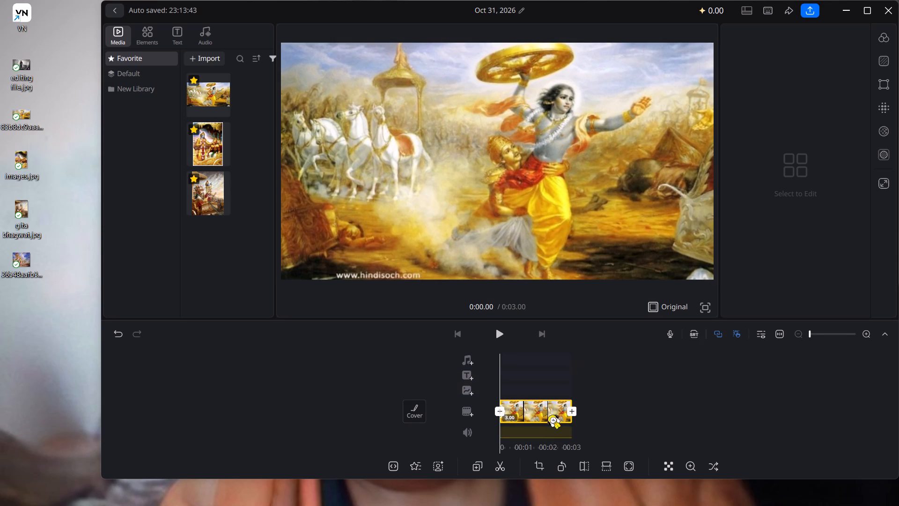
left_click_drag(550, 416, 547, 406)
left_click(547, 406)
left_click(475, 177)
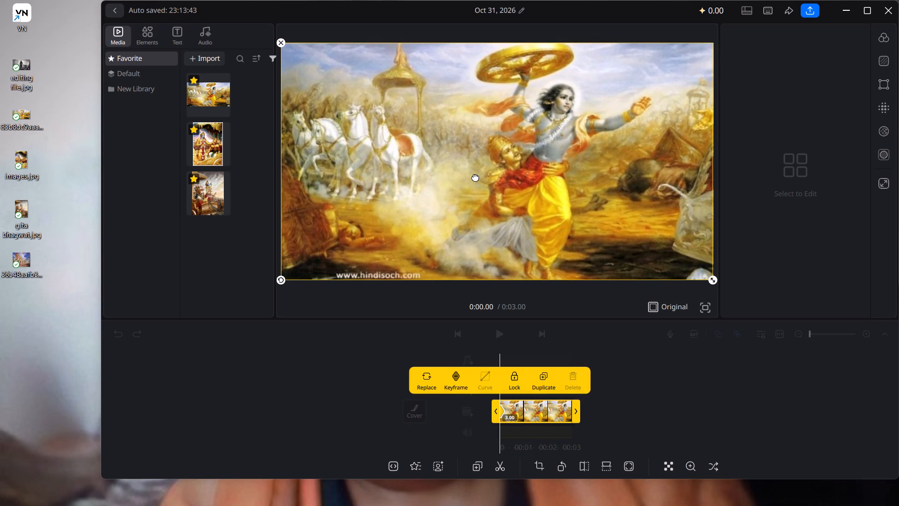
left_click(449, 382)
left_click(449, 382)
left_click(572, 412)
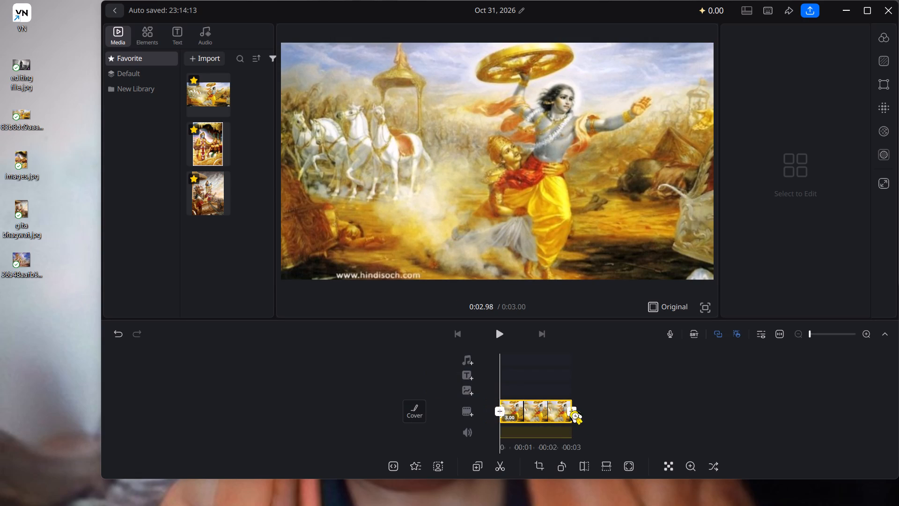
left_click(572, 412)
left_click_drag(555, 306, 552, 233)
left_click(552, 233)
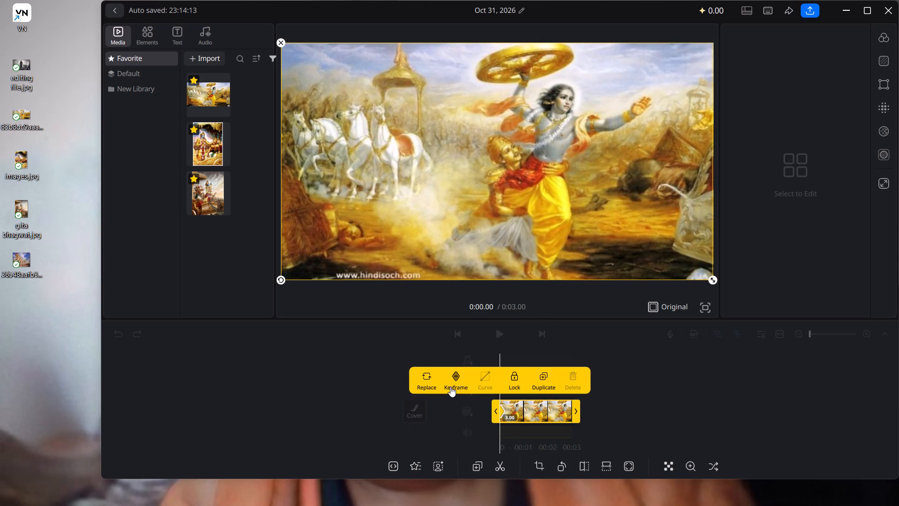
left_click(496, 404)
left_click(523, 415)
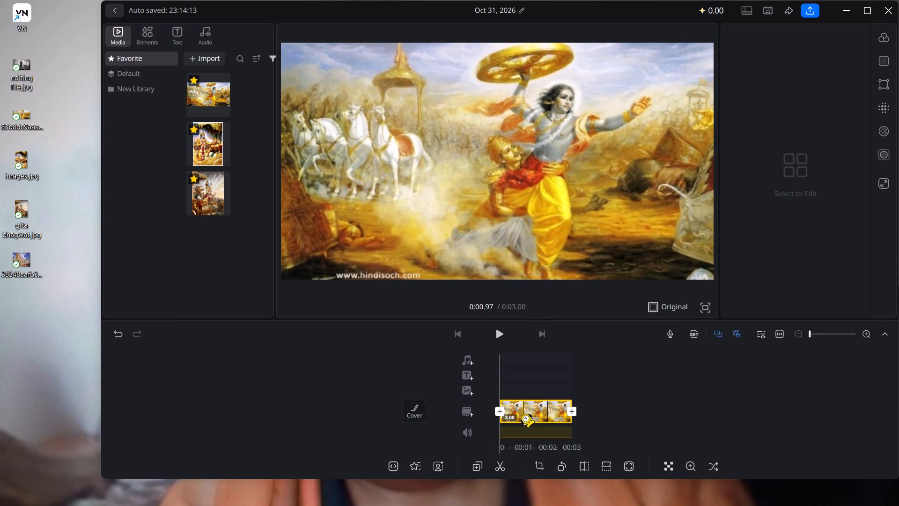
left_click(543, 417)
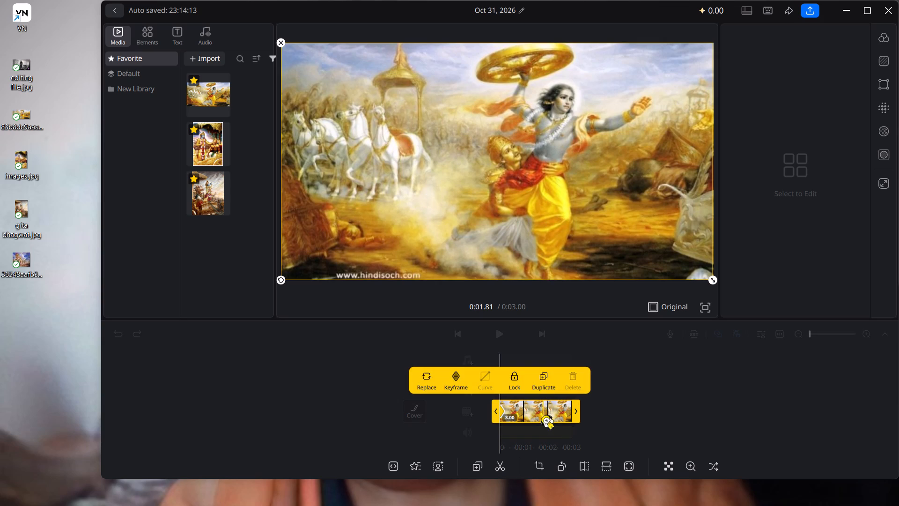
Add a second keyframe at the end of the Krishna picture clip, at about 0:02.94.
left_click(543, 417)
double_click(543, 417)
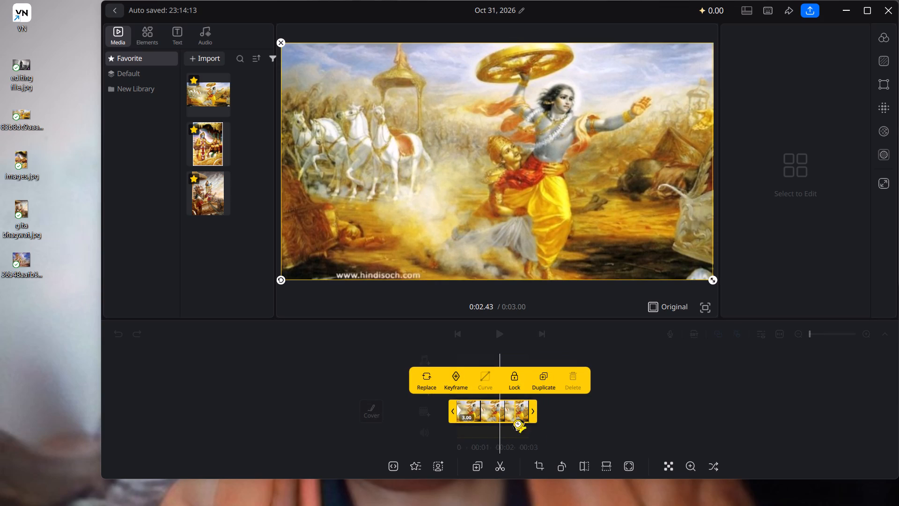
triple_click(523, 424)
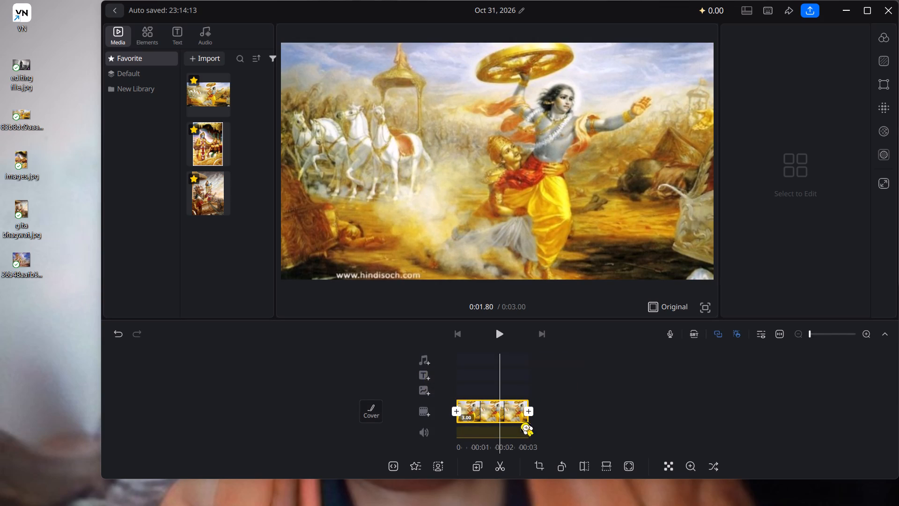
left_click(523, 424)
left_click(522, 417)
left_click(522, 417)
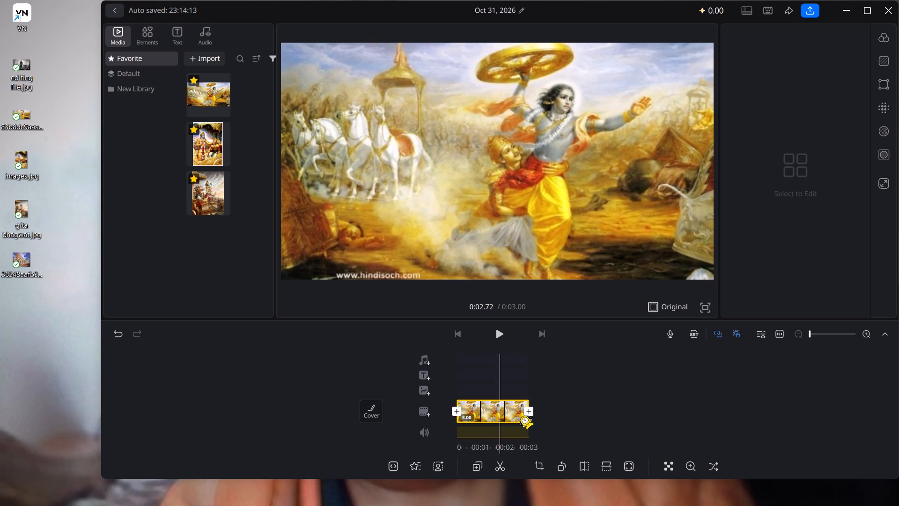
left_click(520, 236)
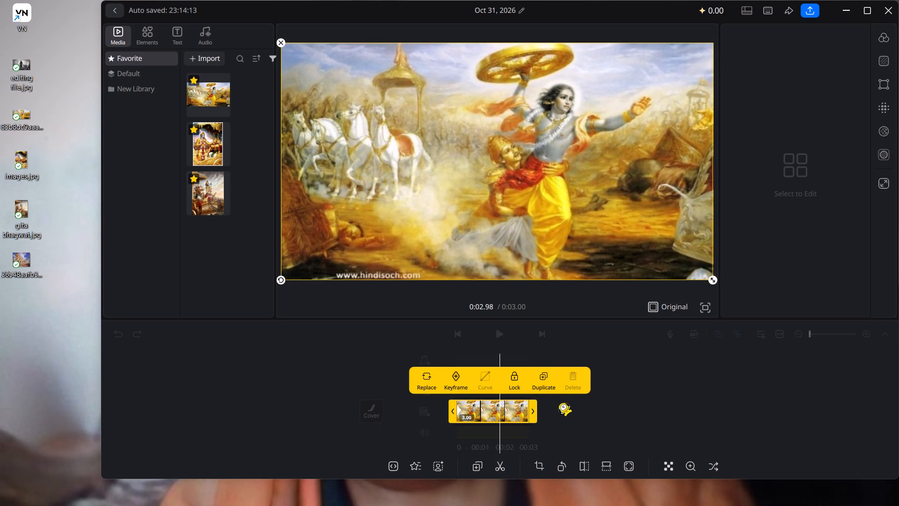
left_click(526, 409)
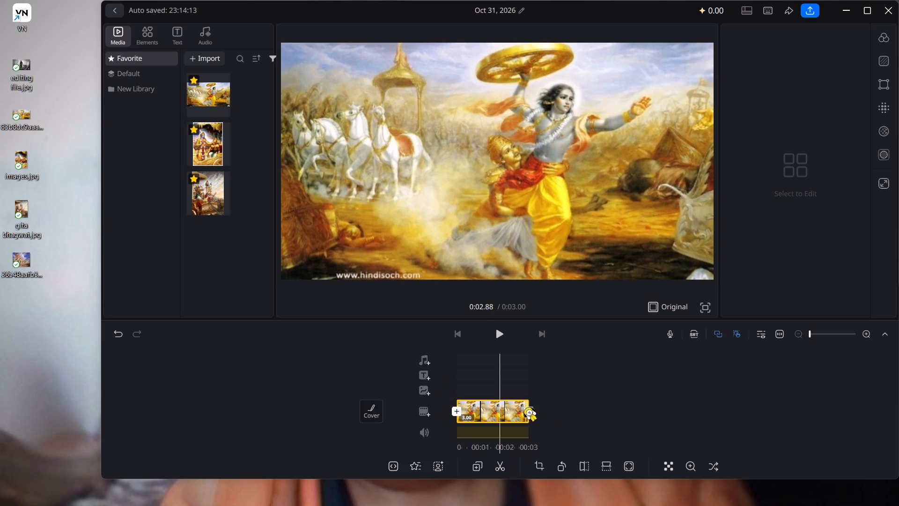
double_click(521, 410)
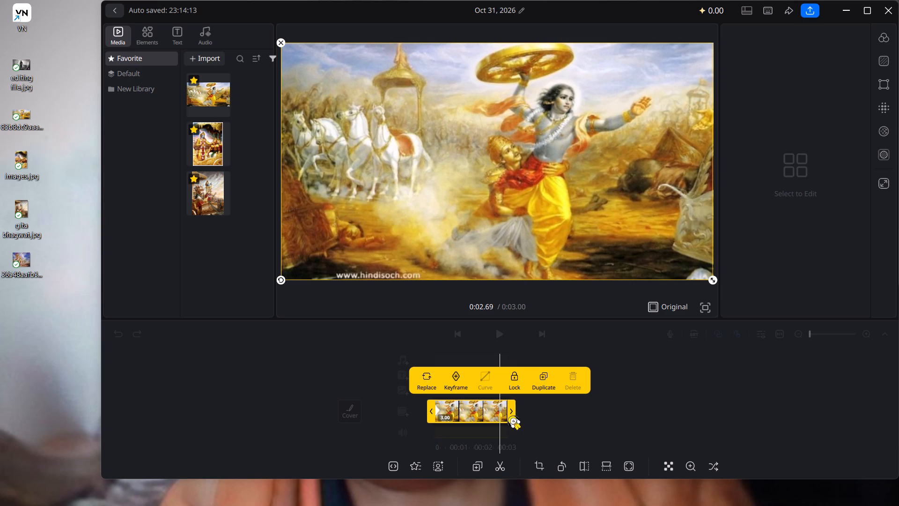
triple_click(506, 418)
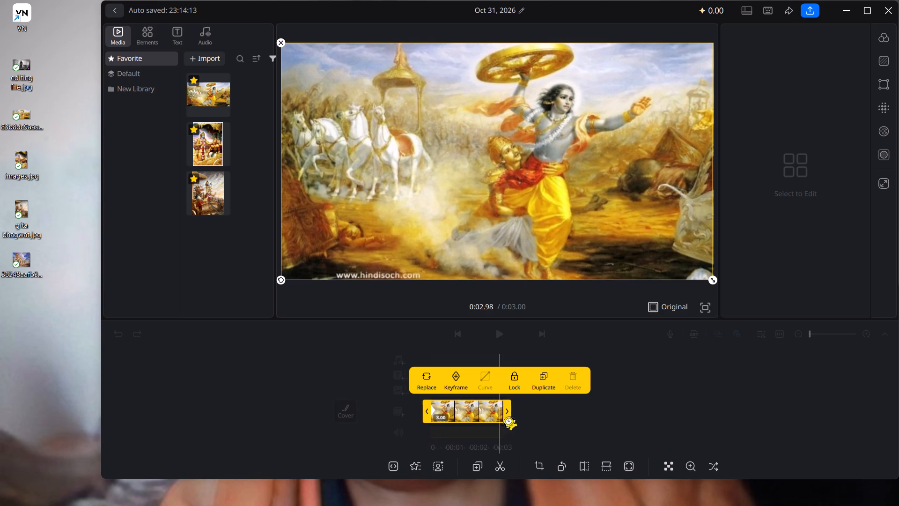
left_click(455, 380)
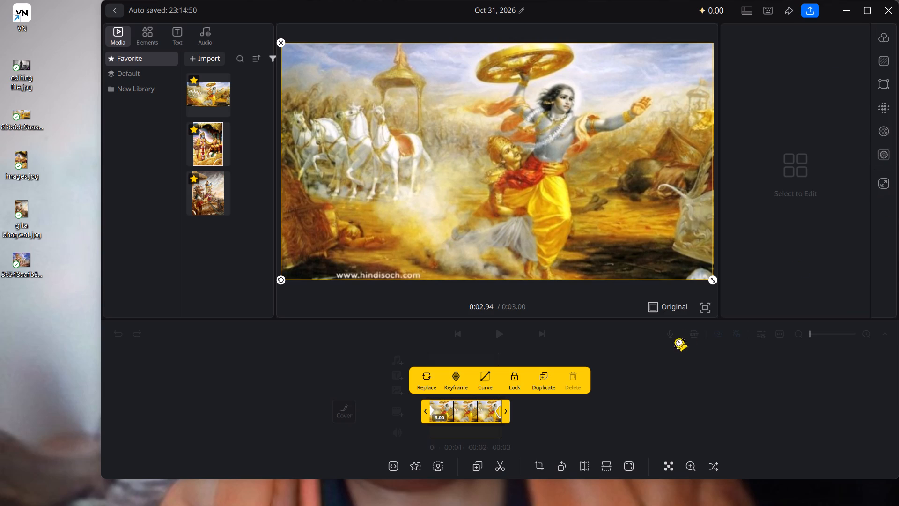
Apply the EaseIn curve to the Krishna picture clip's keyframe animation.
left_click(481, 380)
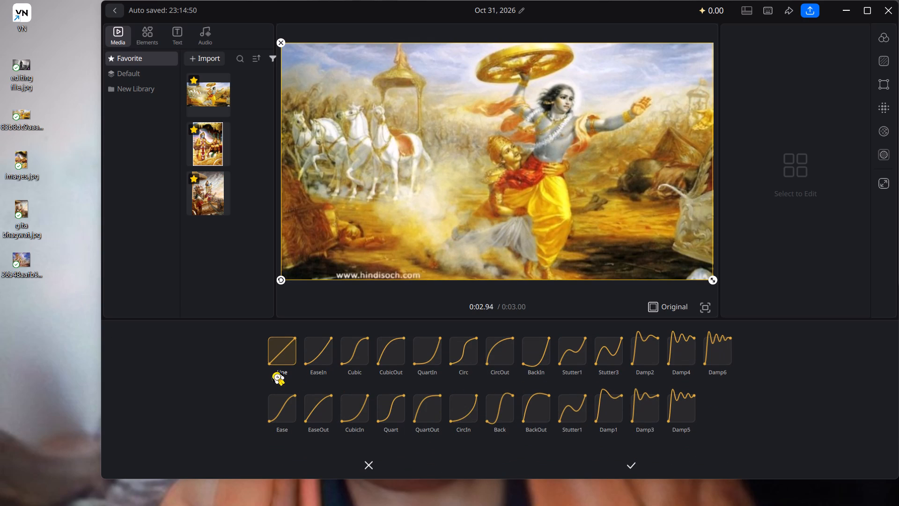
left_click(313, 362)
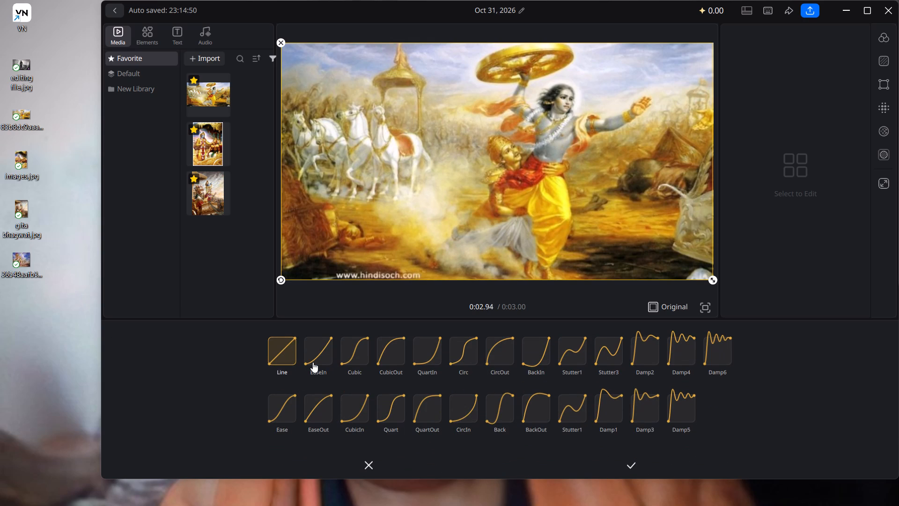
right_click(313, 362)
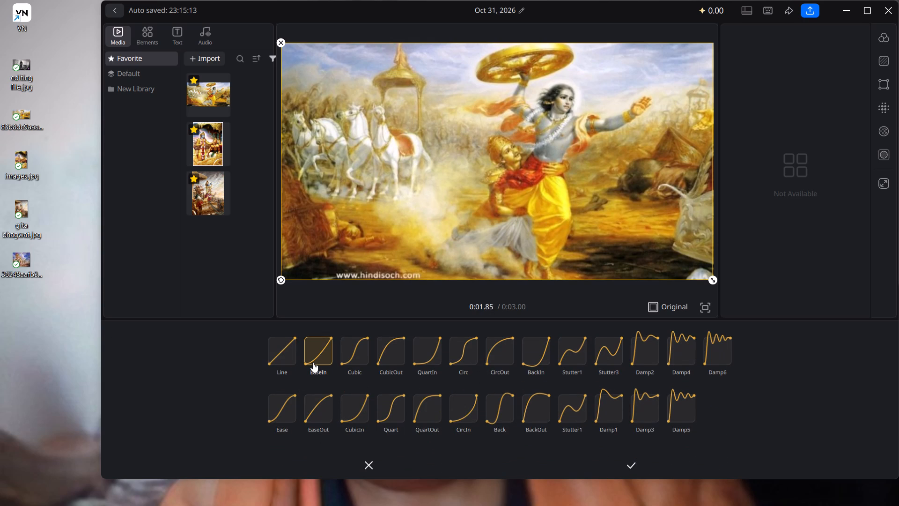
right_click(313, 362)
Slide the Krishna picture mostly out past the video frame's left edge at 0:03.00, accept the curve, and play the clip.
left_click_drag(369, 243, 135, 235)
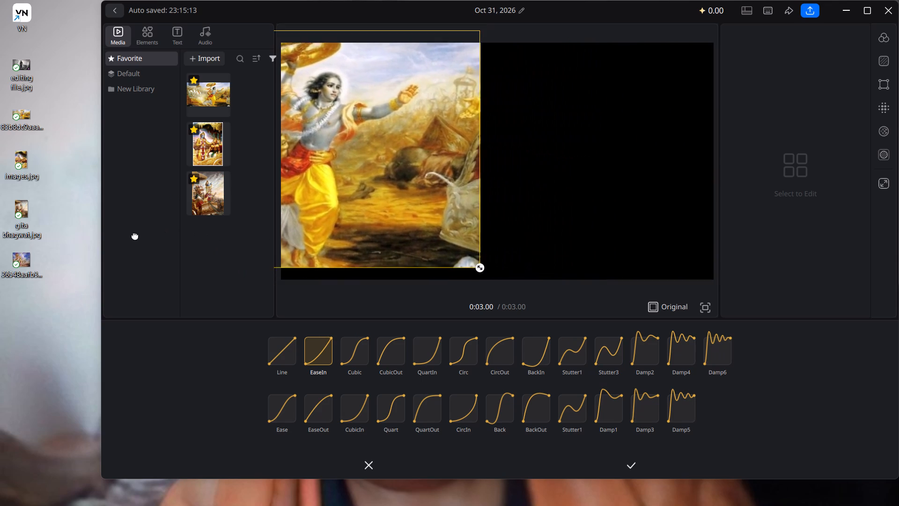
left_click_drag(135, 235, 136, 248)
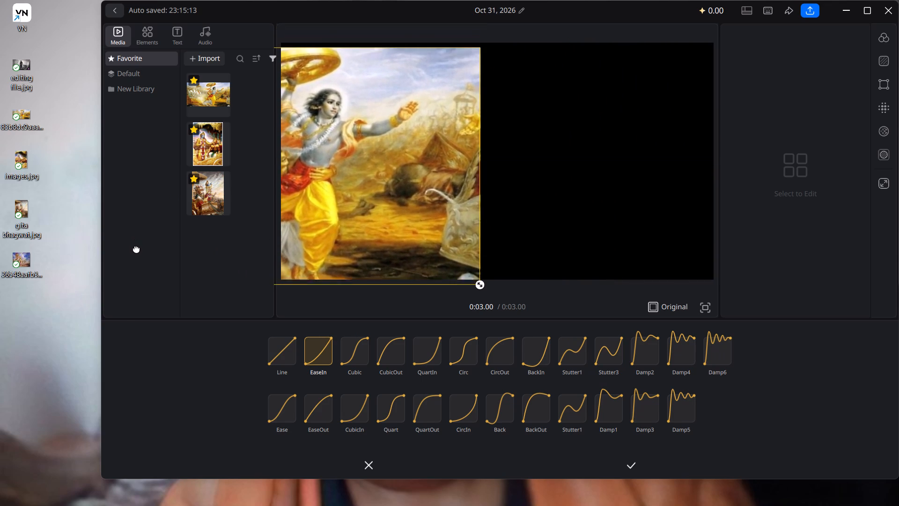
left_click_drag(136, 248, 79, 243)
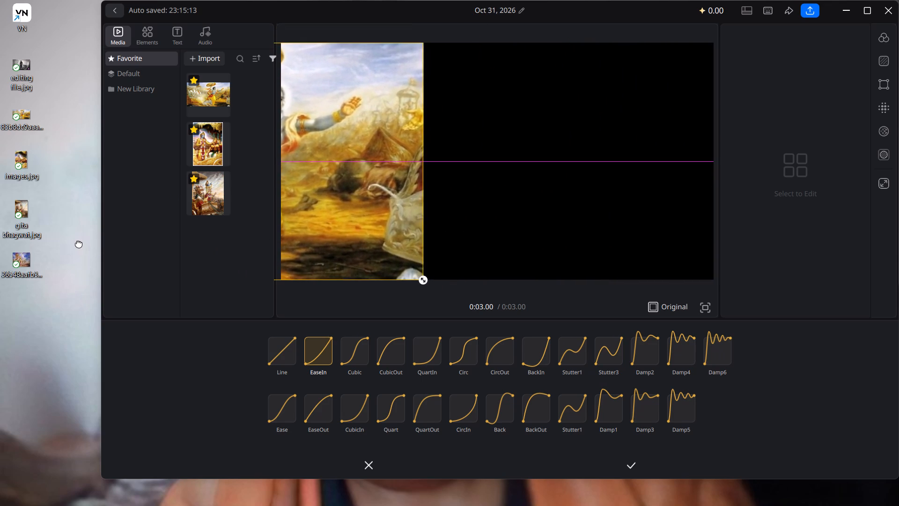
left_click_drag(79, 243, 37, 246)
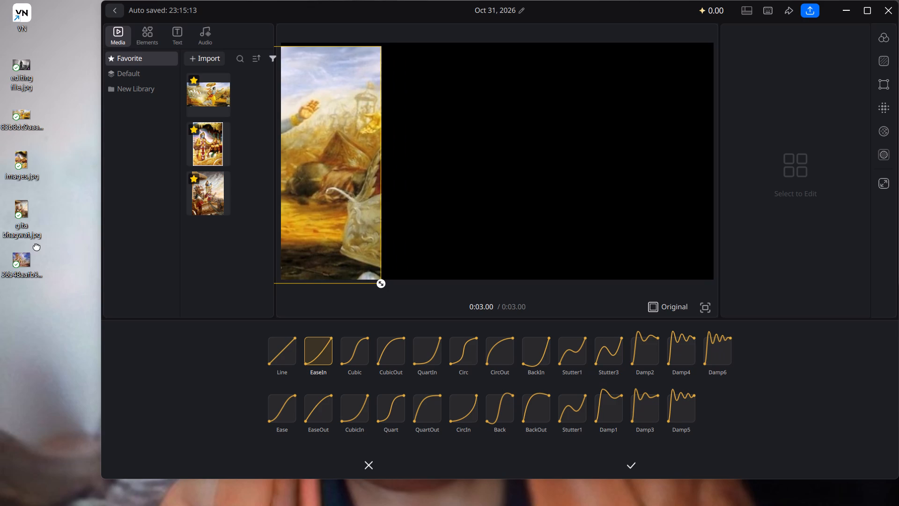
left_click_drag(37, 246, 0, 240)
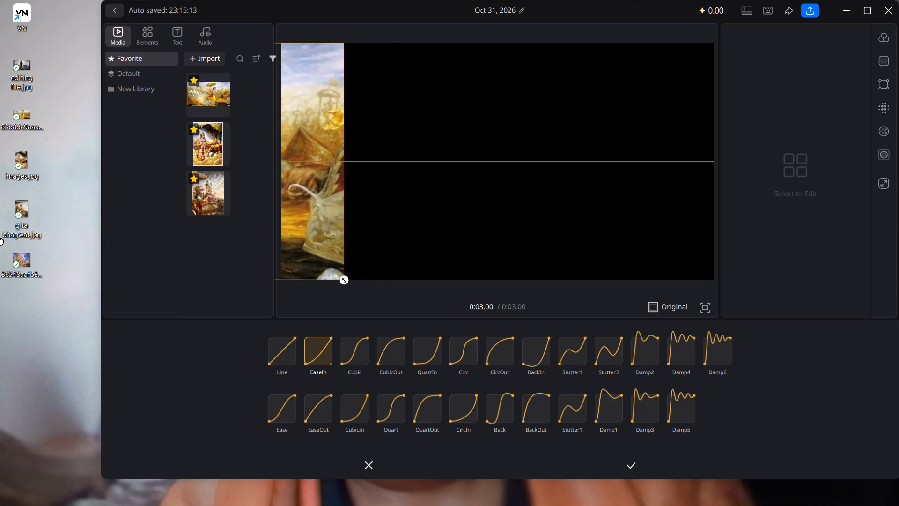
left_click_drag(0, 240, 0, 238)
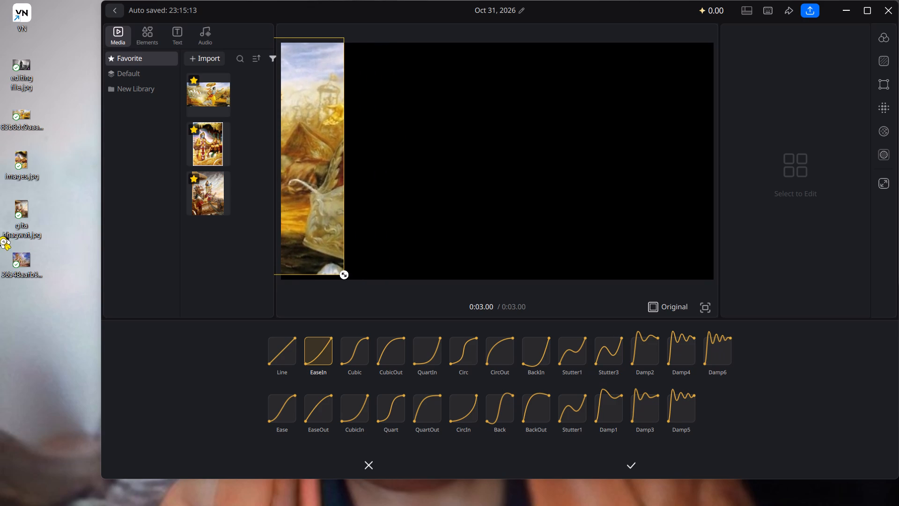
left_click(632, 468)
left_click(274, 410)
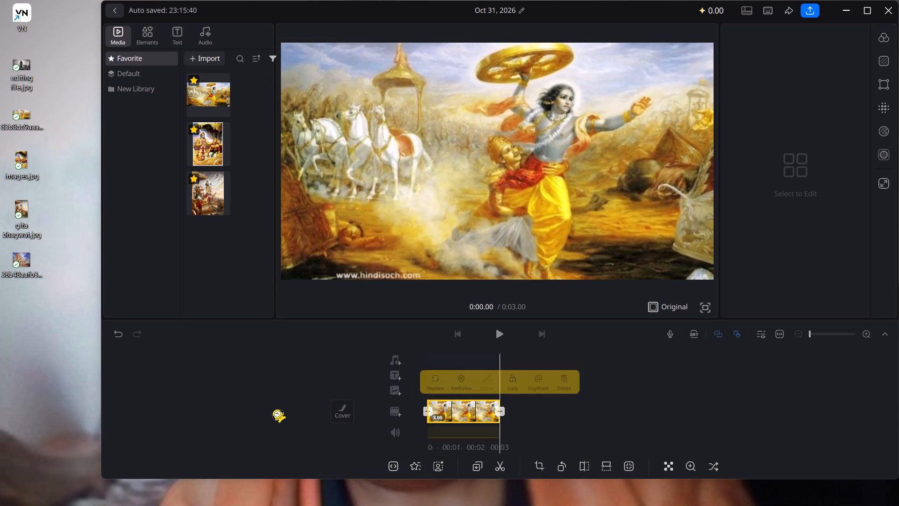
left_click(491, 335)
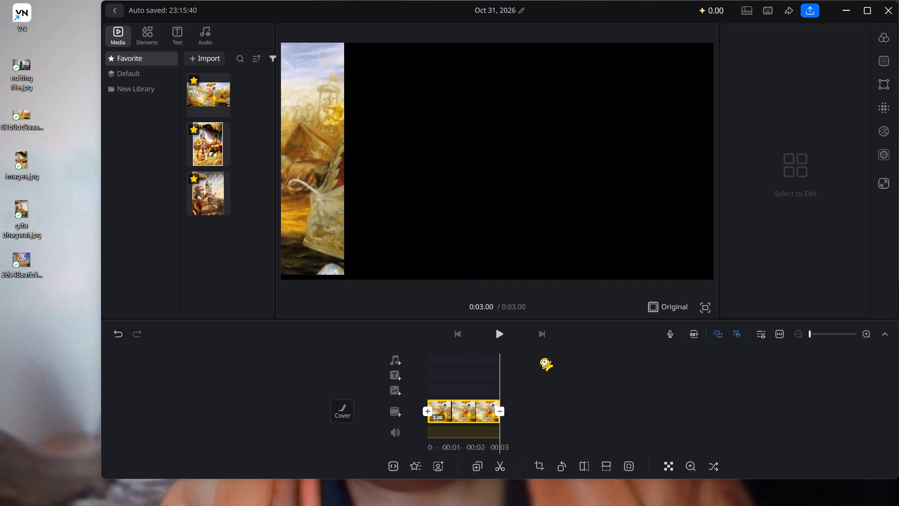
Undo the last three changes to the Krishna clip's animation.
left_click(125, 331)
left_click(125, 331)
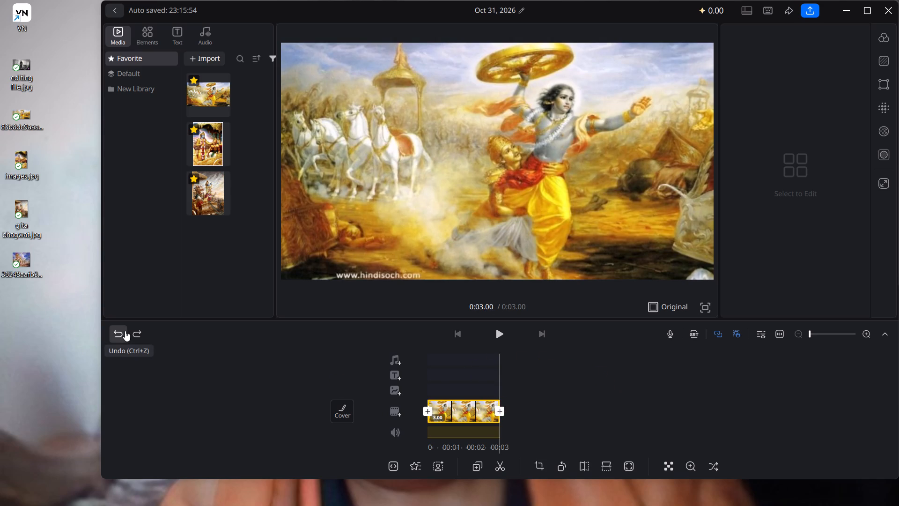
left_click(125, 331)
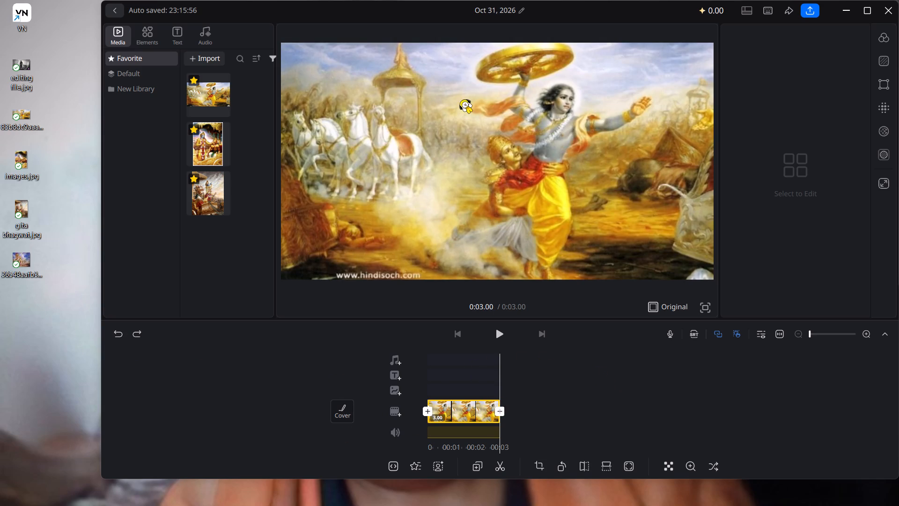
Add a keyframe to the Krishna picture clip at its end, 0:03.00.
left_click(462, 101)
left_click(455, 384)
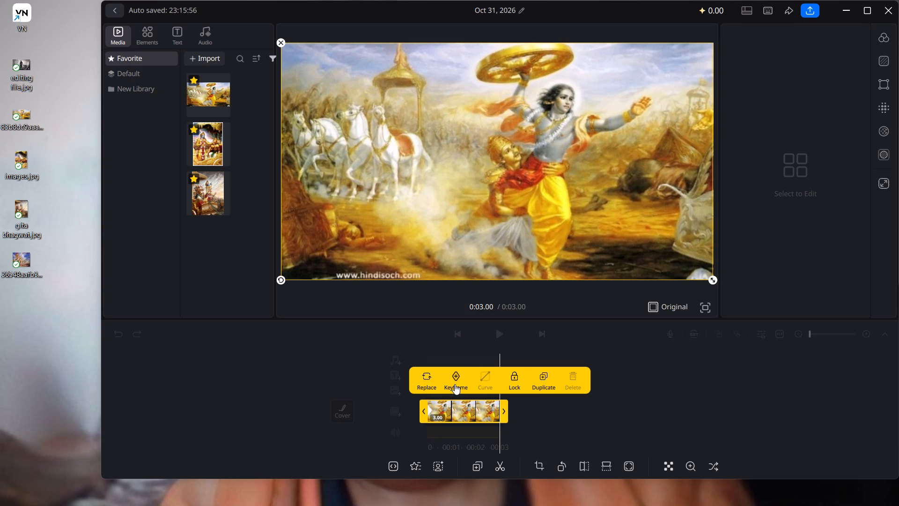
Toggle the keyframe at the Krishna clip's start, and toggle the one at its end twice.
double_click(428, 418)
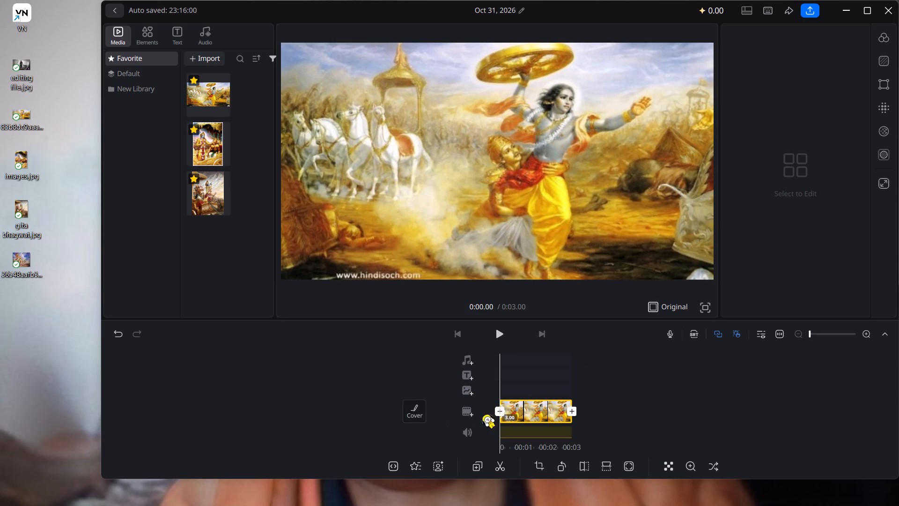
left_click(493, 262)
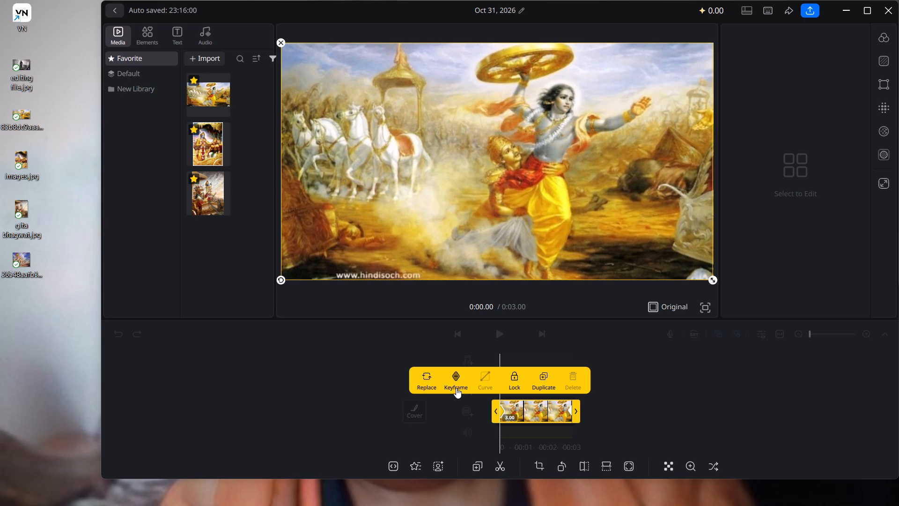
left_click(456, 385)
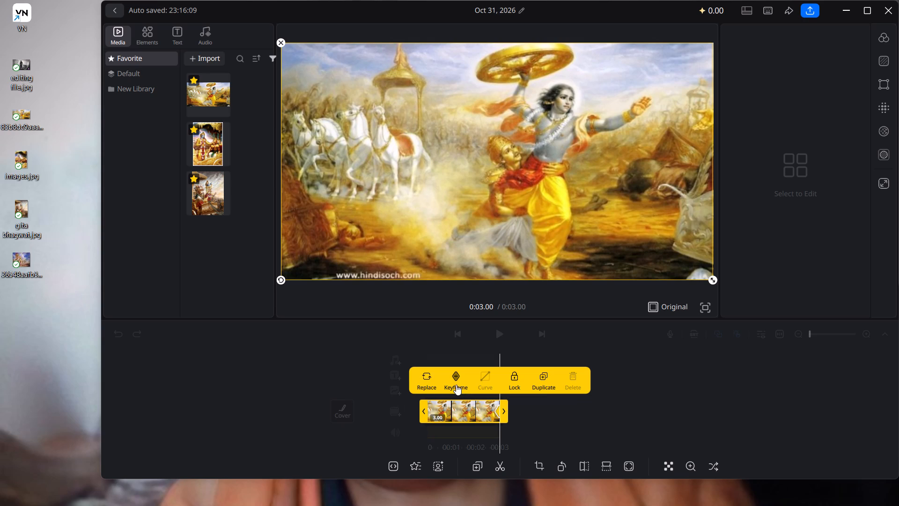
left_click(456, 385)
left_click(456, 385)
Add a keyframe at the very start of the Krishna picture clip.
double_click(433, 421)
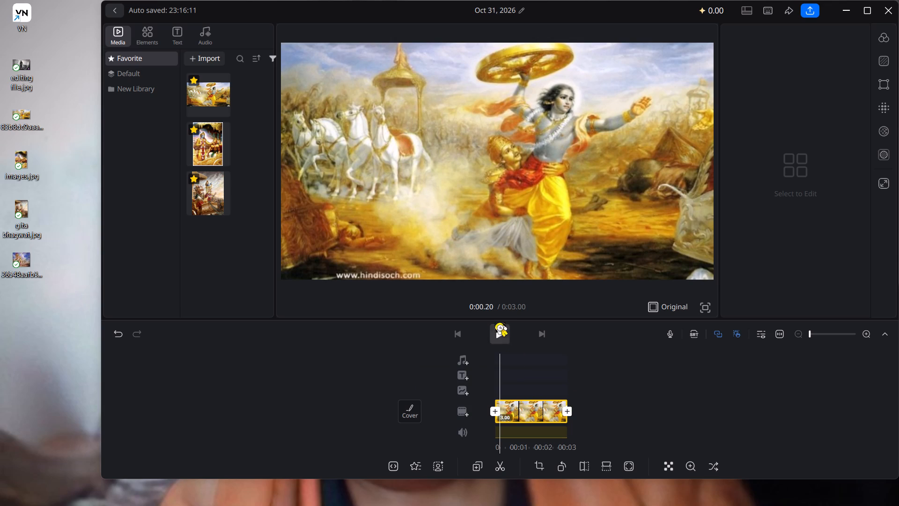
left_click(485, 238)
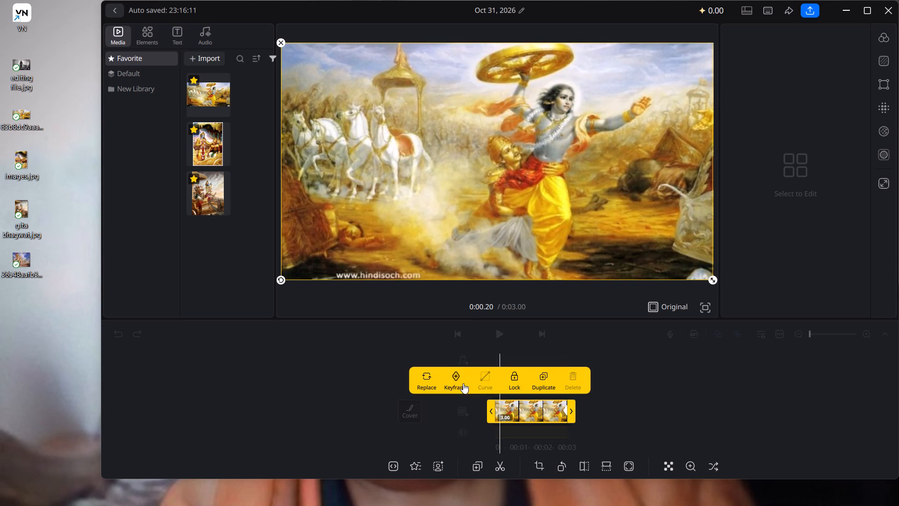
right_click(498, 419)
right_click(498, 419)
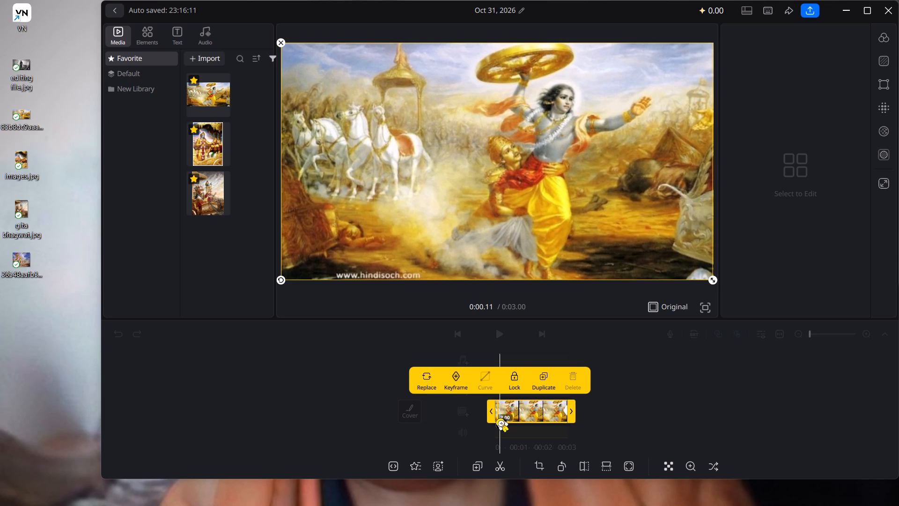
left_click(495, 421)
left_click(457, 384)
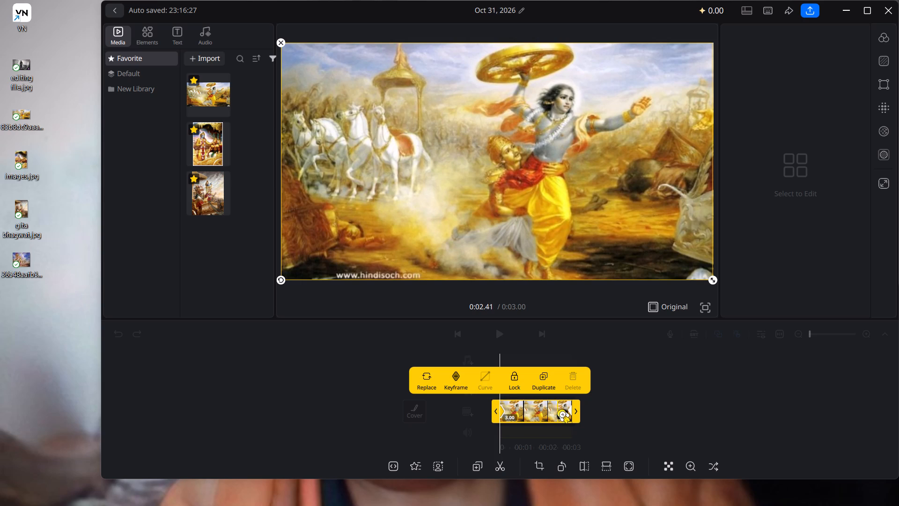
Apply the EaseIn curve to the Krishna clip's animation from its end keyframe at 0:03.00.
left_click(572, 411)
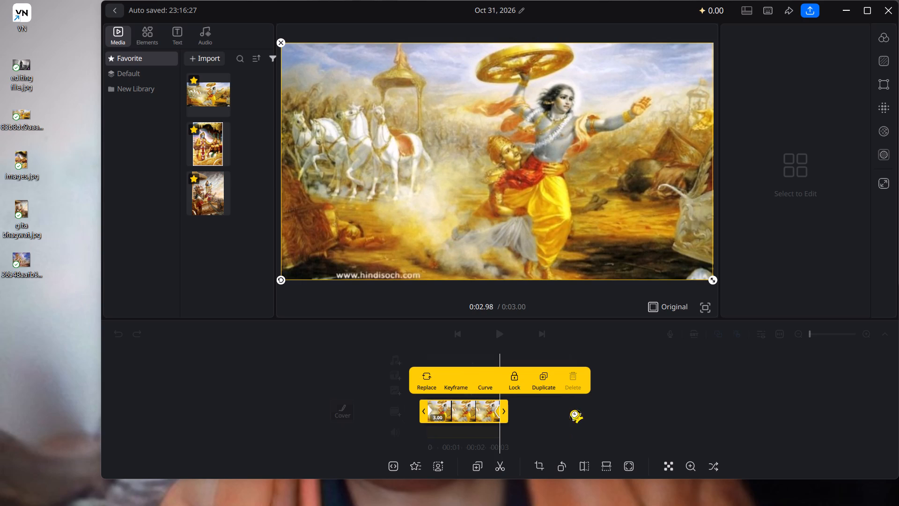
left_click(484, 380)
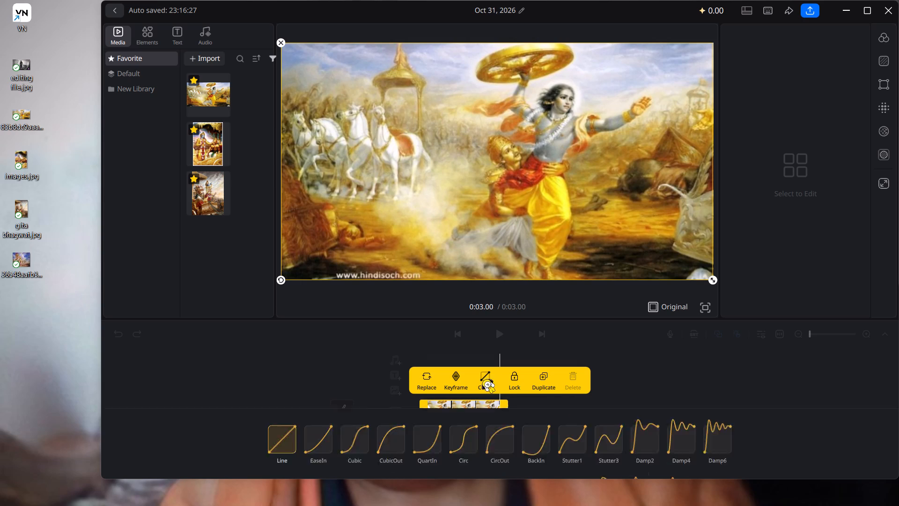
left_click(320, 361)
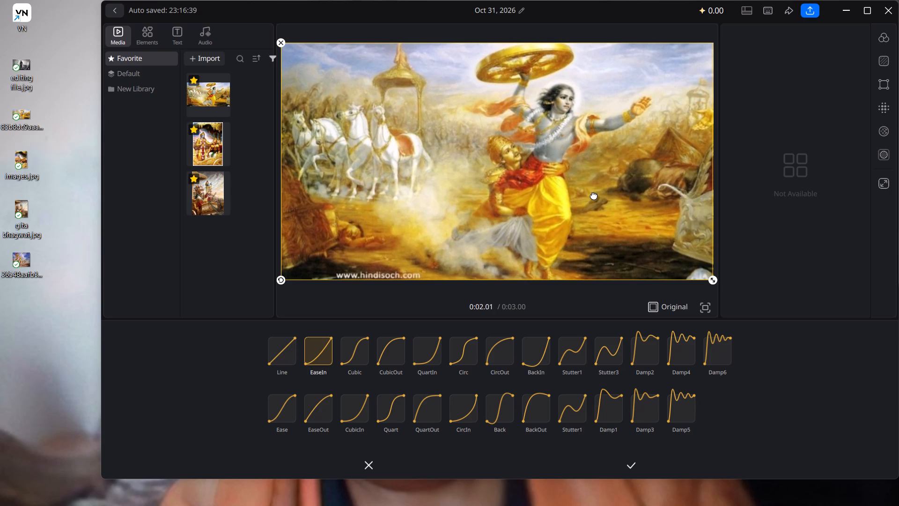
Slide the Krishna picture mostly out past the video frame's right edge at 0:03.00, vertically centred, accept the curve, and play the clip.
left_click_drag(596, 195, 404, 194)
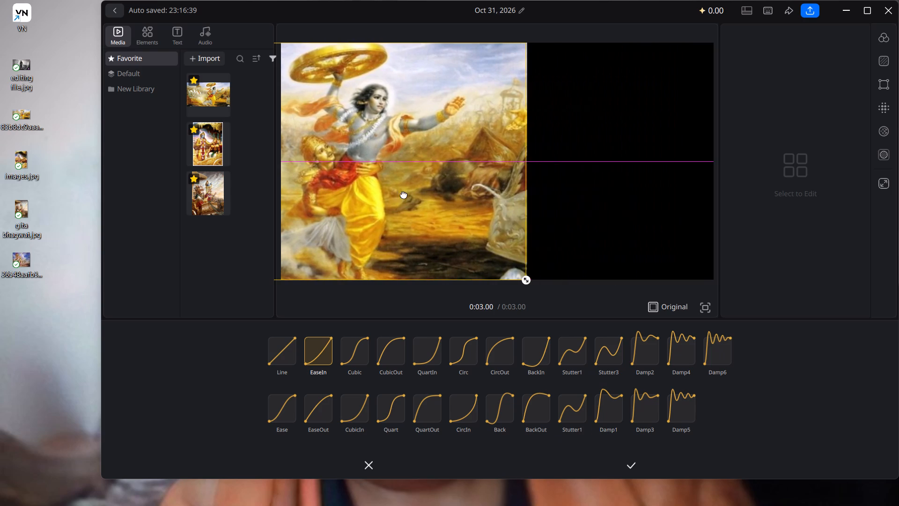
left_click_drag(404, 194, 335, 188)
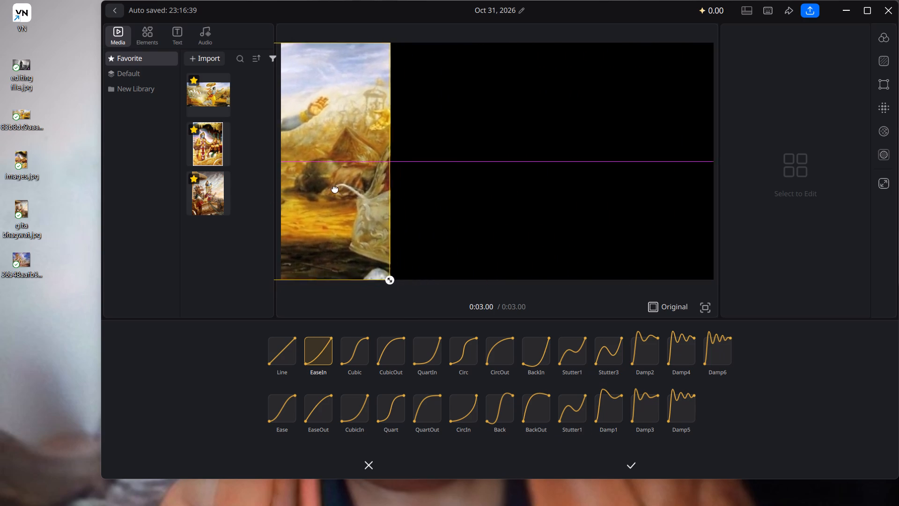
left_click_drag(335, 188, 898, 179)
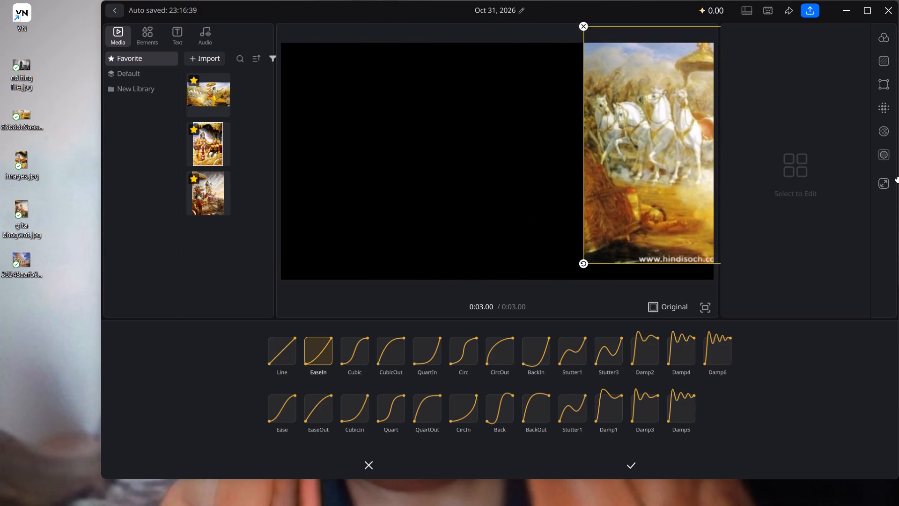
left_click_drag(898, 179, 898, 197)
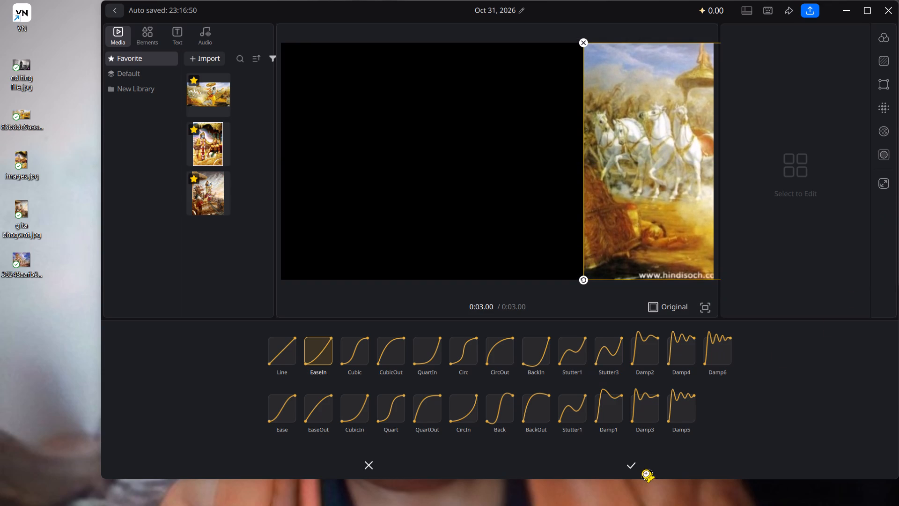
left_click(629, 471)
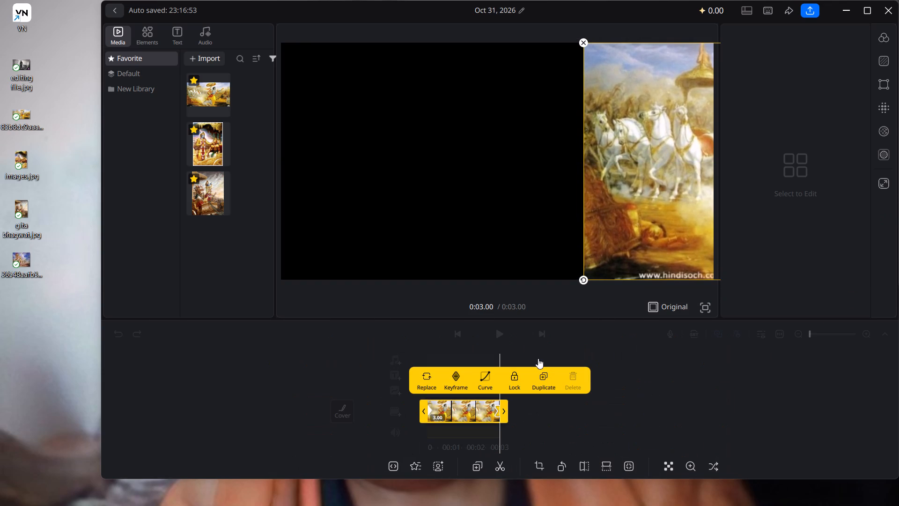
left_click(303, 379)
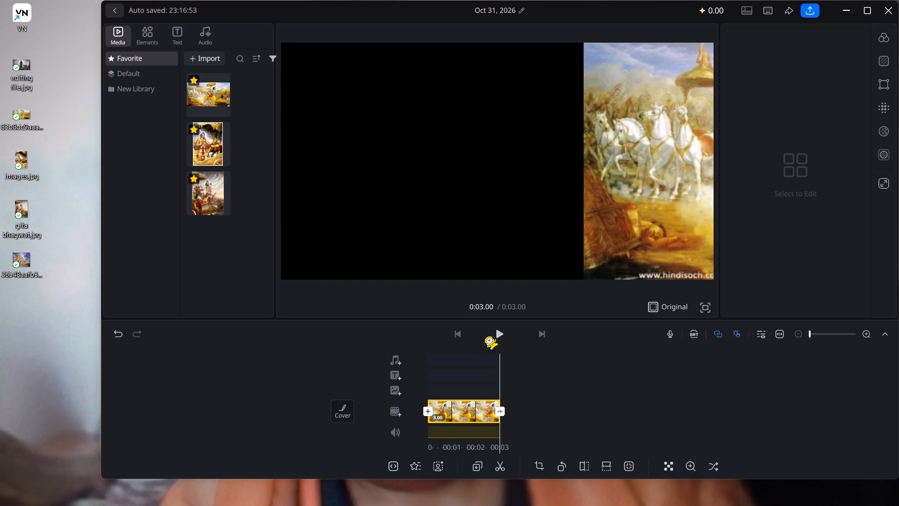
left_click(495, 337)
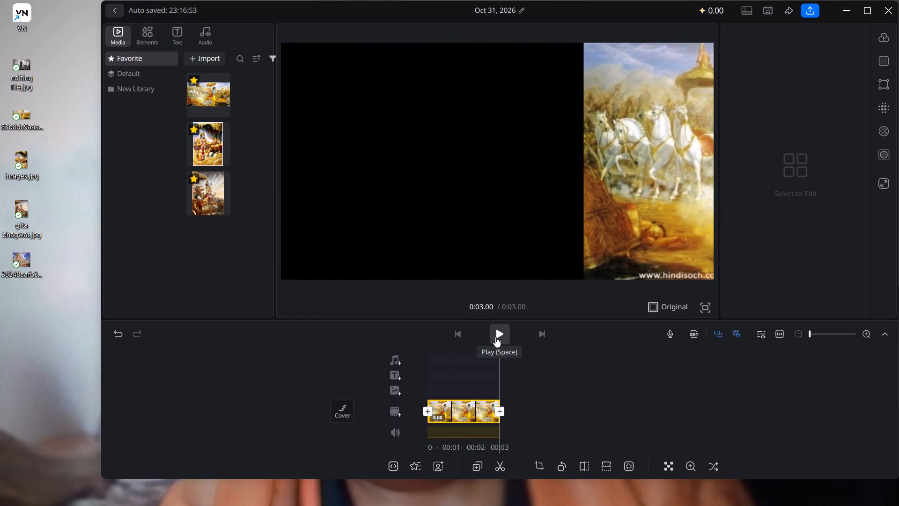
Play back the Krishna clip repeatedly to check its slide-out animation.
left_click(495, 337)
left_click(495, 337)
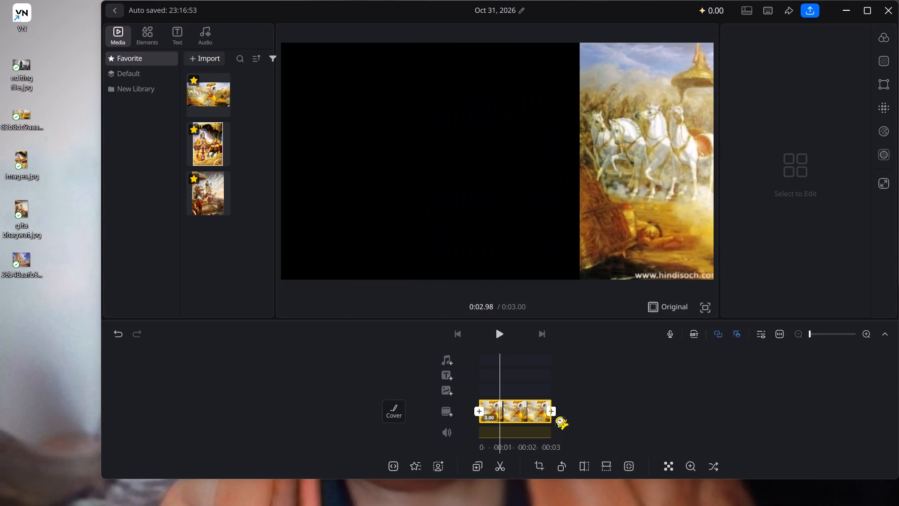
left_click(536, 420)
left_click_drag(536, 420, 569, 423)
left_click(496, 330)
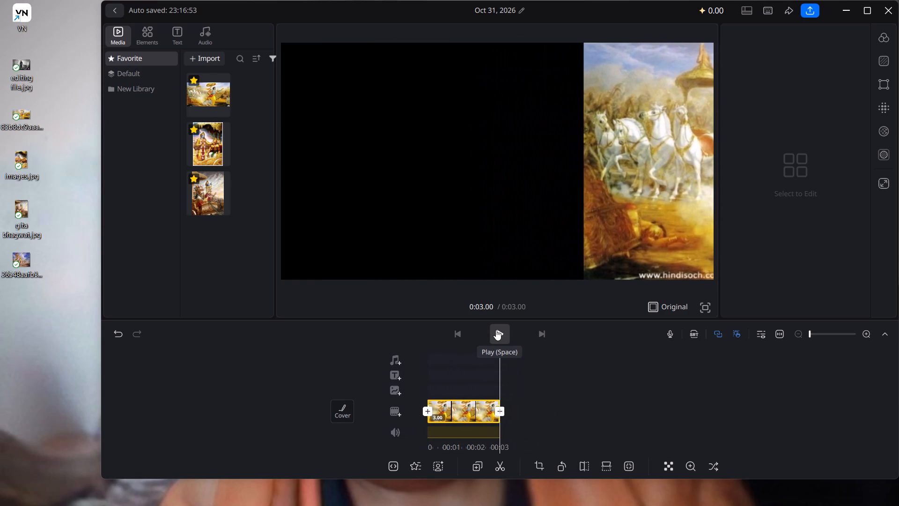
left_click(496, 330)
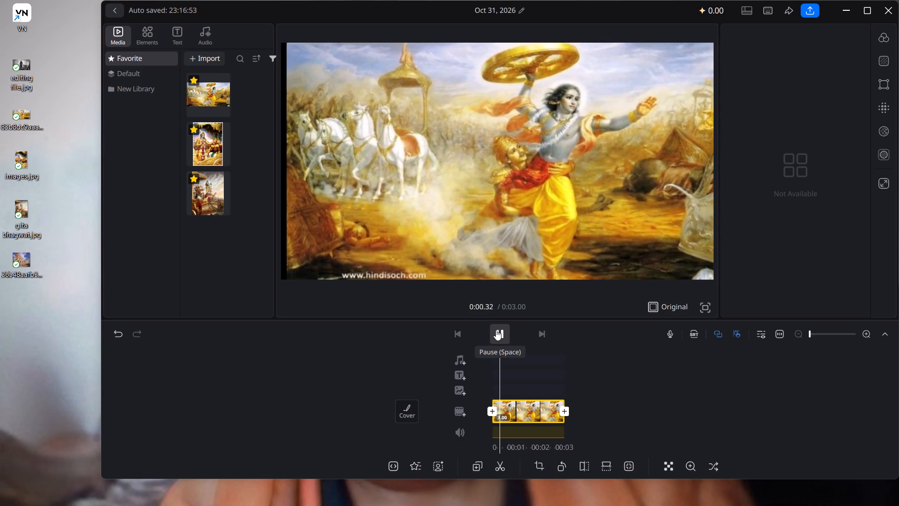
left_click(496, 330)
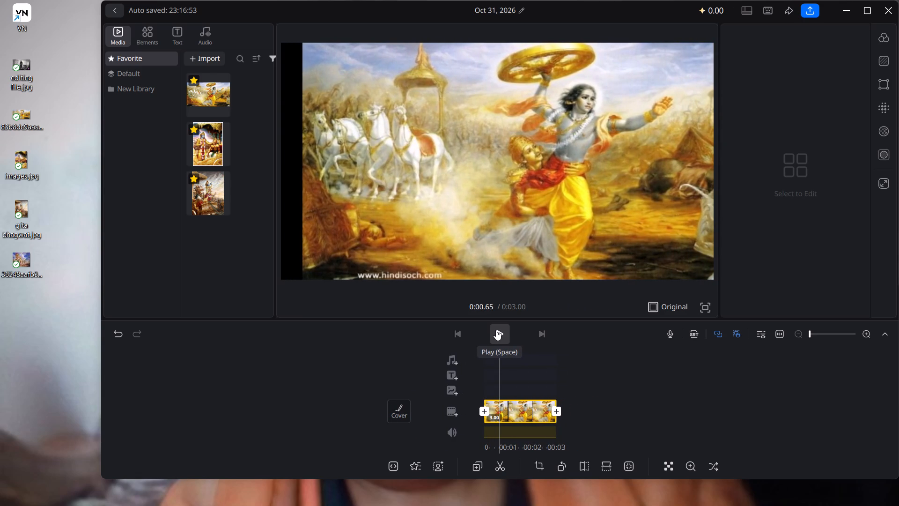
Undo the Krishna picture's slide to the right, its EaseIn curve and the clip's start keyframe.
left_click(117, 331)
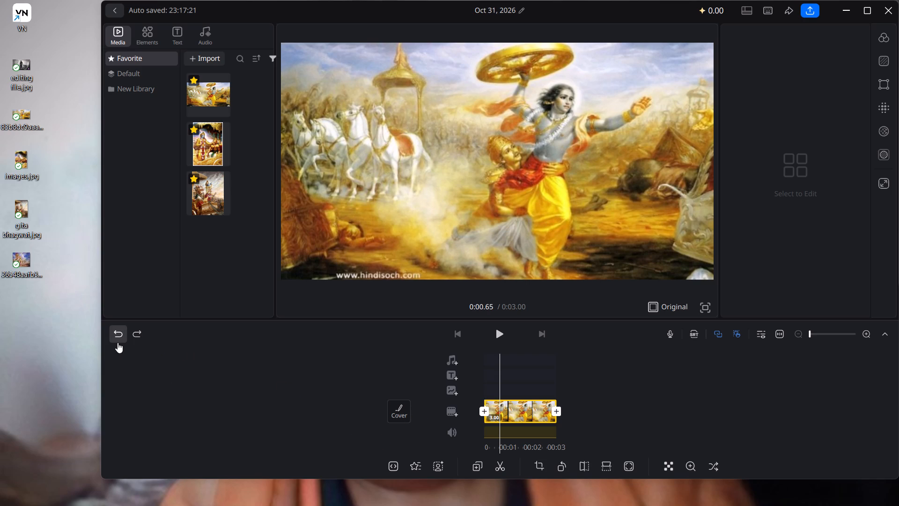
left_click(118, 342)
left_click(118, 342)
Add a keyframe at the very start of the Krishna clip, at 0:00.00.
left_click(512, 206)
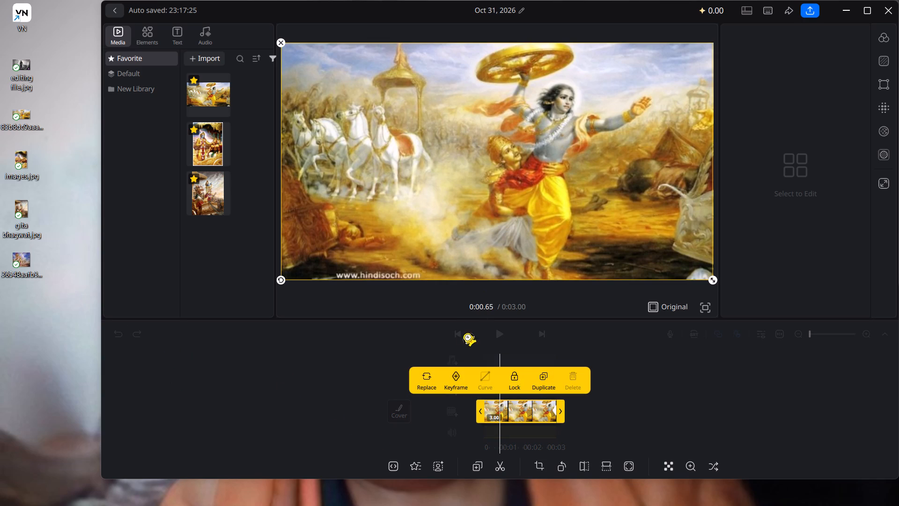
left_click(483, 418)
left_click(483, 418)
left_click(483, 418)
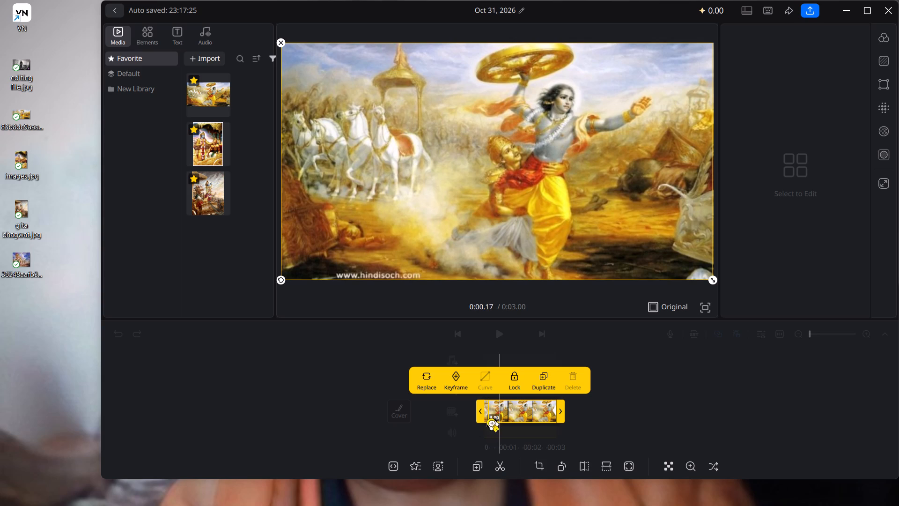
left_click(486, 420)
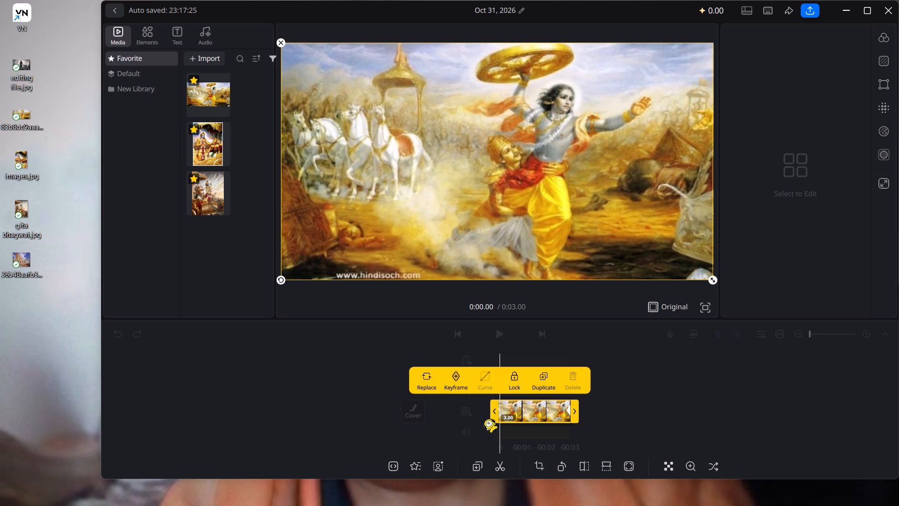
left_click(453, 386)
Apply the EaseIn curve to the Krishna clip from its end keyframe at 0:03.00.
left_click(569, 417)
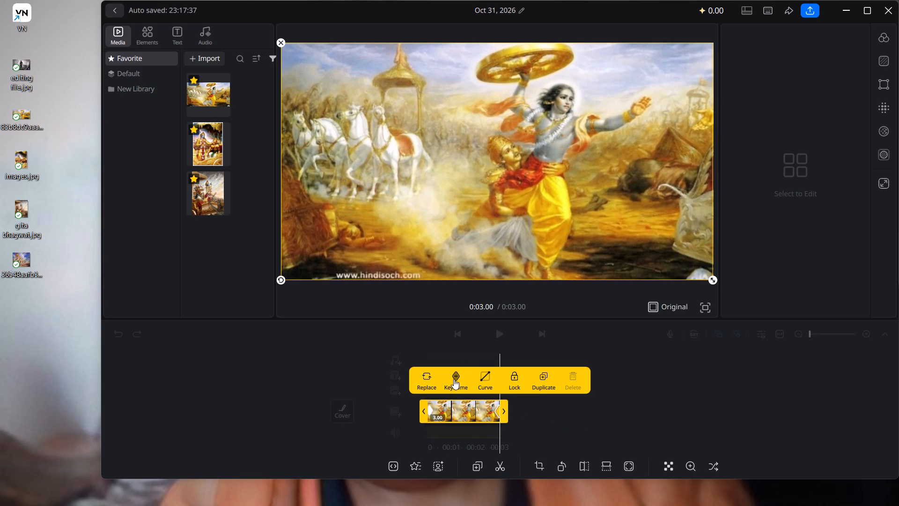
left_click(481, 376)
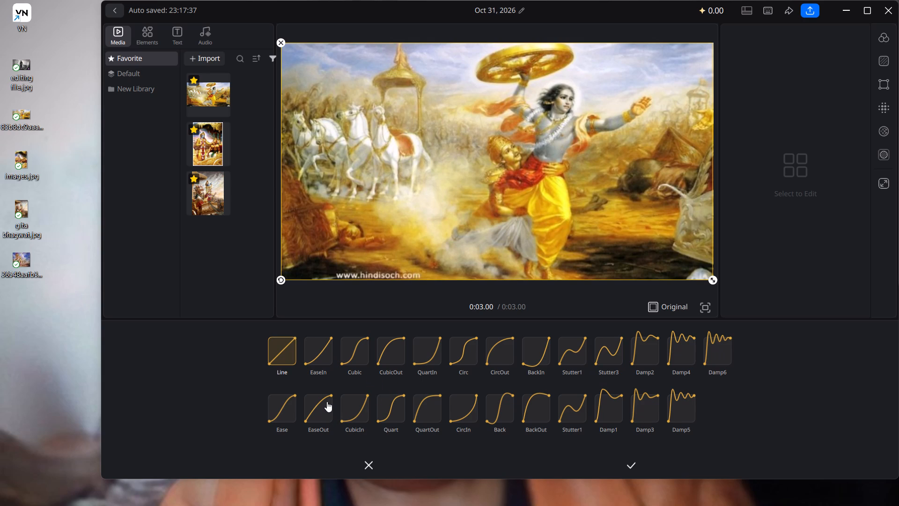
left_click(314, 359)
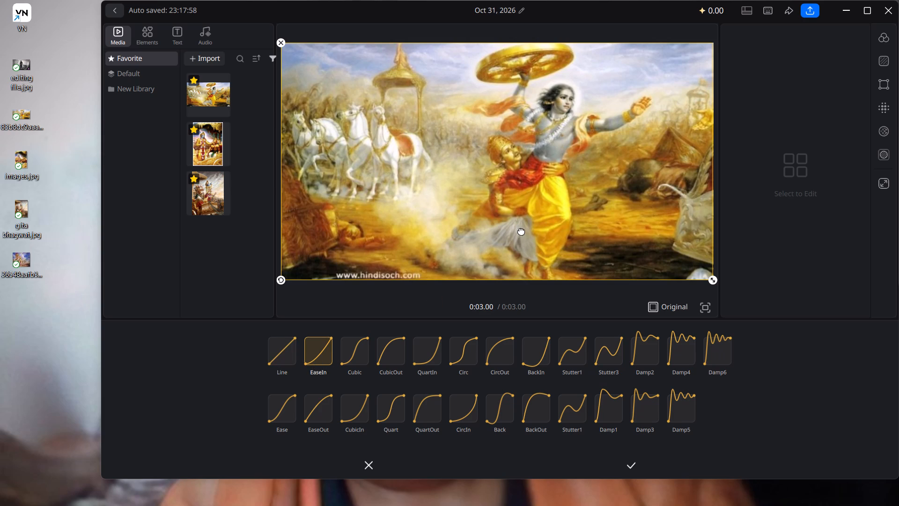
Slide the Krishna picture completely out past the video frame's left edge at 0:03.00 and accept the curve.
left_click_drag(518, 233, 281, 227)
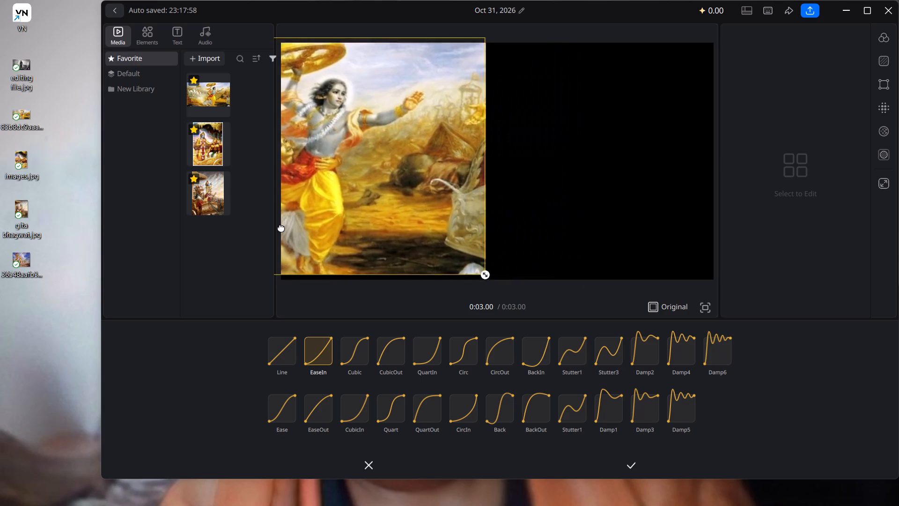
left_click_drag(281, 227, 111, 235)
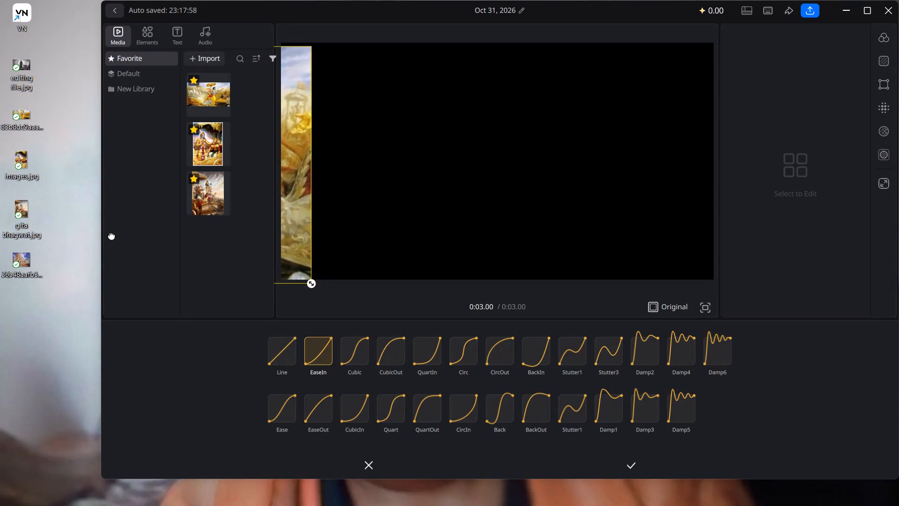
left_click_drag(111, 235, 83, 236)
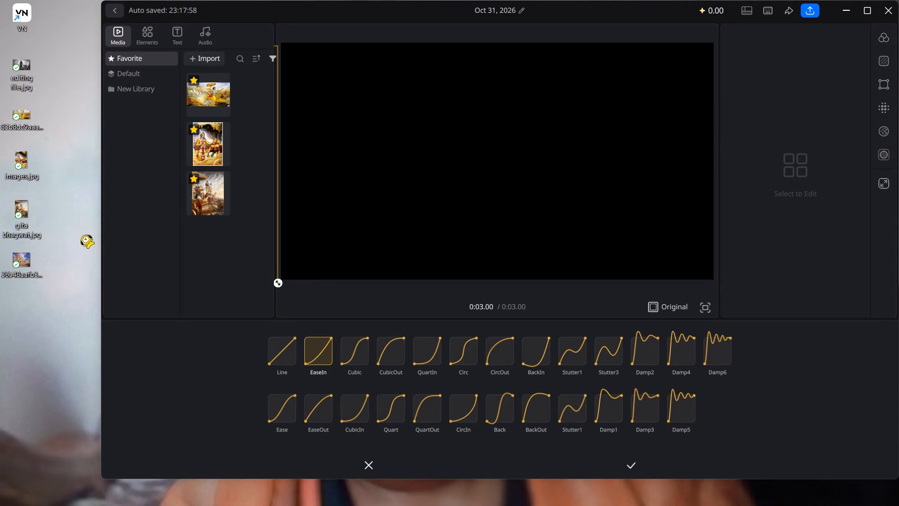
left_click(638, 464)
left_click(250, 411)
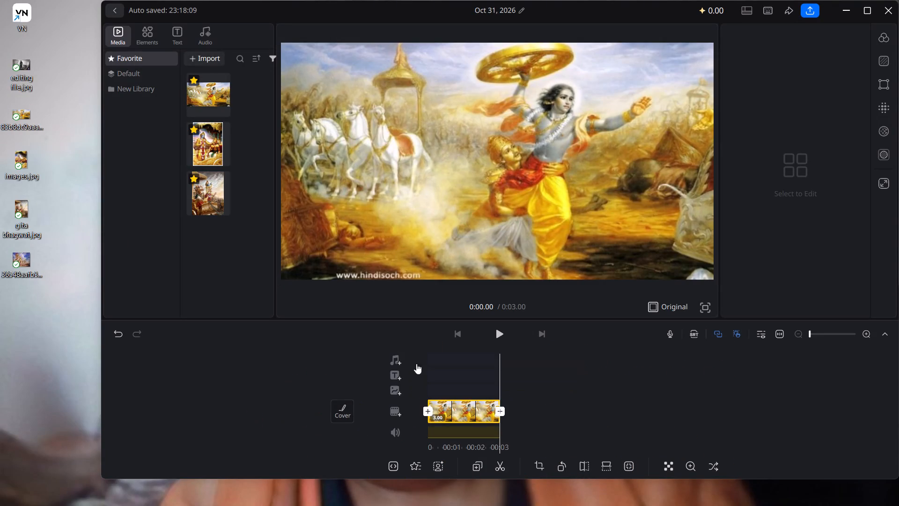
Play back the Krishna clip to check the leftward slide-out.
left_click(495, 329)
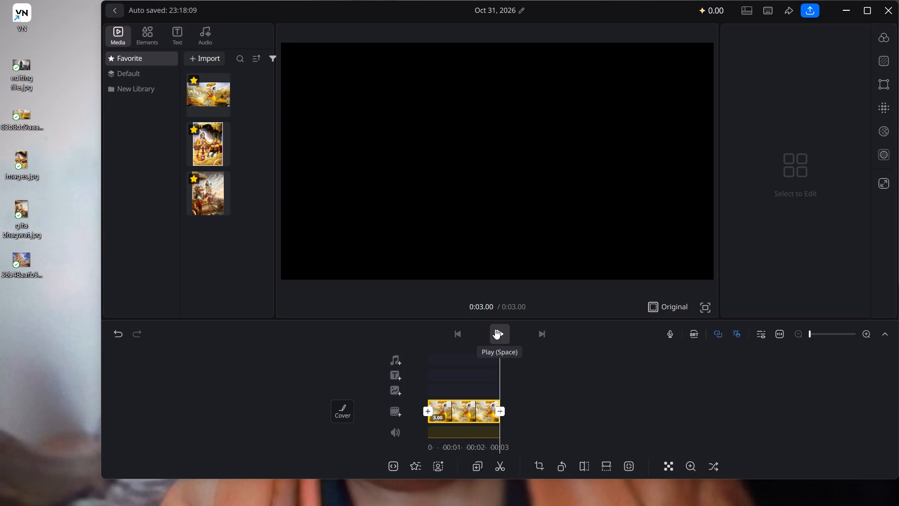
left_click(495, 329)
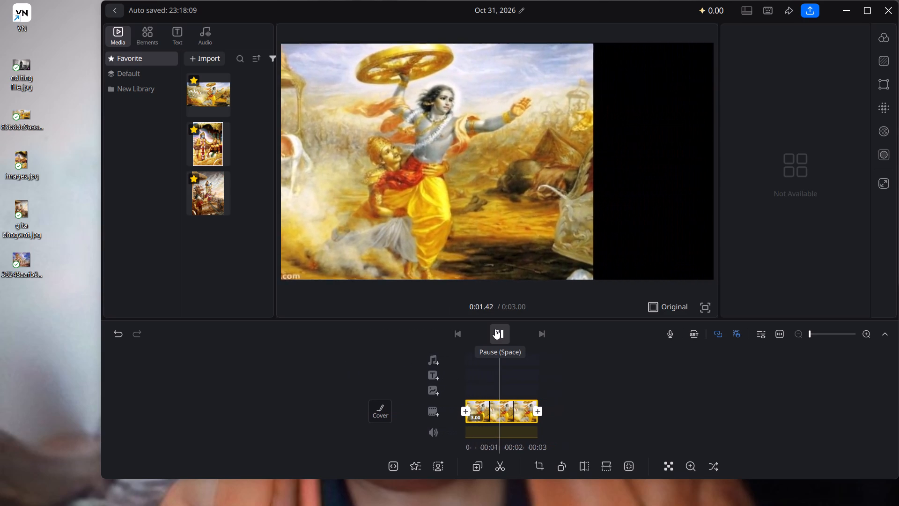
left_click(495, 329)
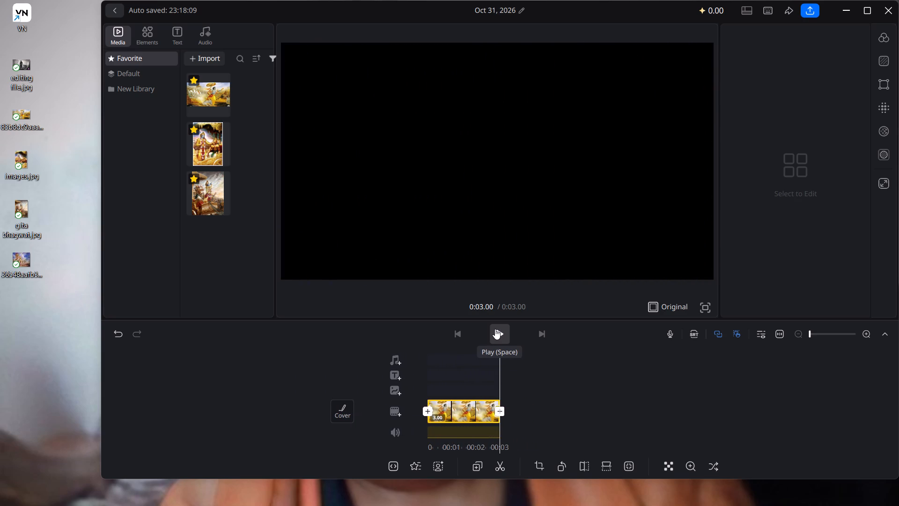
left_click(495, 329)
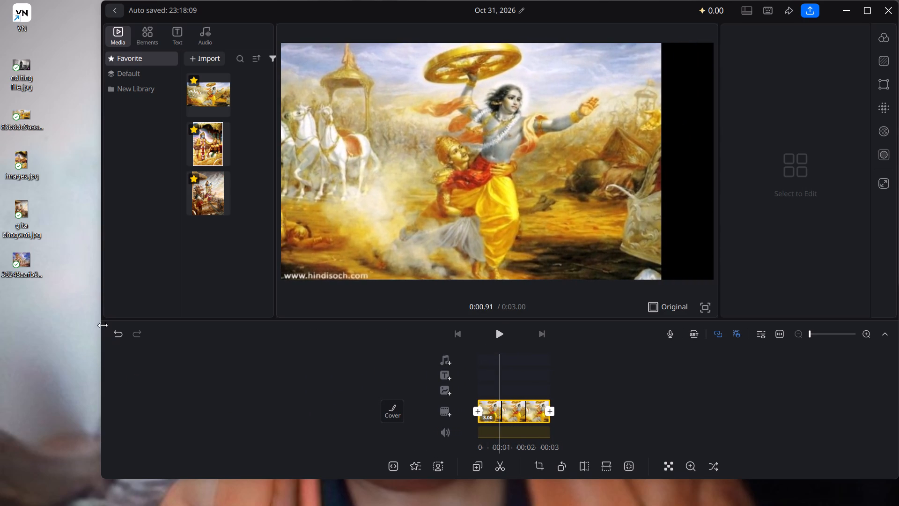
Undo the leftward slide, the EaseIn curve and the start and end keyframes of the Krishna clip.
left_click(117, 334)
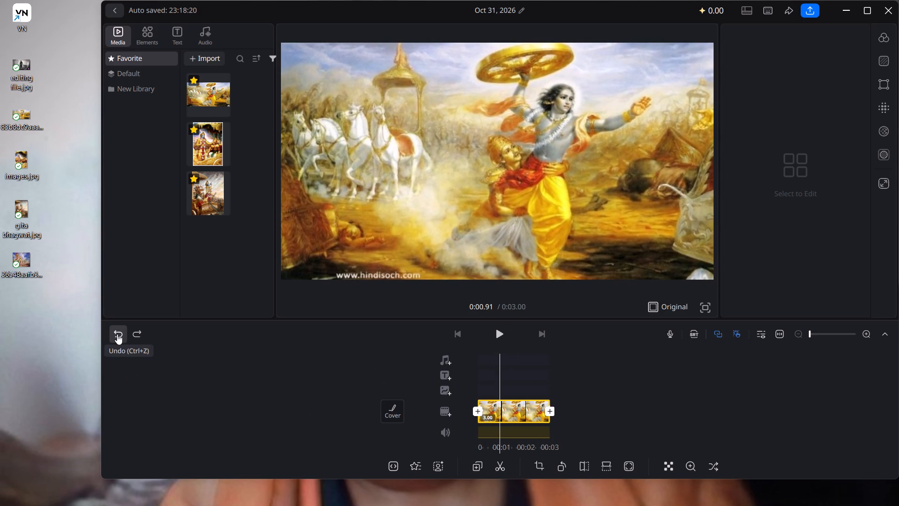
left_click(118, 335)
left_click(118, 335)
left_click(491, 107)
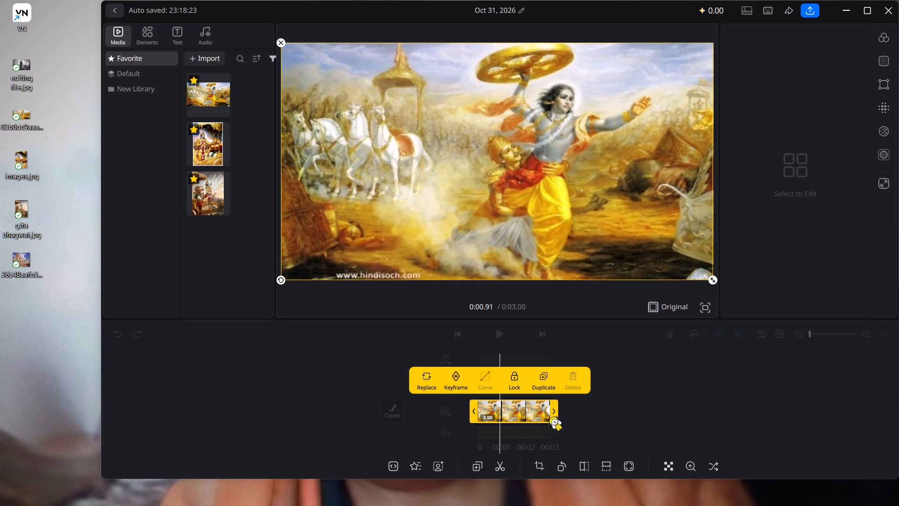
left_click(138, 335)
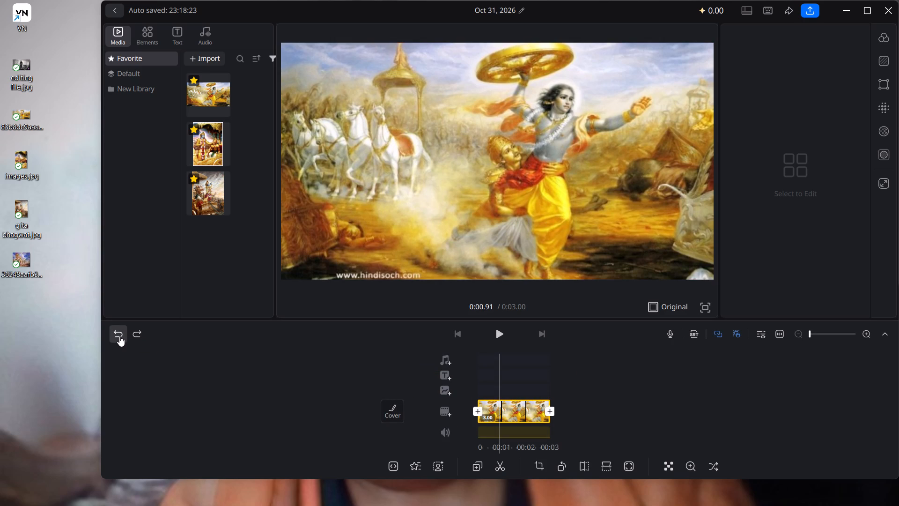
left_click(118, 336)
Add a keyframe near the end of the Krishna clip, at about 0:02.92.
left_click(344, 238)
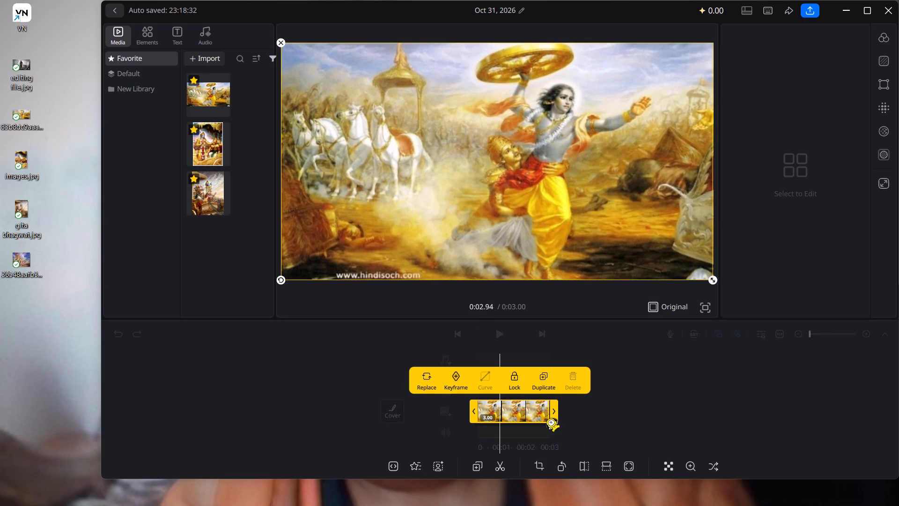
left_click(550, 420)
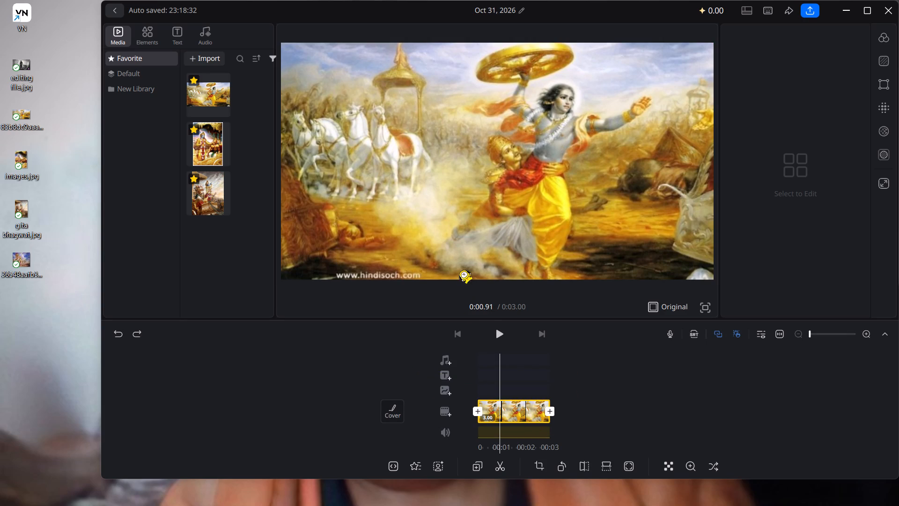
left_click(461, 271)
left_click(548, 423)
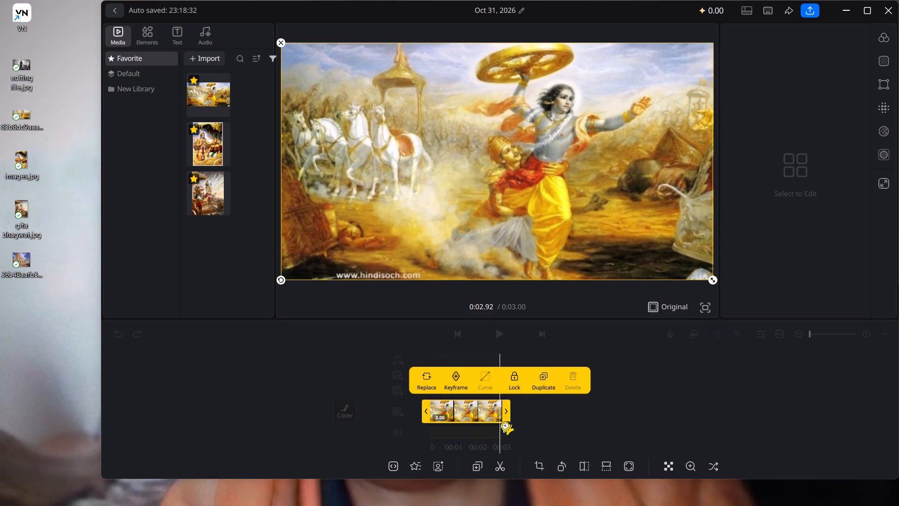
left_click(503, 420)
left_click(454, 375)
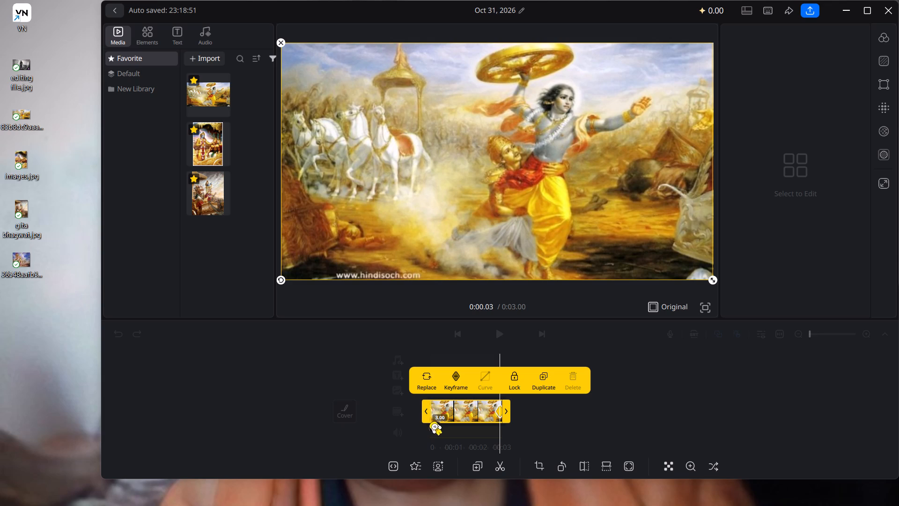
Add a keyframe at the very start of the Krishna clip, at 0:00.00.
left_click(431, 423)
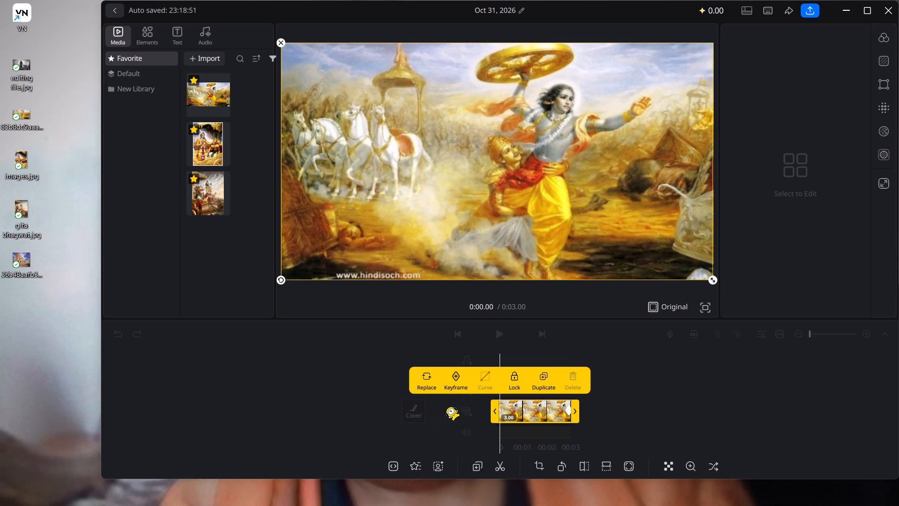
left_click(455, 385)
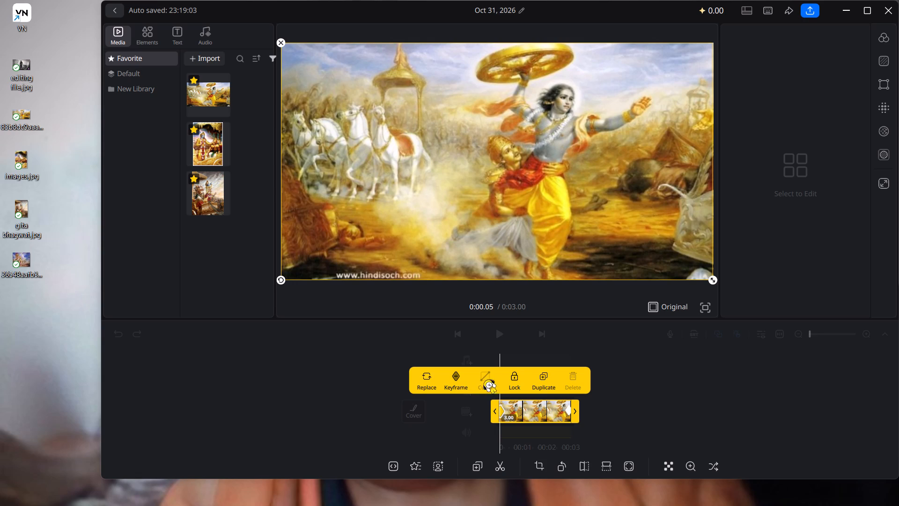
left_click(489, 382)
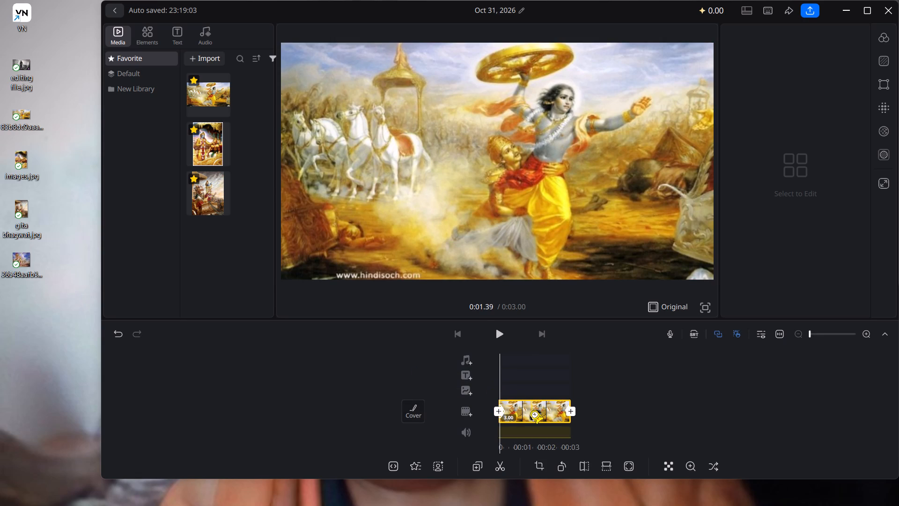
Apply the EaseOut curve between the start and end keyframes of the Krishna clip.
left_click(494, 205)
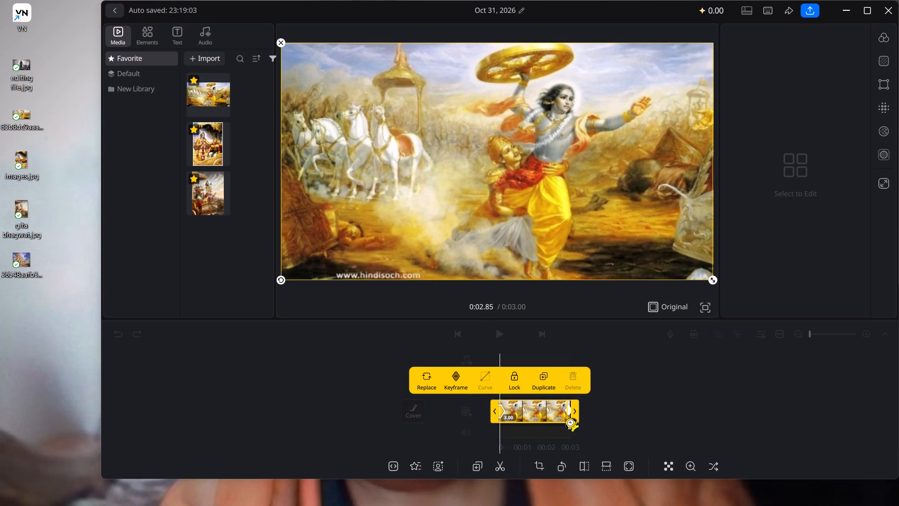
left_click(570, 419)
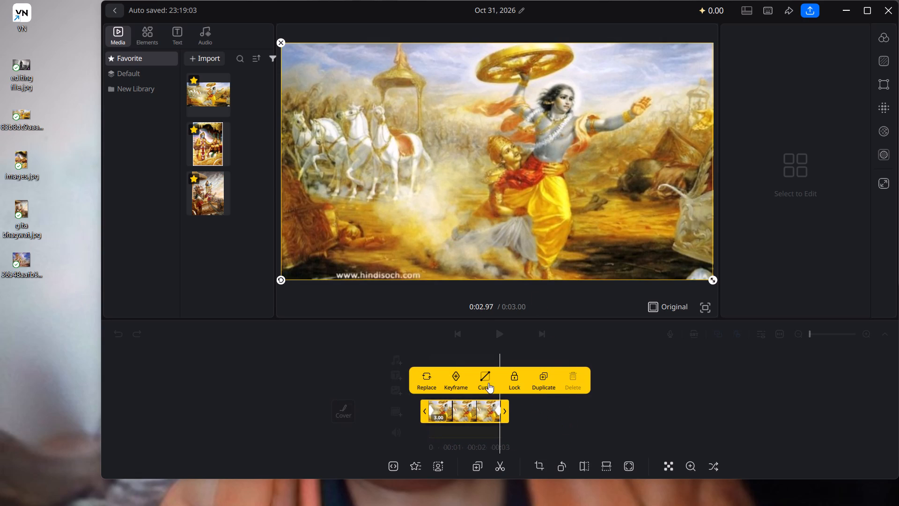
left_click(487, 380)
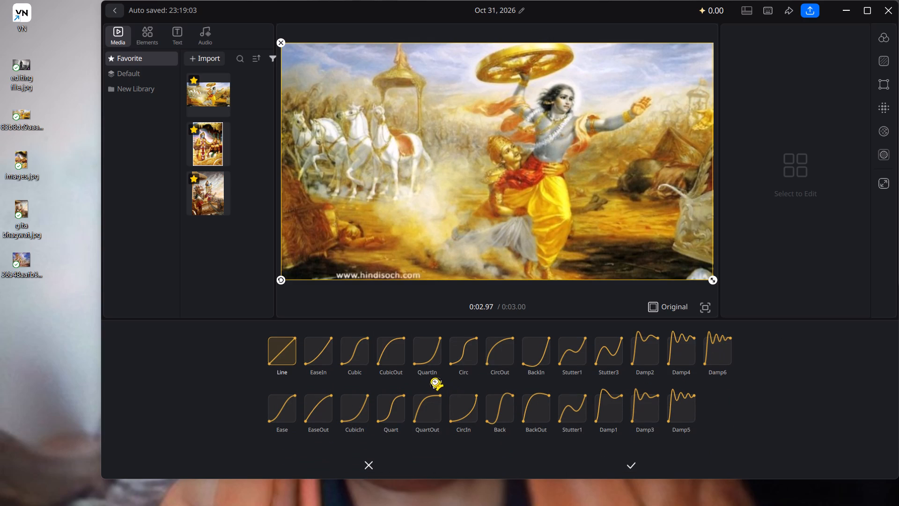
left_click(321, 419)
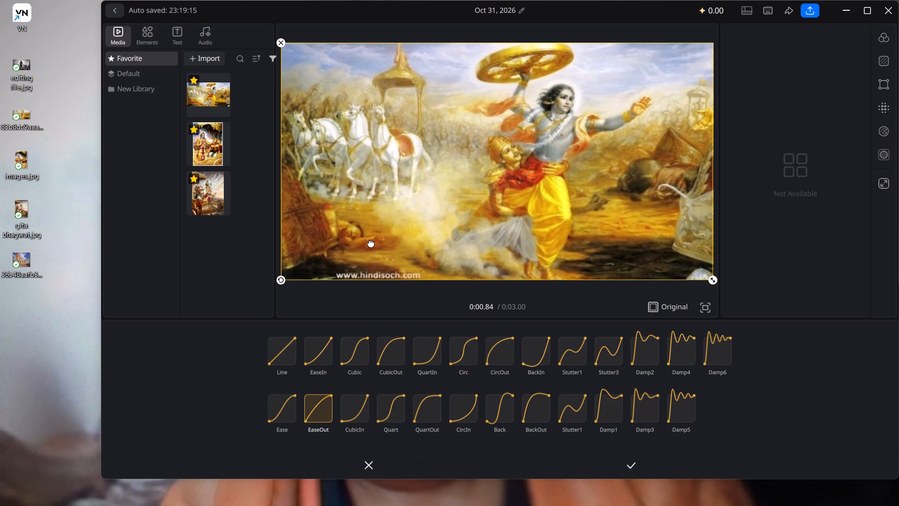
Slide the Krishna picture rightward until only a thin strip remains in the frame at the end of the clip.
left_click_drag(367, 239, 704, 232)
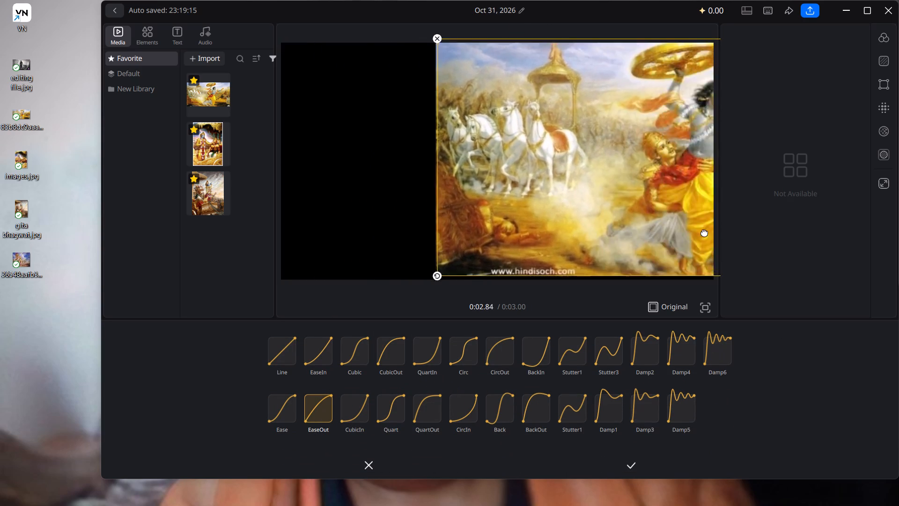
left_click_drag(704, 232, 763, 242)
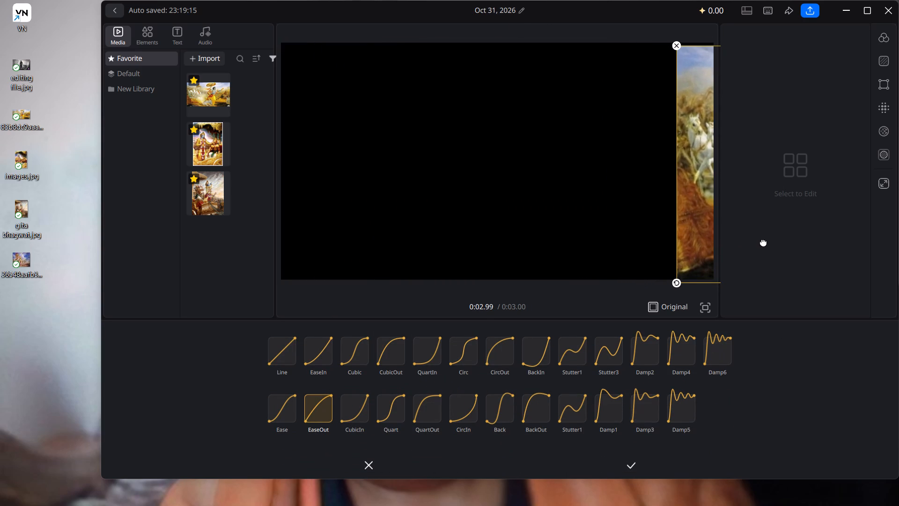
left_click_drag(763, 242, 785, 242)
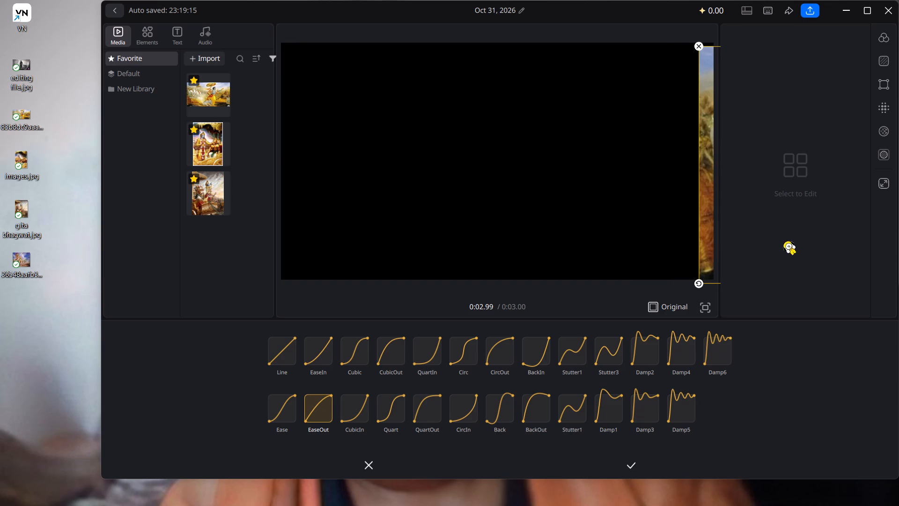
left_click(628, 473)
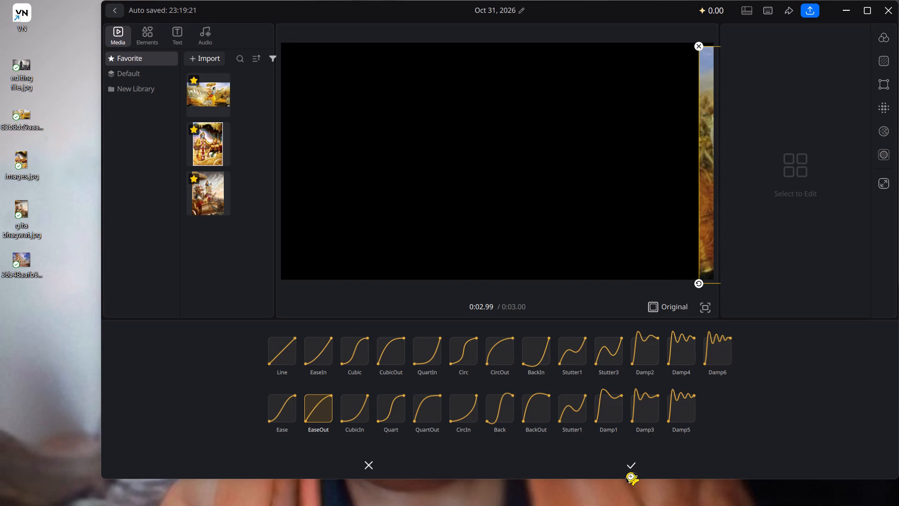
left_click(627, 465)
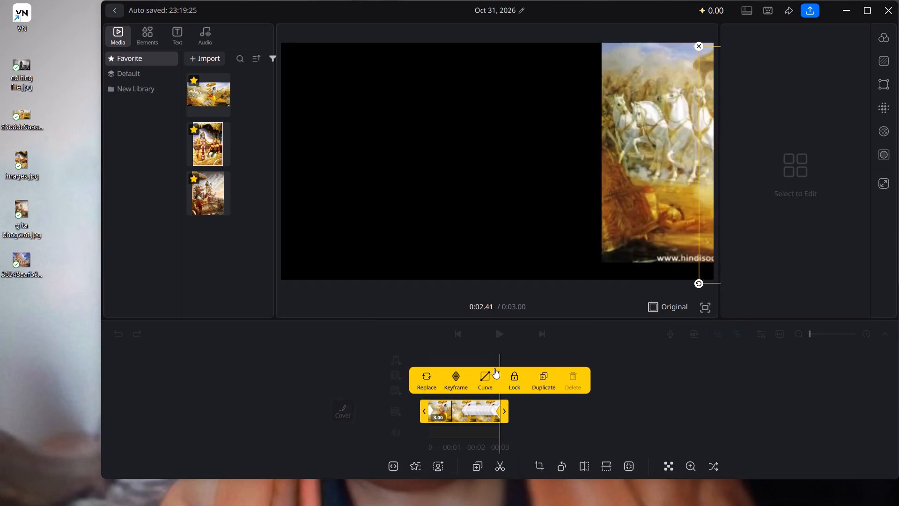
Play back the Krishna clip to check the rightward slide-out.
left_click(194, 439)
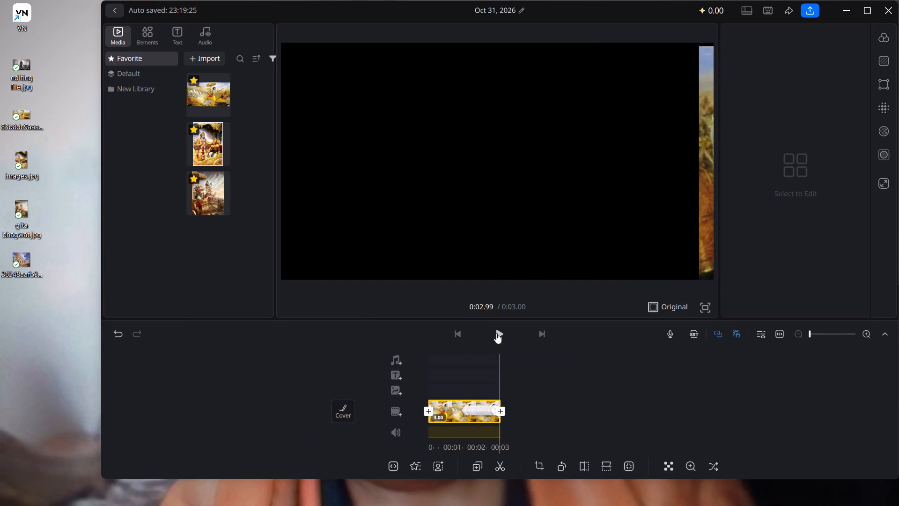
left_click(499, 333)
left_click(499, 333)
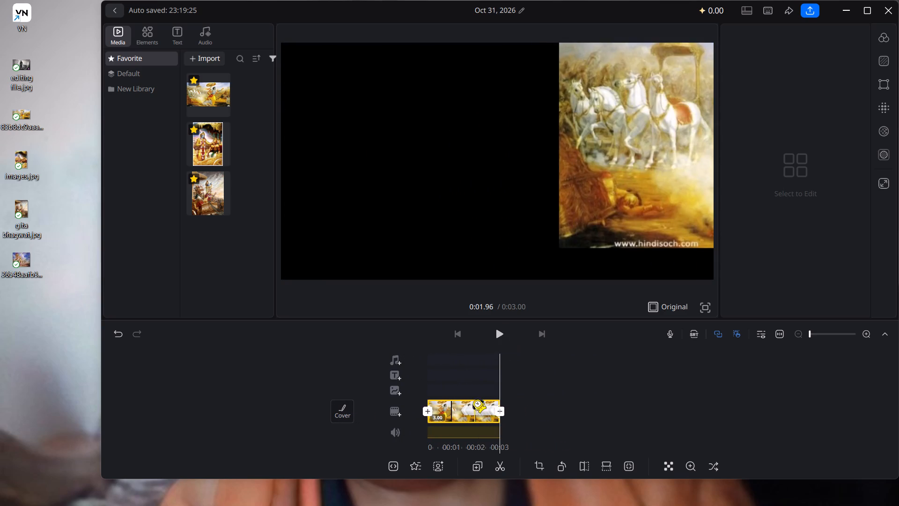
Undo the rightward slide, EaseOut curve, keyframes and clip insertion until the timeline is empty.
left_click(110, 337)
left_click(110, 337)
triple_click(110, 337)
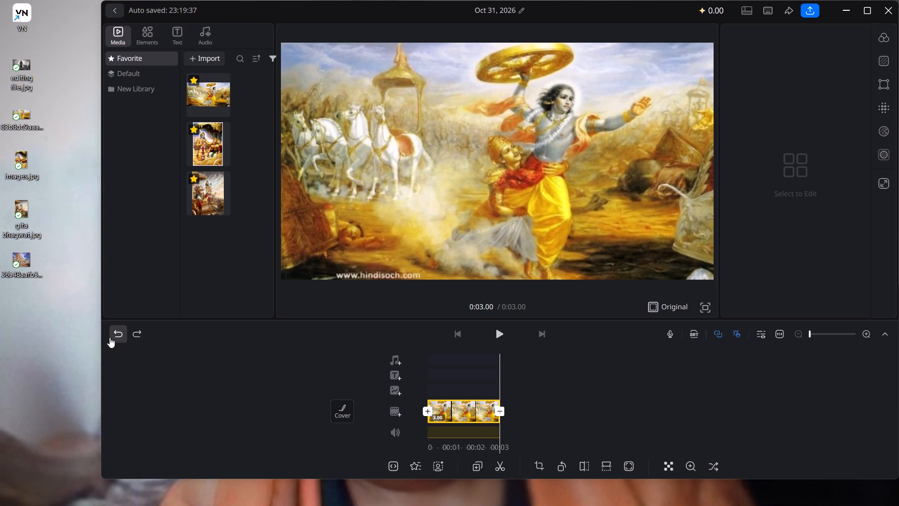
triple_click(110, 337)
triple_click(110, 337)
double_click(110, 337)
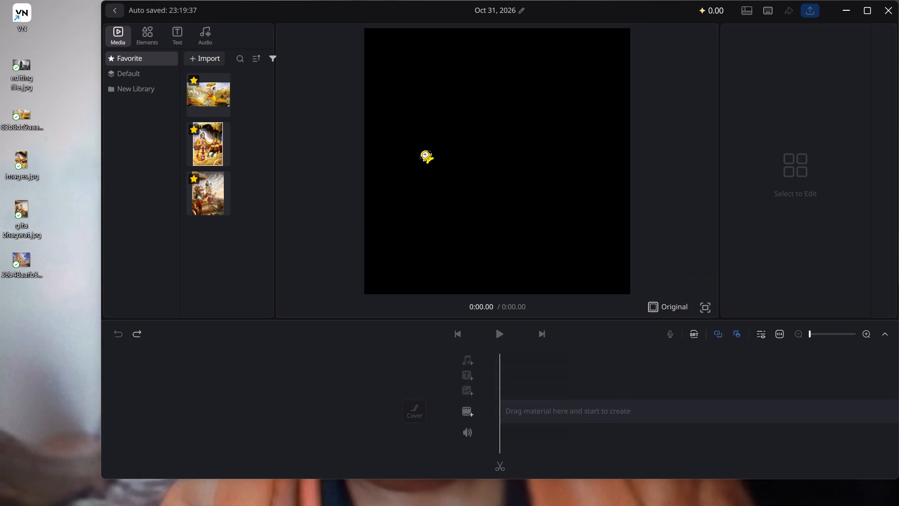
Add the Desktop picture 83b8dc9aaa559220a79d49d96b03338d.jpg of Krishna holding the wheel to the main video track.
left_click(473, 417)
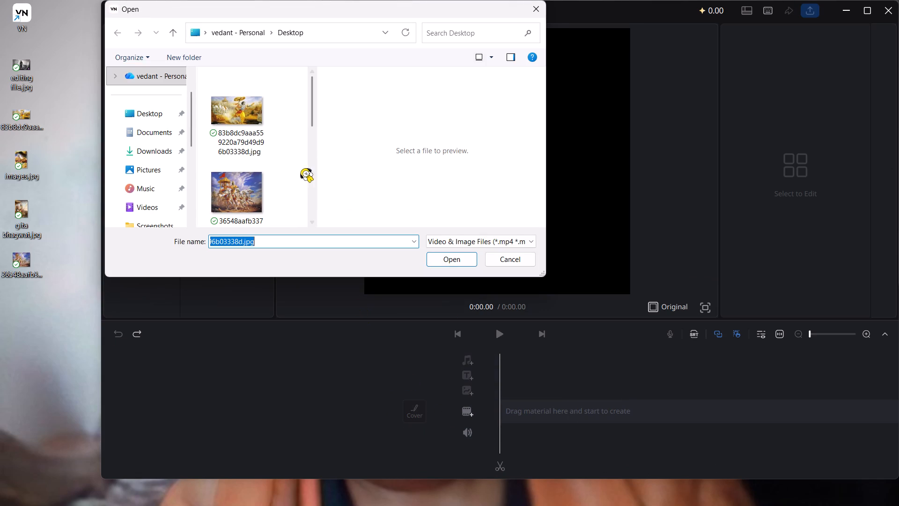
left_click(257, 127)
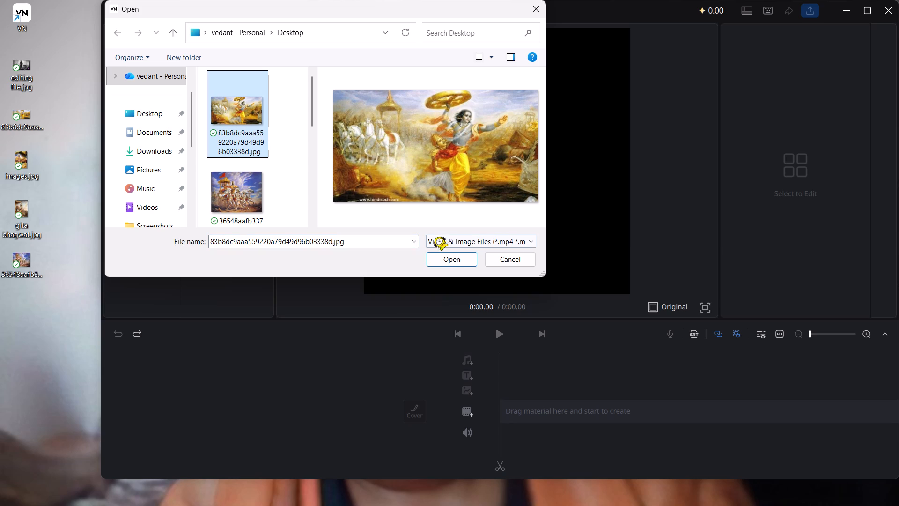
left_click(449, 260)
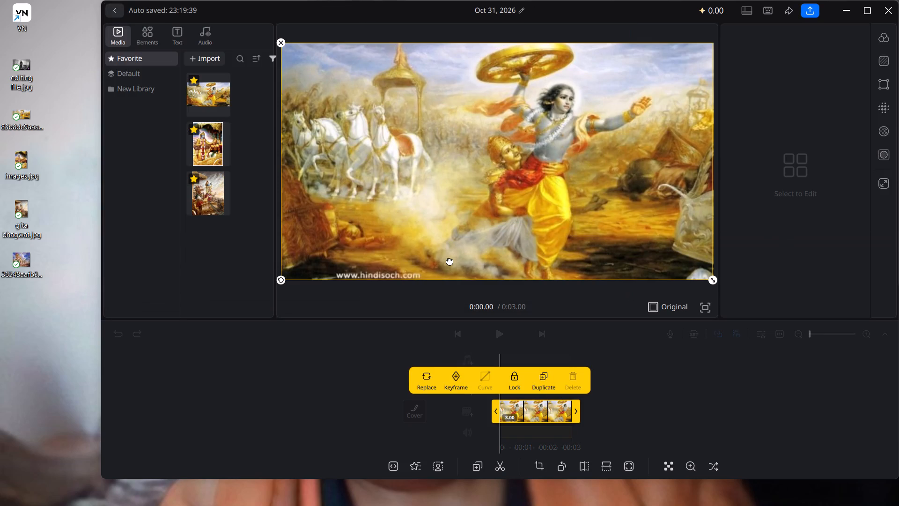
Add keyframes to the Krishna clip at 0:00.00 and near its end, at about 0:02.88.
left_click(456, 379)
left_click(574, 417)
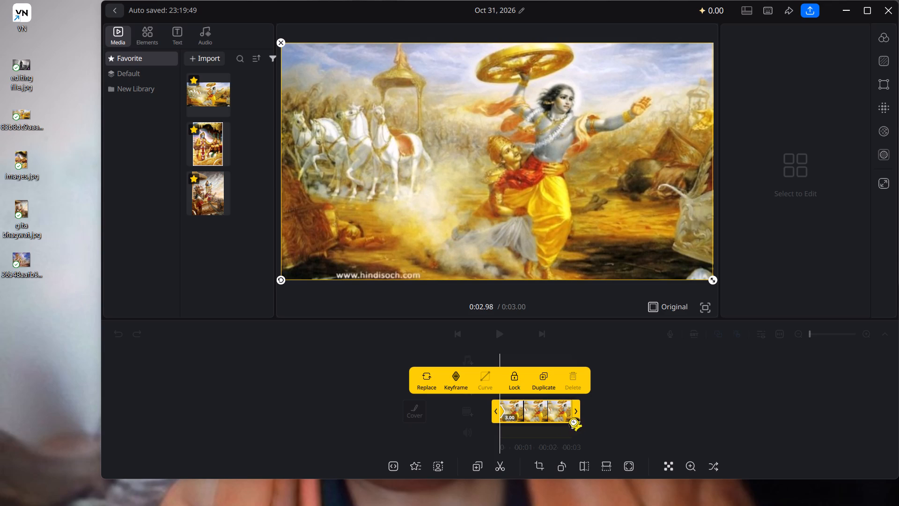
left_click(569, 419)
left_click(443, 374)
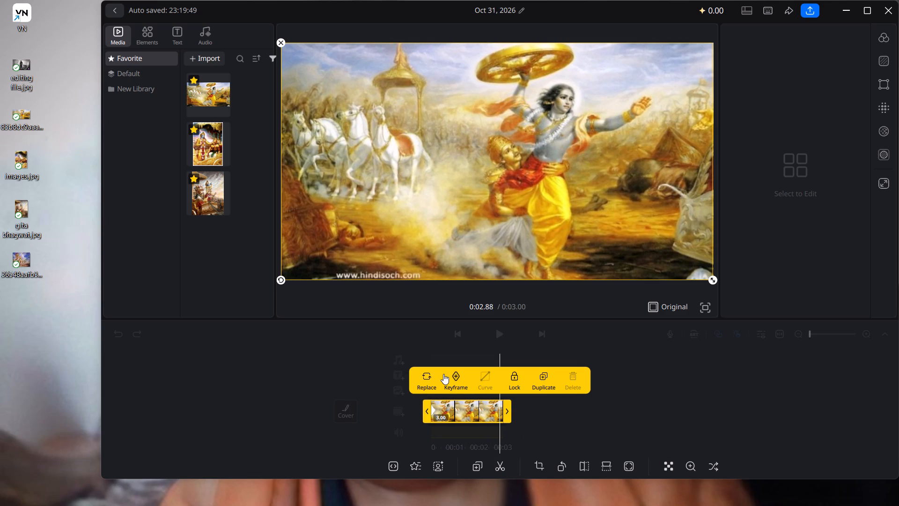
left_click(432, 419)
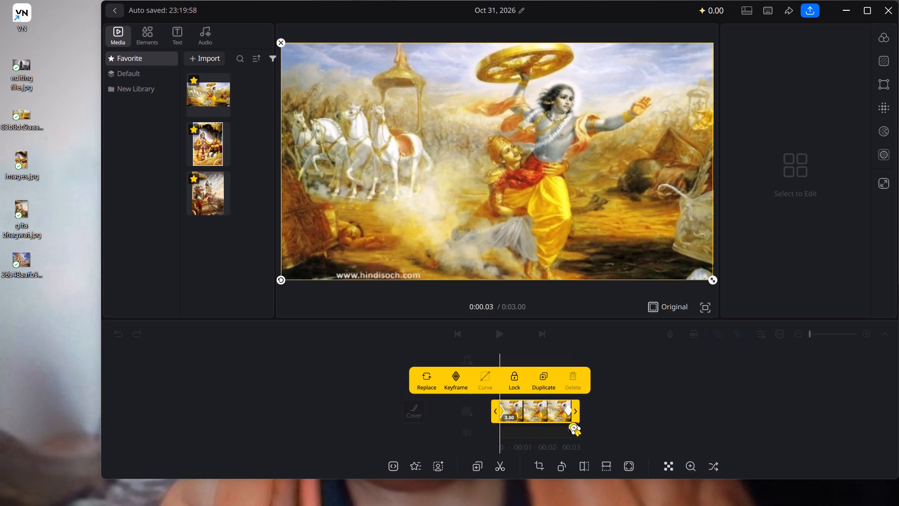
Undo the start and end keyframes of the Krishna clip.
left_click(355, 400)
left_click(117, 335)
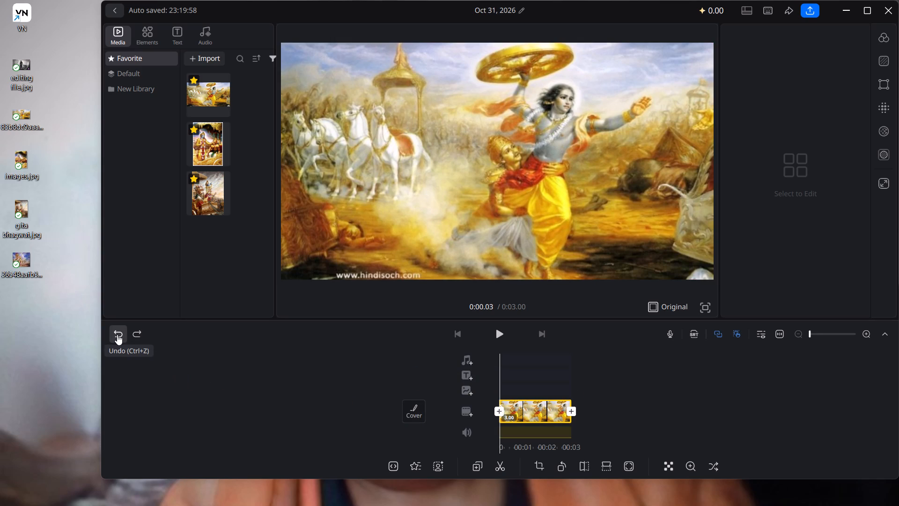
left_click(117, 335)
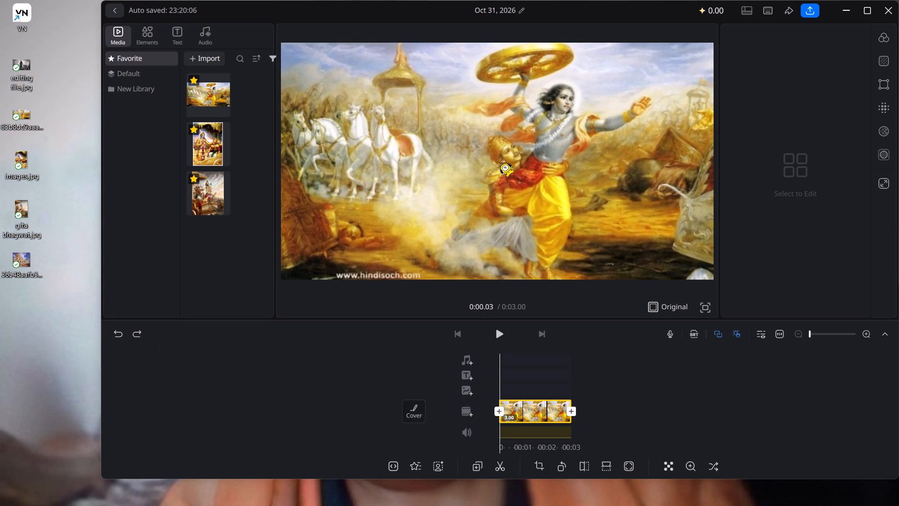
Add keyframes to the Krishna clip near its end, at about 0:02.92, and near its start, at about 0:00.05.
left_click(502, 164)
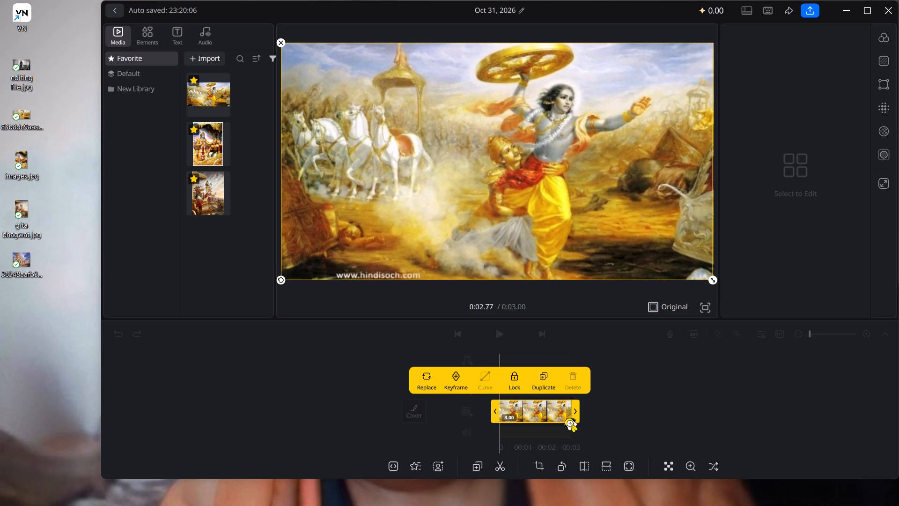
left_click(569, 419)
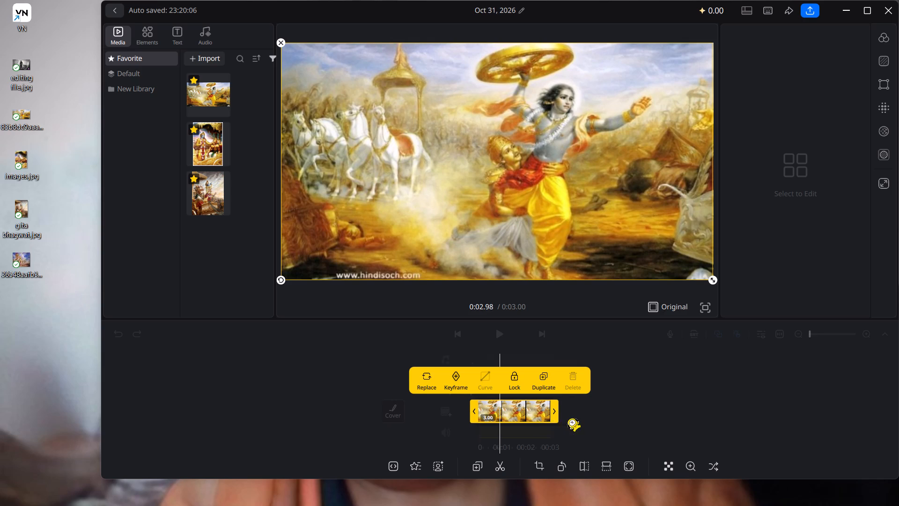
left_click(455, 381)
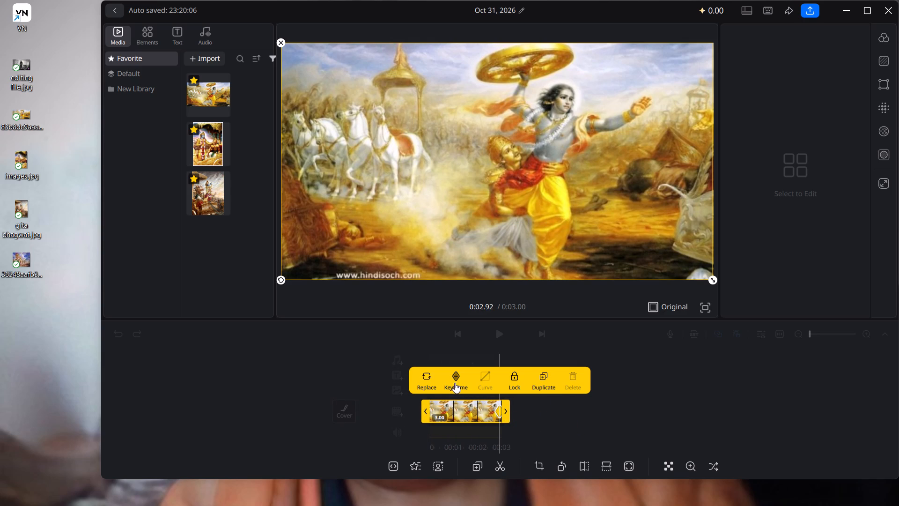
left_click(431, 417)
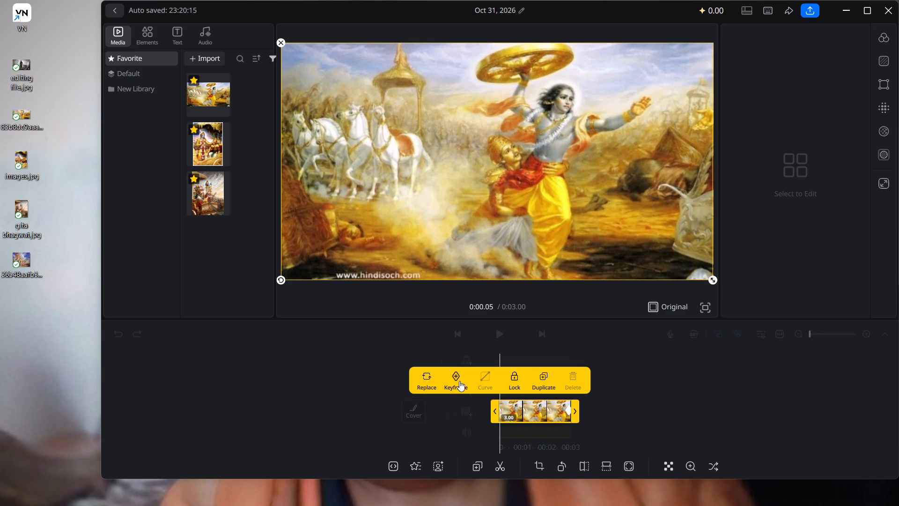
left_click(457, 379)
Apply the EaseIn curve between the two keyframes of the Krishna clip.
left_click(538, 421)
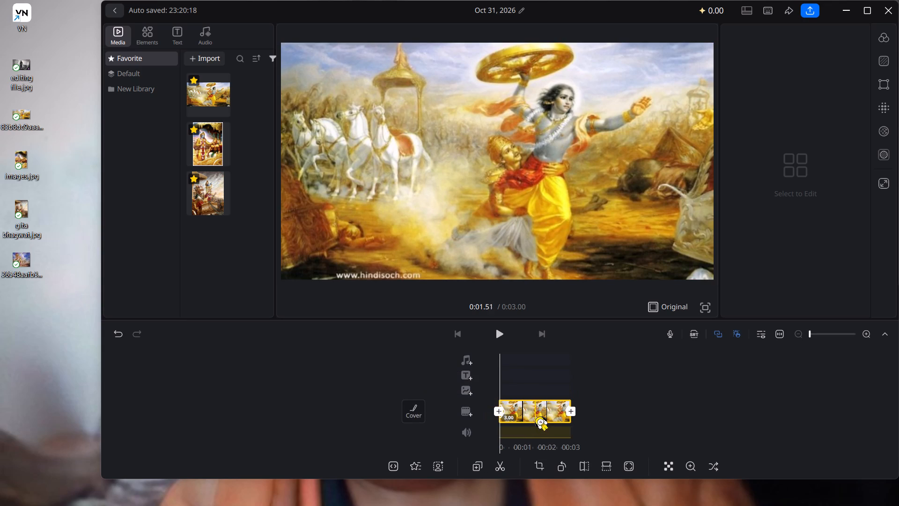
left_click(536, 418)
left_click(536, 418)
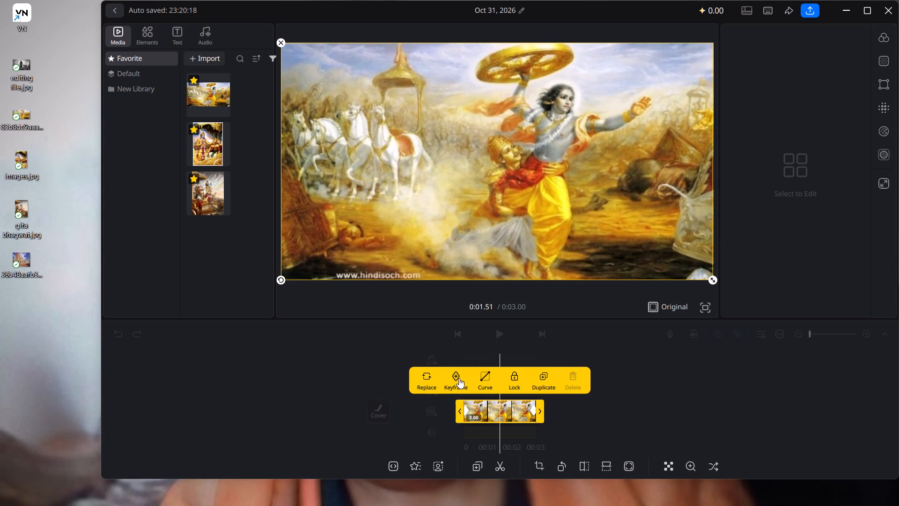
left_click(478, 378)
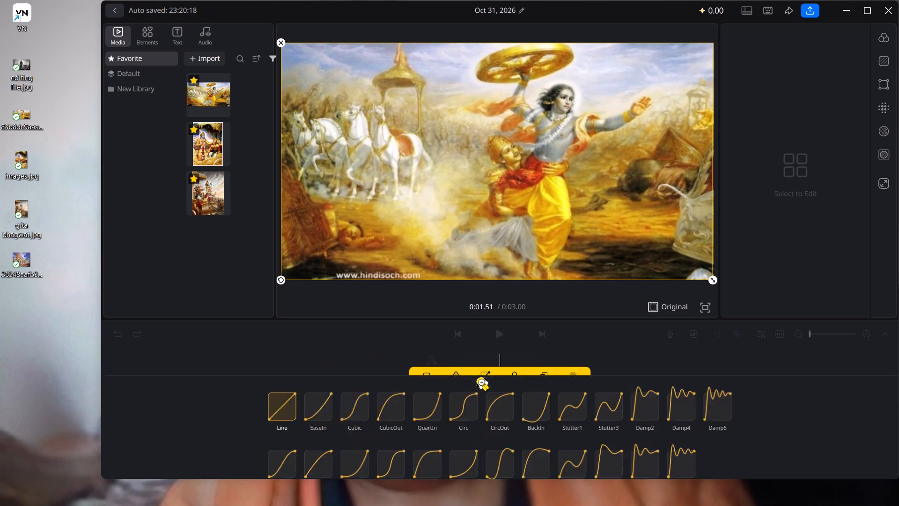
left_click(320, 358)
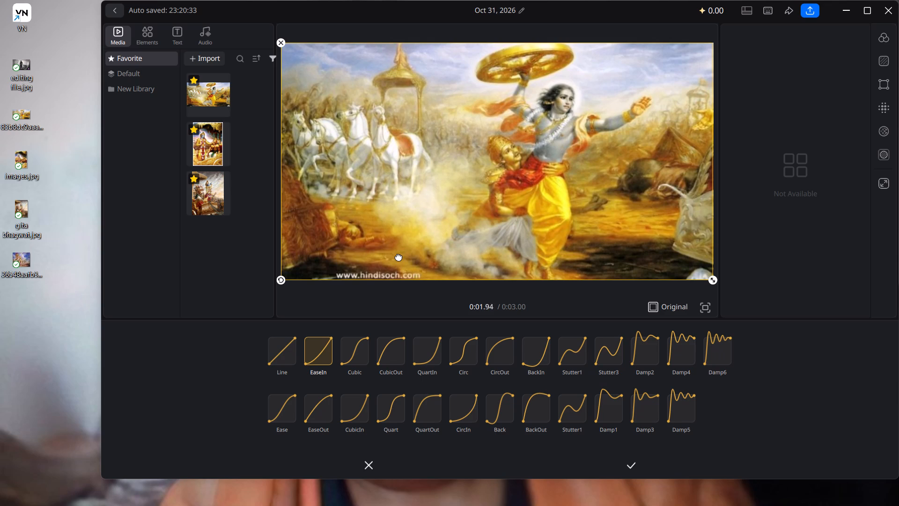
left_click(419, 243)
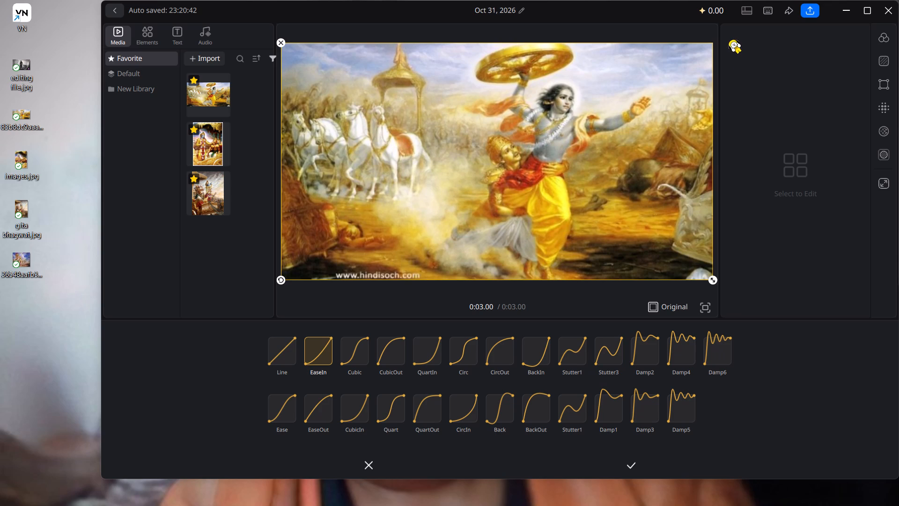
left_click(631, 462)
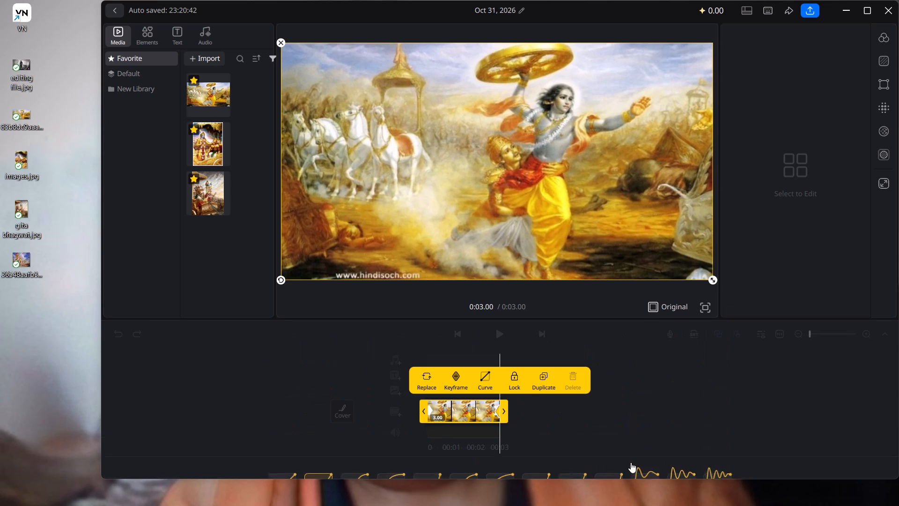
left_click(287, 397)
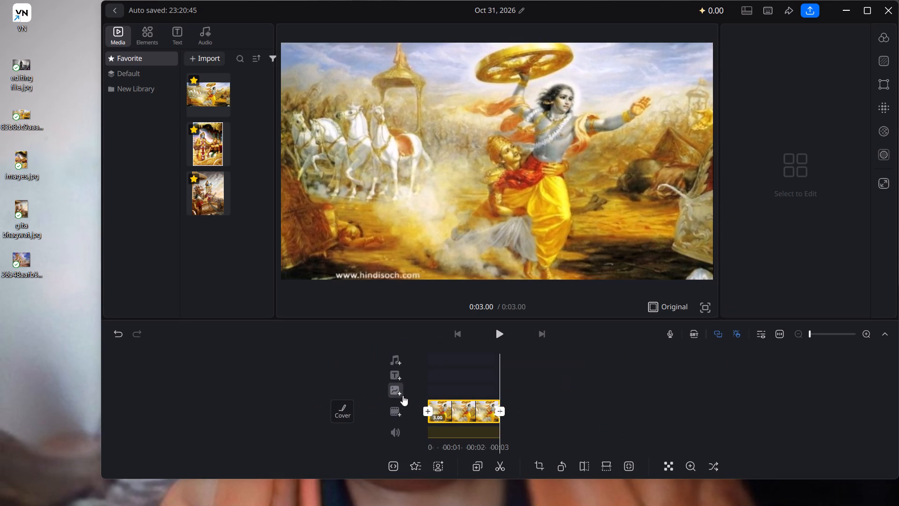
Add the picture "editing file.jpg" from the Desktop as an overlay clip at 0:03.00, directly after the Krishna clip.
left_click(404, 394)
left_click(392, 393)
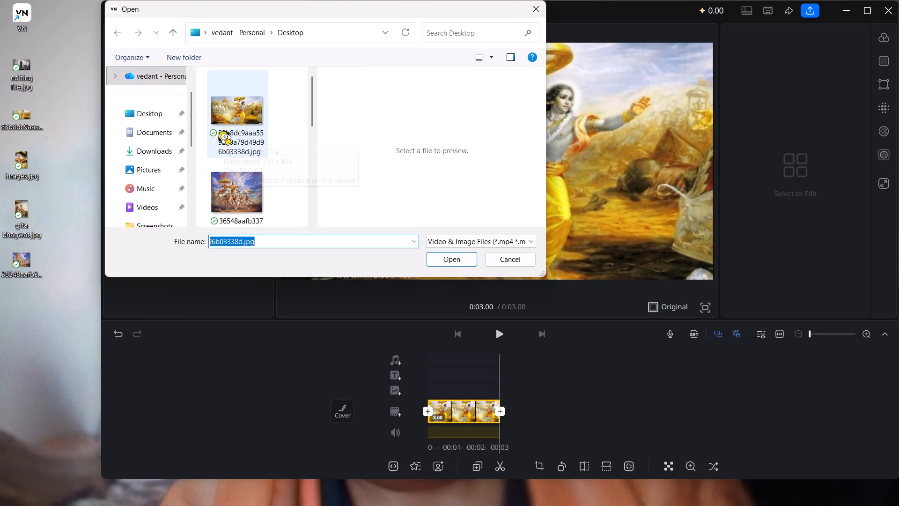
scroll(221, 133, "down", 1)
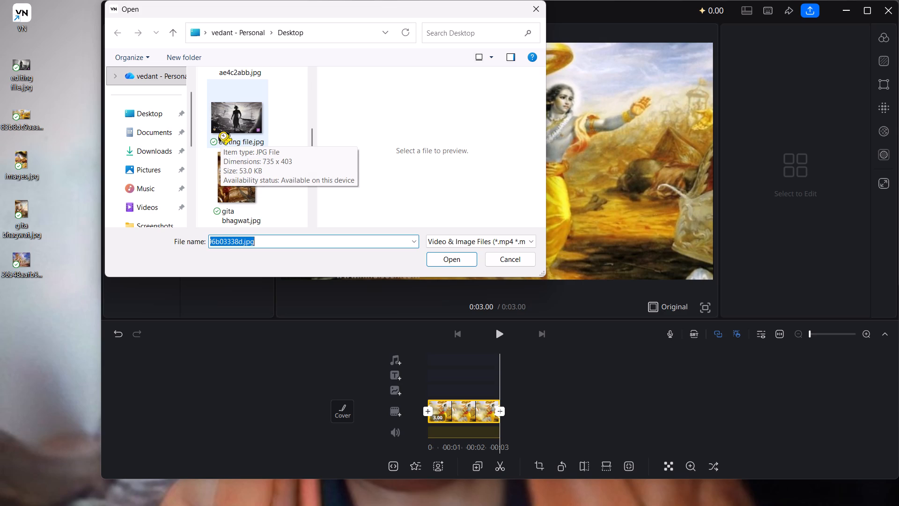
left_click(221, 133)
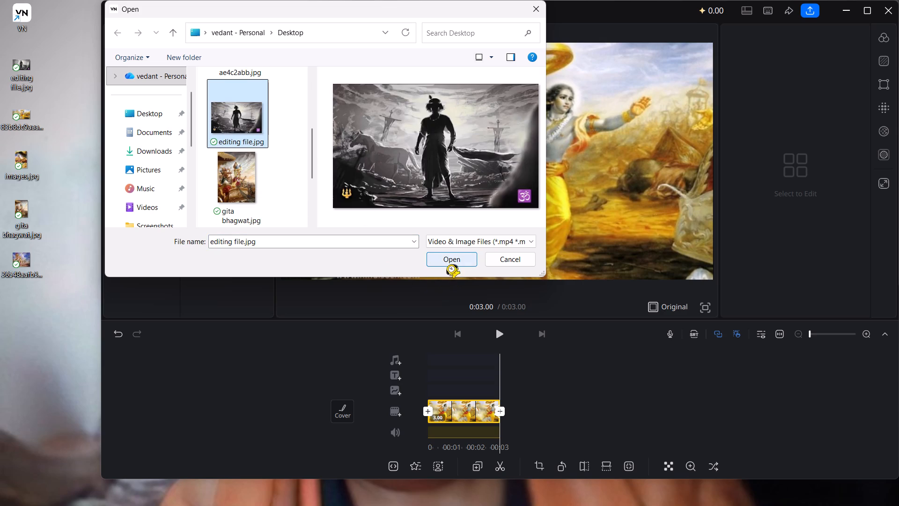
left_click(449, 266)
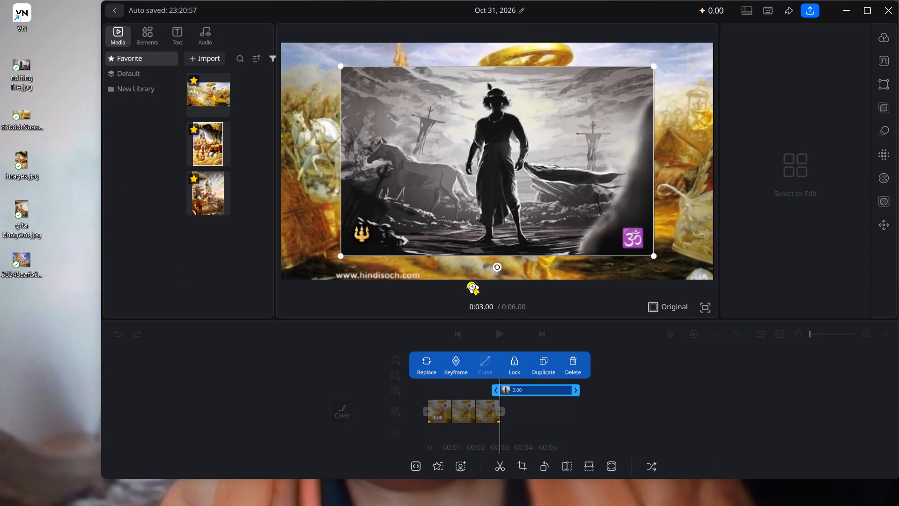
left_click(265, 334)
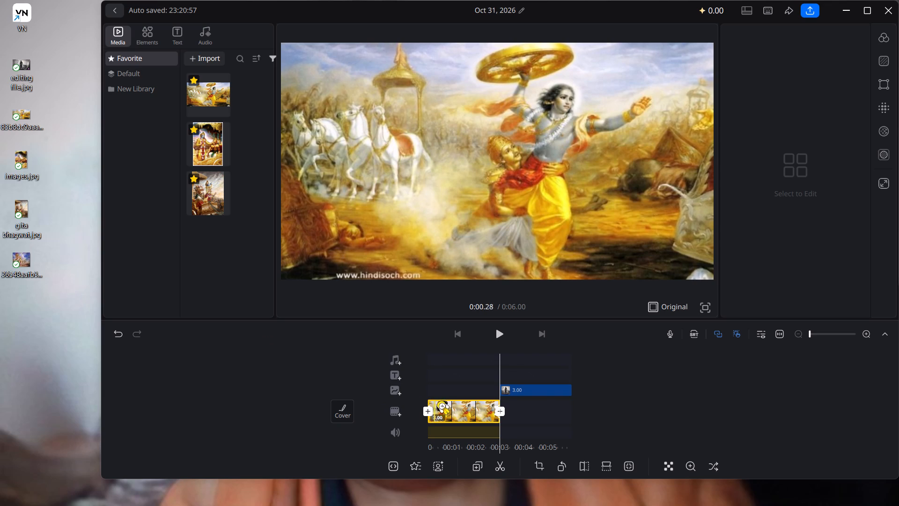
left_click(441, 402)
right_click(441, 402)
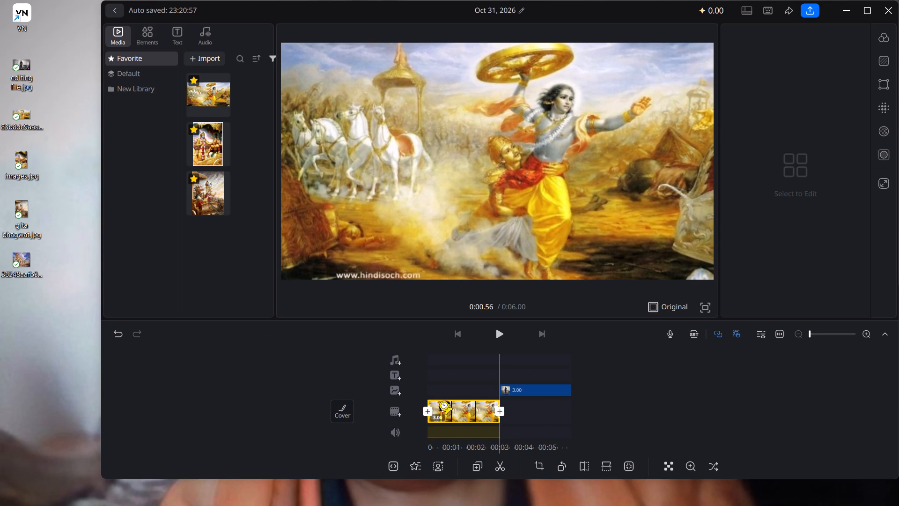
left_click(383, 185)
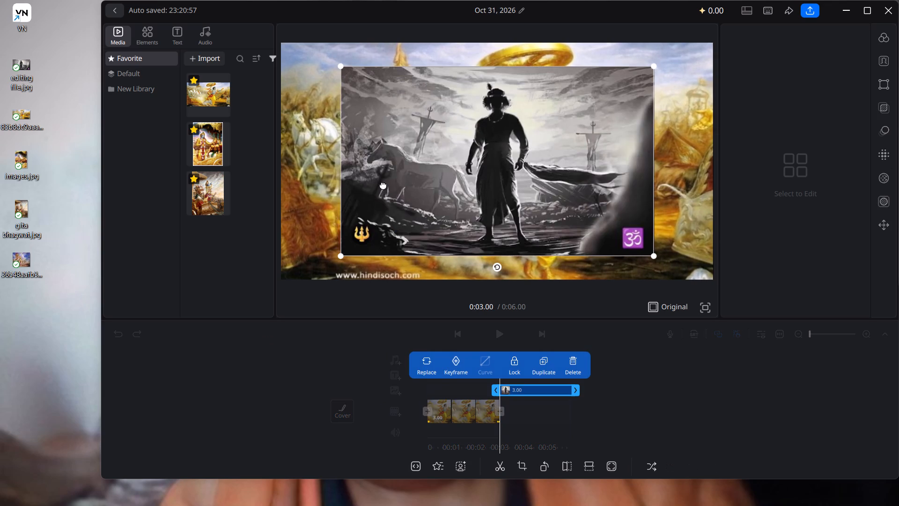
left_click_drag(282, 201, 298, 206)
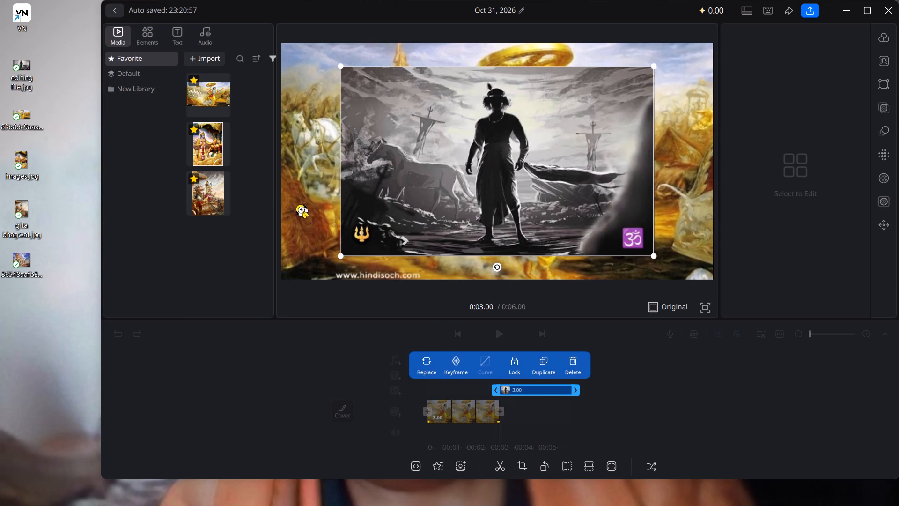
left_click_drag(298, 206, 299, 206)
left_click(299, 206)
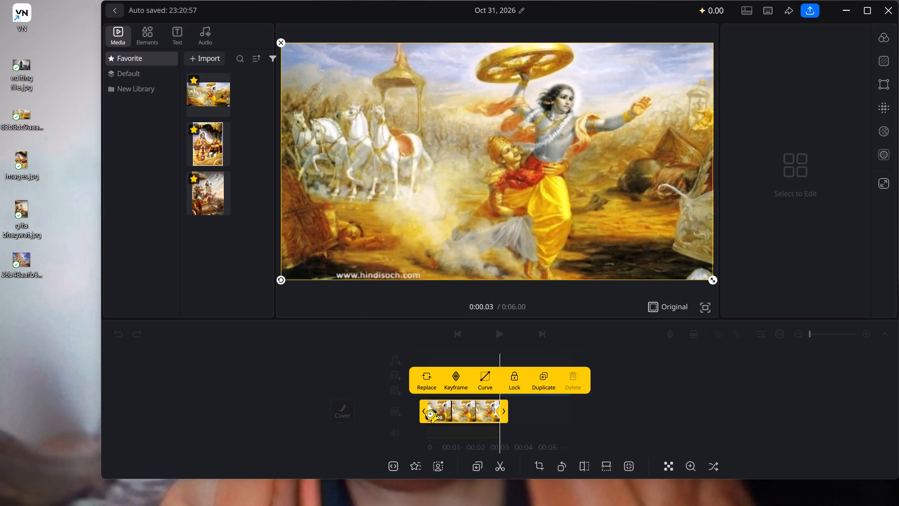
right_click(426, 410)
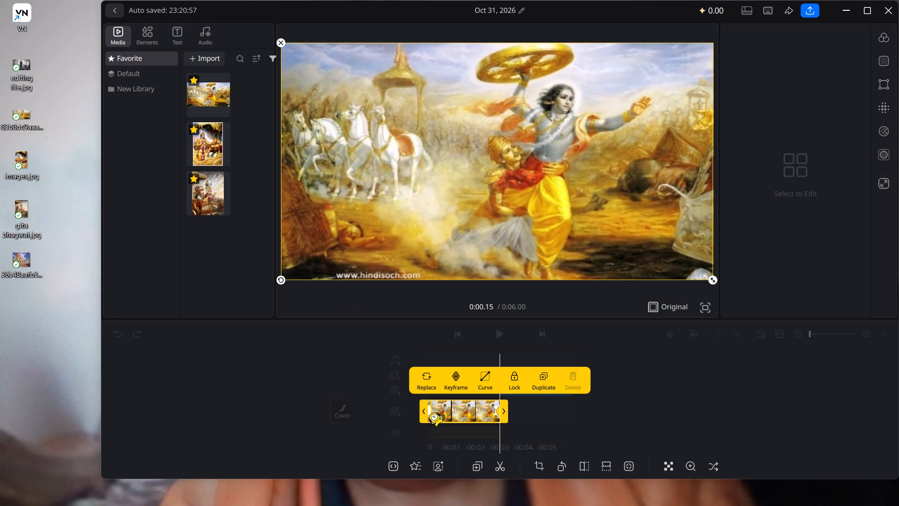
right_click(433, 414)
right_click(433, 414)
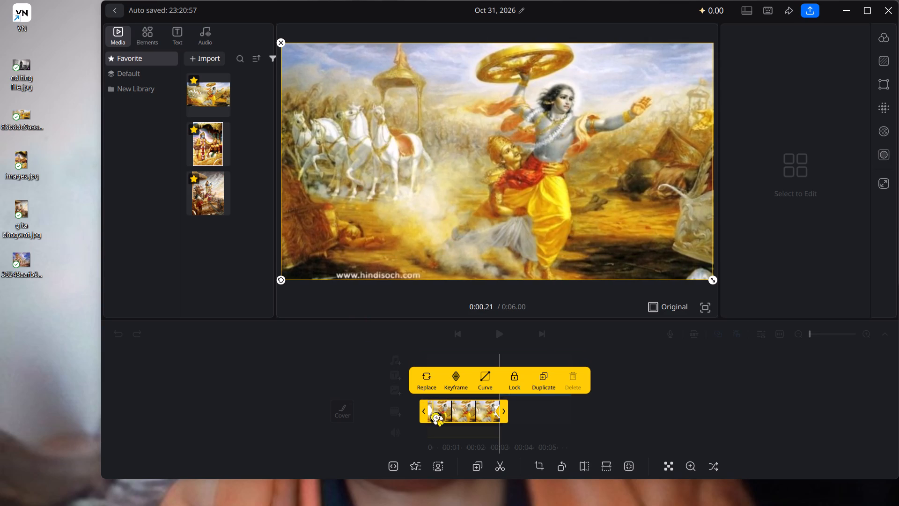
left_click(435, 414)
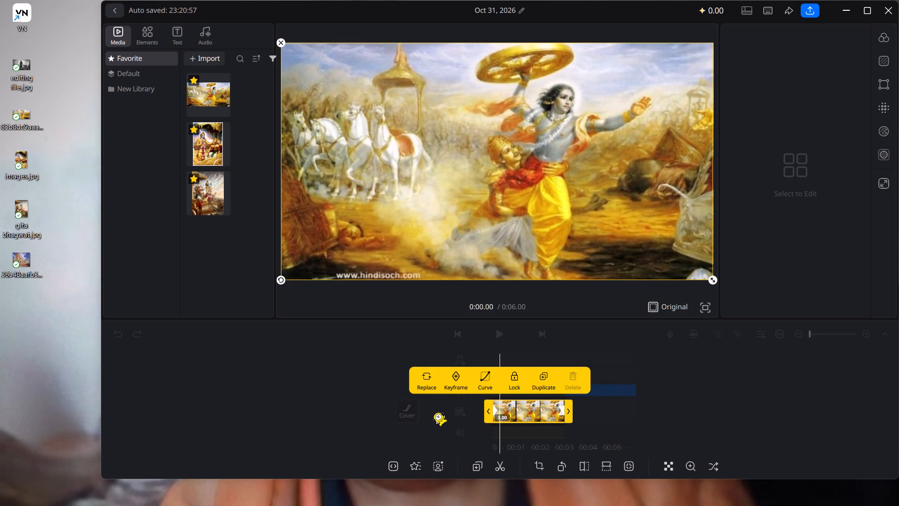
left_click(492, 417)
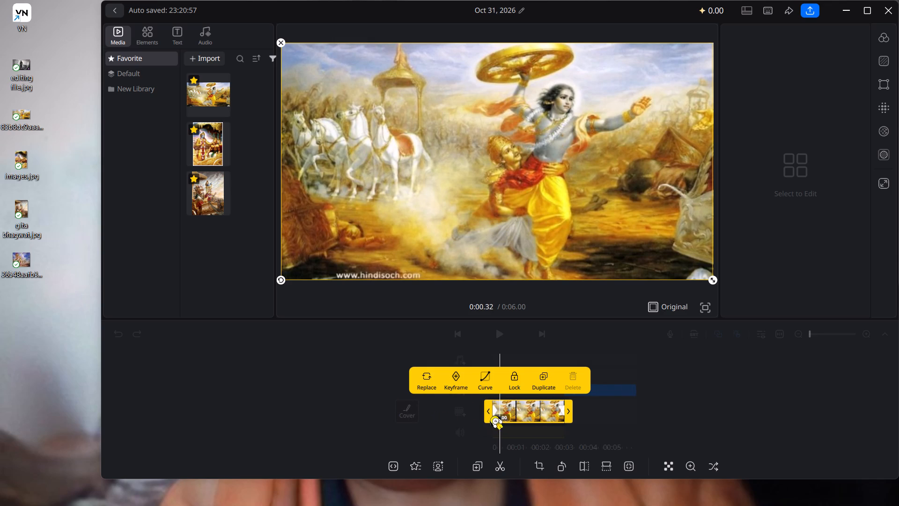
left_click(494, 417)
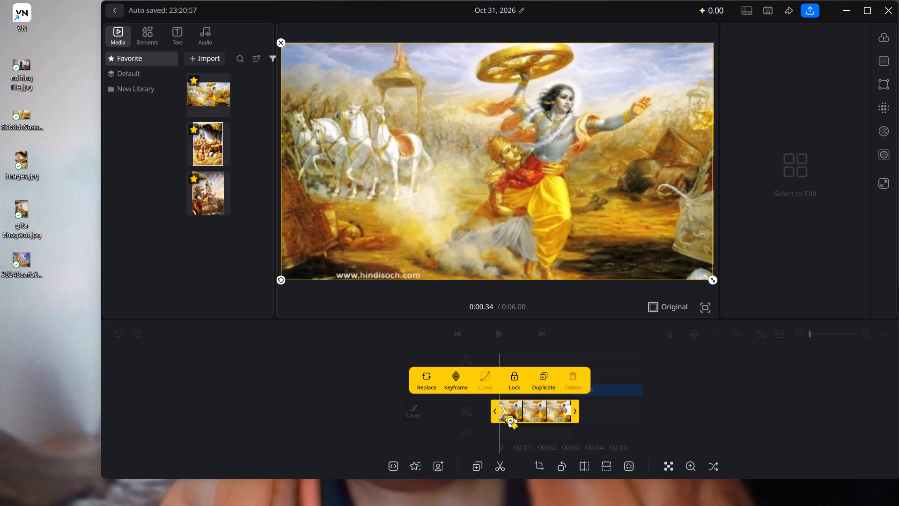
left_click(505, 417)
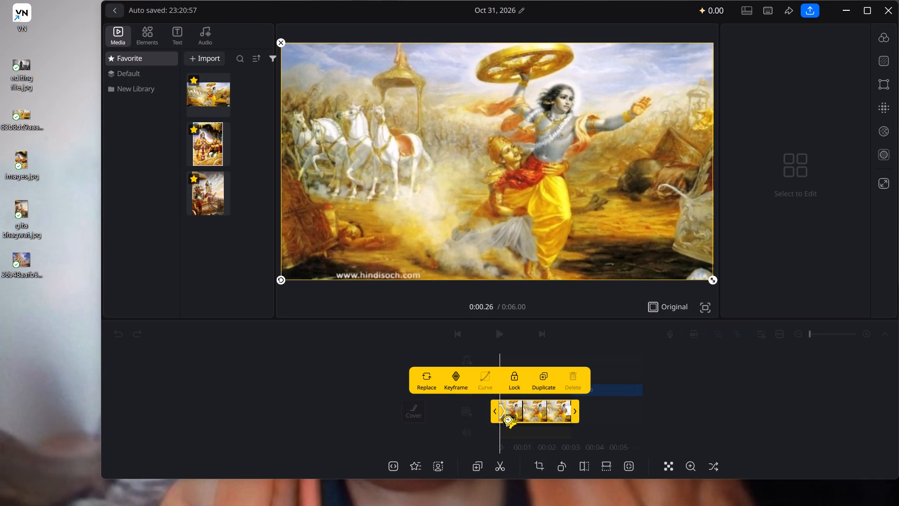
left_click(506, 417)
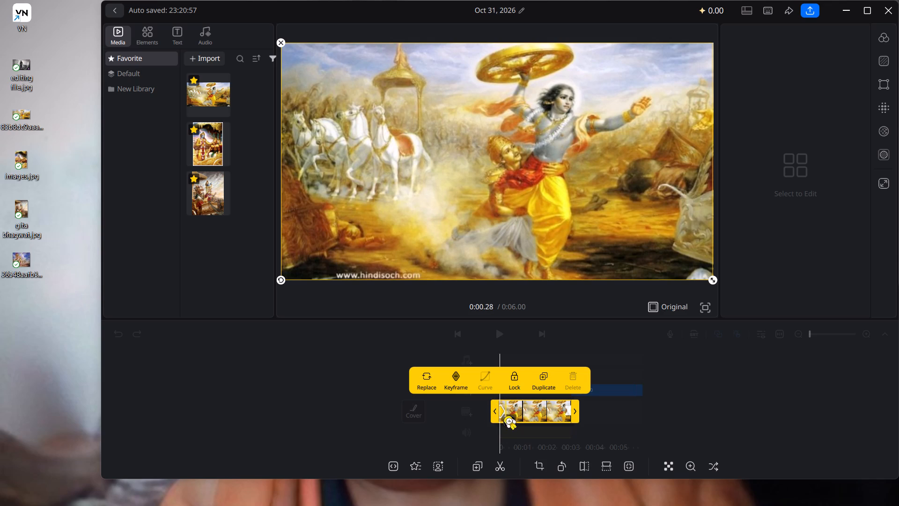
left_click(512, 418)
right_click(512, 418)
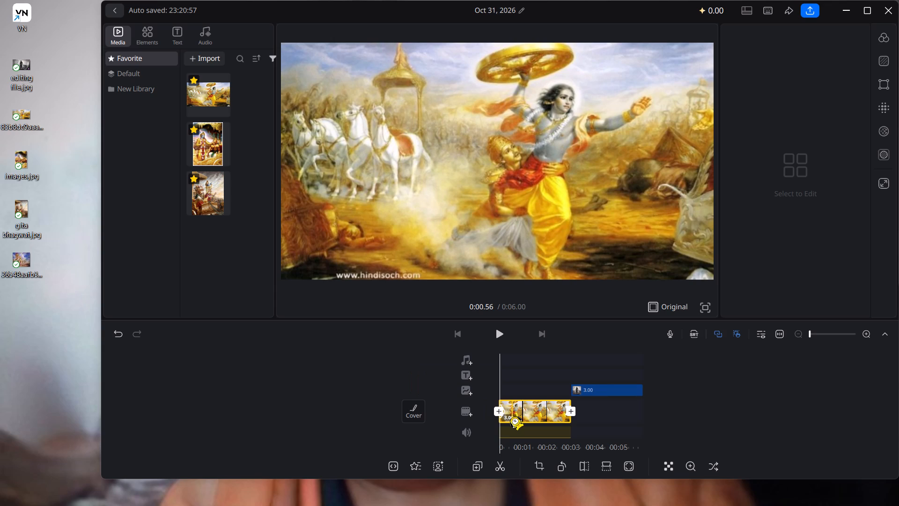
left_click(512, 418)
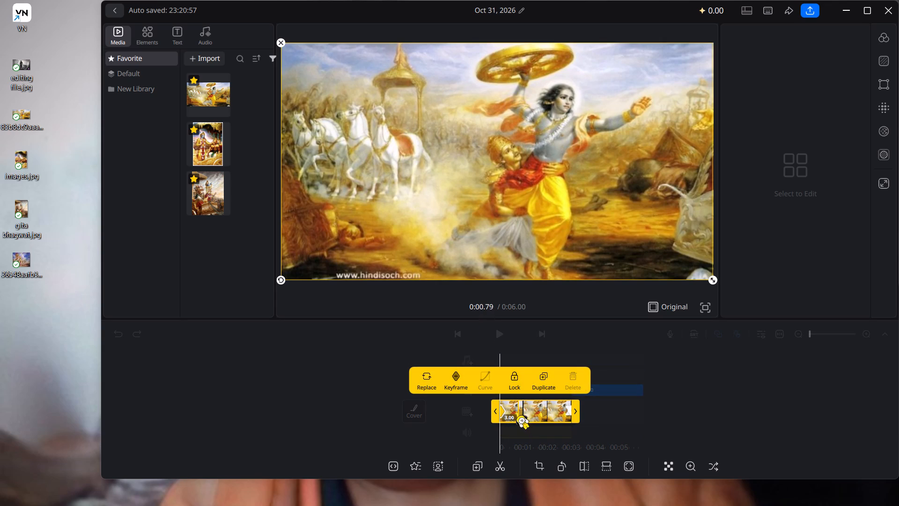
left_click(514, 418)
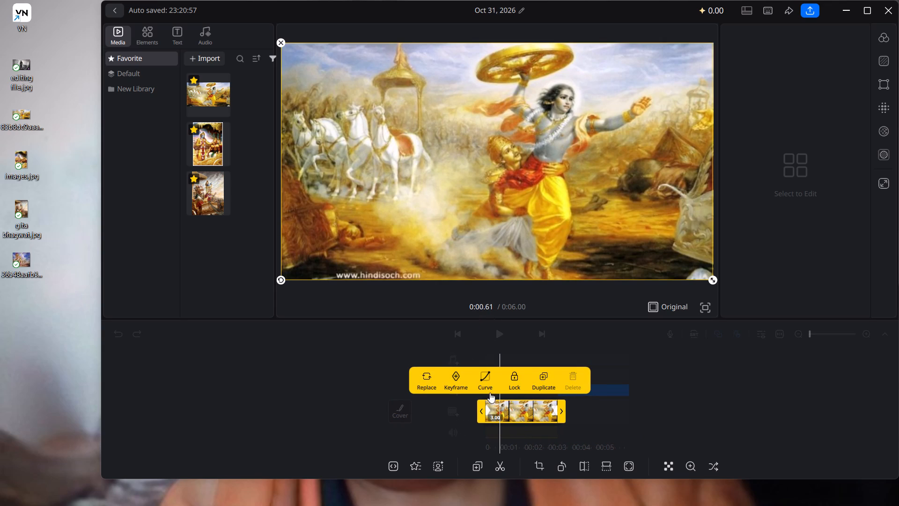
Add "editing file.jpg" again as a second overlay clip at about 0:00.61, above the Krishna clip.
left_click(335, 388)
left_click(449, 387)
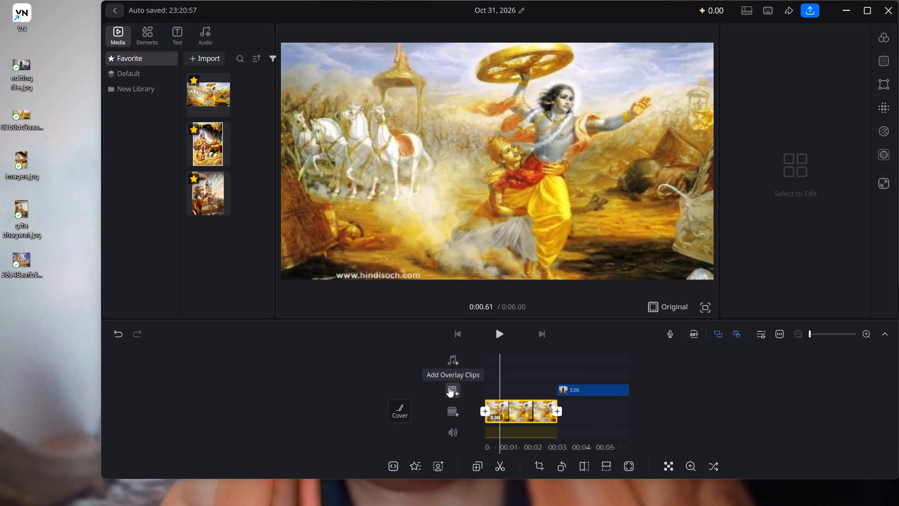
scroll(261, 179, "down", 1)
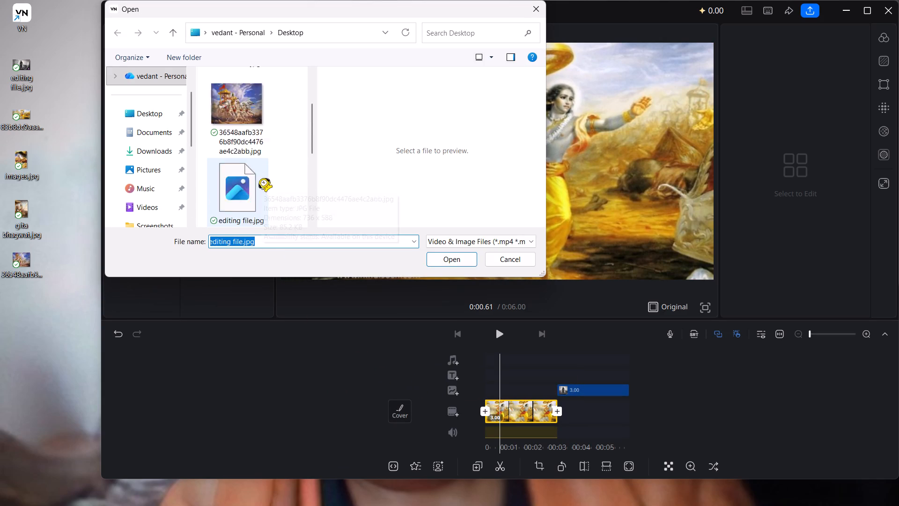
scroll(261, 179, "down", 1)
left_click(241, 121)
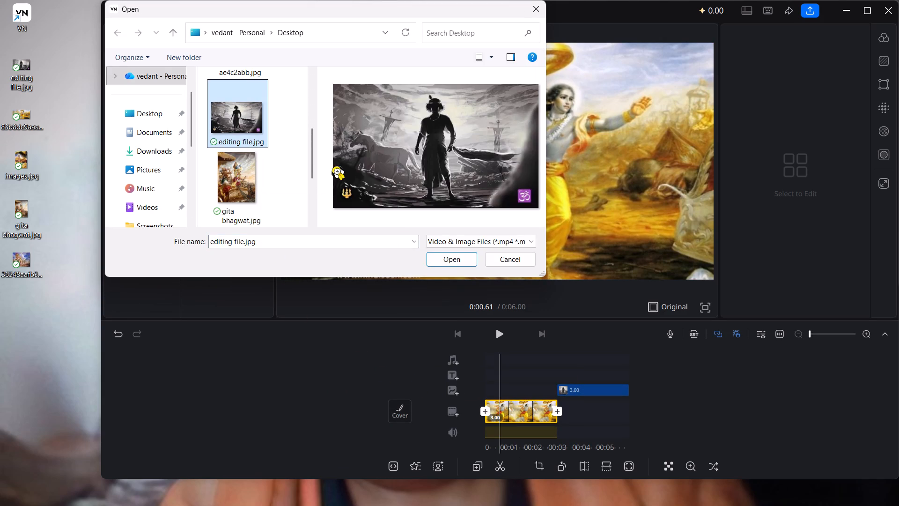
left_click(442, 264)
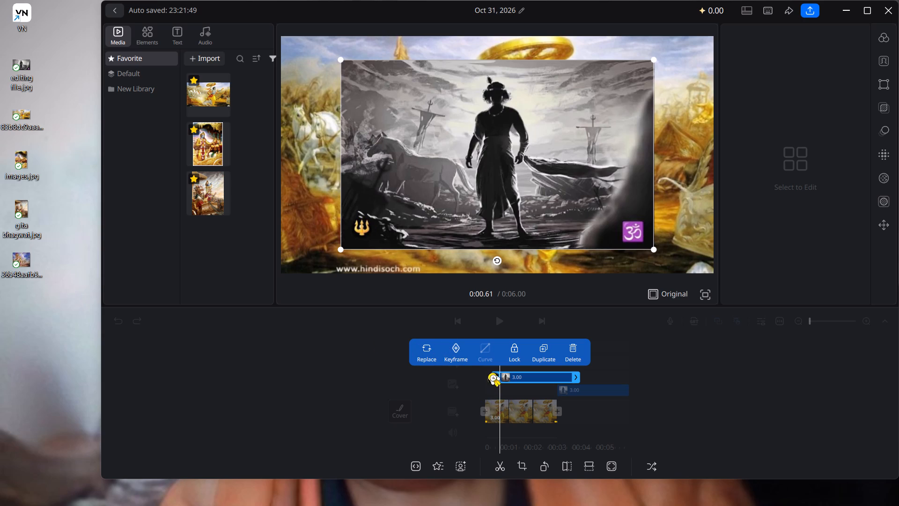
Move the second overlay clip to the timeline's start so that it spans the Krishna clip.
left_click_drag(490, 374, 484, 376)
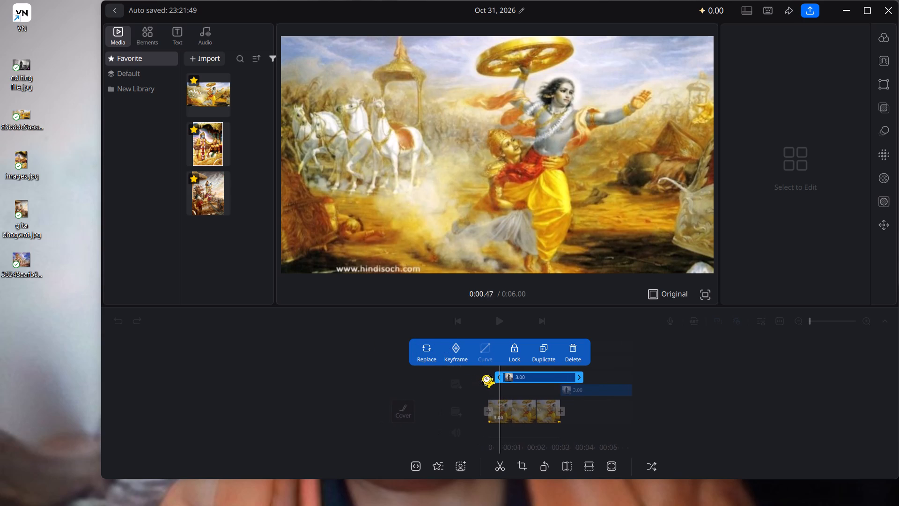
left_click_drag(484, 376, 529, 373)
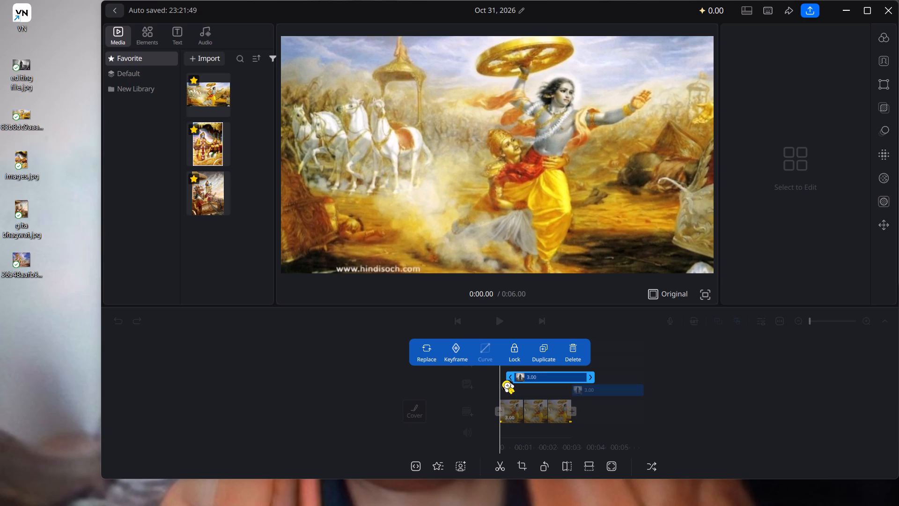
left_click_drag(504, 381, 504, 375)
left_click(504, 375)
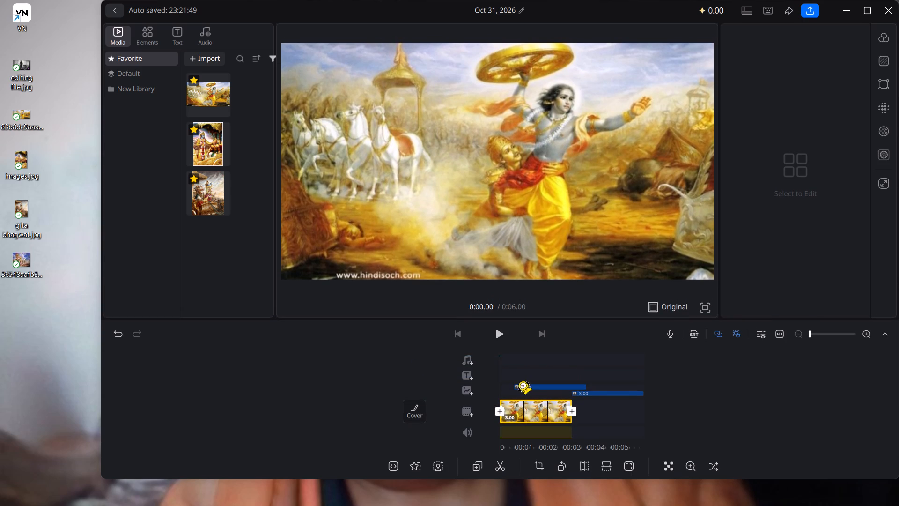
left_click(522, 384)
left_click(492, 333)
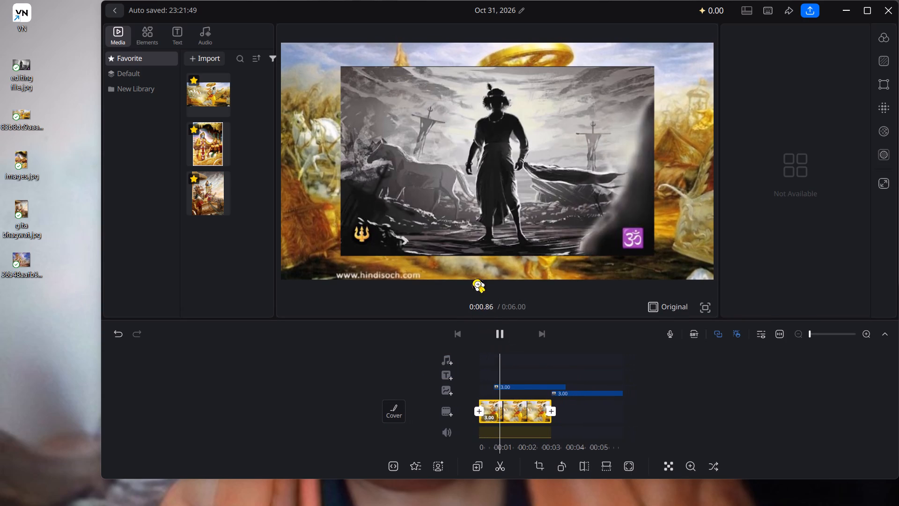
left_click(507, 331)
left_click(472, 251)
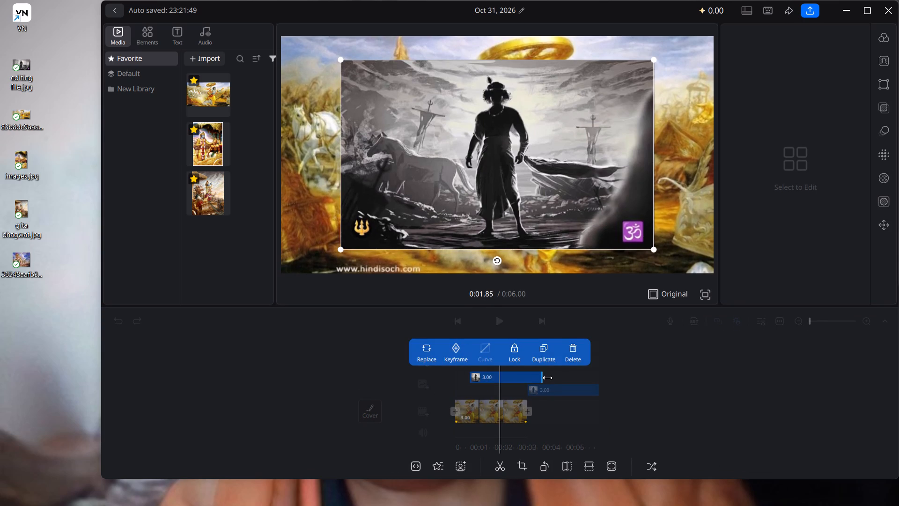
left_click_drag(542, 377, 520, 376)
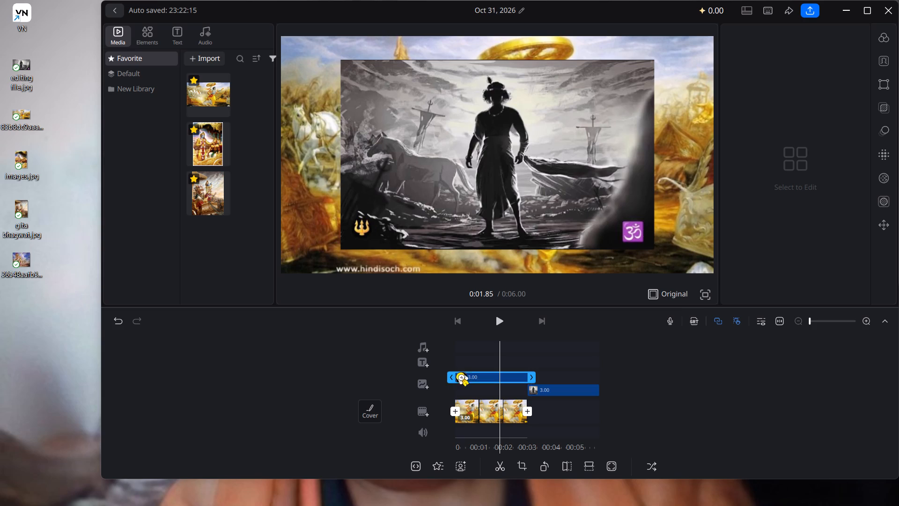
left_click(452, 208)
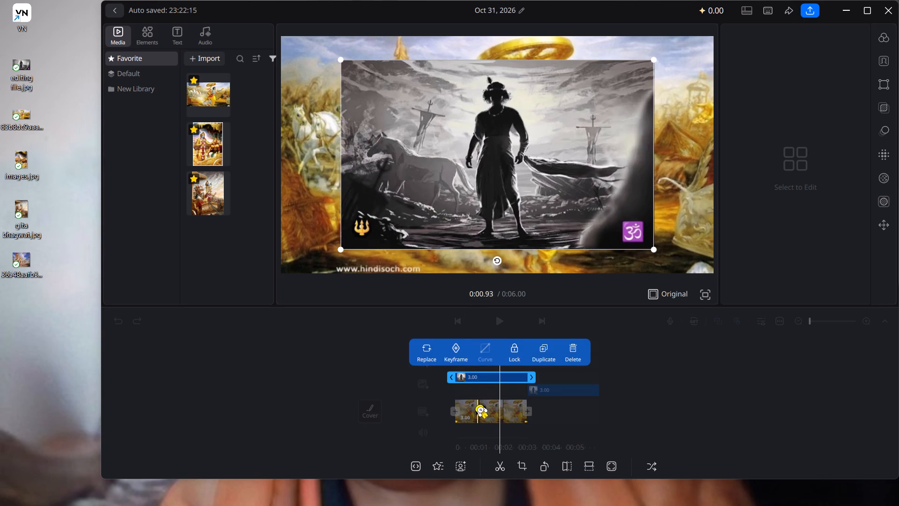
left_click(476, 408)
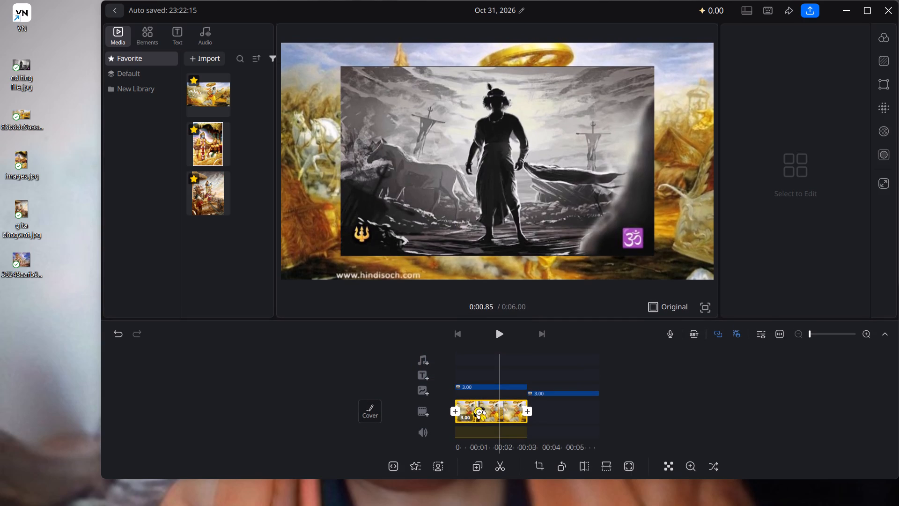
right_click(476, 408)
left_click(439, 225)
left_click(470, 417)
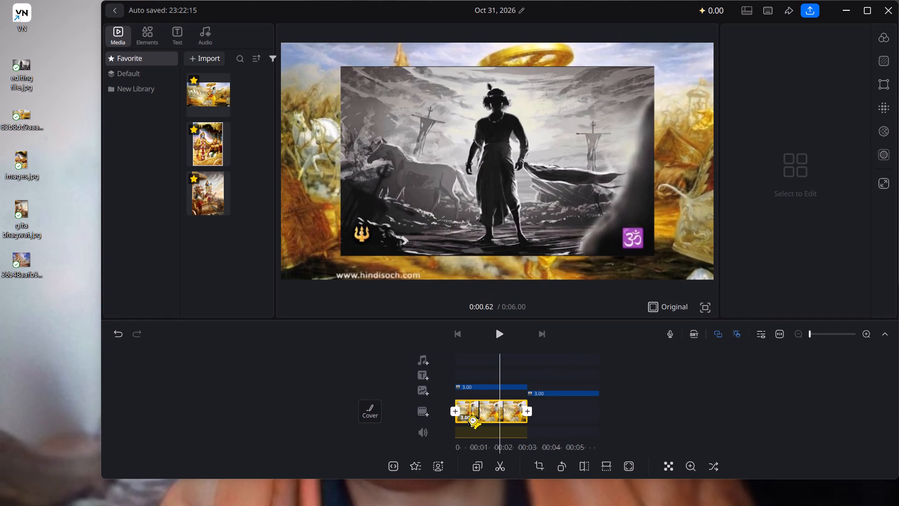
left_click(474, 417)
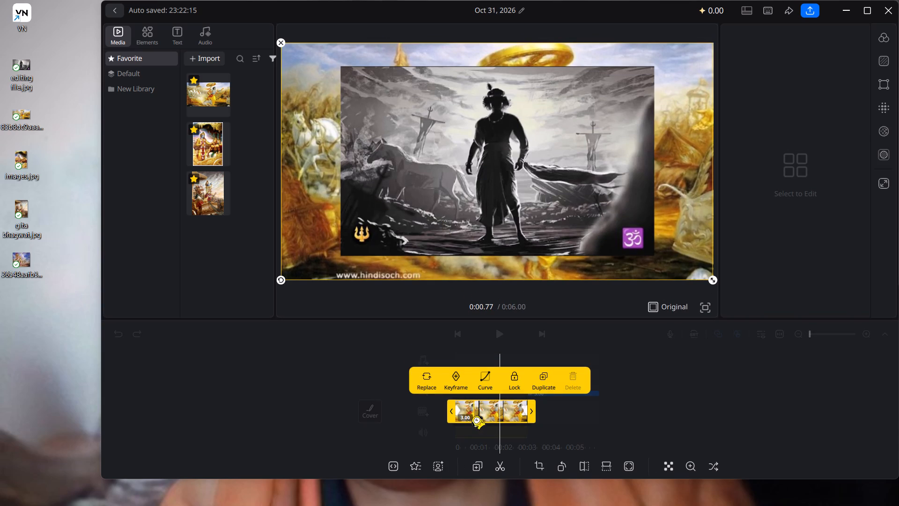
Add a keyframe to the Krishna clip at 0:00.77 and apply the Cubic curve there.
left_click(474, 417)
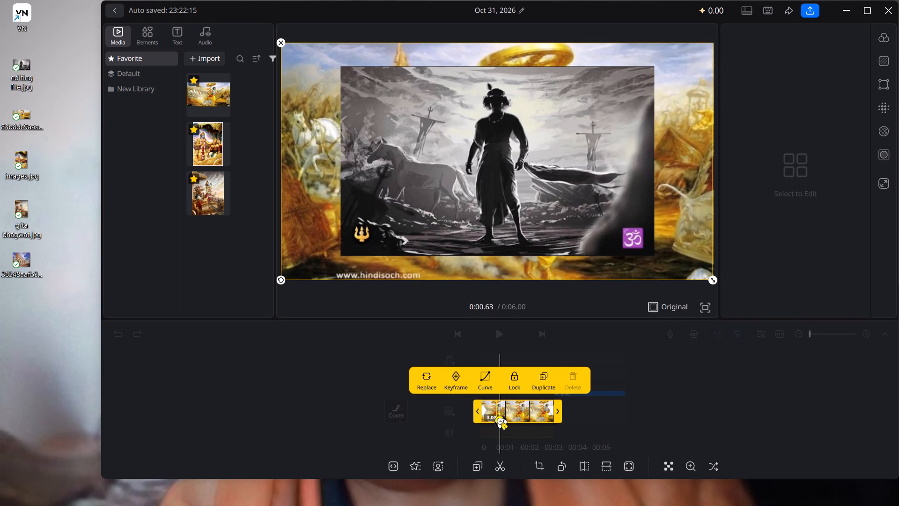
left_click(457, 383)
left_click(477, 382)
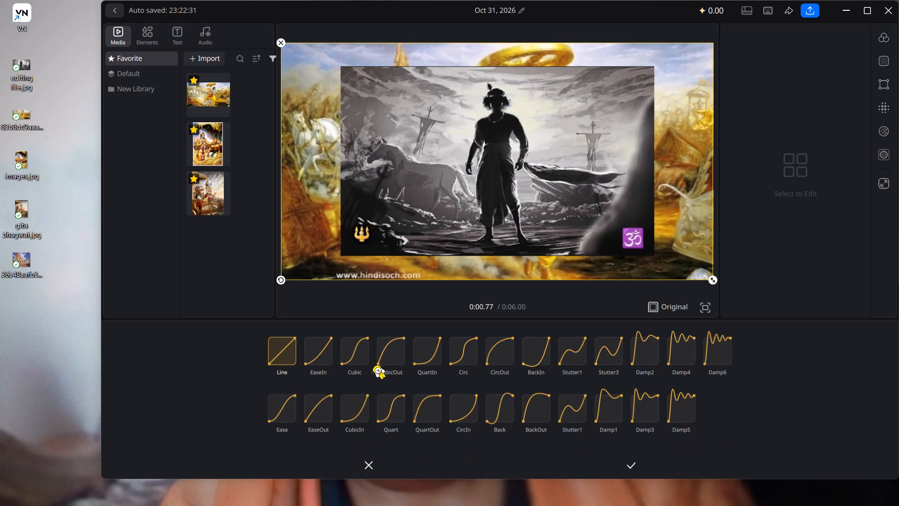
left_click(348, 360)
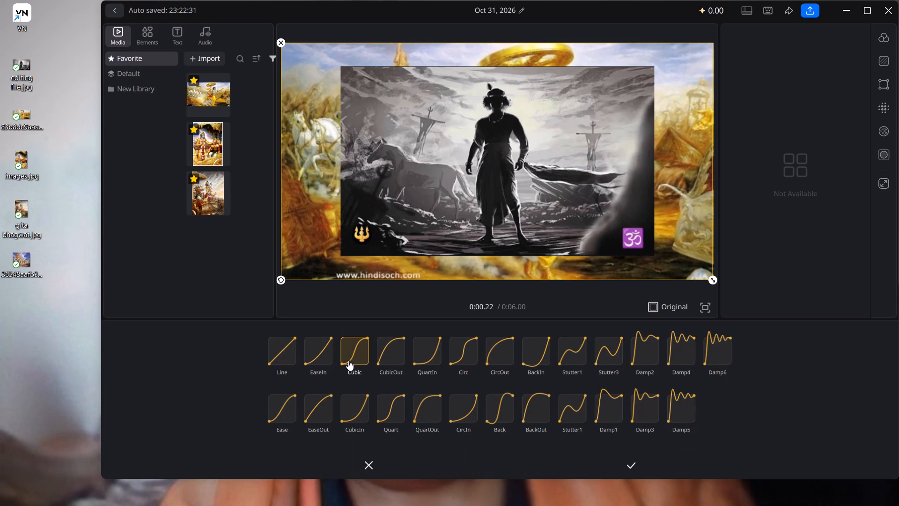
left_click(623, 463)
left_click(321, 375)
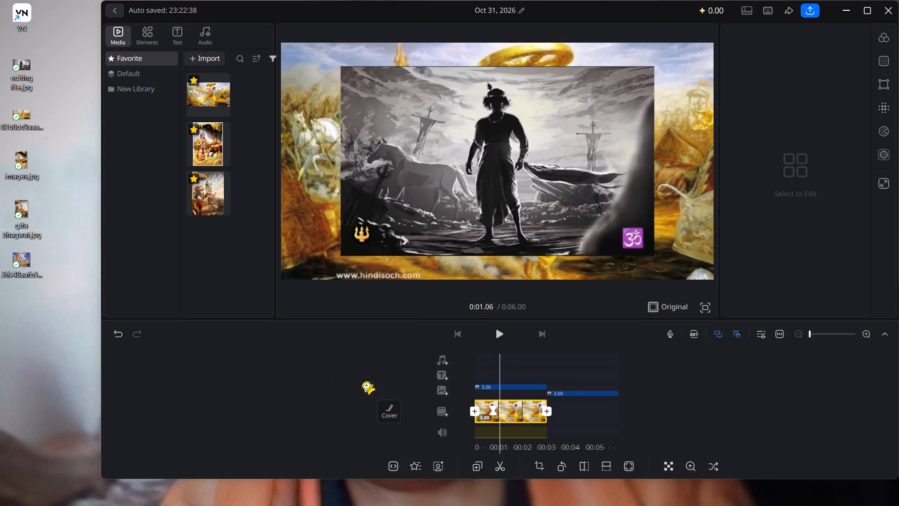
Add keyframes at 0:00.34 and 0:02.08 to the overlay clip that spans the Krishna clip.
left_click(489, 166)
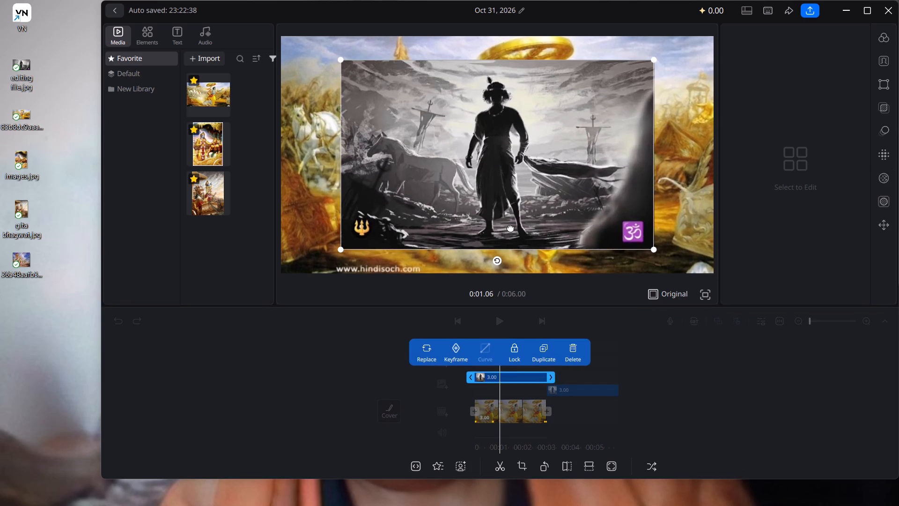
left_click(483, 376)
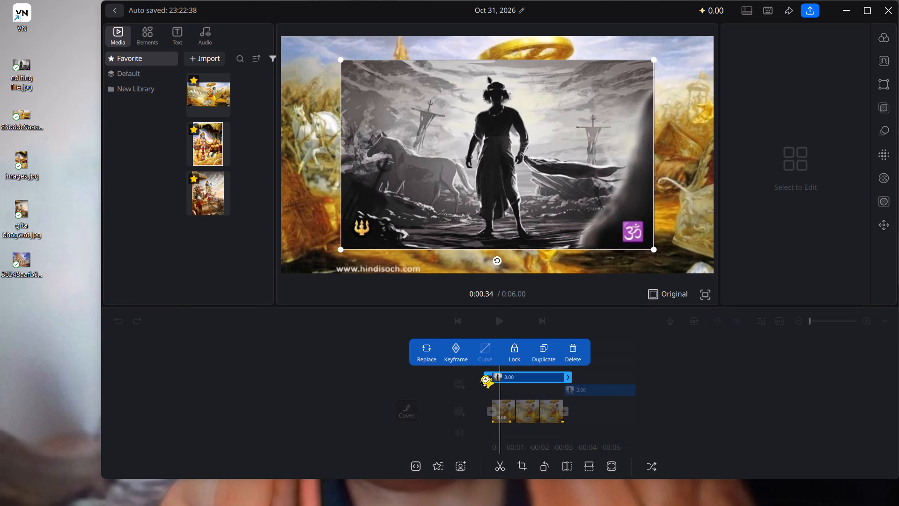
left_click(457, 354)
left_click(542, 376)
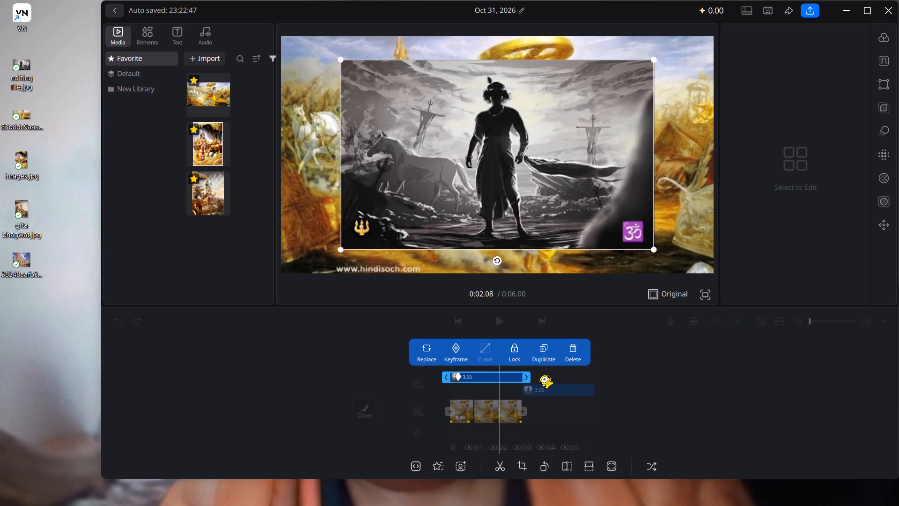
left_click(457, 357)
Apply the EaseIn curve between the overlay clip's two keyframes.
left_click(475, 375)
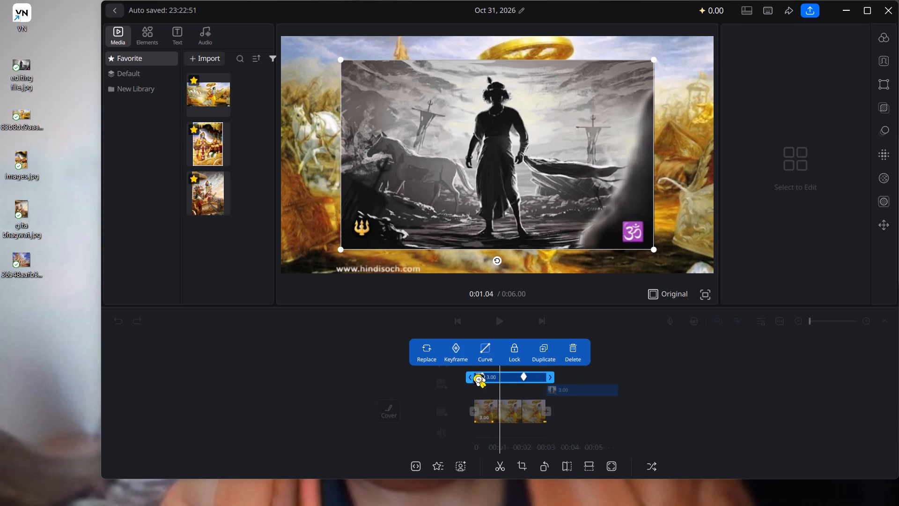
left_click(492, 350)
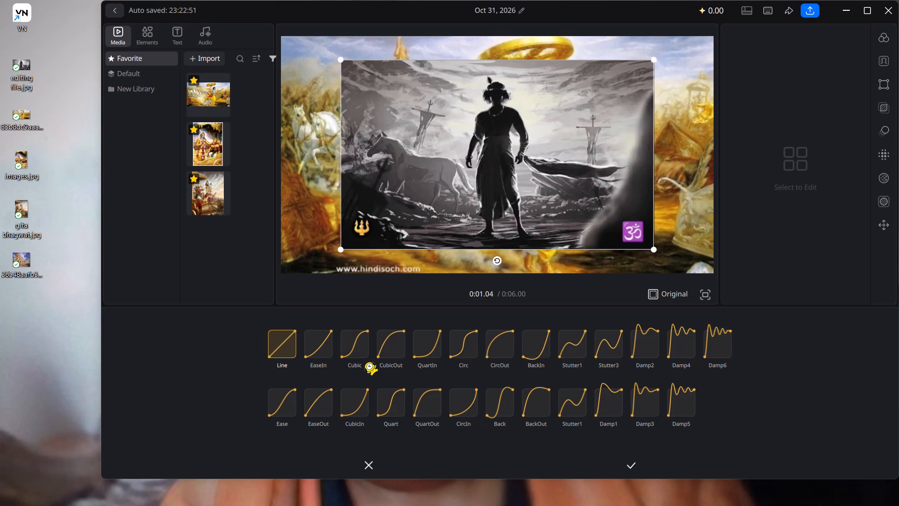
left_click(322, 342)
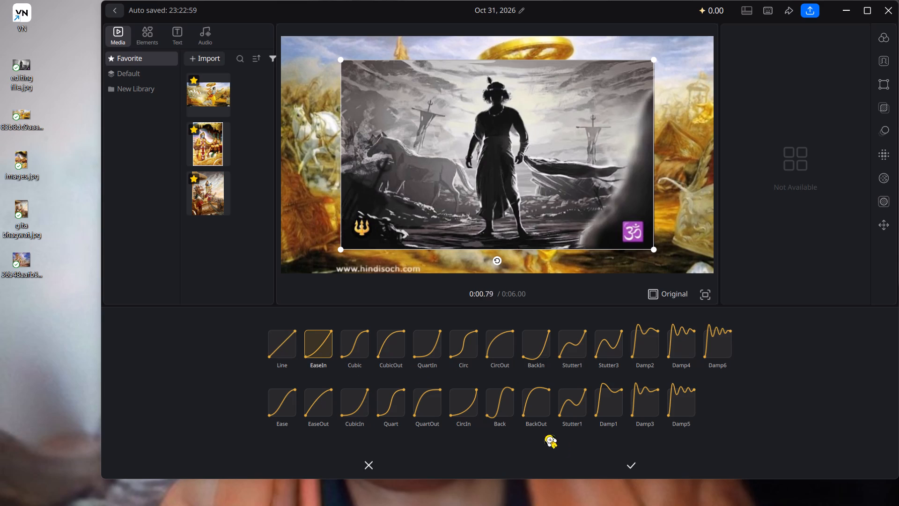
left_click(627, 461)
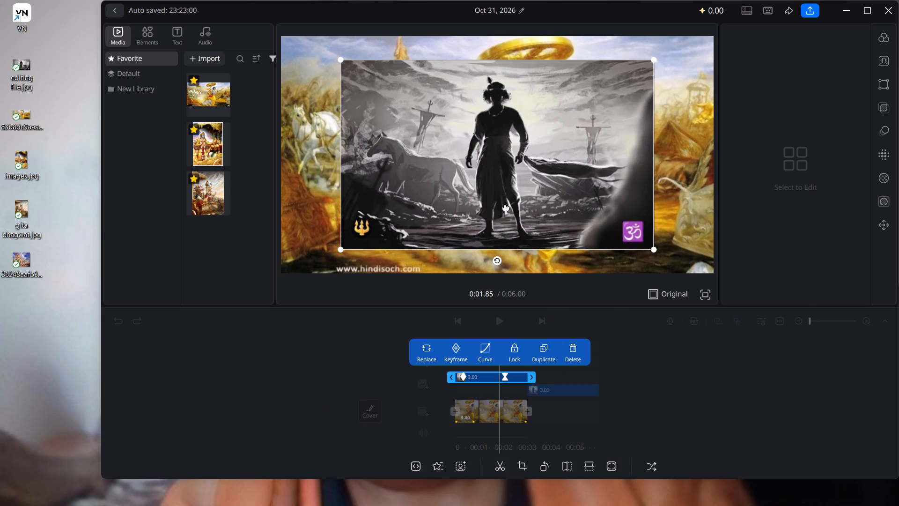
At 0:01.85, move the overlay picture down until it lies just below the video frame.
scroll(506, 207, "down", 1, "ctrl")
left_click_drag(511, 168, 512, 212)
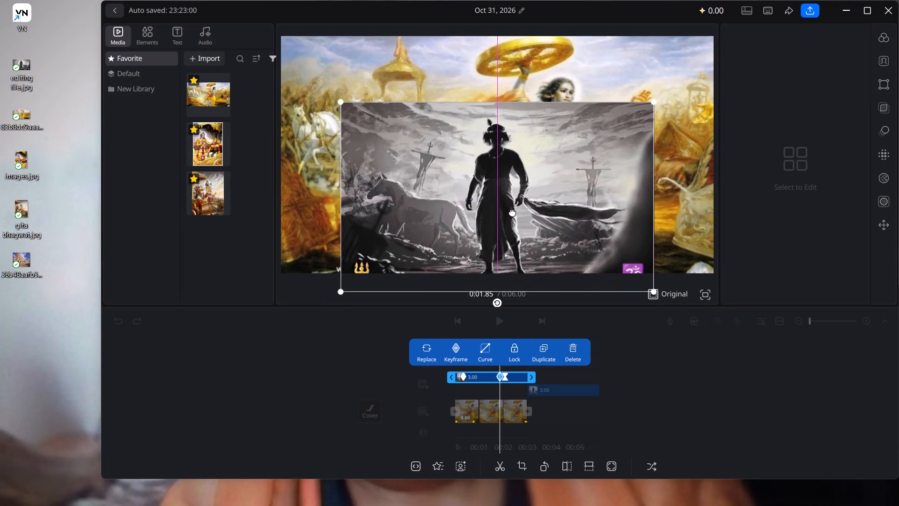
left_click_drag(512, 212, 511, 313)
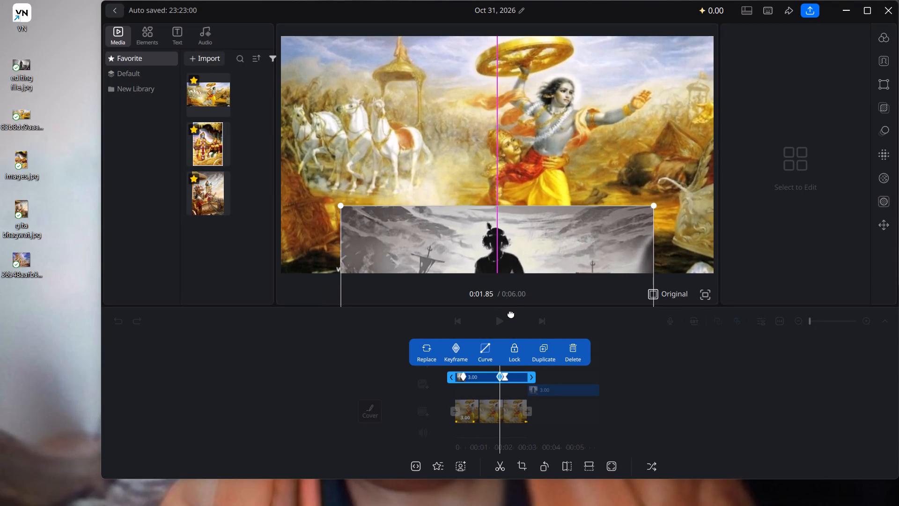
left_click_drag(511, 313, 511, 492)
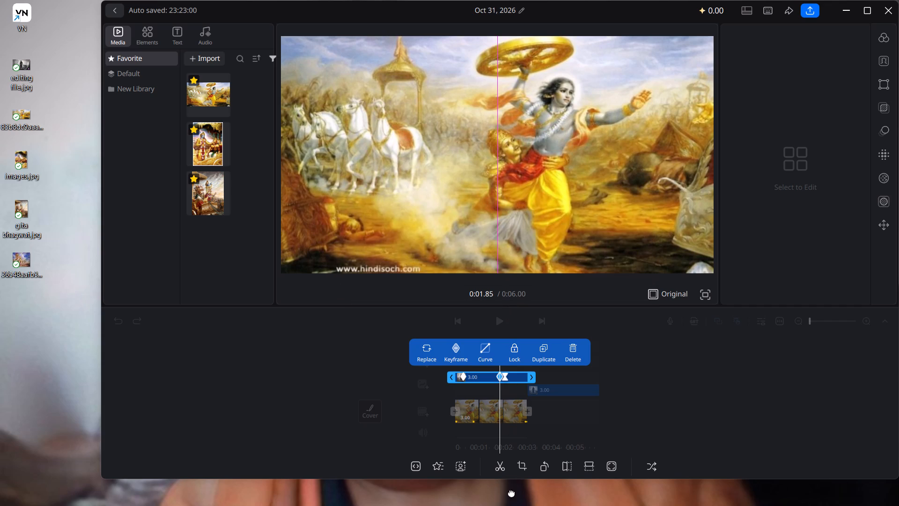
left_click_drag(511, 492, 501, 394)
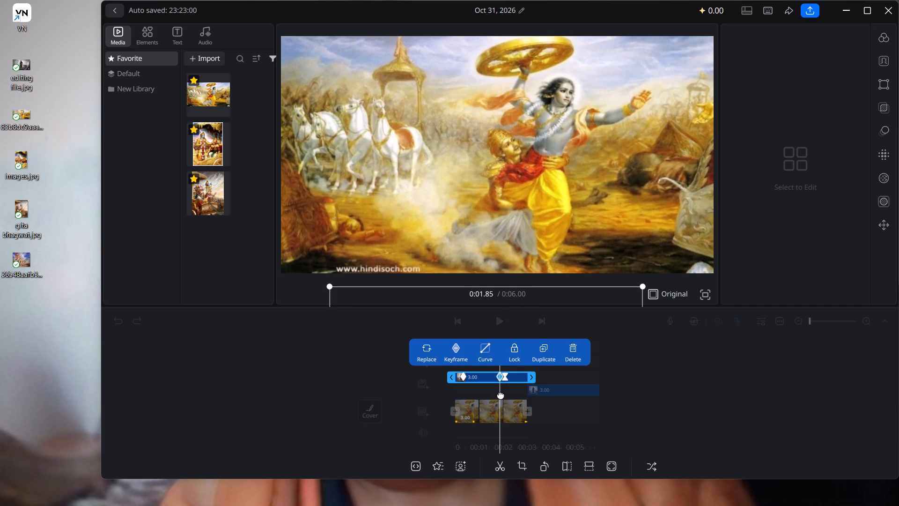
left_click_drag(501, 394, 499, 384)
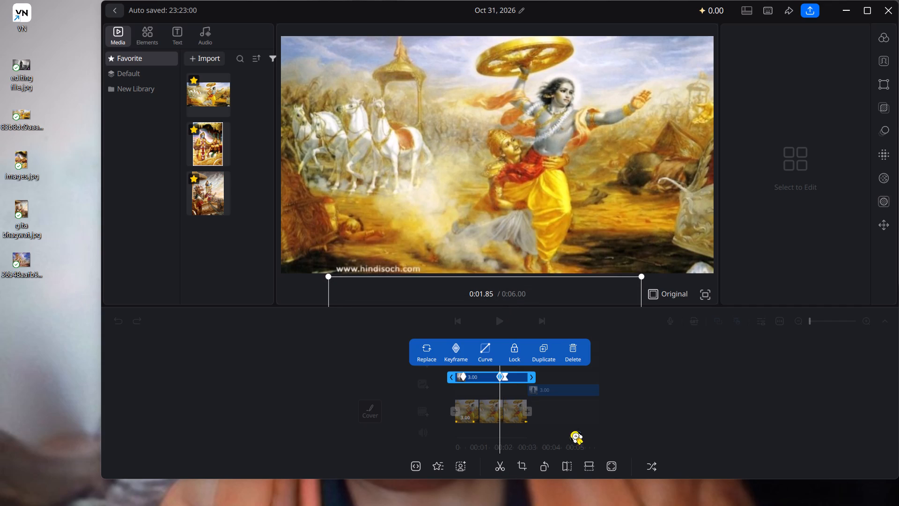
left_click(518, 376)
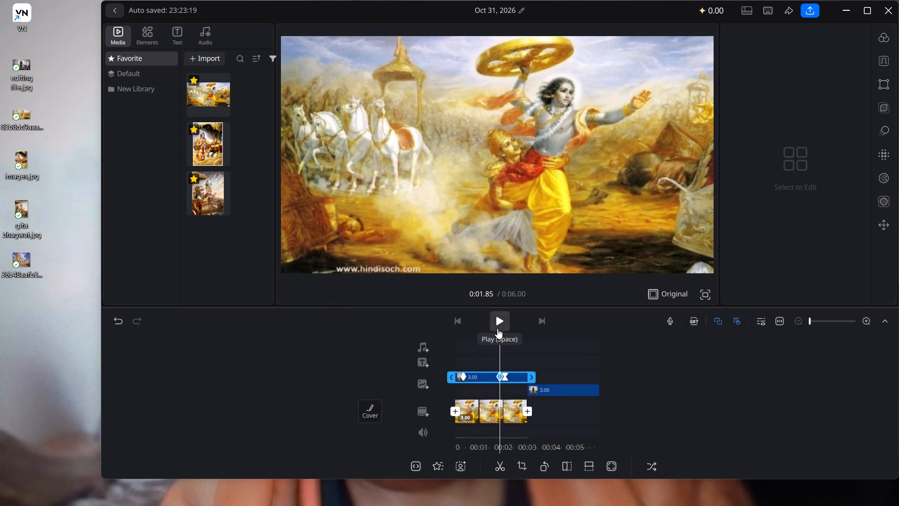
Play back the timeline to check the overlay picture's keyframe motion over the Krishna clip.
left_click(497, 328)
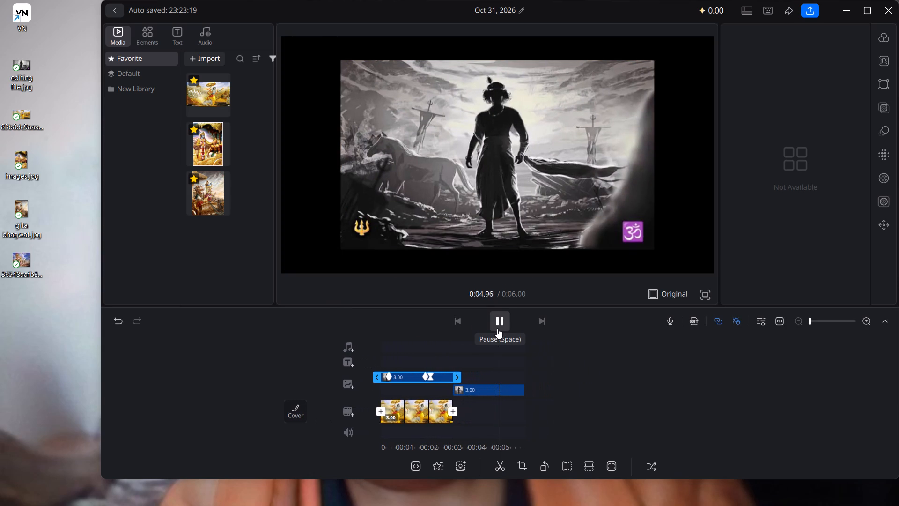
left_click(497, 328)
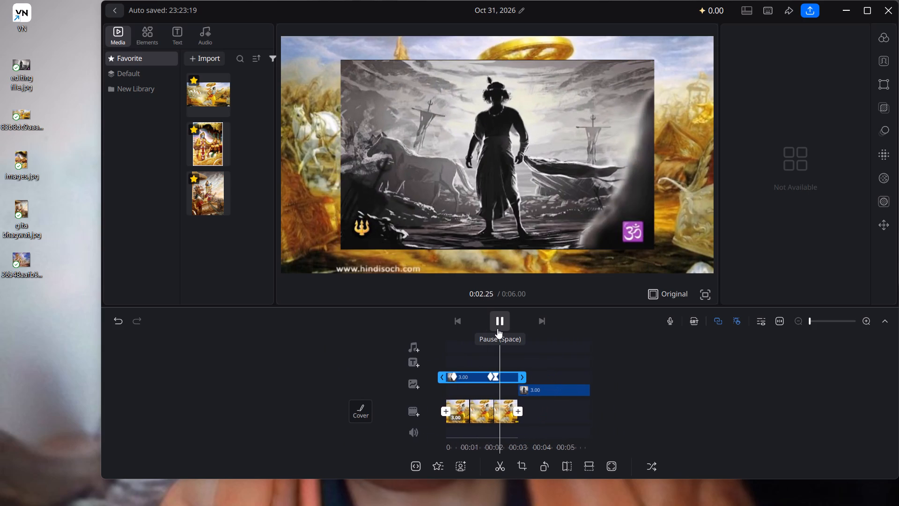
left_click(497, 326)
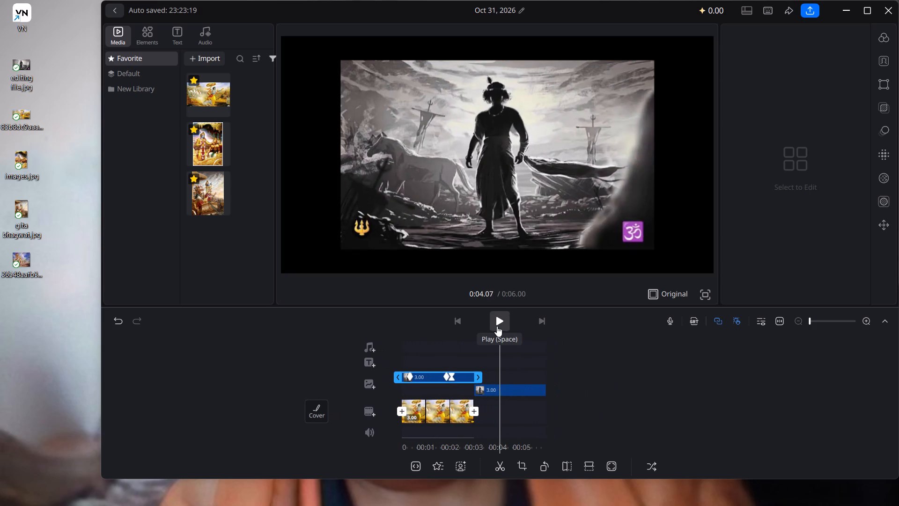
left_click(422, 377)
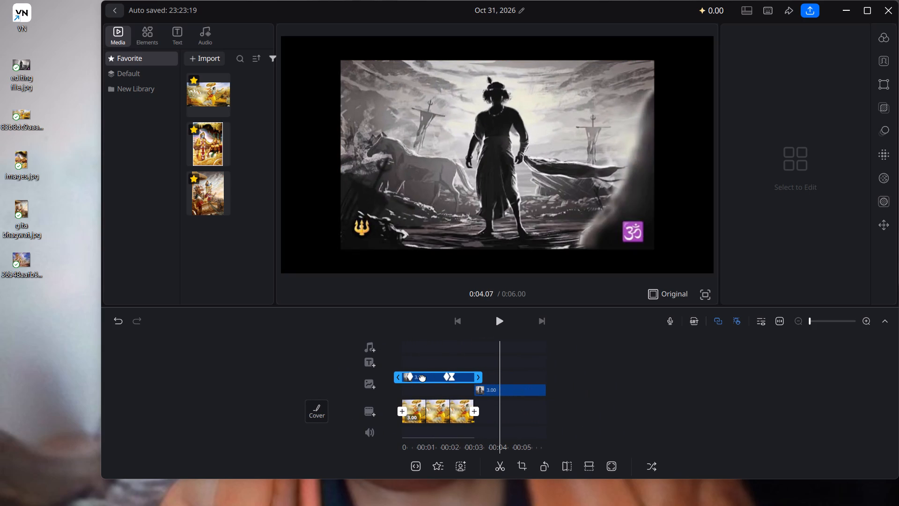
left_click(490, 328)
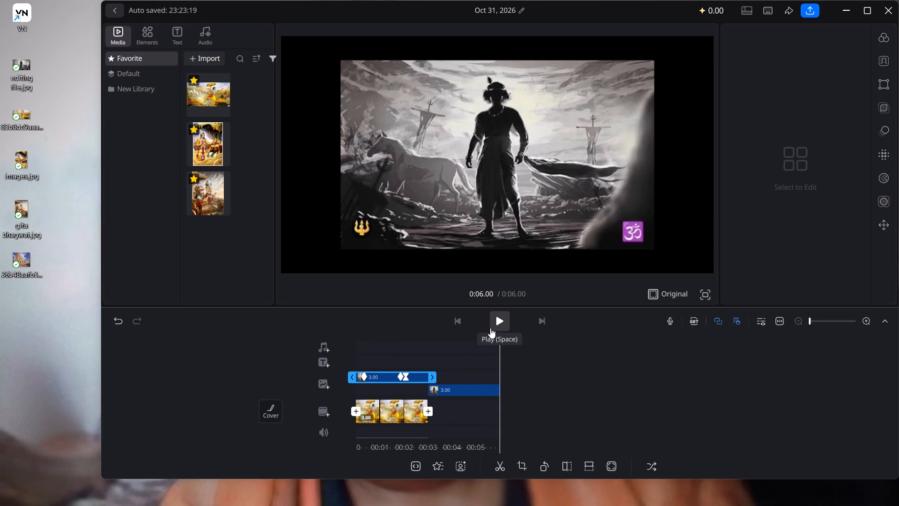
left_click(490, 328)
left_click(490, 328)
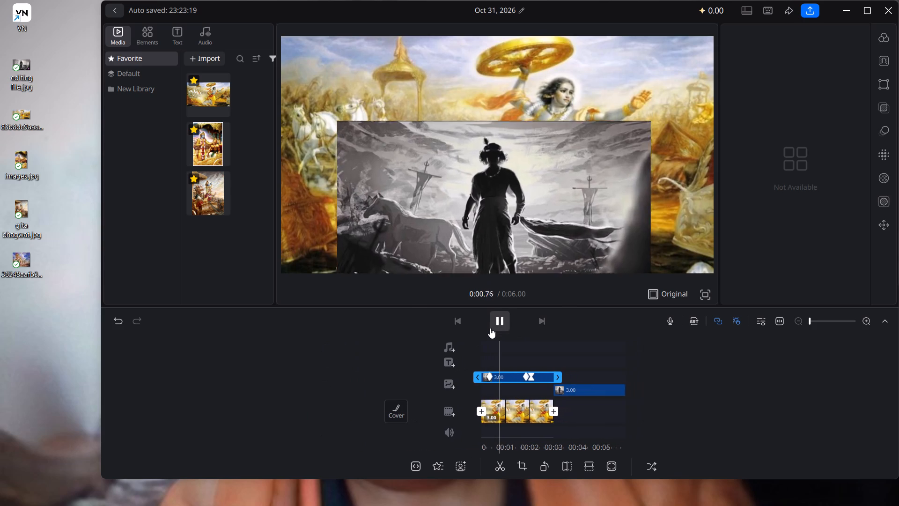
Apply the EaseIn curve between the overlay clip's 0:00.34 and 0:01.85 keyframes, after trying EaseOut.
left_click(482, 249)
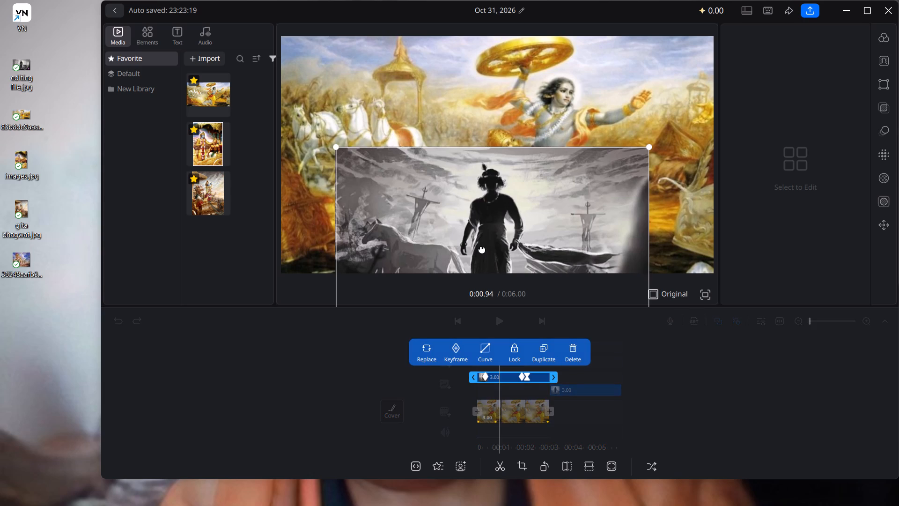
left_click(492, 348)
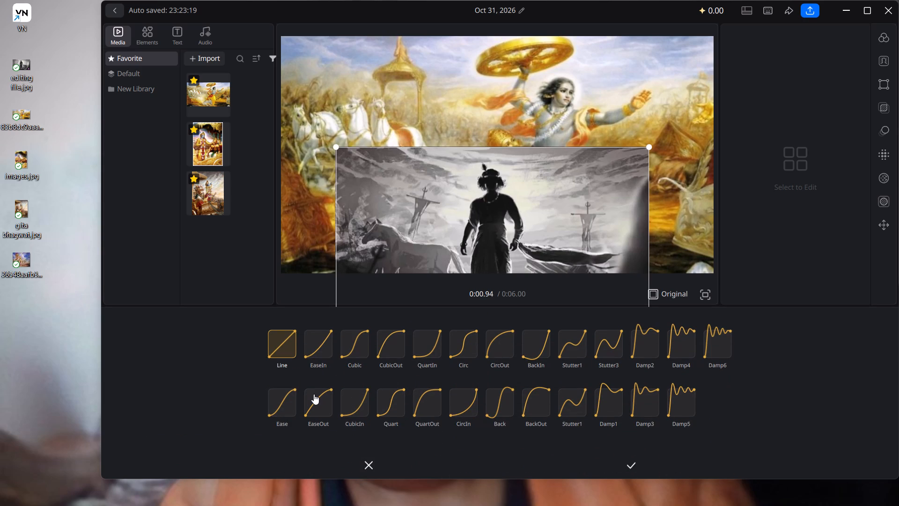
left_click(314, 394)
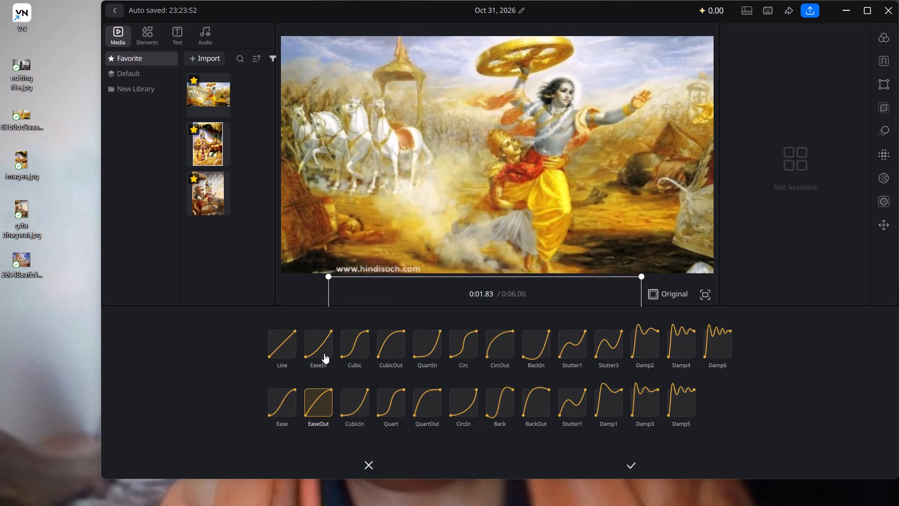
left_click(320, 350)
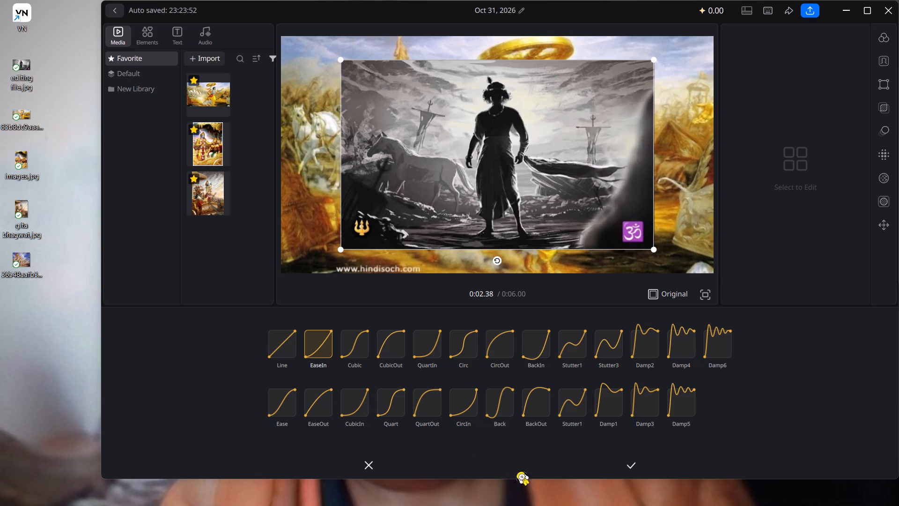
left_click(633, 456)
At 0:02.38, move the overlay picture up, horizontally centred, until only its bottom strip overlaps the video frame's top edge, and accept the EaseIn curve.
left_click_drag(522, 214, 515, 88)
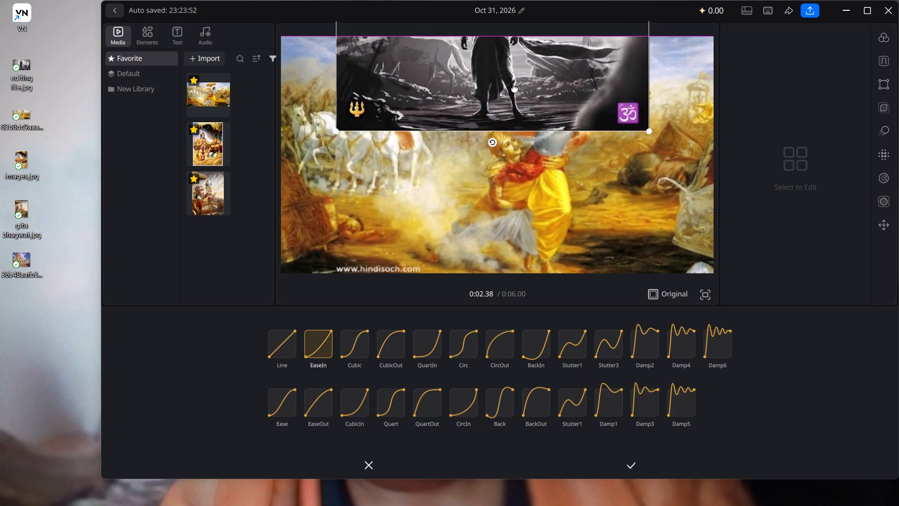
left_click_drag(515, 88, 513, 72)
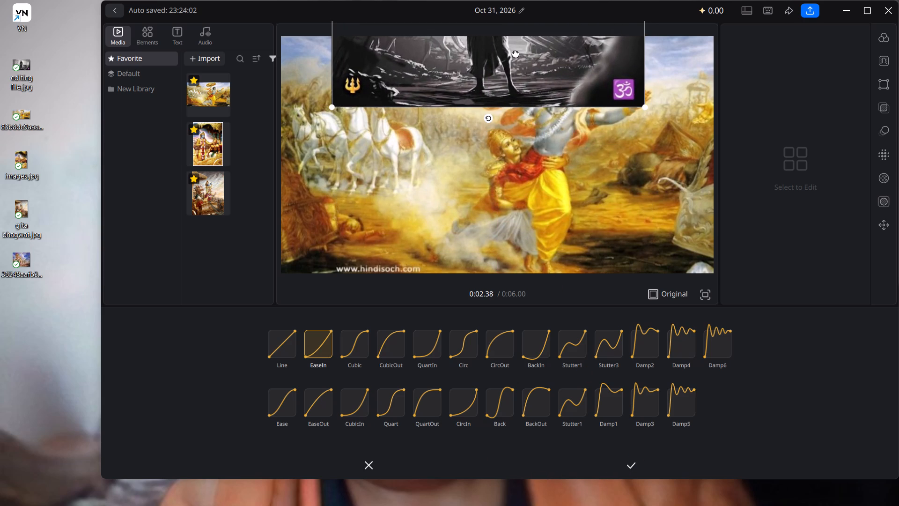
left_click_drag(520, 66, 527, 54)
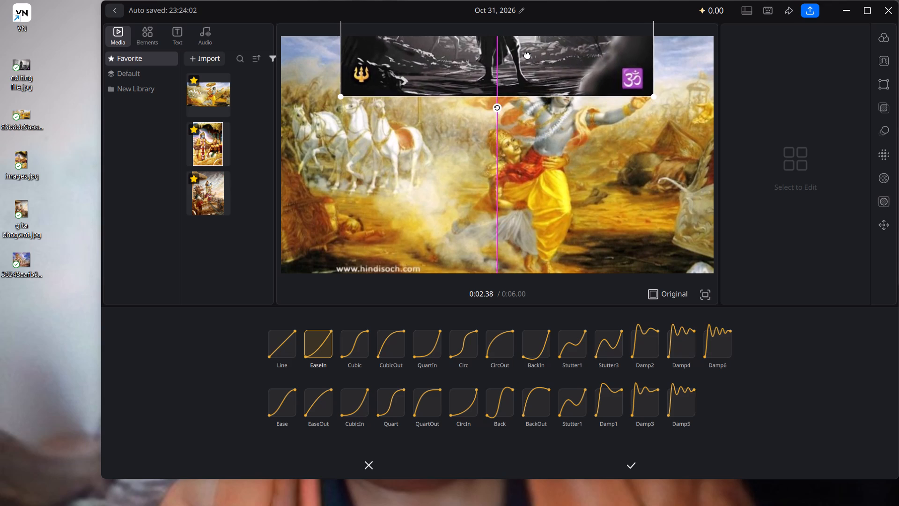
left_click_drag(527, 54, 530, 14)
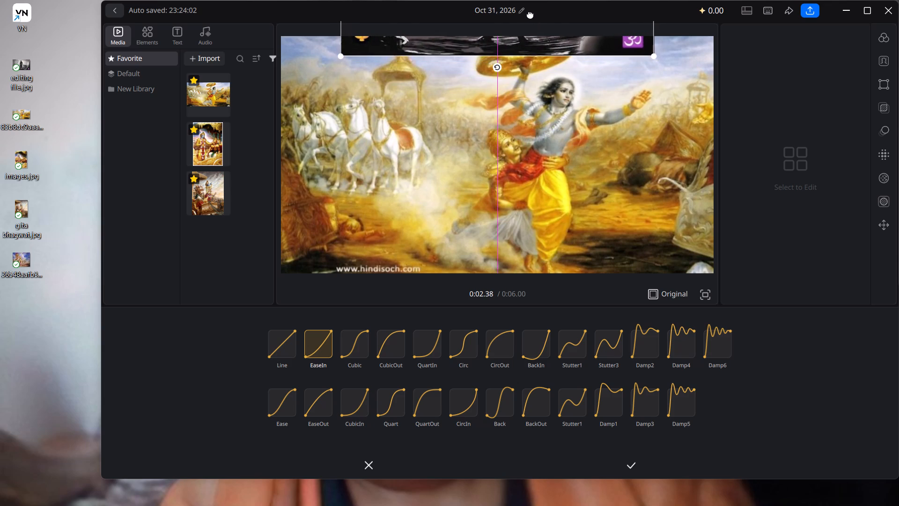
left_click_drag(530, 14, 529, 14)
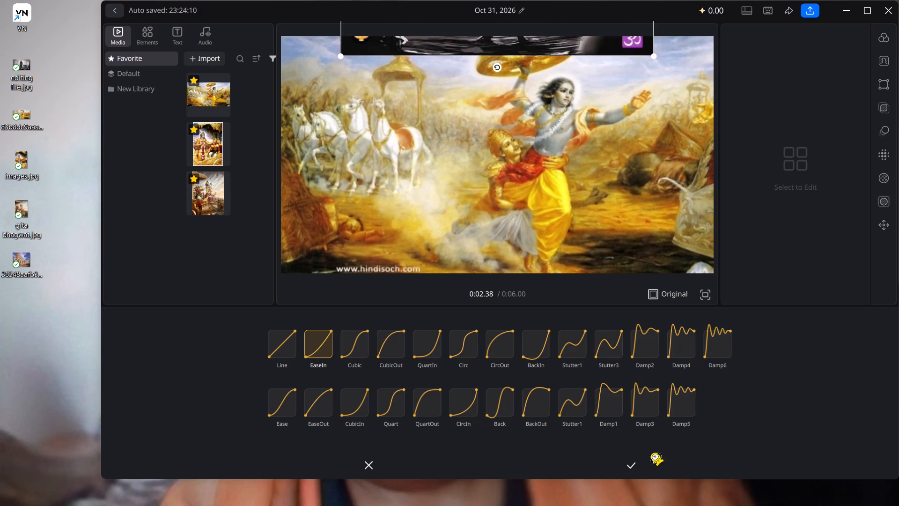
left_click(629, 469)
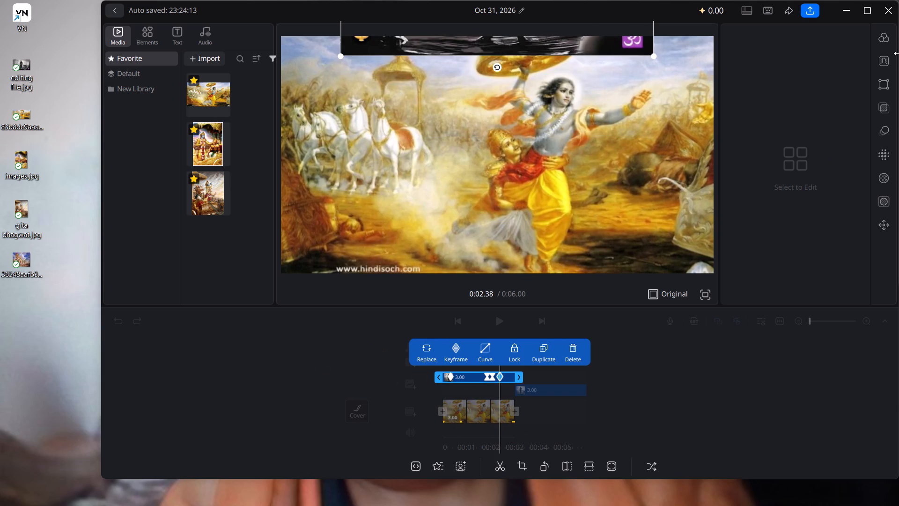
Close the VN editor window.
left_click(886, 10)
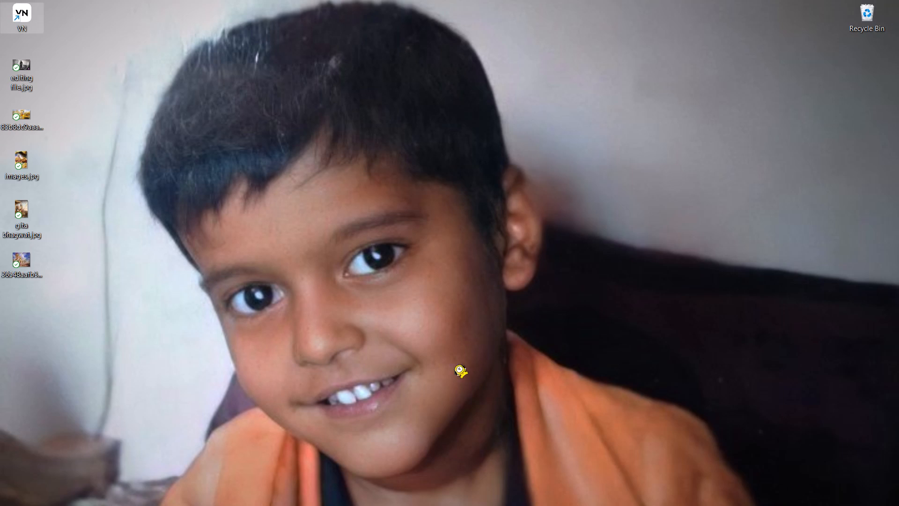
Switch to Brave and skip through the Lord Krishna edit tutorial, past its preview and intro, to the overlay editing part around 0:37.
left_click(278, 502)
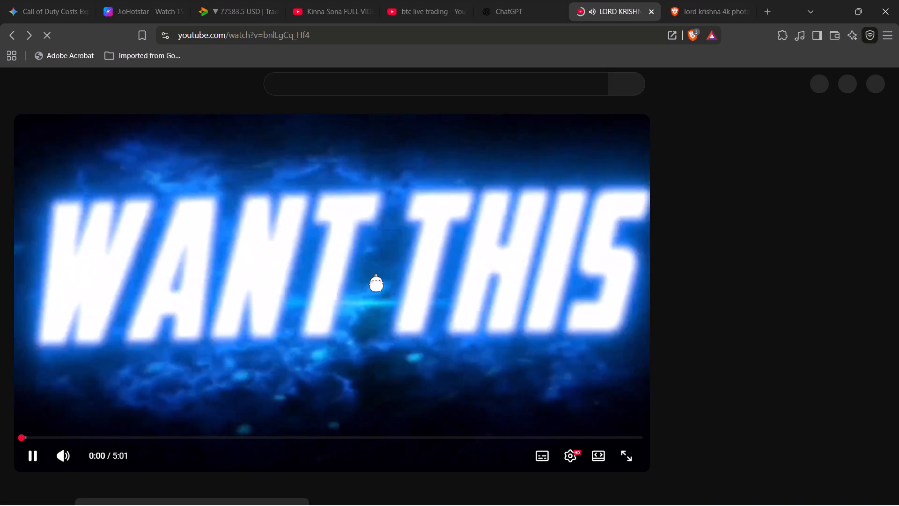
key("Right")
key("Right")
key("Right")
key("Right")
key("Right")
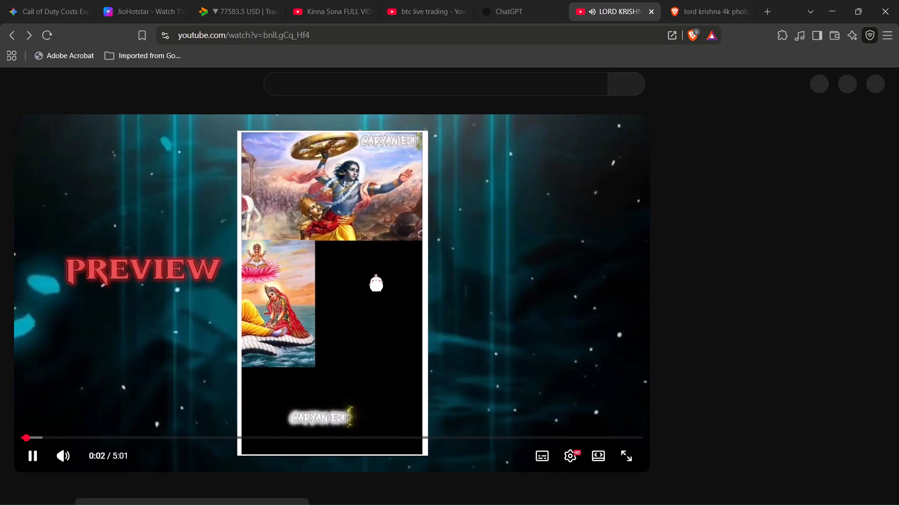
key("Right")
key("Right")
key("Right")
key("Right")
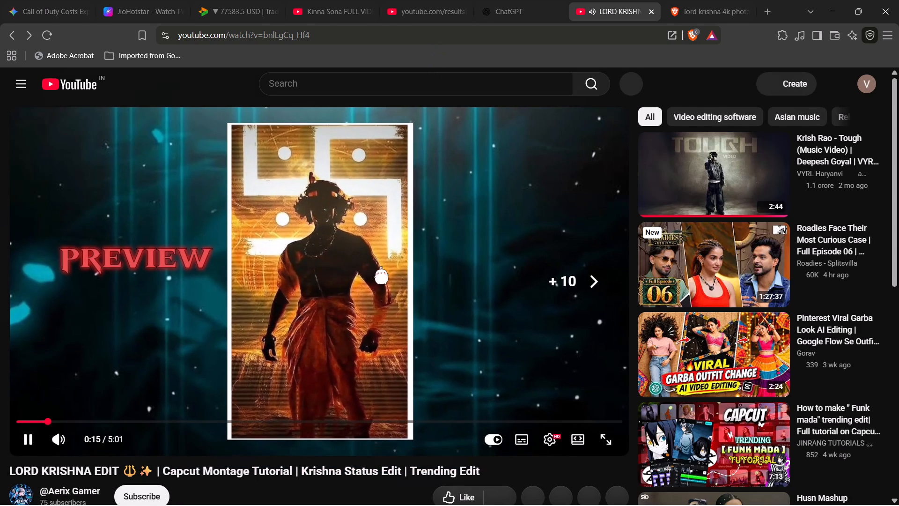
key("Right")
key("Right")
key("Right")
key("Right")
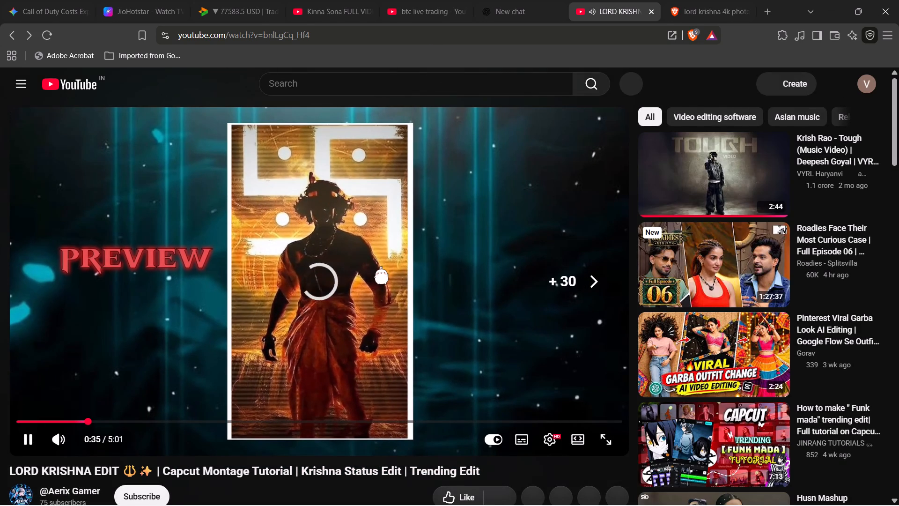
key("Left")
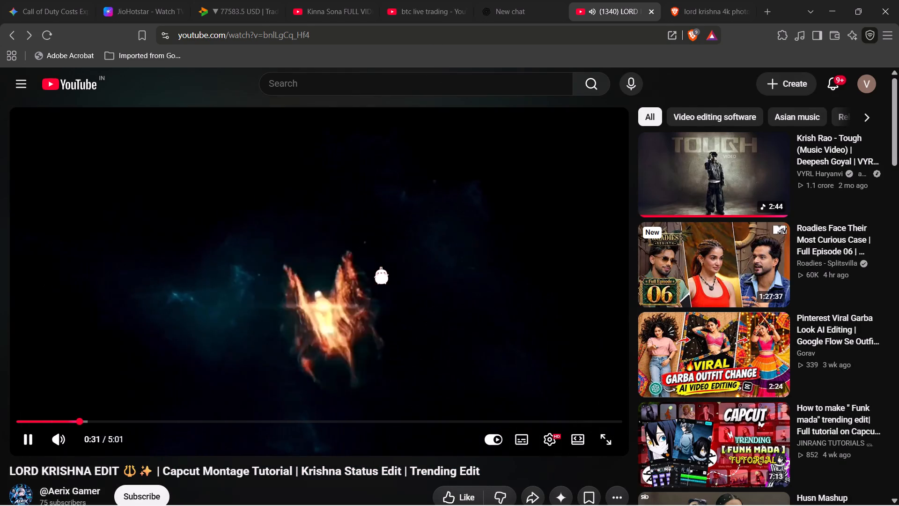
key("Right")
key("Right")
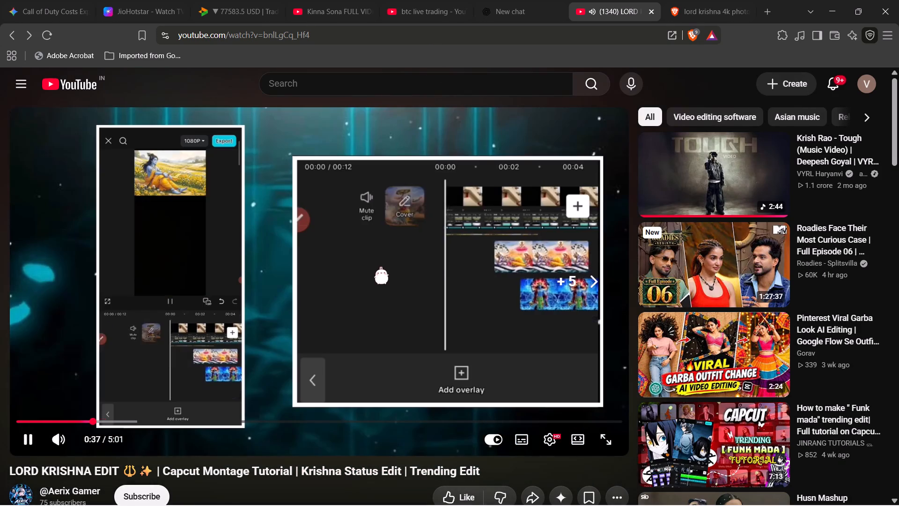
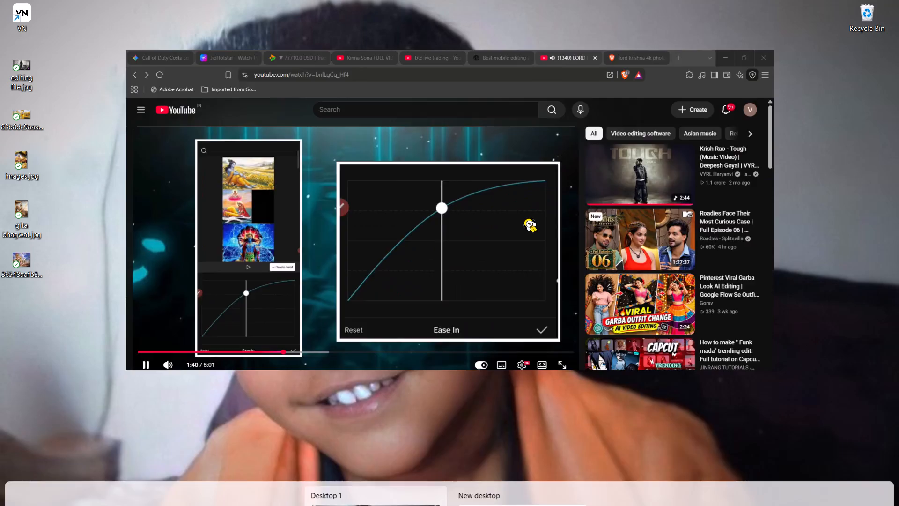
Open the VN video editor from the desktop and start a new project.
left_click(178, 189)
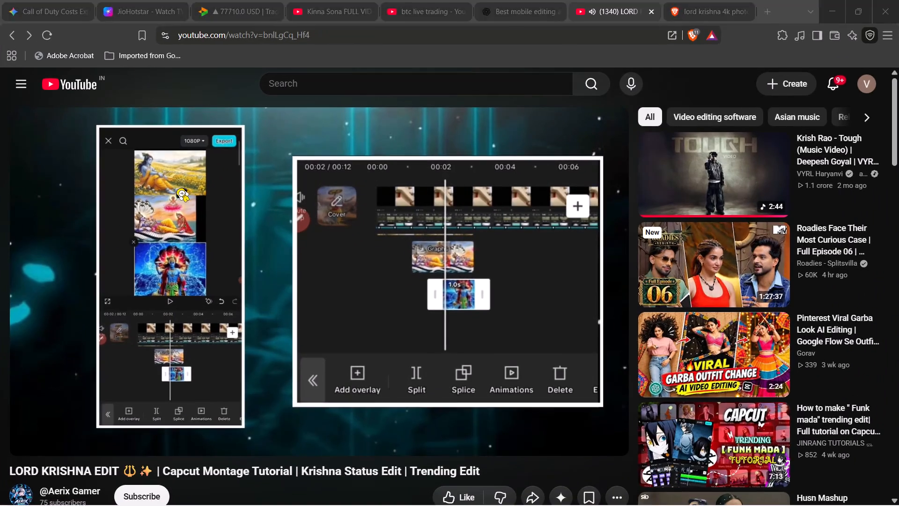
left_click(26, 24)
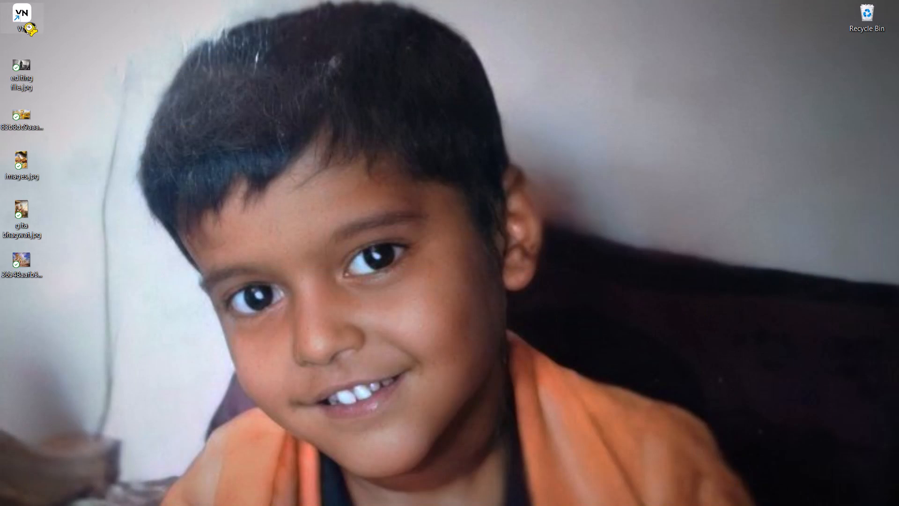
right_click(26, 24)
left_click(68, 76)
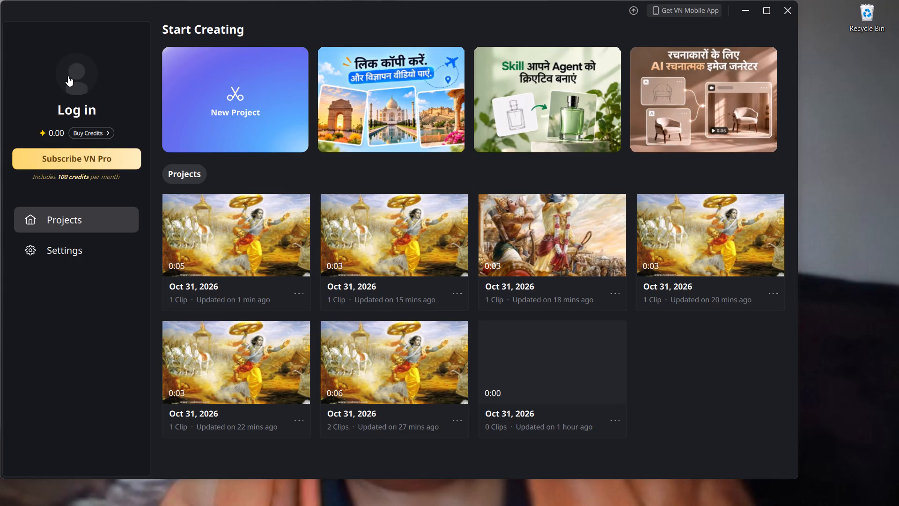
left_click(210, 115)
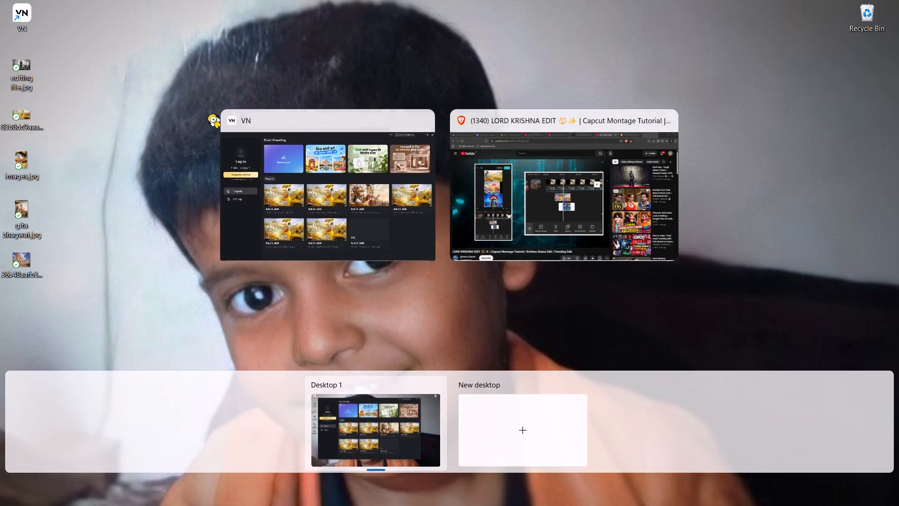
Switch to the browser, pause the Lord Krishna edit tutorial video, and return to the VN editor.
left_click(573, 199)
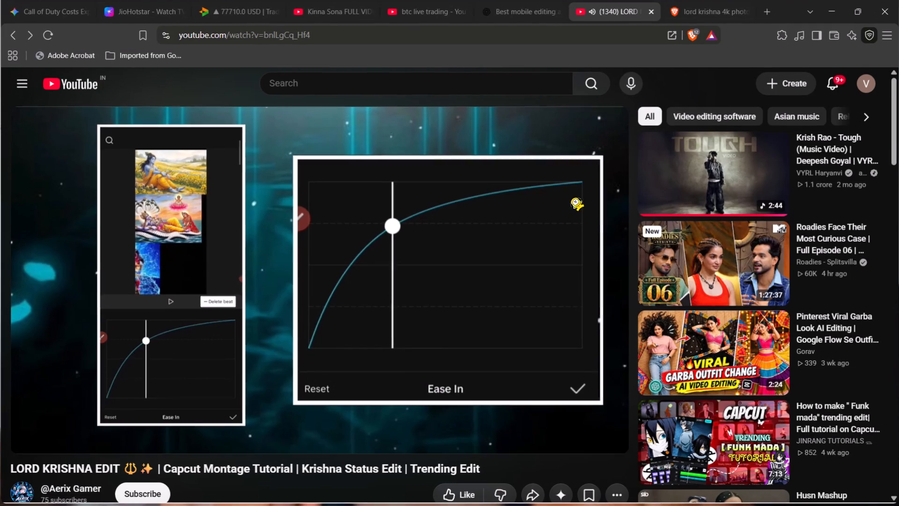
left_click(472, 253)
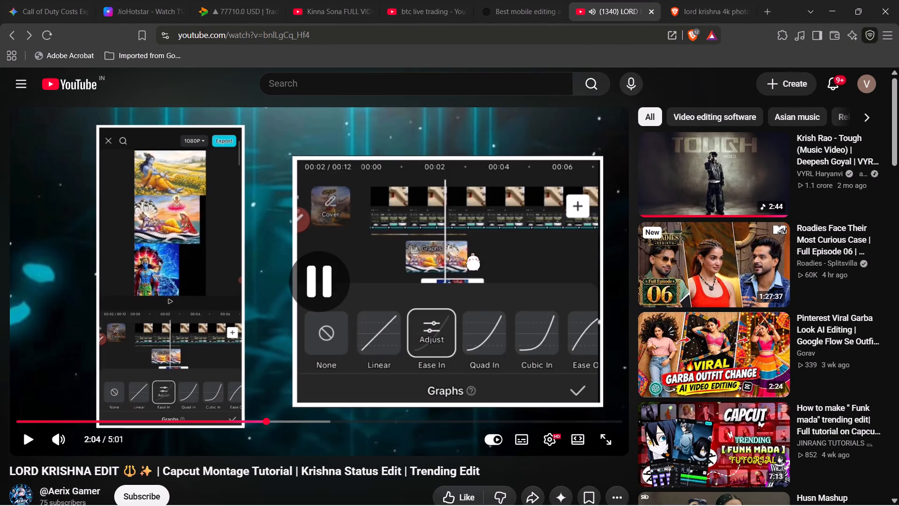
left_click(523, 226)
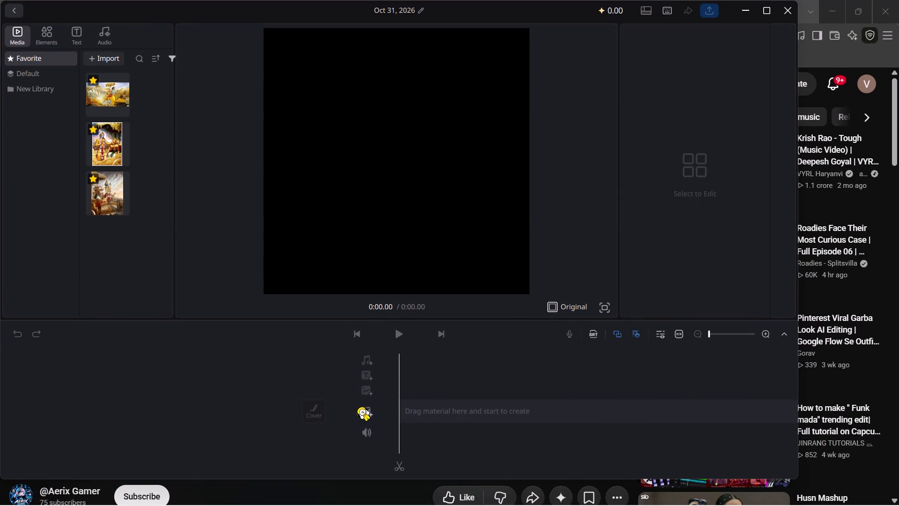
Add the Desktop image 83b8dc9aaa559220a79d49d96b03338d.jpg to the main track as the first clip.
left_click(363, 409)
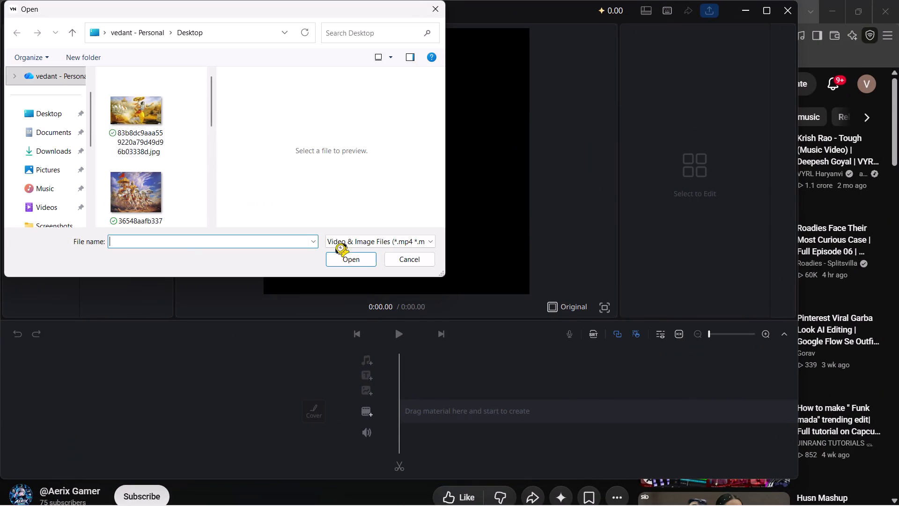
left_click(346, 254)
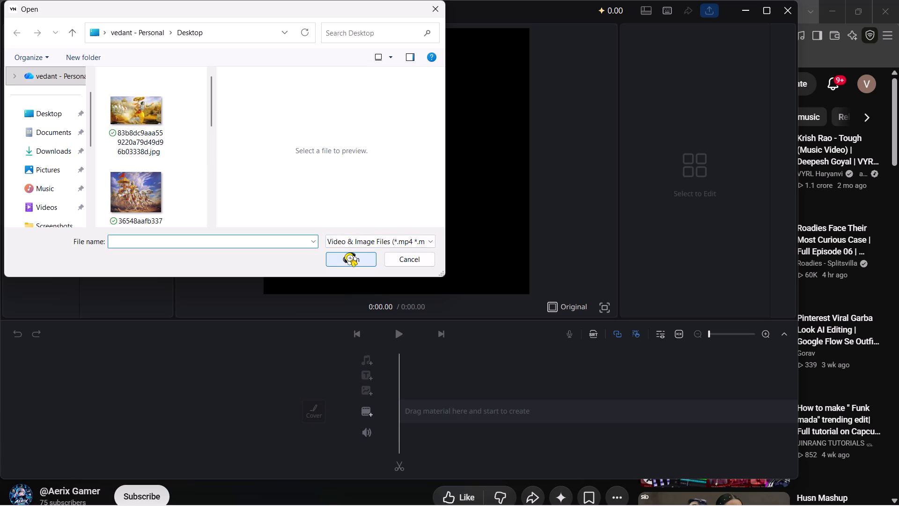
left_click(346, 254)
left_click(135, 134)
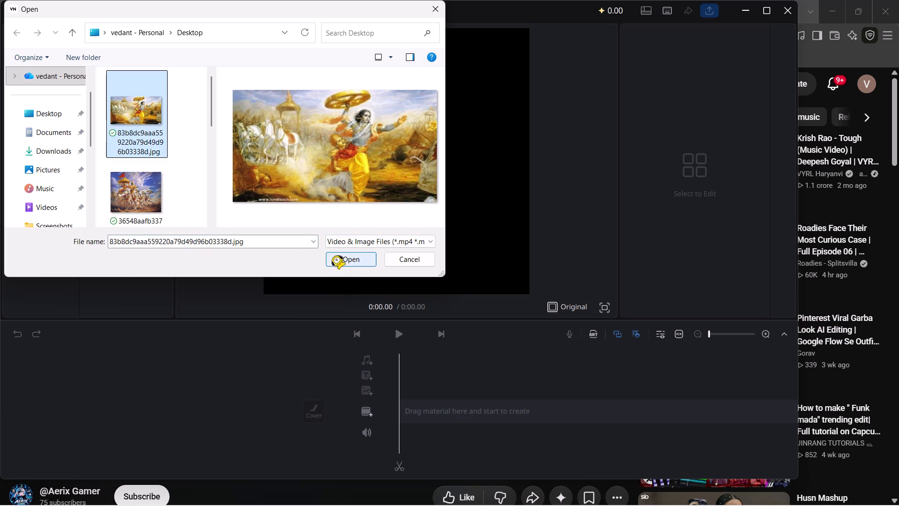
left_click(334, 257)
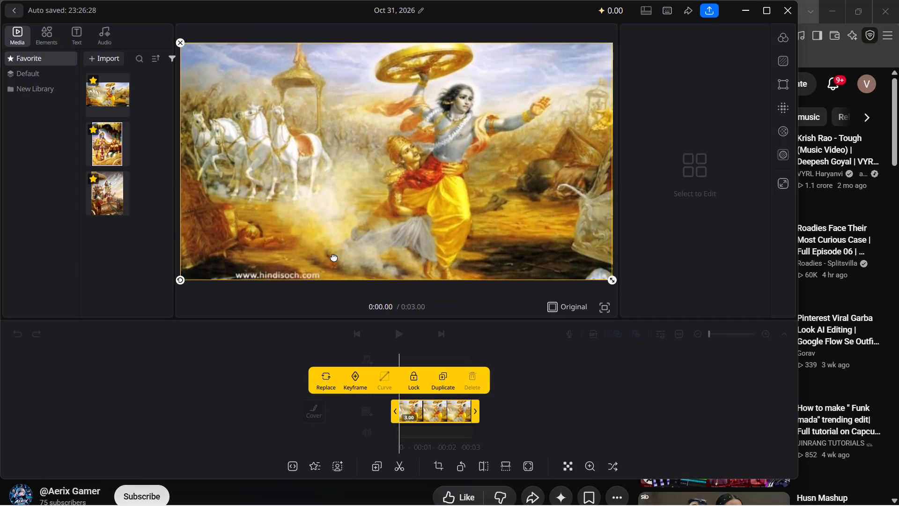
Add a keyframe at the very start of the image clip.
left_click(355, 386)
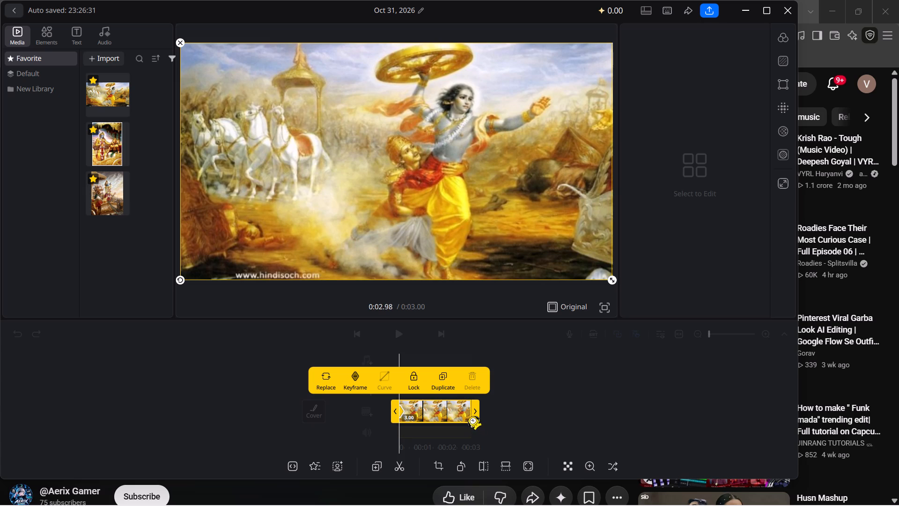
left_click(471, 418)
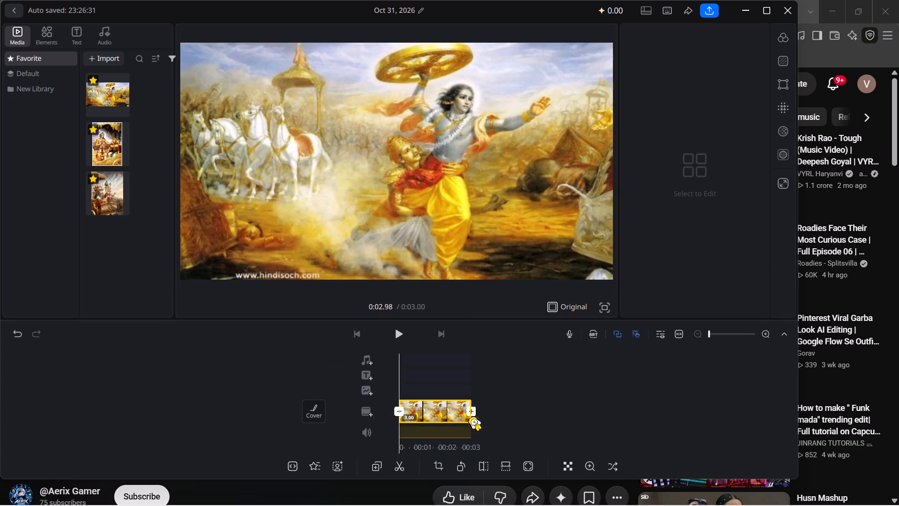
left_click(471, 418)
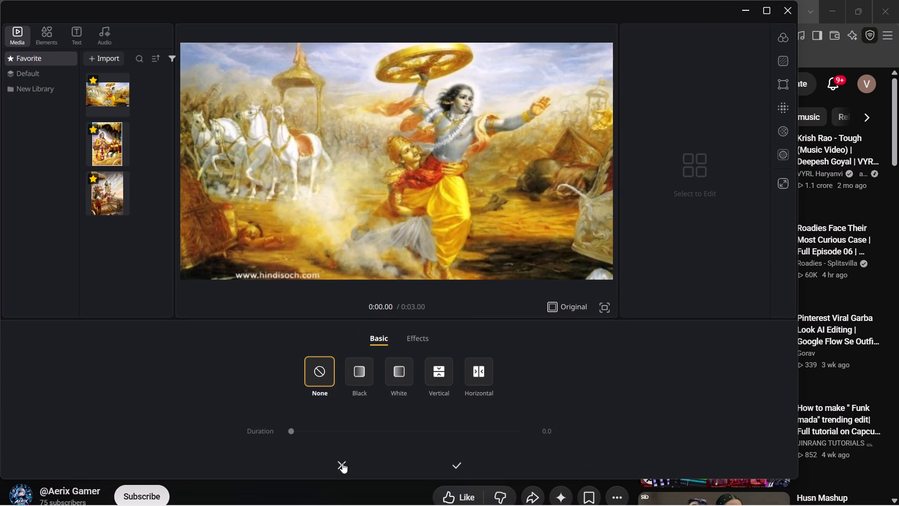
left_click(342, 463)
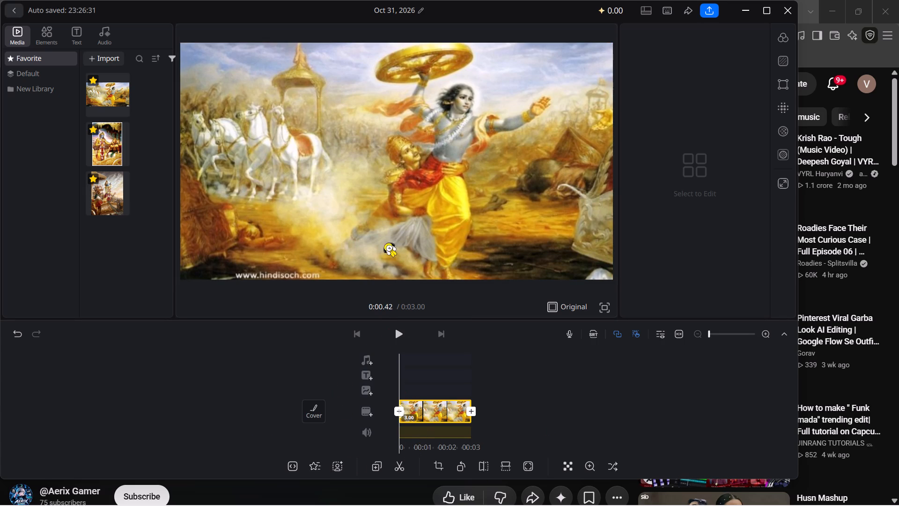
Select the image clip and add a second keyframe near its end, at about 2.94 s.
left_click(387, 240)
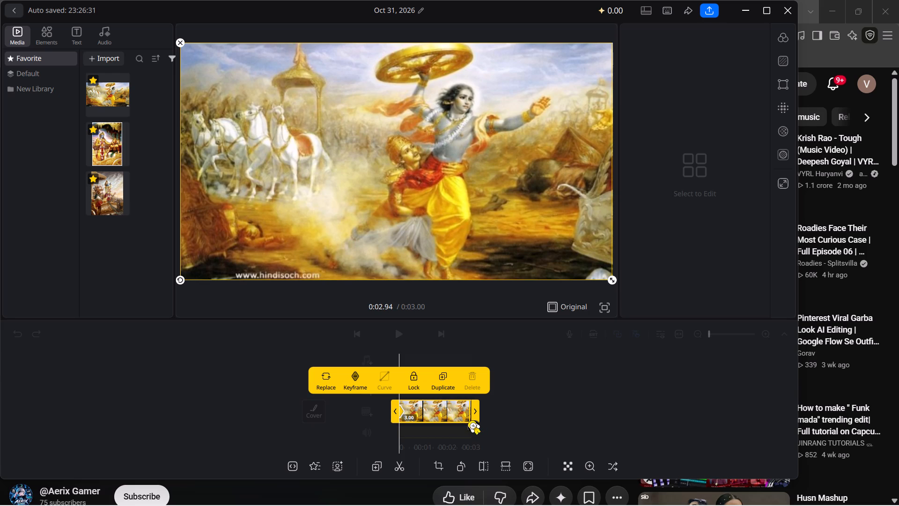
left_click(470, 422)
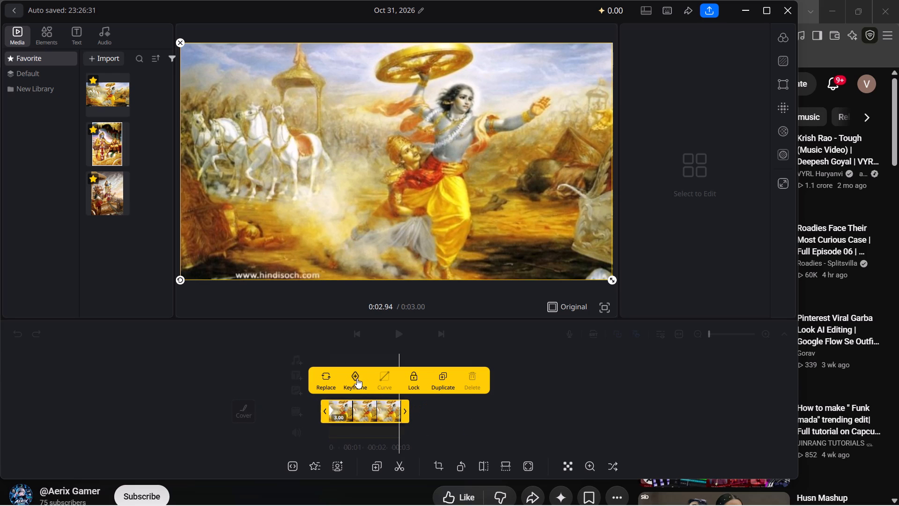
left_click(357, 378)
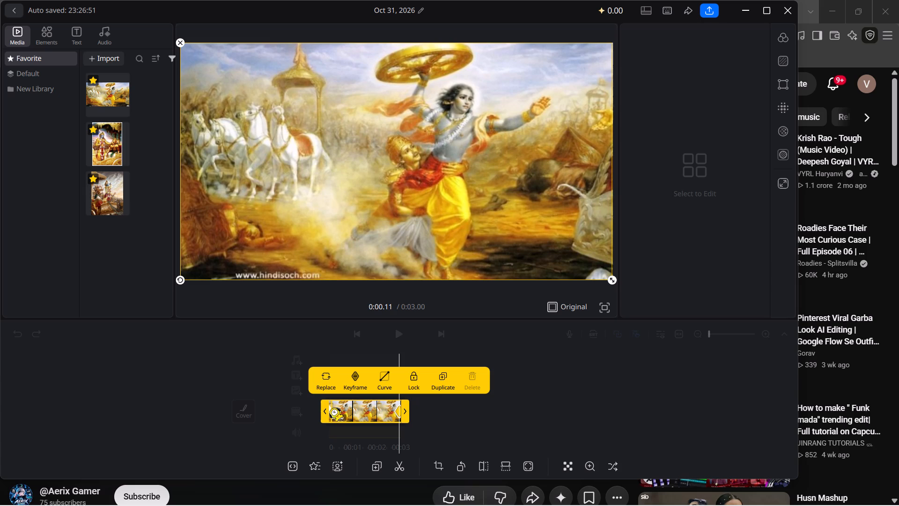
At the clip's first keyframe, move the image horizontally to the left until it is completely outside the frame.
left_click(328, 409)
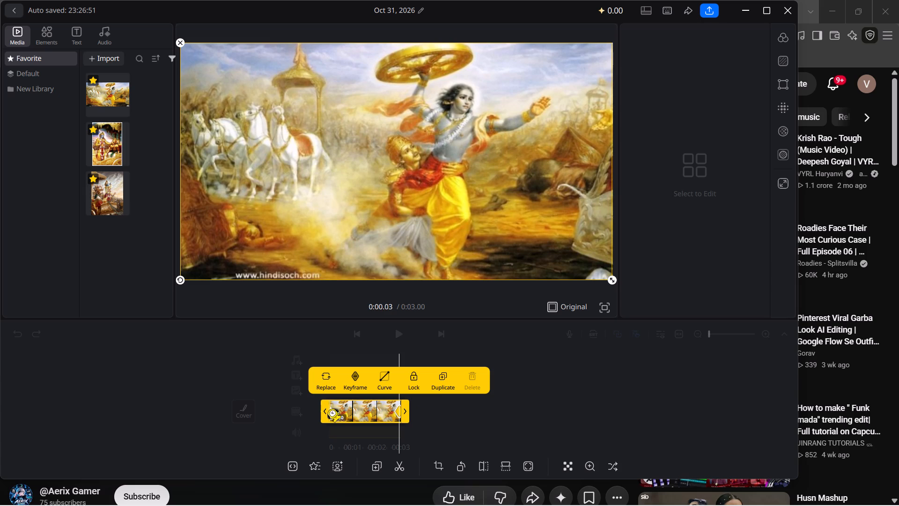
left_click(330, 410)
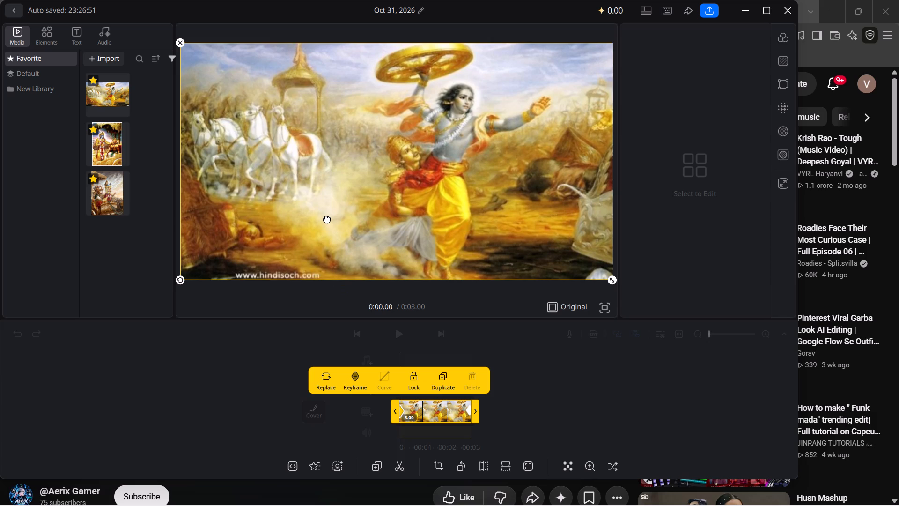
left_click_drag(327, 218, 323, 218)
left_click_drag(323, 218, 168, 219)
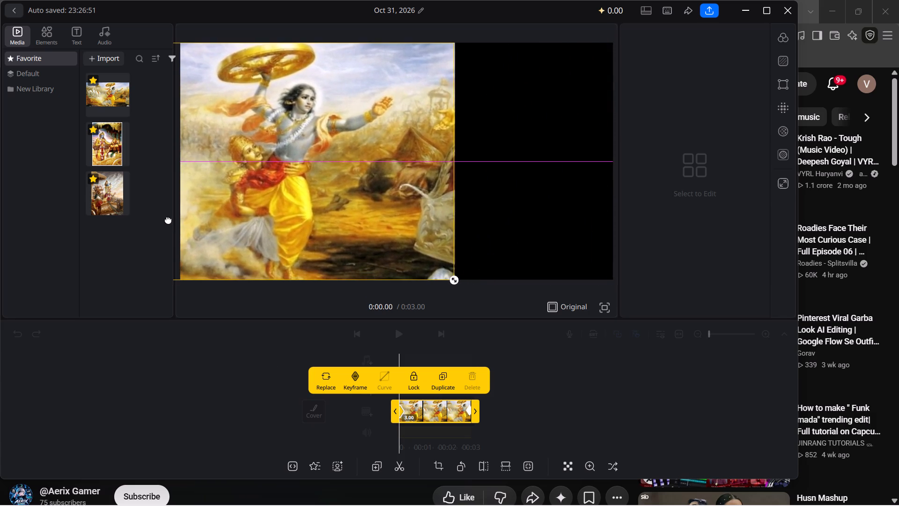
left_click_drag(168, 219, 23, 218)
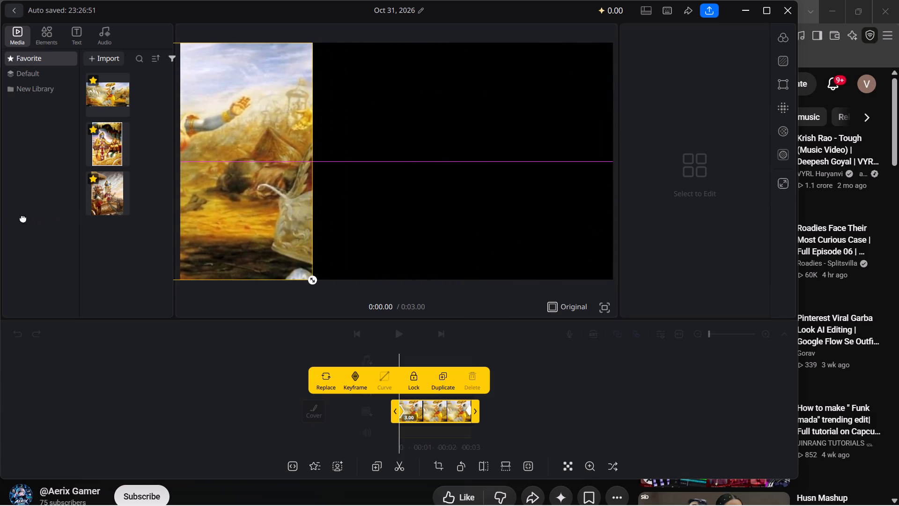
left_click_drag(23, 218, 0, 218)
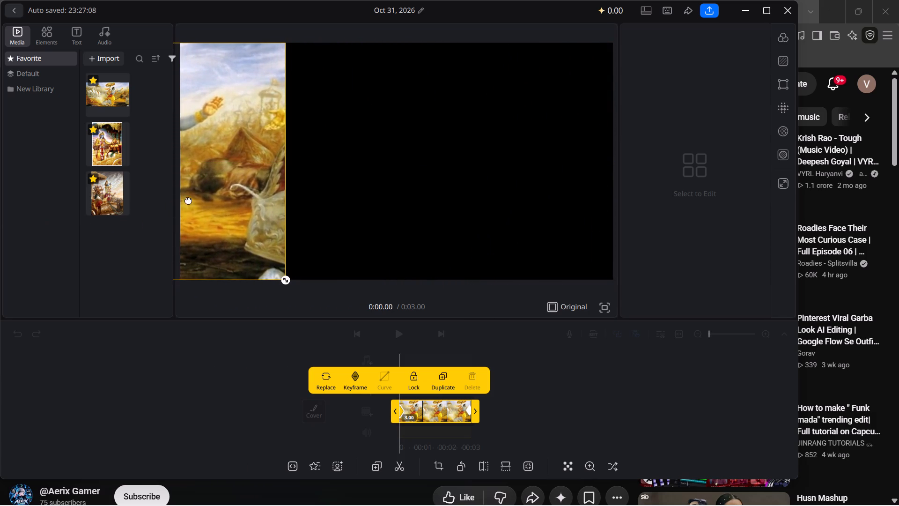
left_click_drag(221, 203, 148, 203)
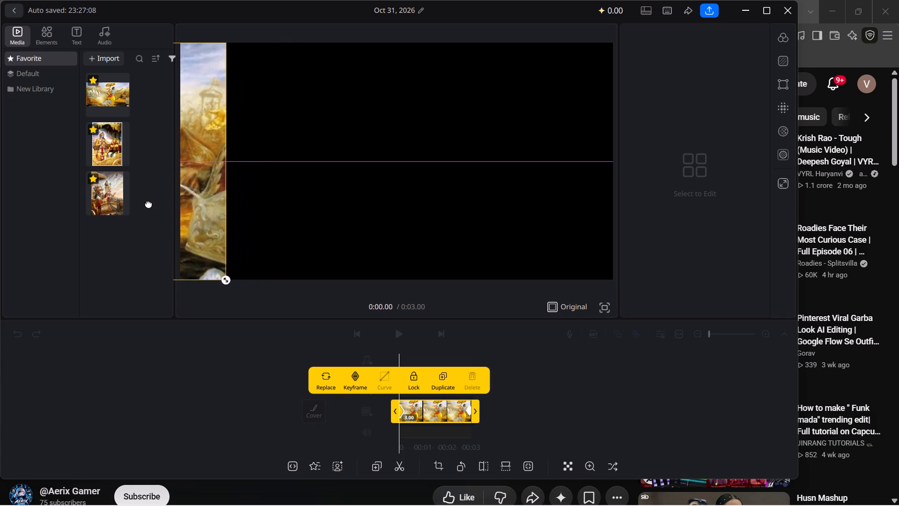
left_click_drag(148, 203, 112, 203)
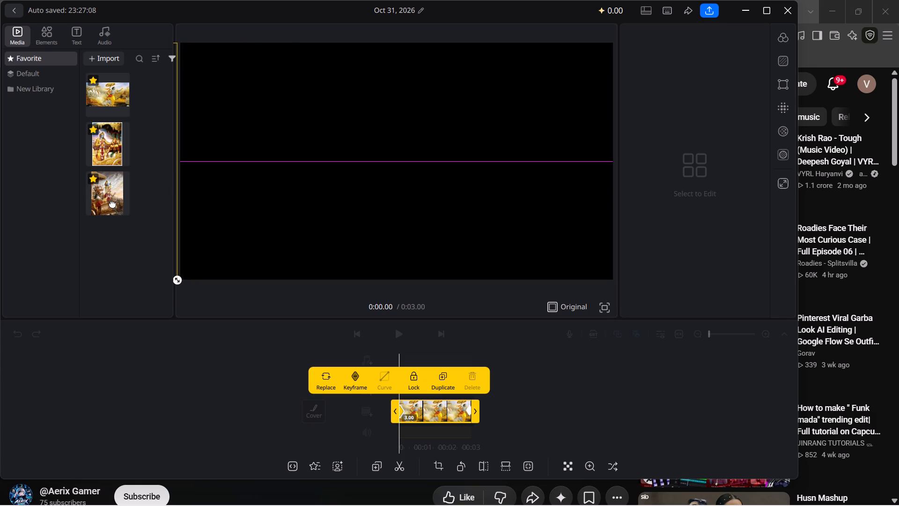
left_click_drag(112, 203, 113, 203)
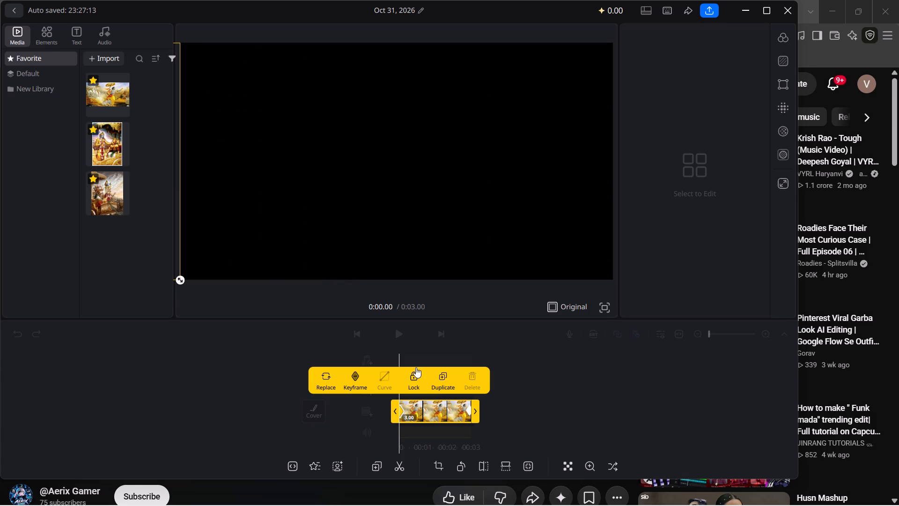
Apply the EaseIn curve to the movement between the clip's two keyframes.
left_click(406, 416)
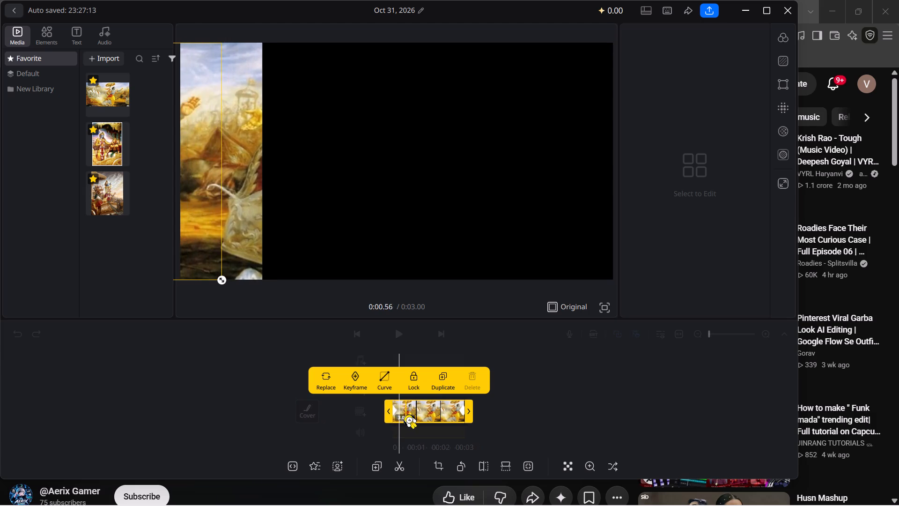
left_click(381, 379)
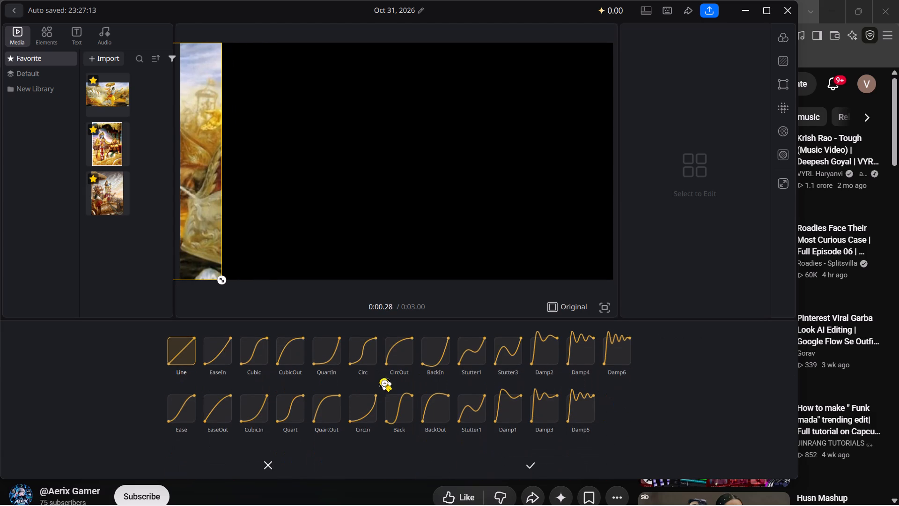
left_click(218, 359)
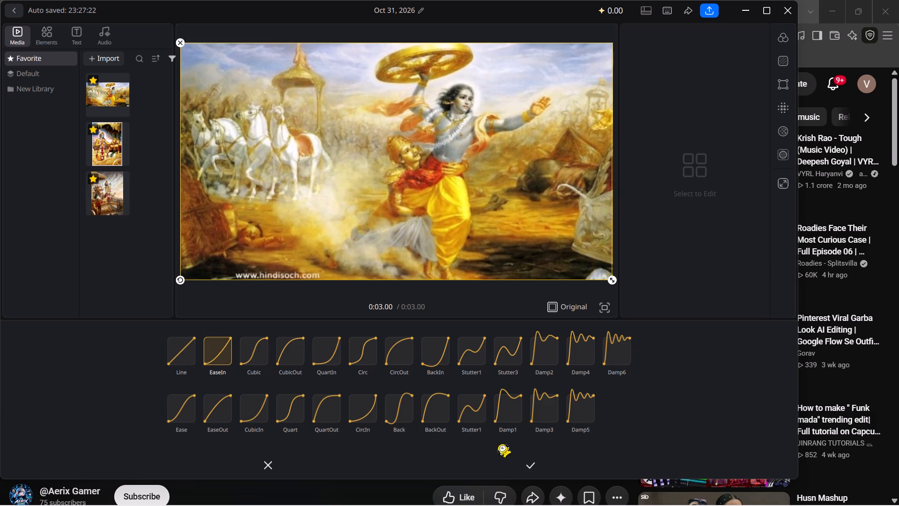
left_click(525, 464)
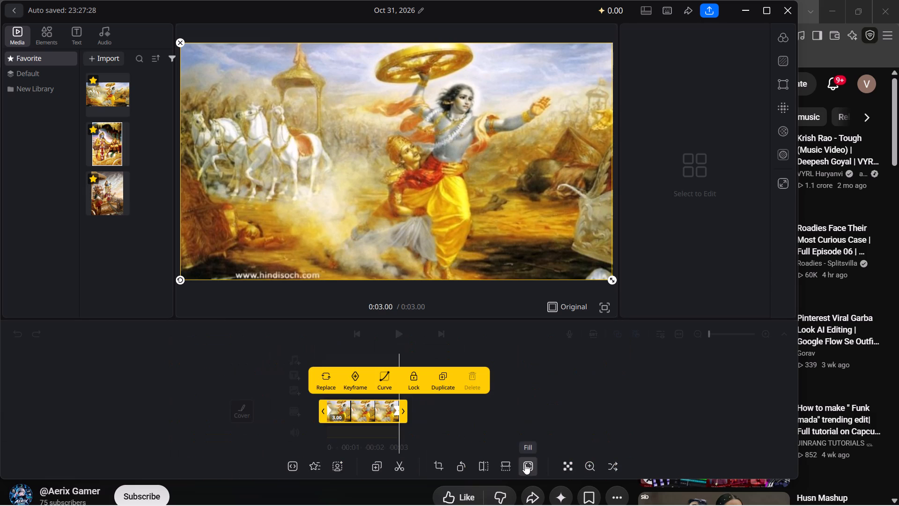
Deselect the clip and play back the slide-in animation.
left_click(530, 412)
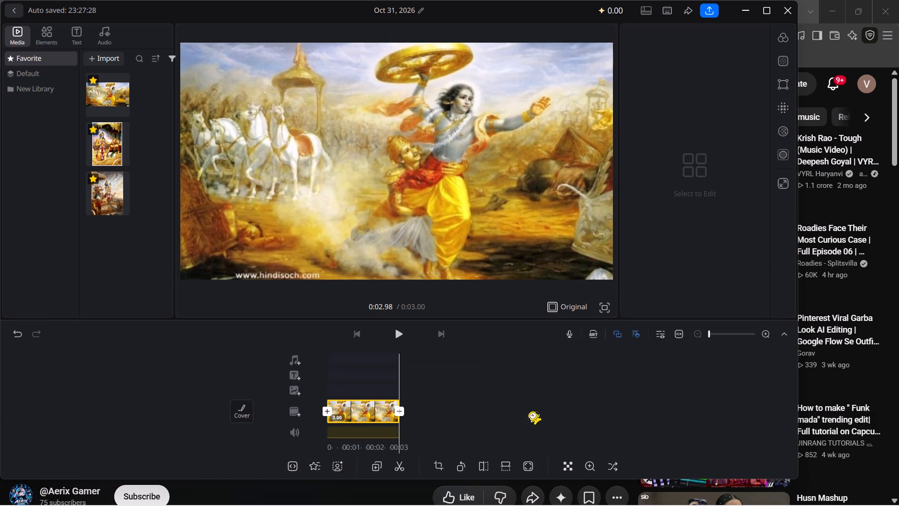
left_click(404, 339)
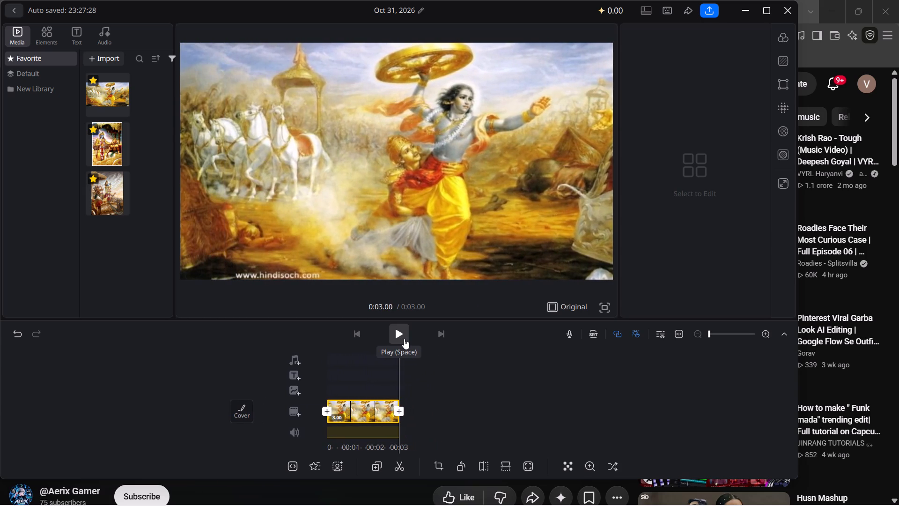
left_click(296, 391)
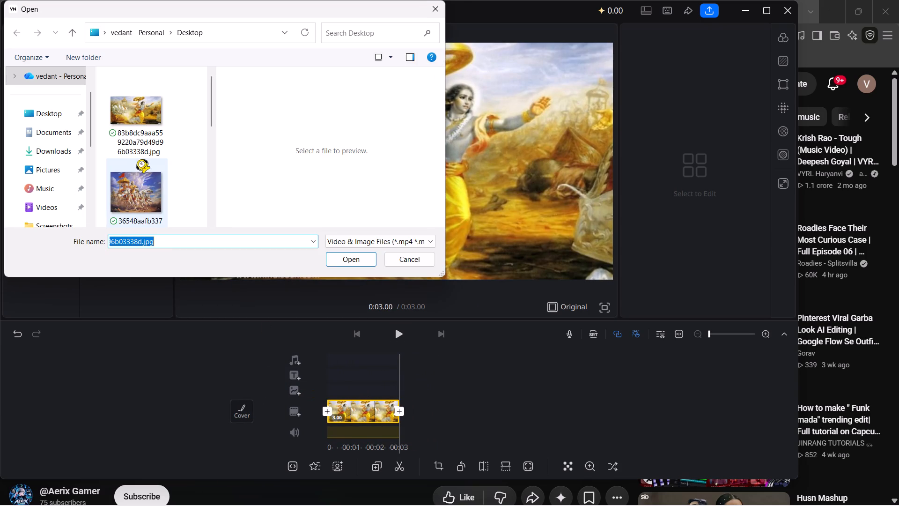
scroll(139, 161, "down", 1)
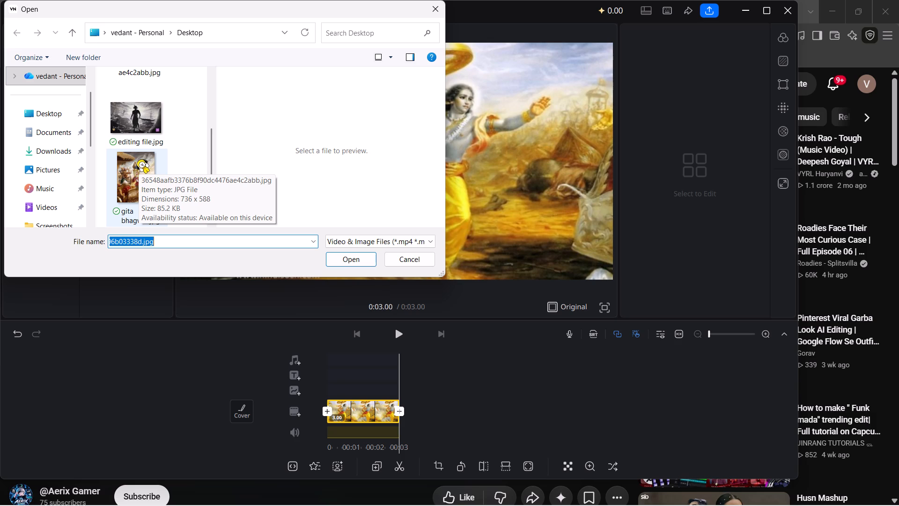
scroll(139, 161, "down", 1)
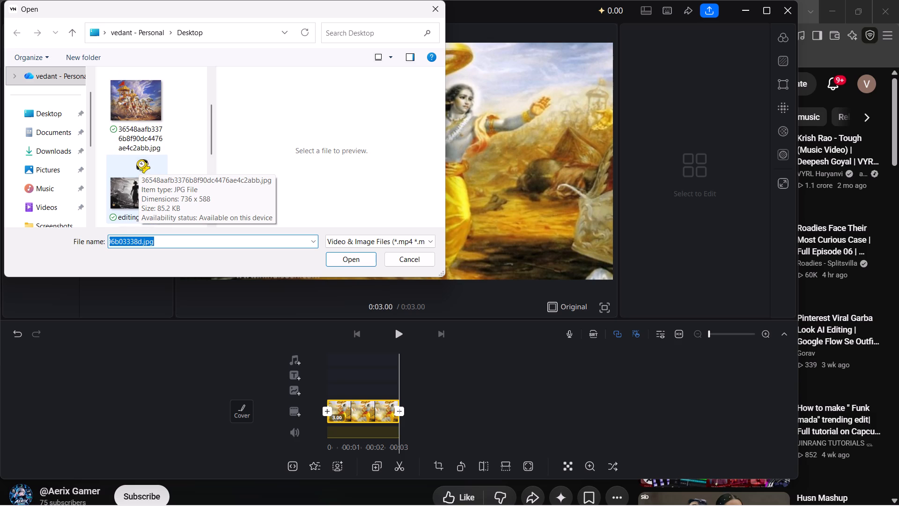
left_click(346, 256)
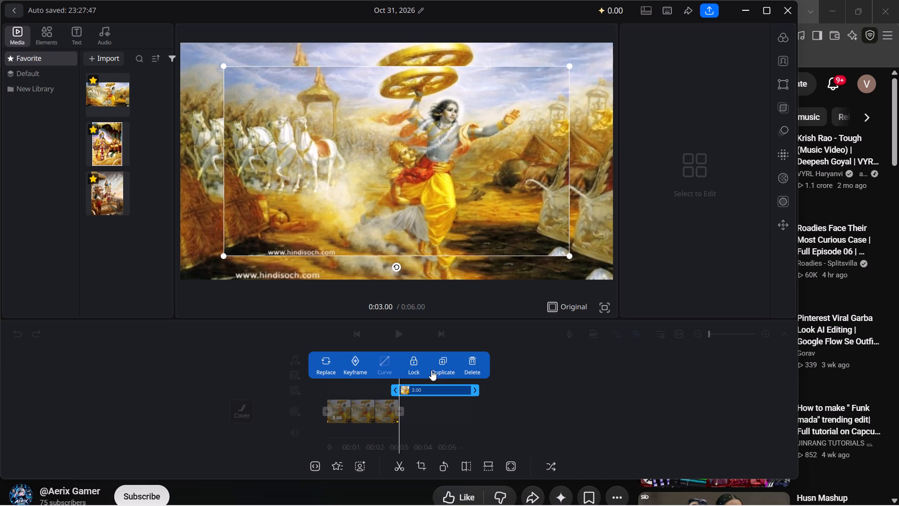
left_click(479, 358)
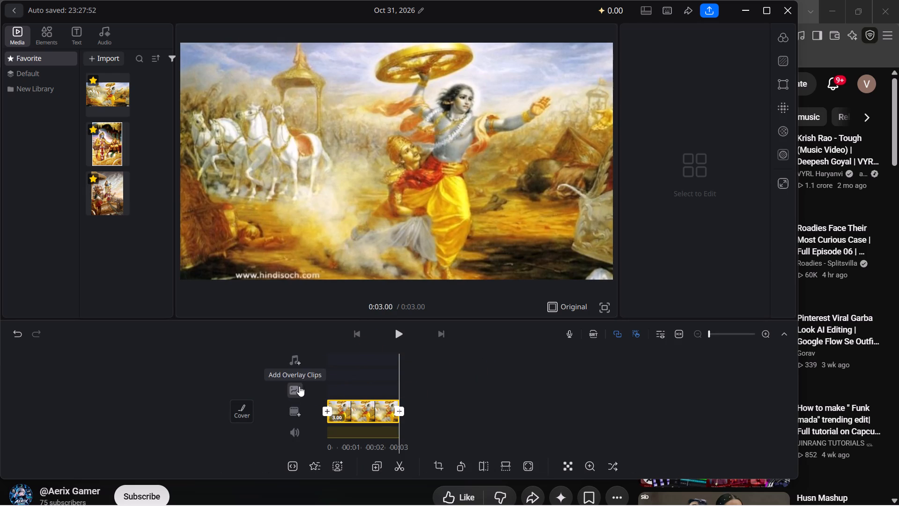
Add the image "editing file.jpg" as an overlay clip starting at 3.00 s, where the main clip ends.
left_click(299, 386)
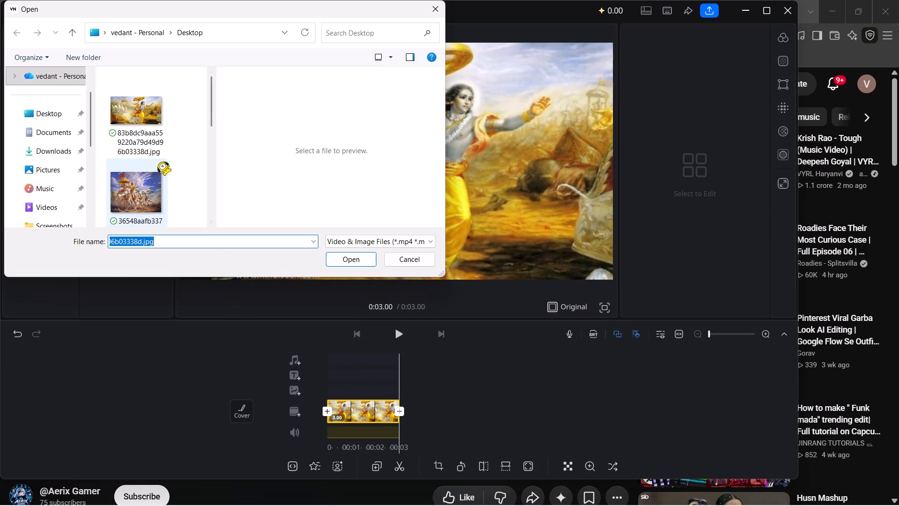
scroll(160, 163, "down", 1)
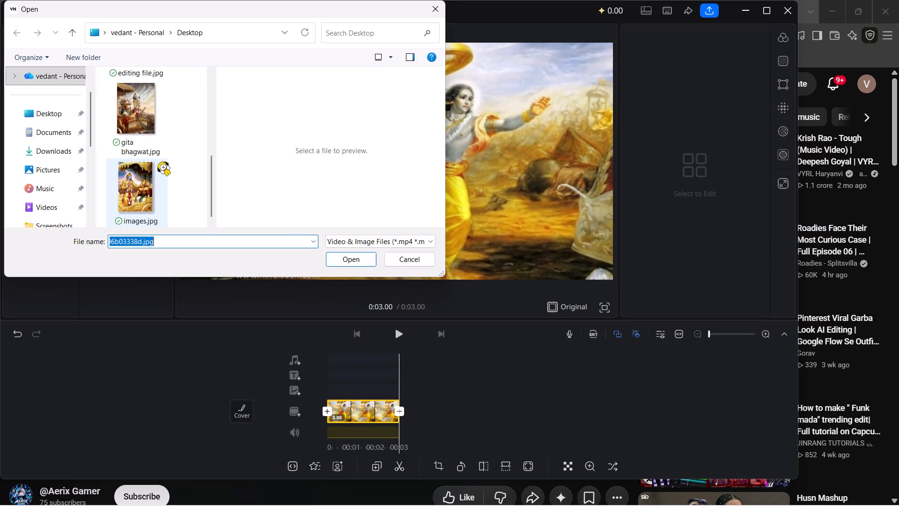
scroll(160, 163, "down", 1)
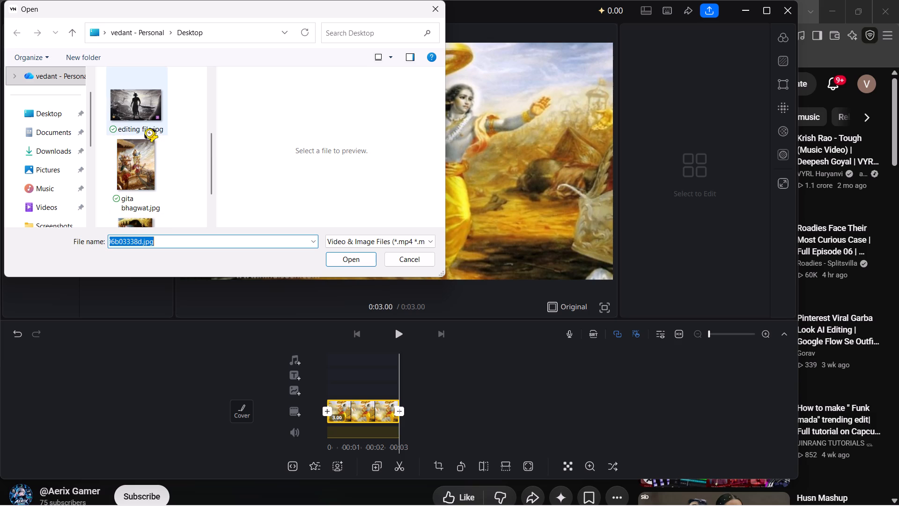
left_click(147, 130)
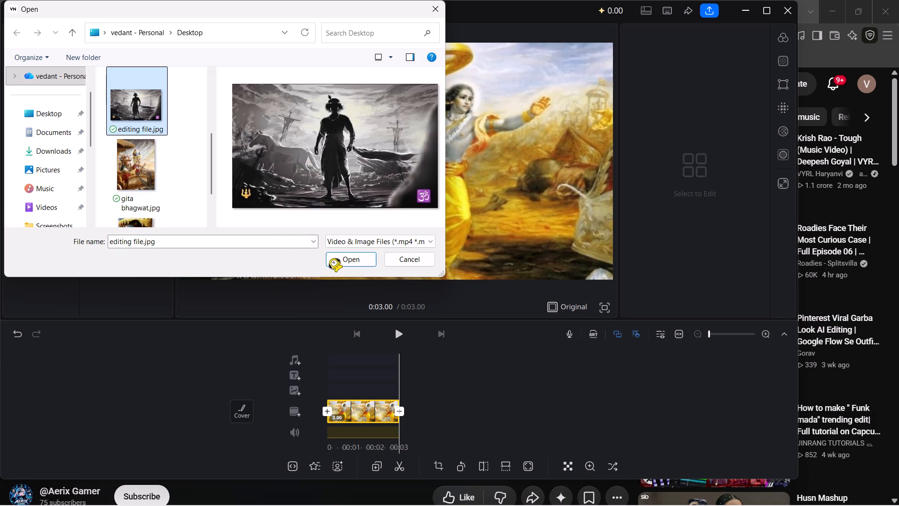
left_click(336, 260)
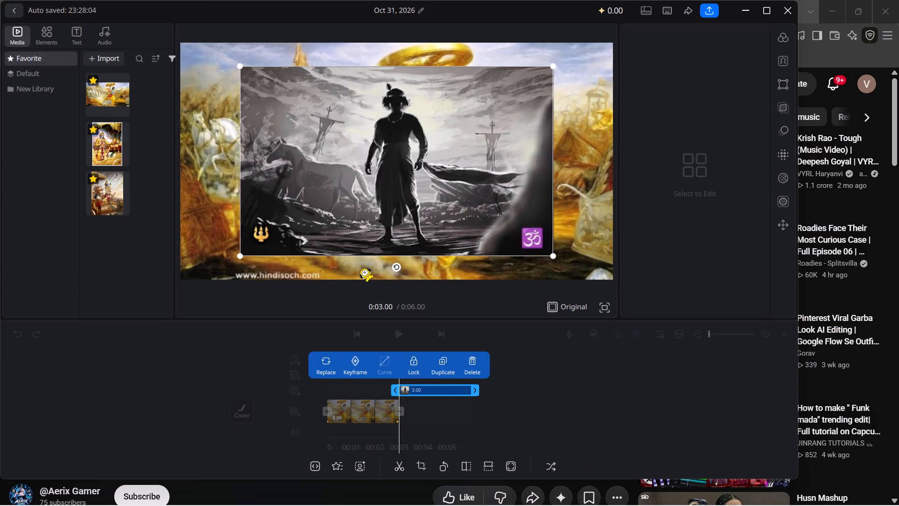
Add two keyframes to the overlay clip, one at its start at 3.00 s and one near its end at about 5.79 s.
left_click(353, 356)
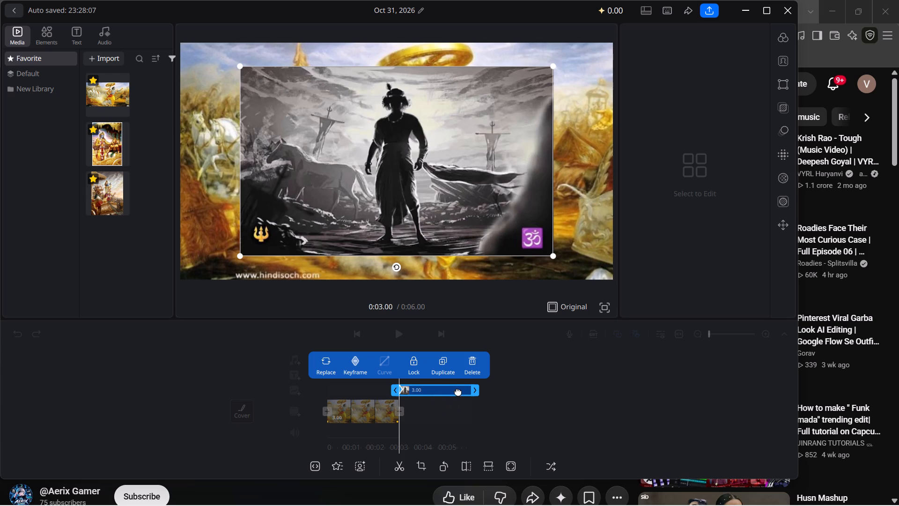
left_click(466, 391)
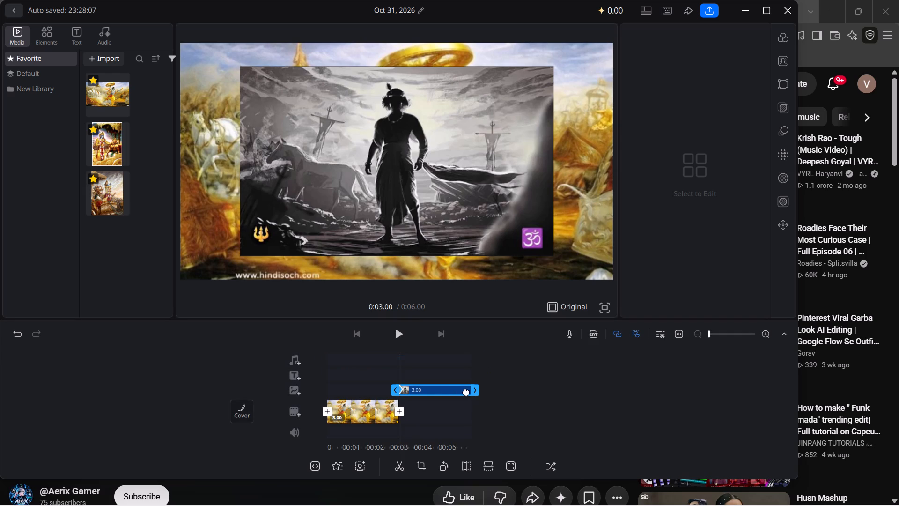
left_click(466, 391)
left_click(406, 216)
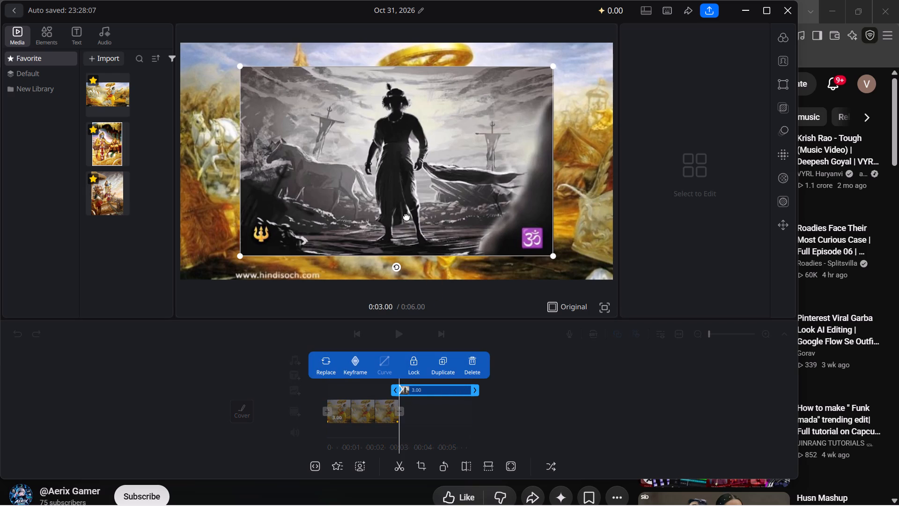
left_click(466, 392)
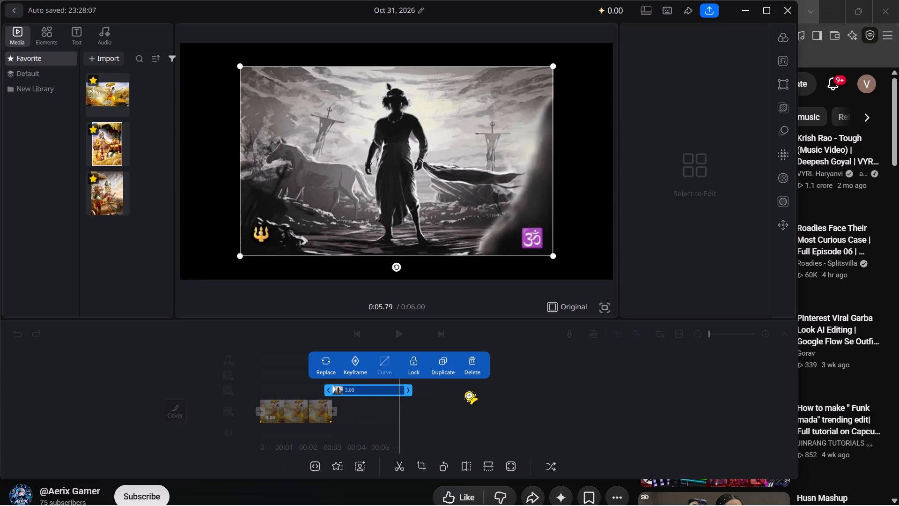
left_click(358, 363)
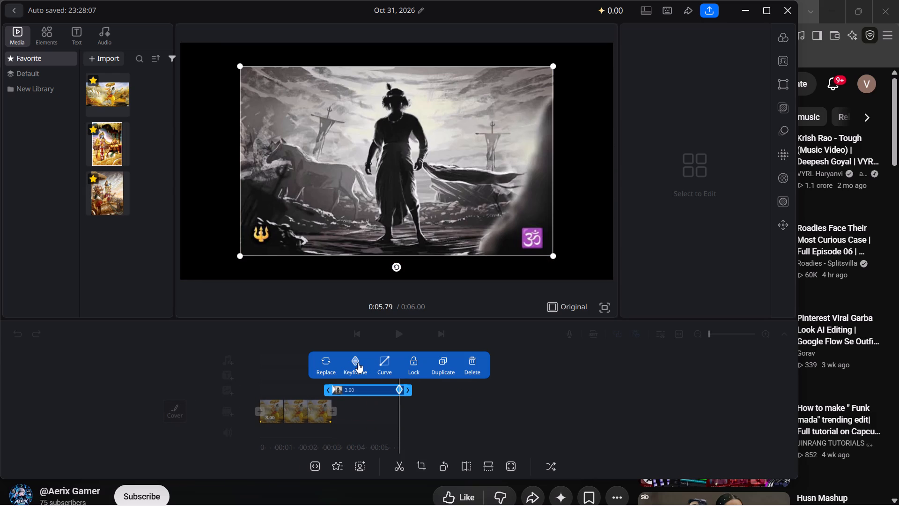
At the overlay's first keyframe, move the image straight down until it is completely below the frame, keeping it horizontally centred.
left_click(334, 394)
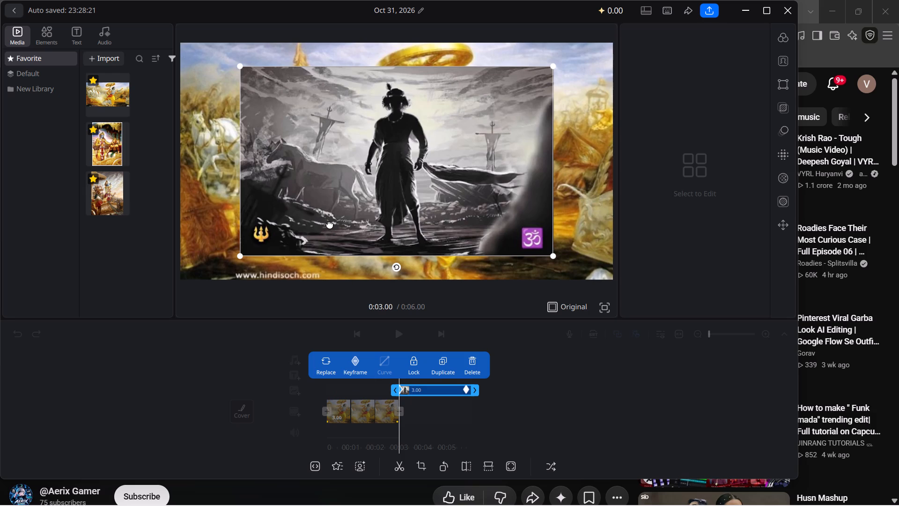
left_click_drag(330, 224, 318, 394)
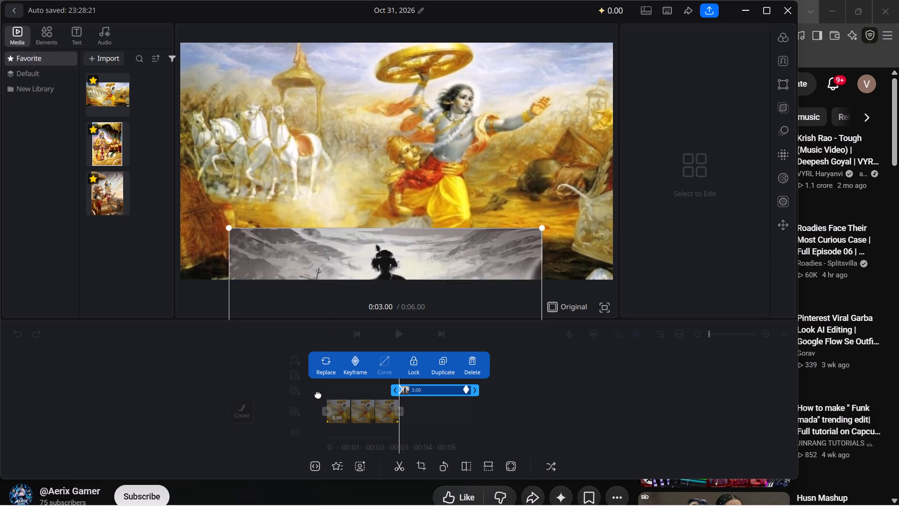
left_click_drag(318, 394, 328, 394)
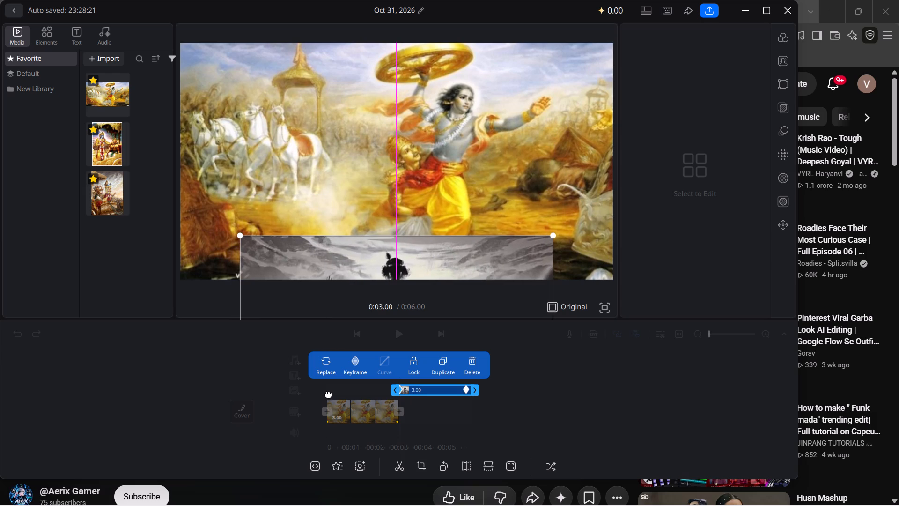
left_click_drag(328, 394, 331, 505)
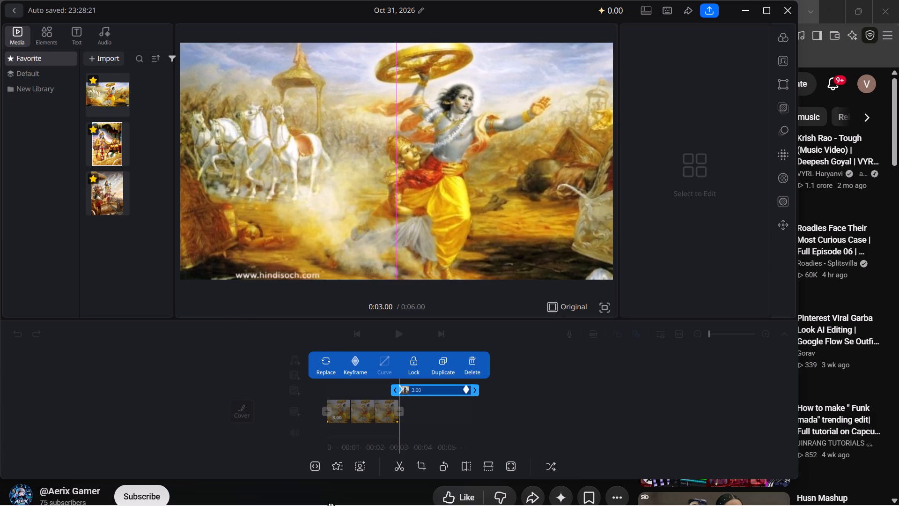
left_click_drag(331, 505, 332, 497)
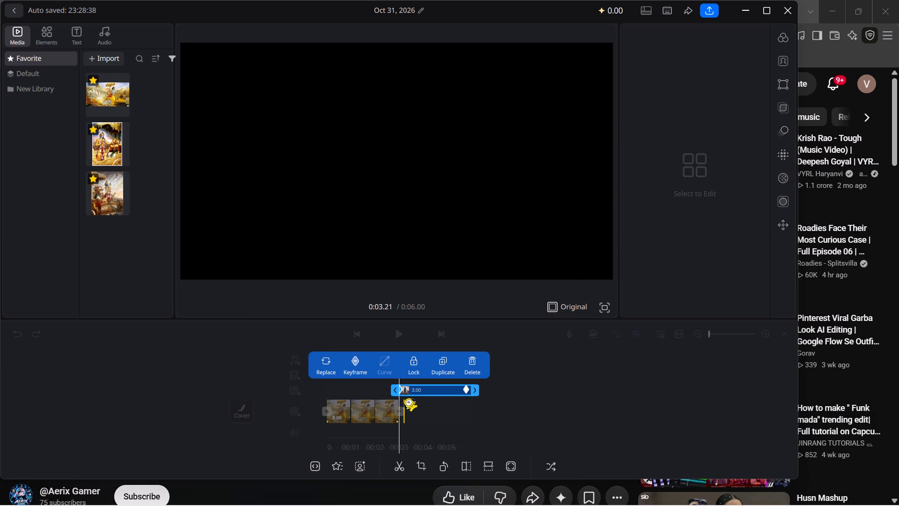
Apply the EaseIn curve to the movement between the overlay clip's two keyframes.
left_click(408, 391)
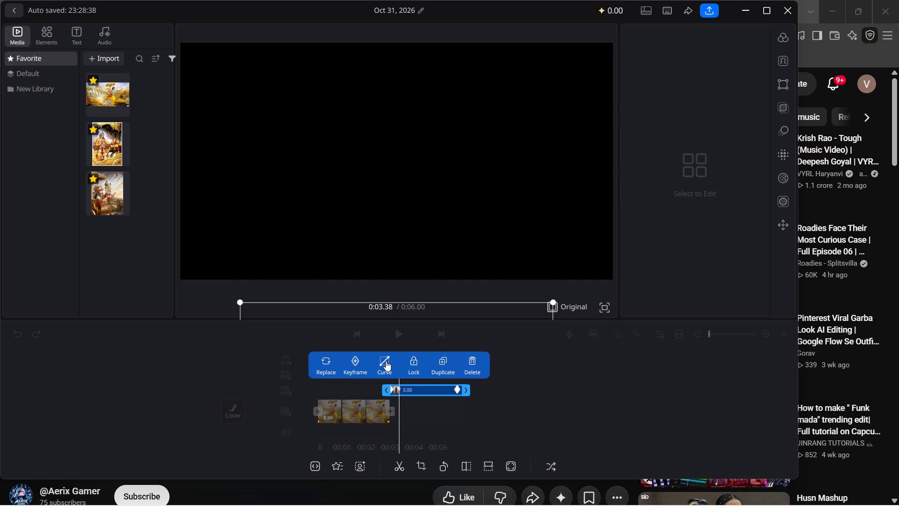
left_click(386, 361)
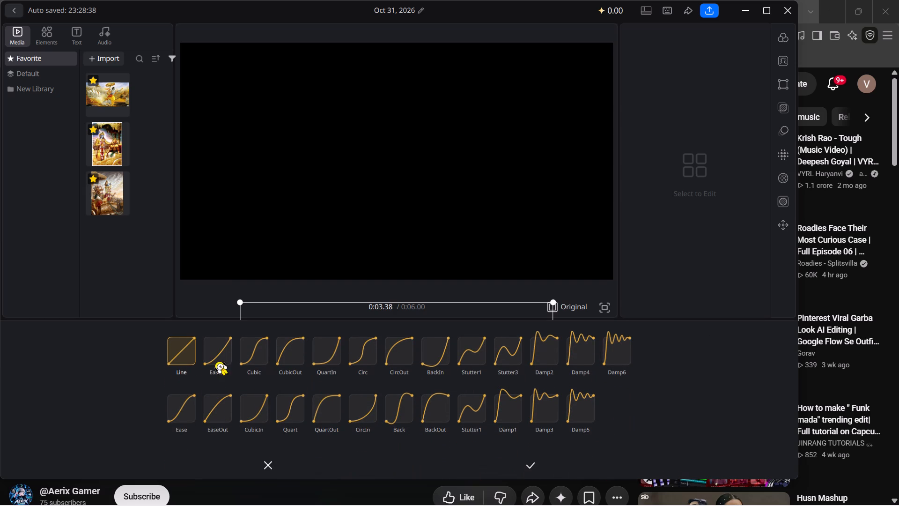
left_click(217, 363)
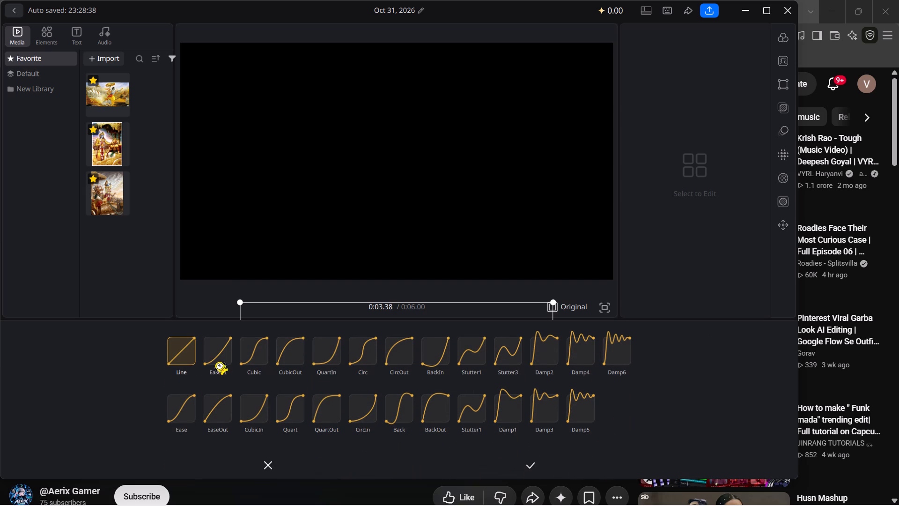
left_click(214, 358)
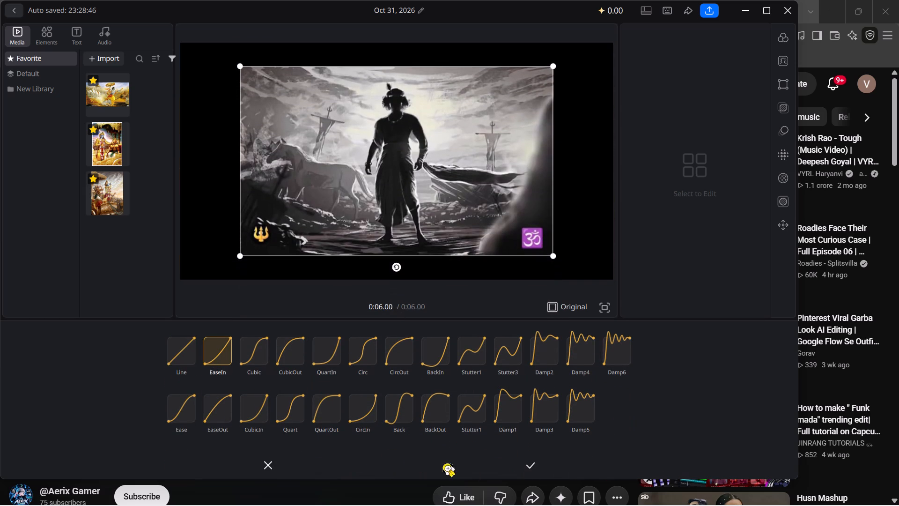
left_click(523, 459)
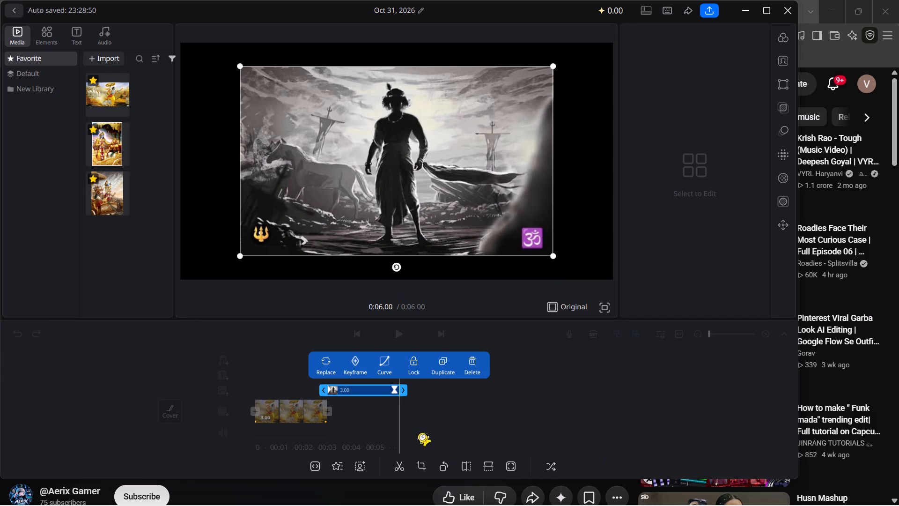
Play back the sequence and check the slide-in animations of the main clip and the overlay, including the transition between them.
left_click(295, 416)
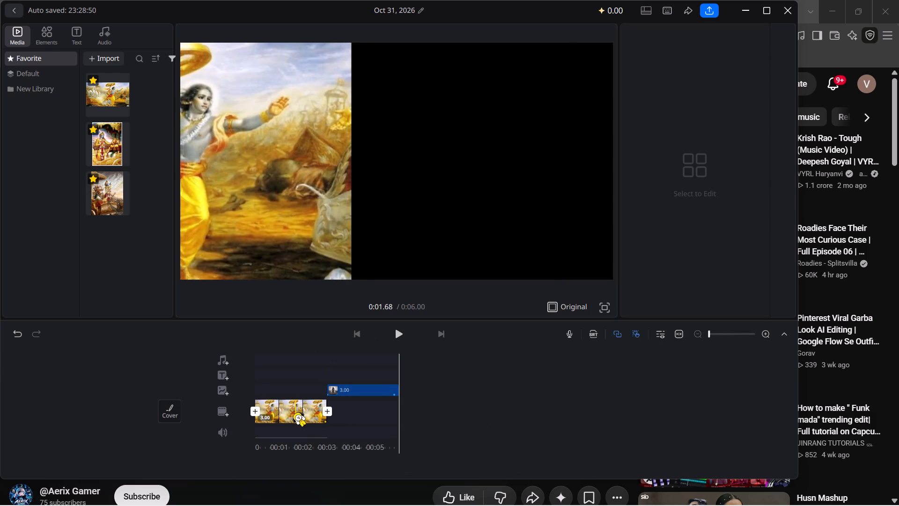
left_click(295, 414)
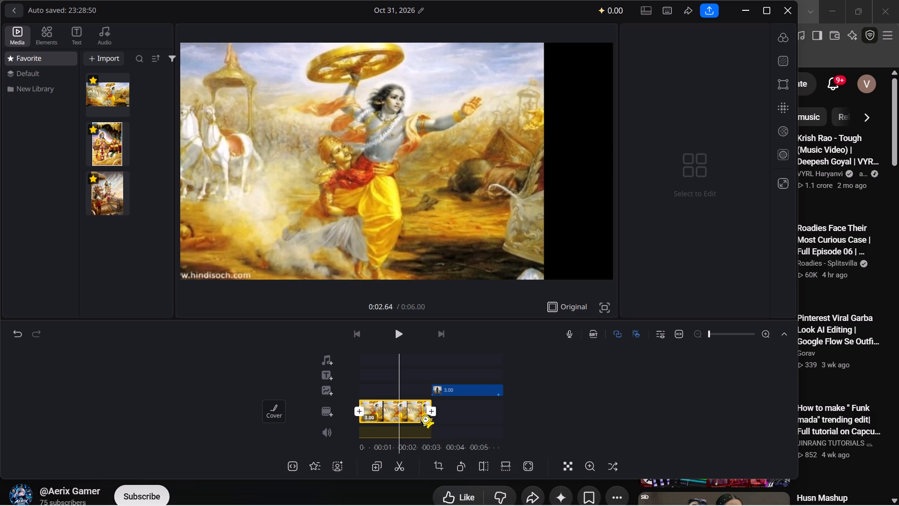
left_click(419, 418)
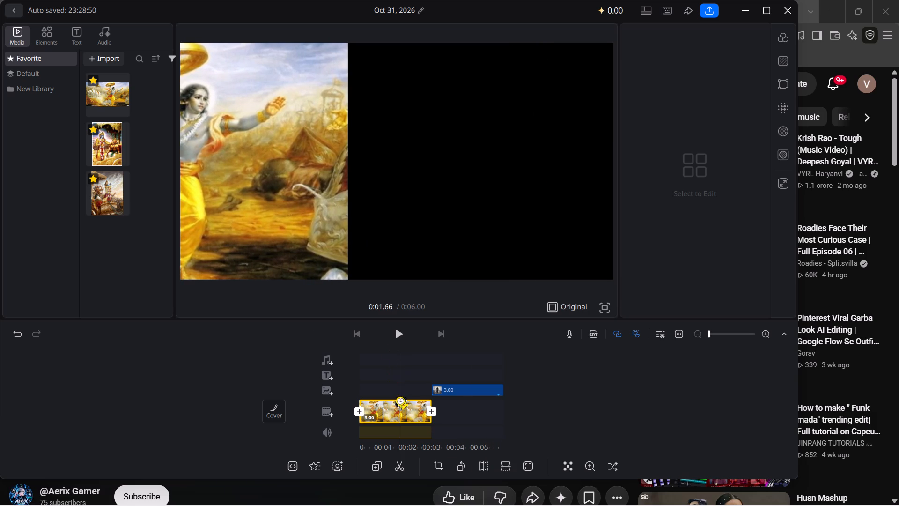
left_click(397, 337)
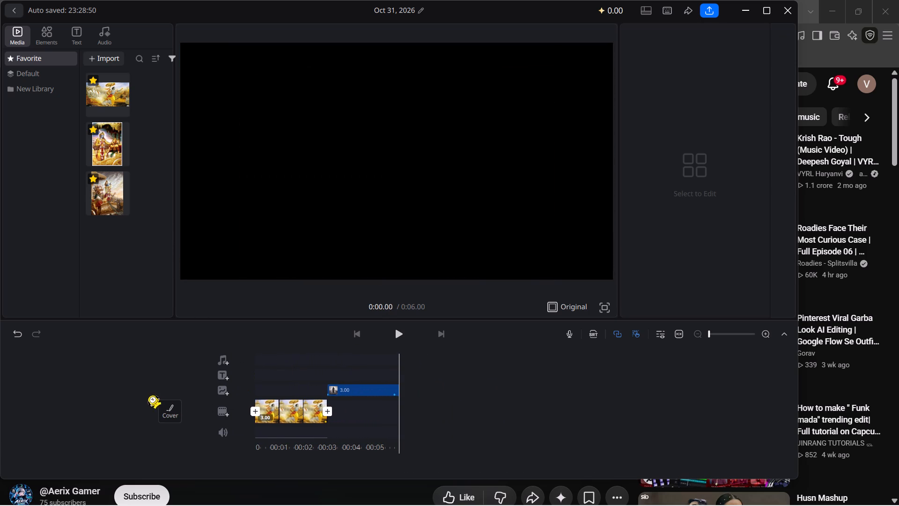
left_click(131, 384)
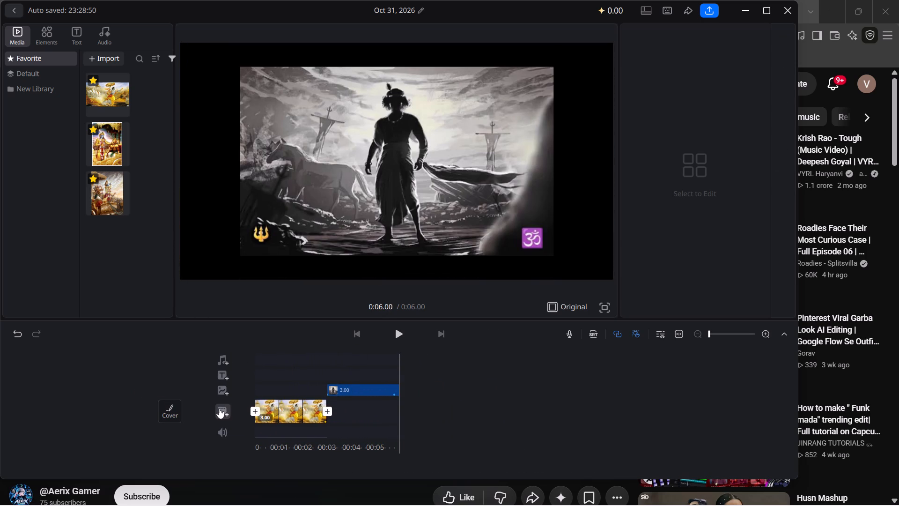
left_click(219, 408)
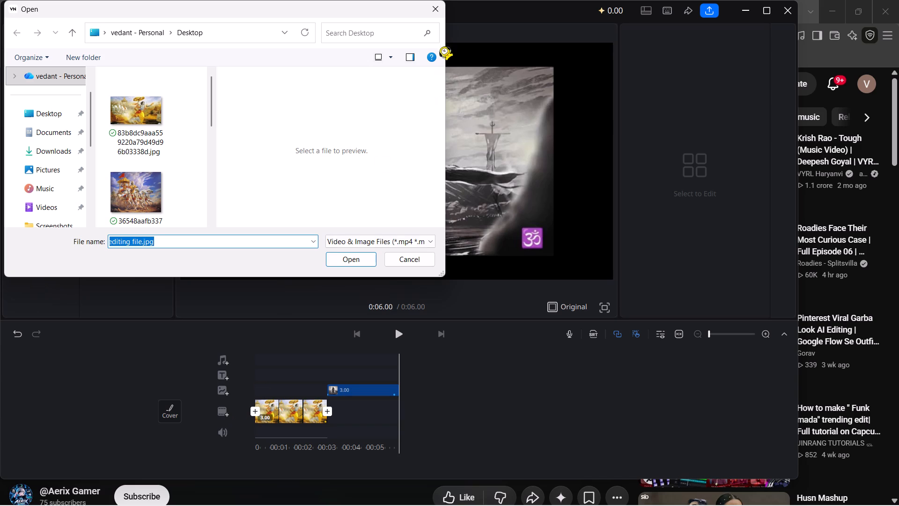
left_click(432, 10)
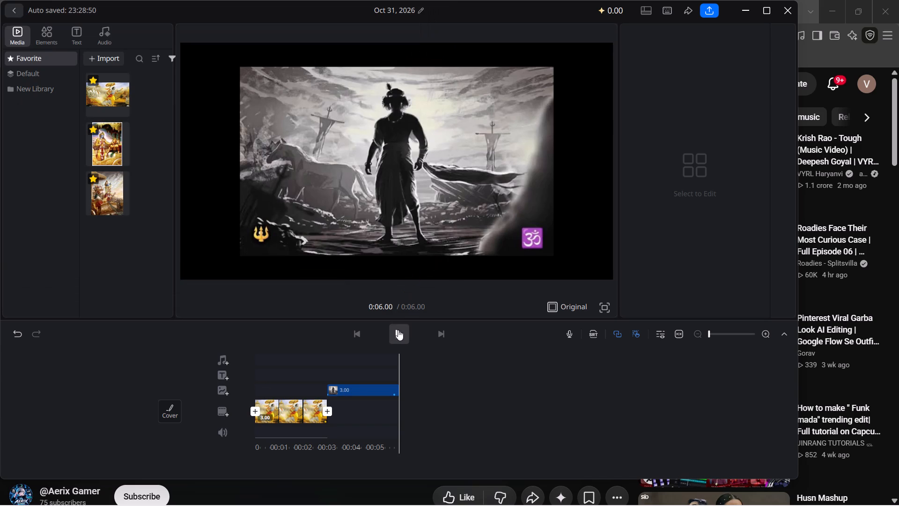
left_click(398, 330)
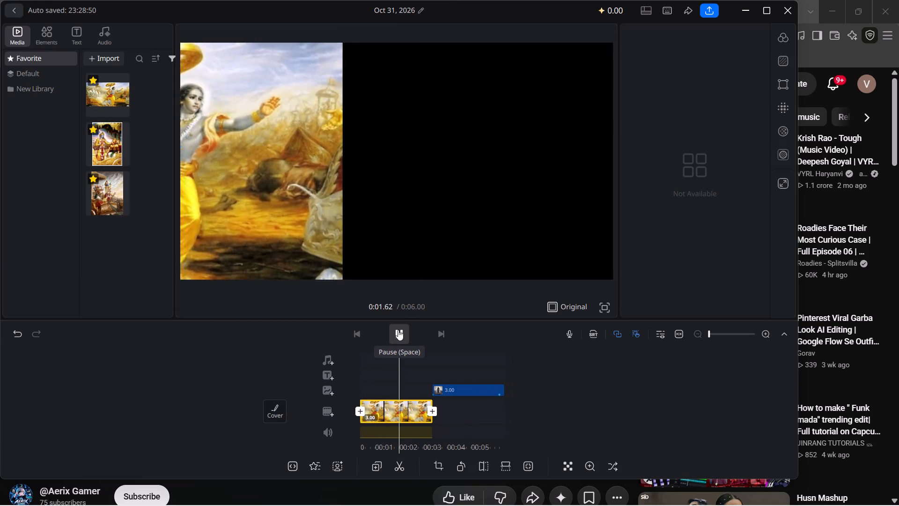
left_click(398, 330)
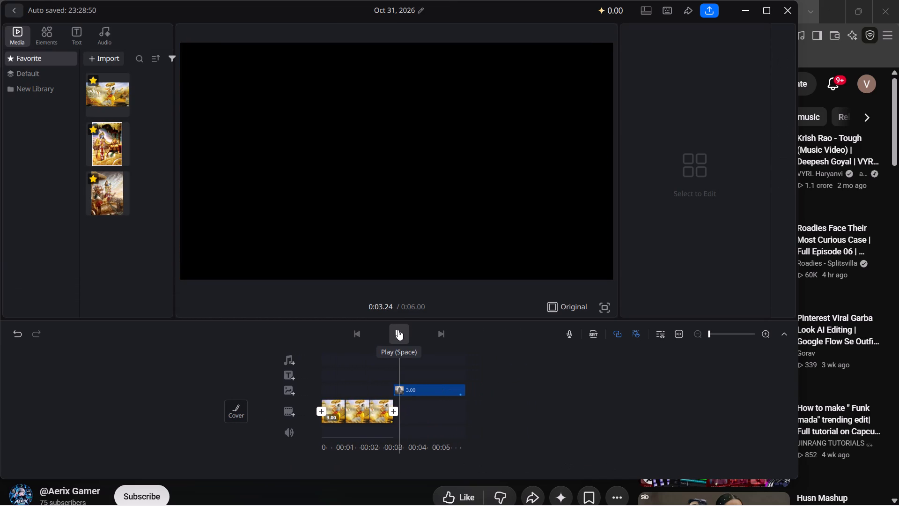
left_click(389, 400)
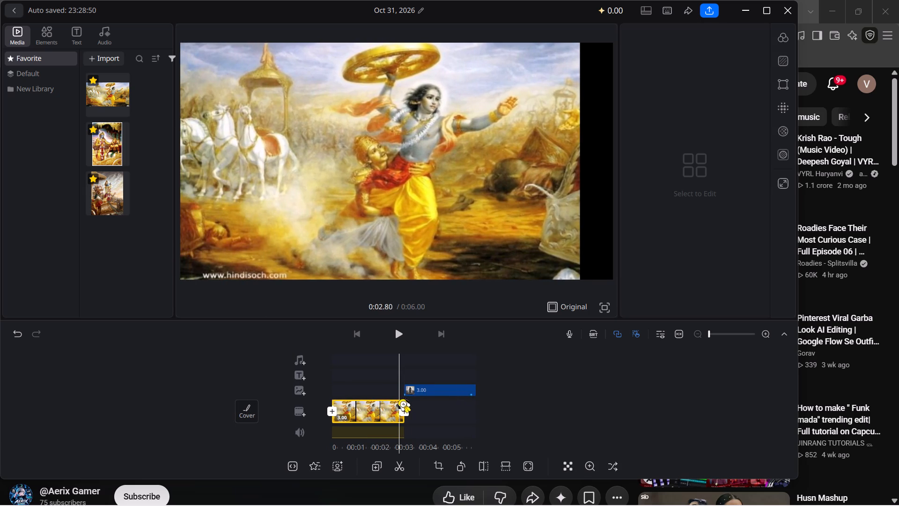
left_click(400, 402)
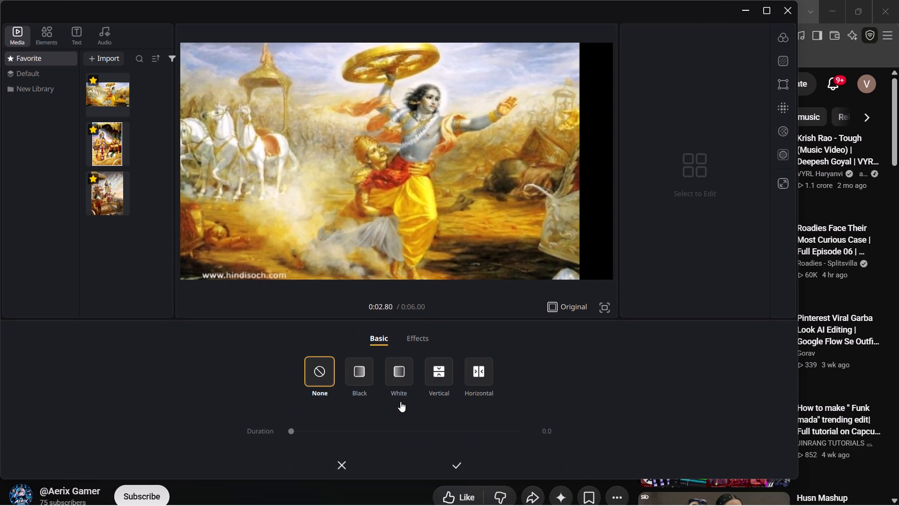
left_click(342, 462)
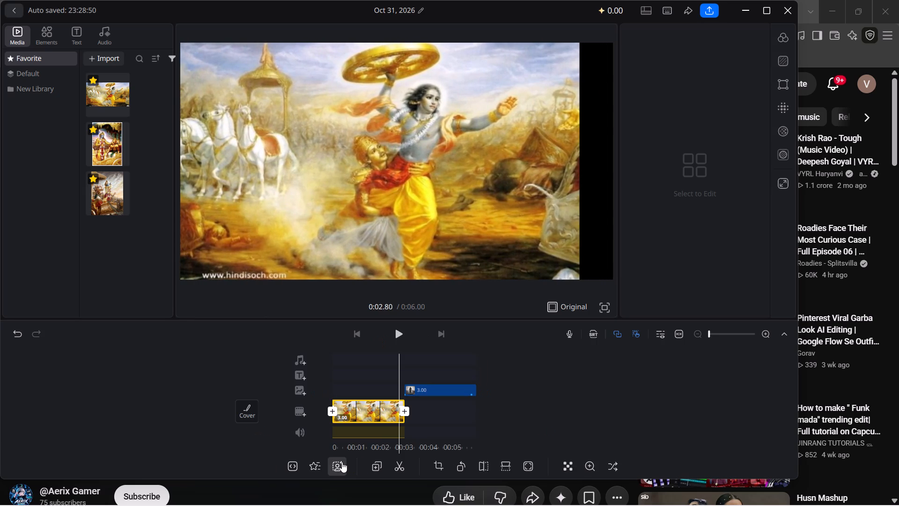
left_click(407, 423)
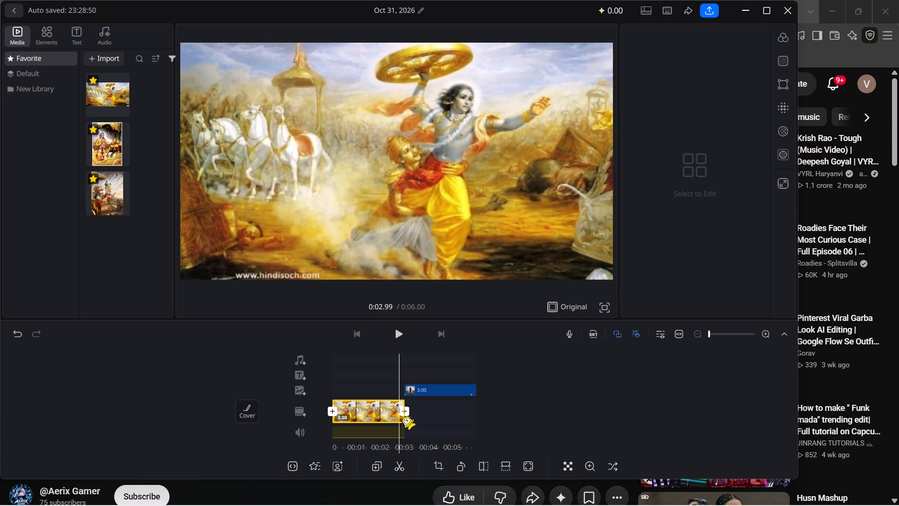
Extend the end of the main clip beneath the overlay to a duration of 5.67 s and play it back.
left_click(404, 417)
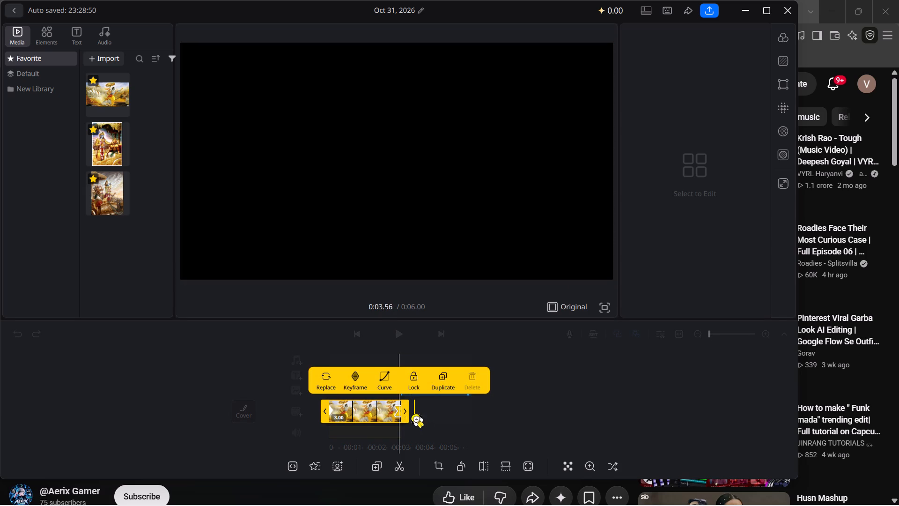
left_click_drag(405, 415, 423, 416)
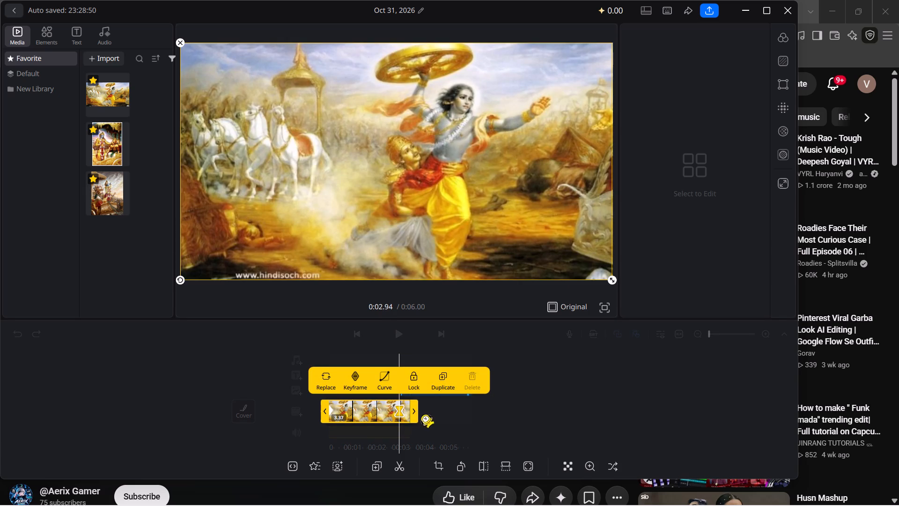
left_click_drag(423, 416, 478, 439)
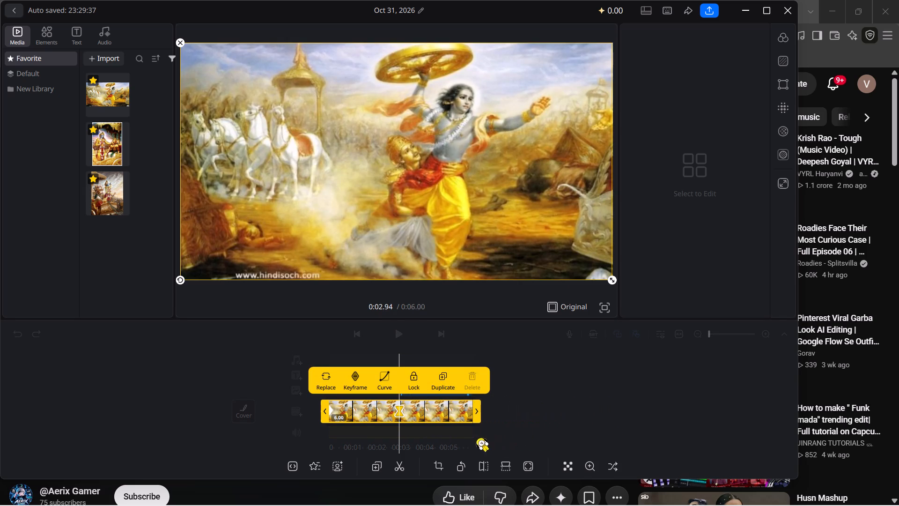
left_click_drag(478, 439, 466, 442)
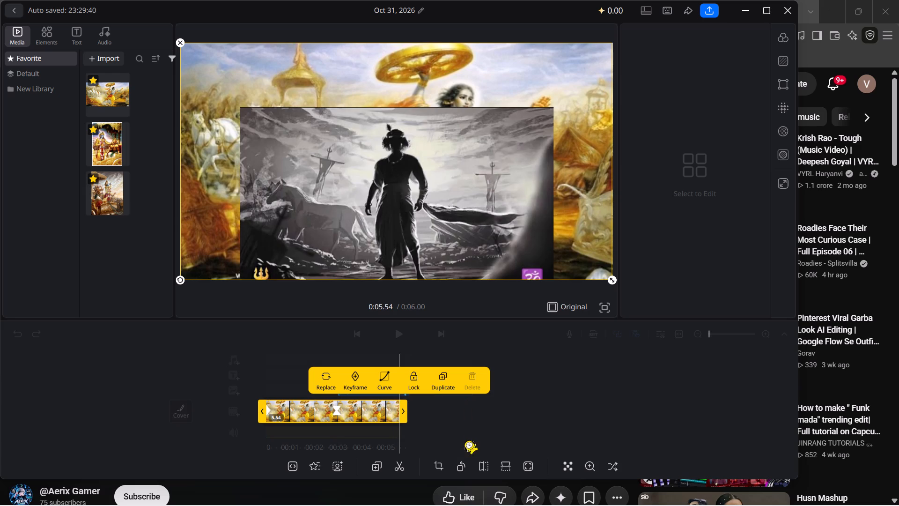
left_click(401, 417)
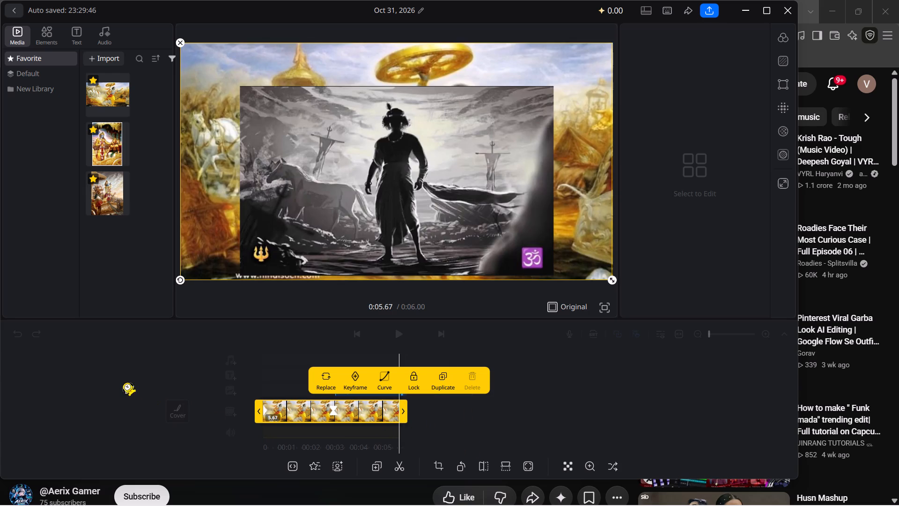
left_click(125, 384)
left_click(388, 334)
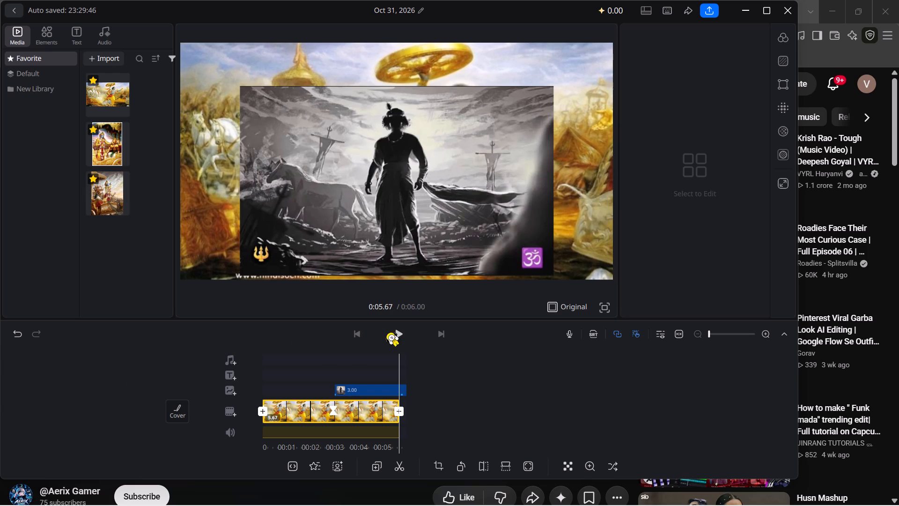
left_click(391, 334)
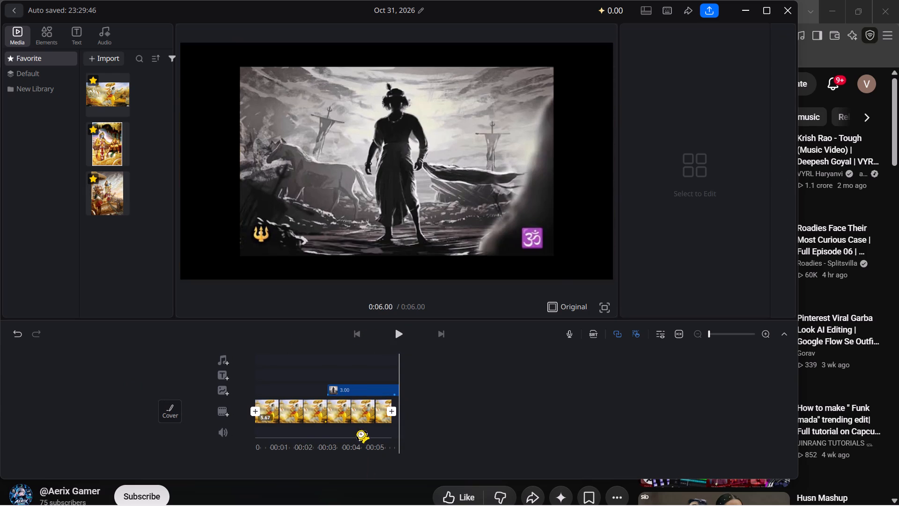
Extend the main clip's end to a duration of 6.00 s so that it finishes together with the overlay clip.
left_click(361, 410)
left_click(361, 410)
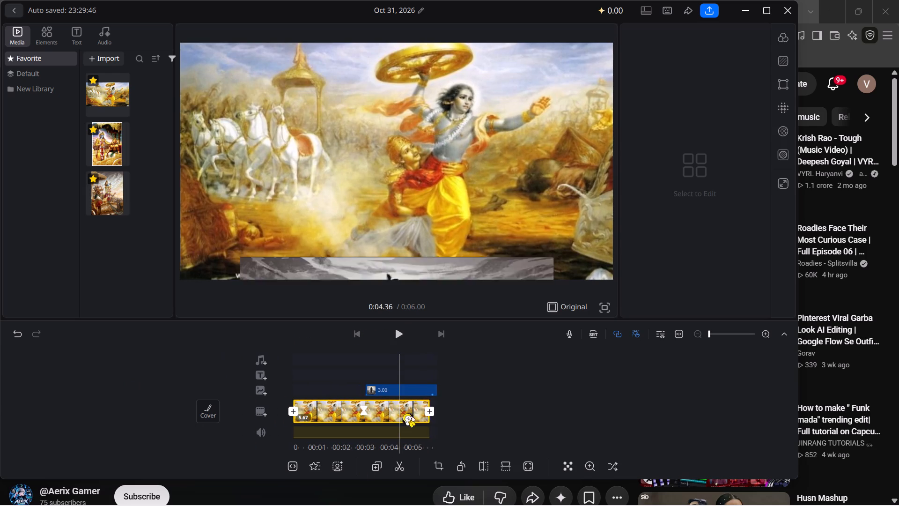
left_click(421, 418)
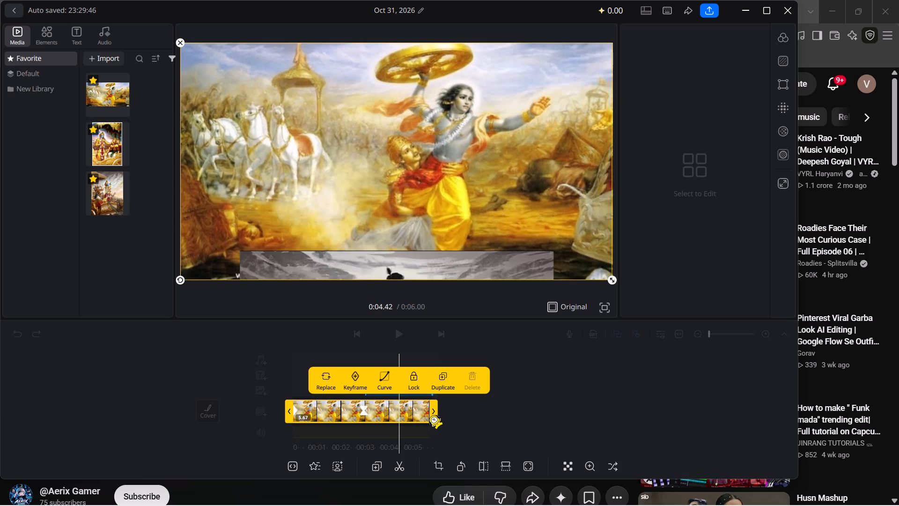
left_click_drag(431, 417, 439, 417)
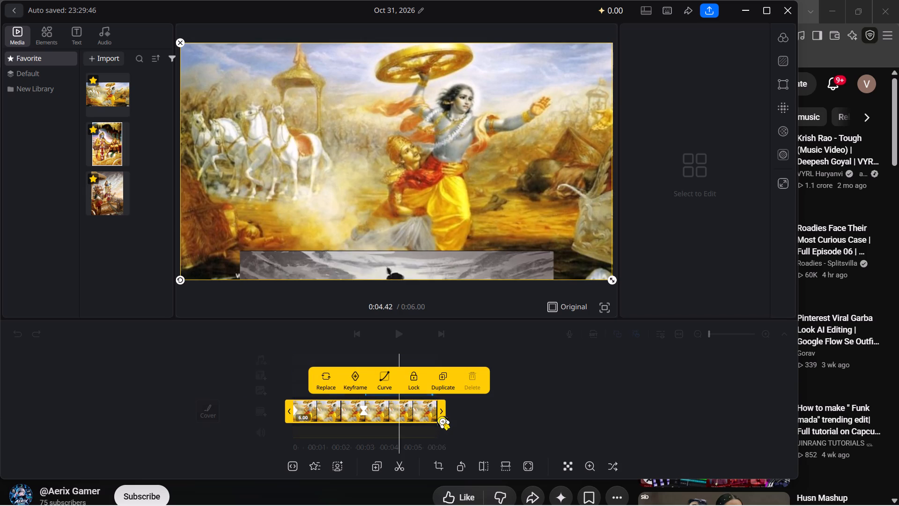
left_click(63, 319)
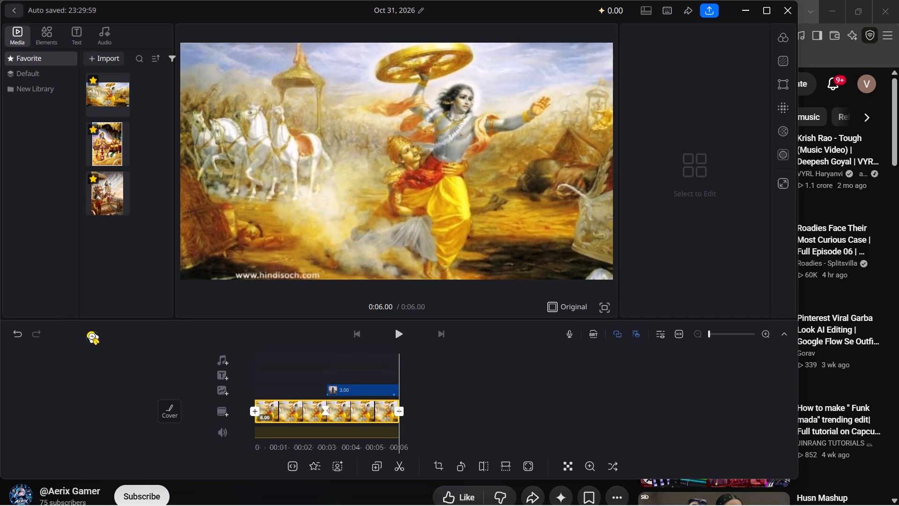
left_click(391, 331)
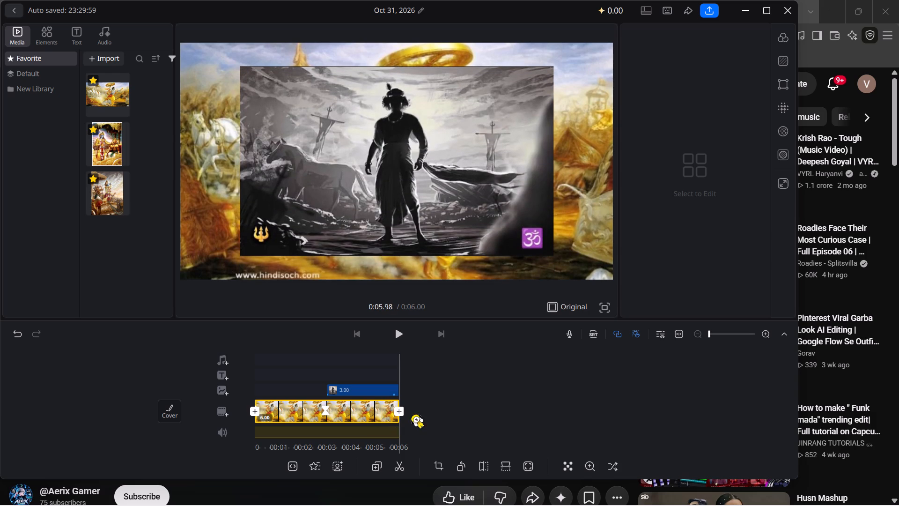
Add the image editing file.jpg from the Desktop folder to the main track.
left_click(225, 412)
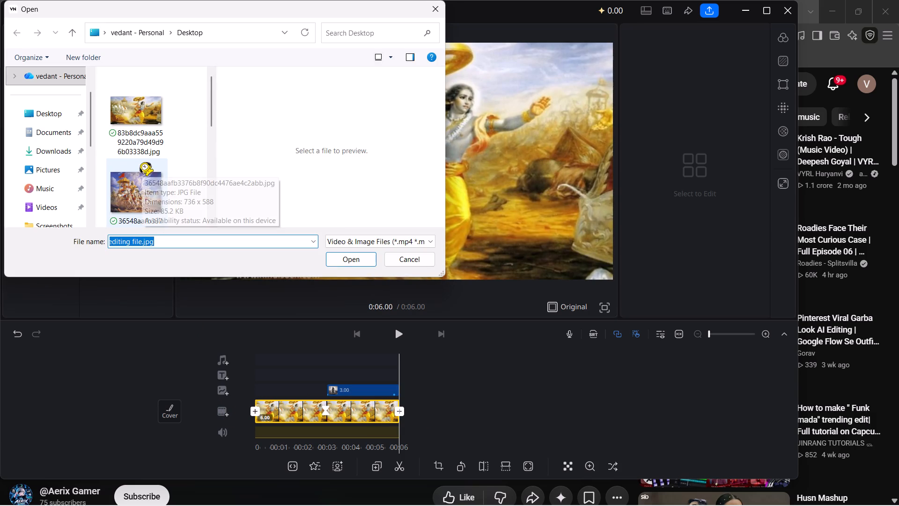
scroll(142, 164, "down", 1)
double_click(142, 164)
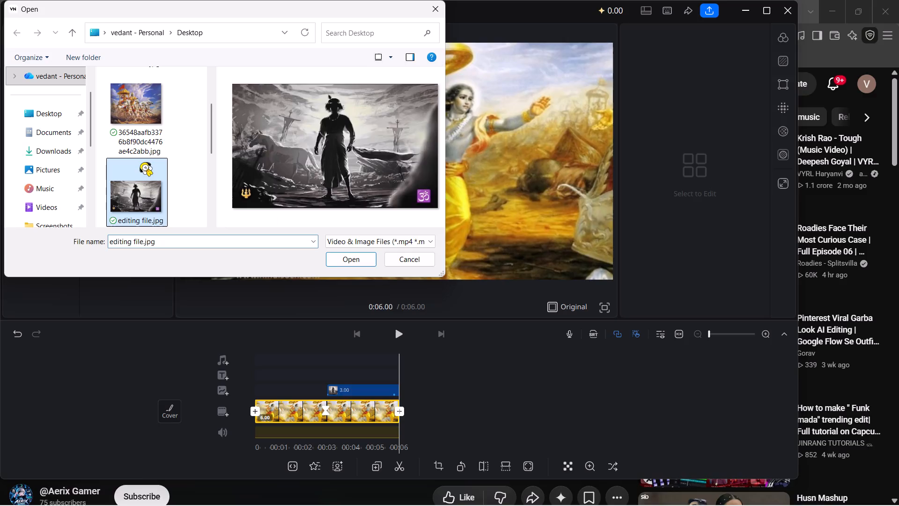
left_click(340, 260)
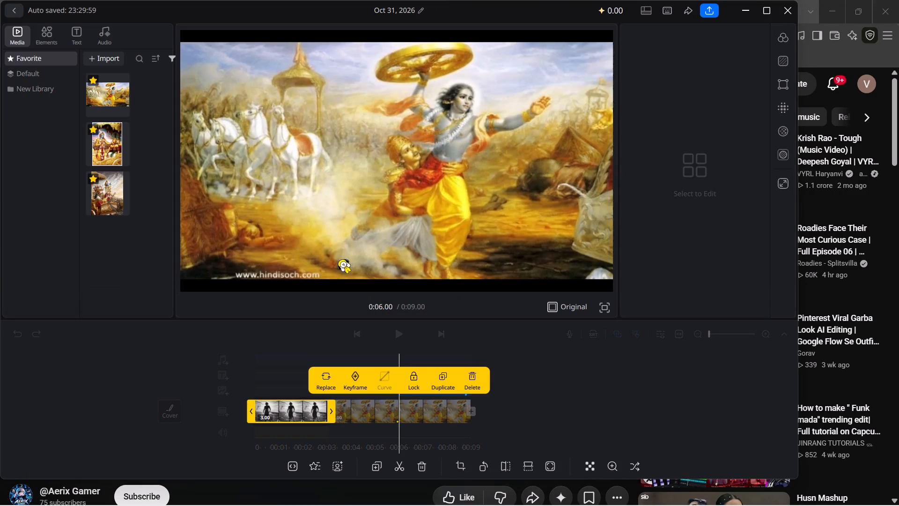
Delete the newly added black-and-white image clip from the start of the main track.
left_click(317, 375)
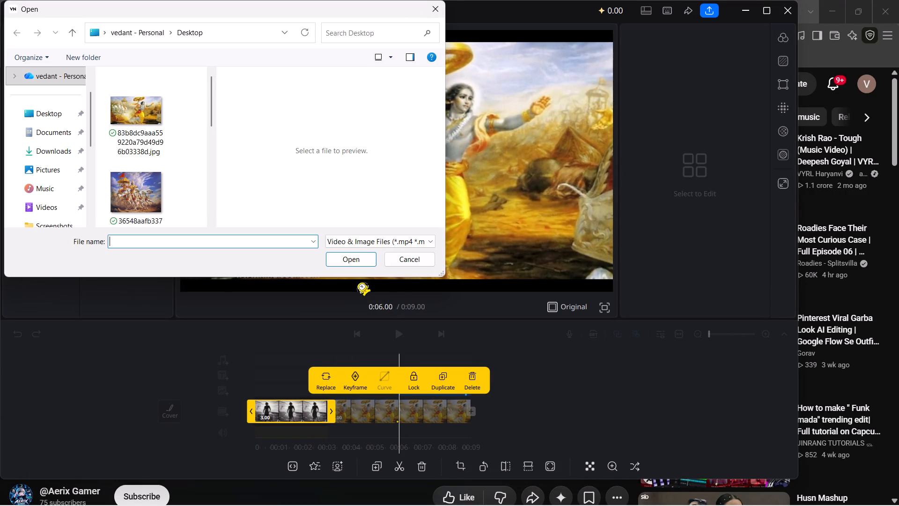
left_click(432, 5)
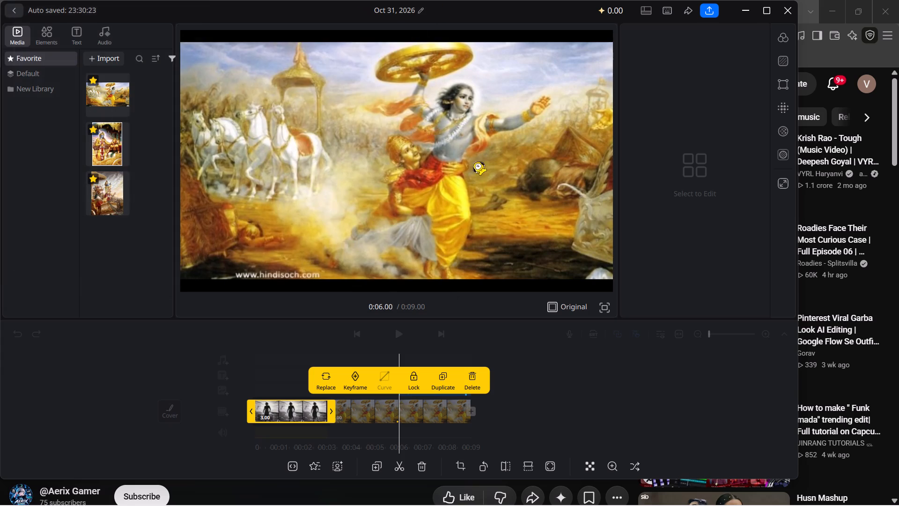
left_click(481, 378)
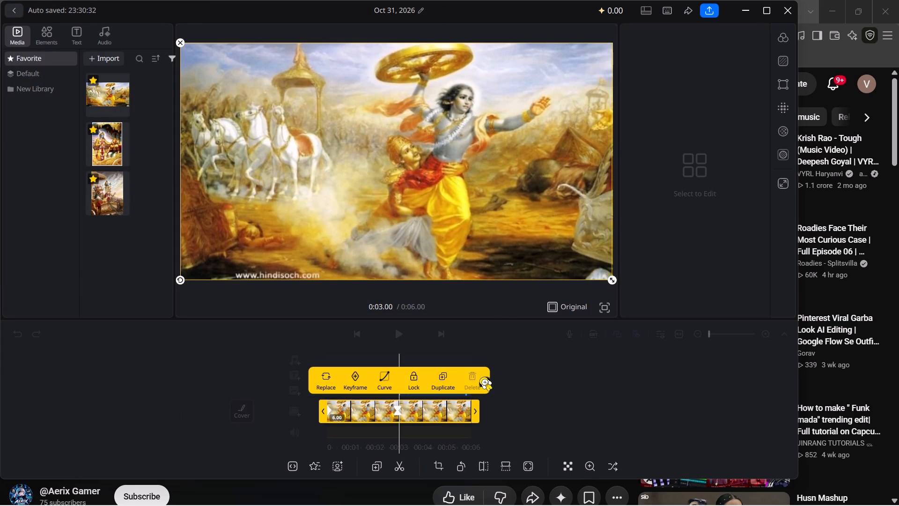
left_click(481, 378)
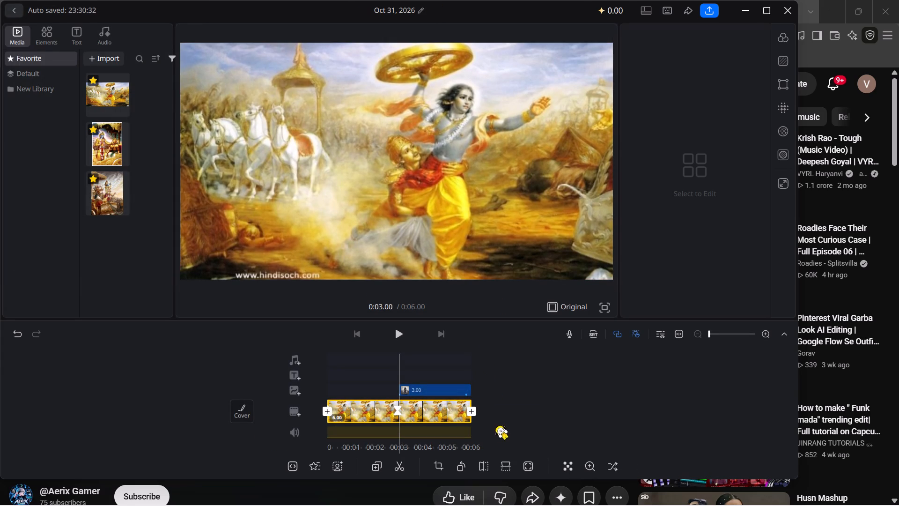
Apply the basic White transition with a duration of 0.8 at the end of the main clip.
left_click_drag(497, 427, 386, 411)
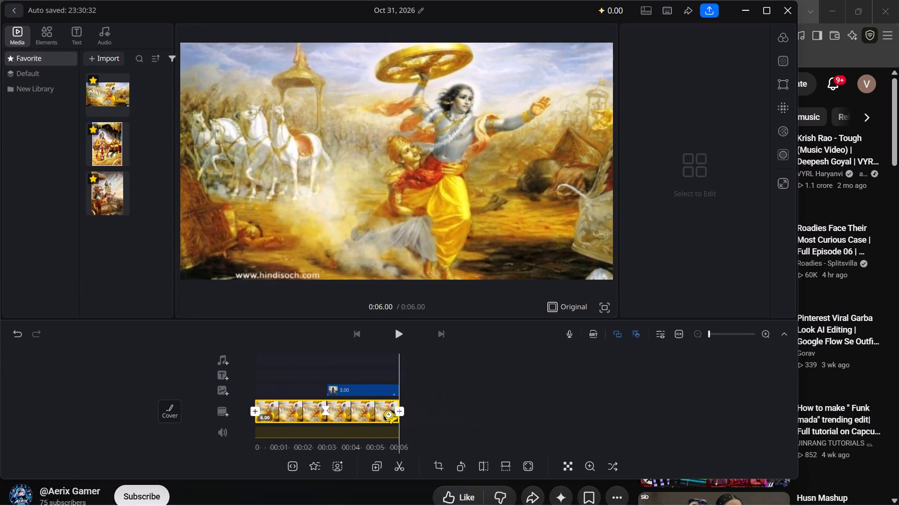
left_click_drag(386, 411, 383, 412)
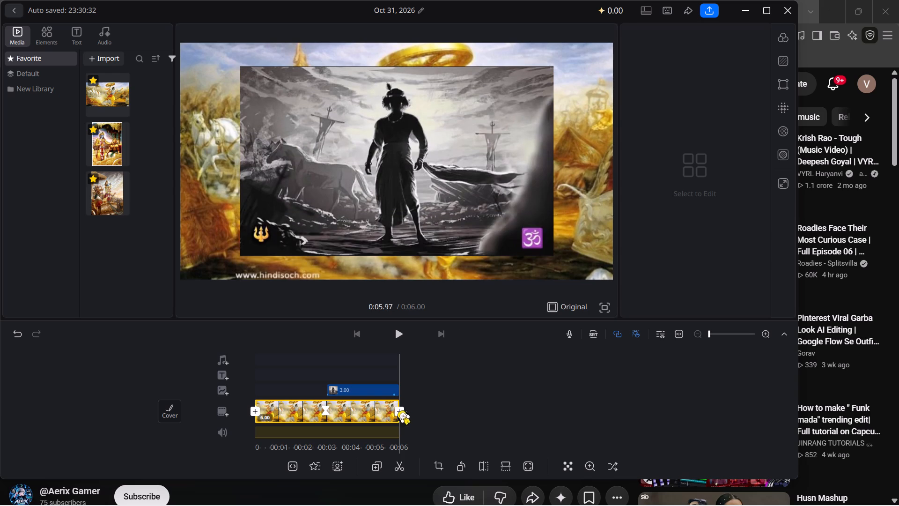
left_click(399, 412)
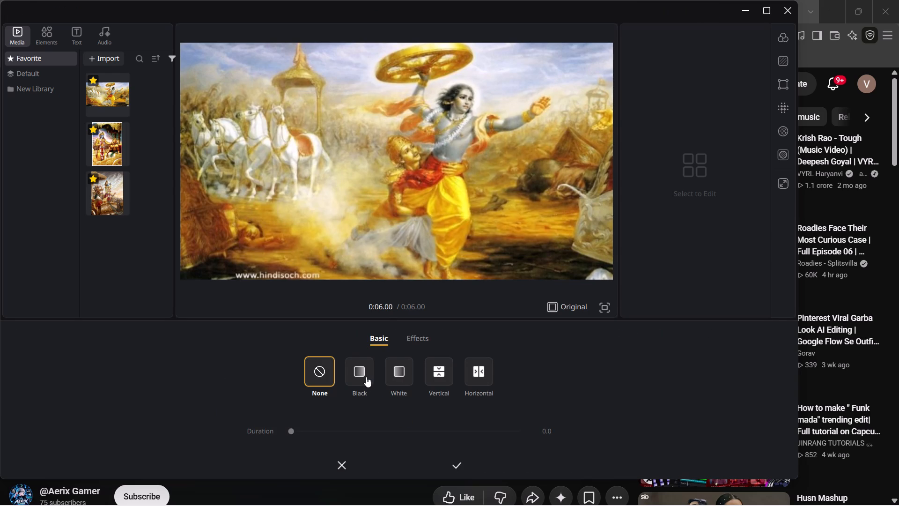
left_click(366, 377)
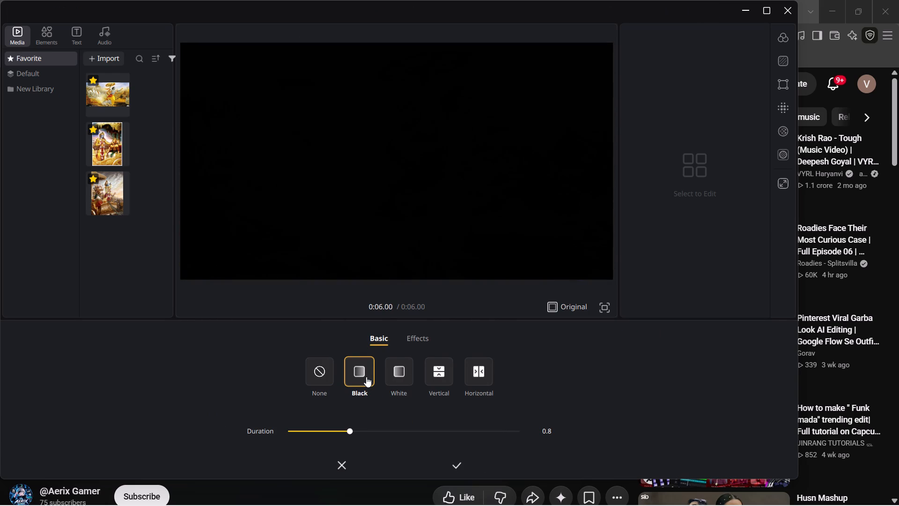
left_click(393, 380)
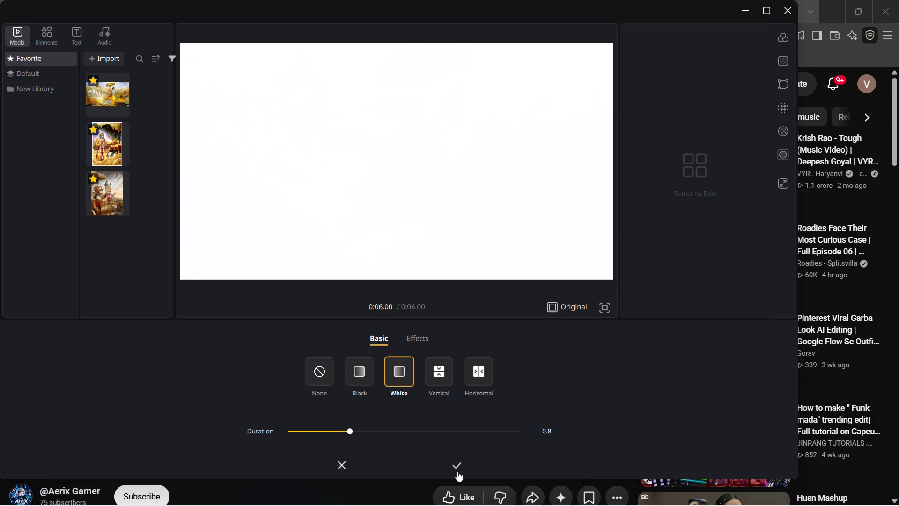
left_click(457, 471)
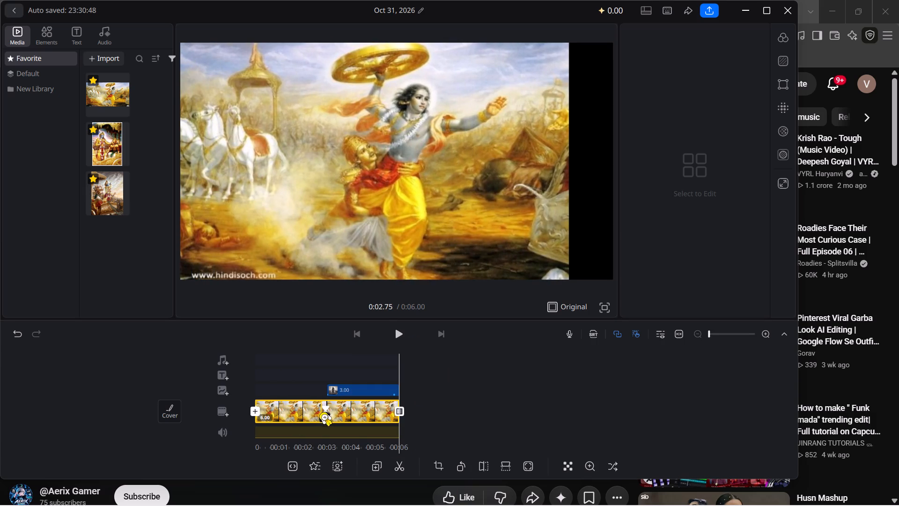
Review the main clip and the transition settings at its end.
left_click(327, 415)
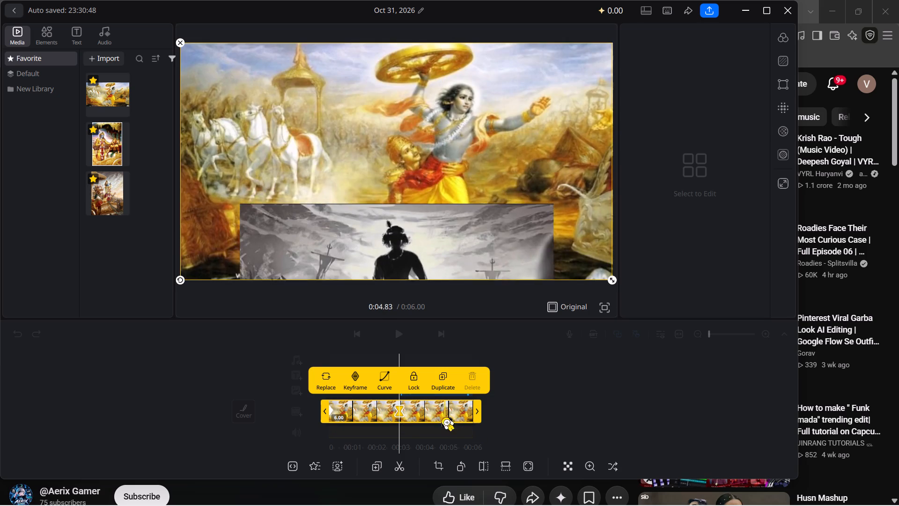
left_click(501, 425)
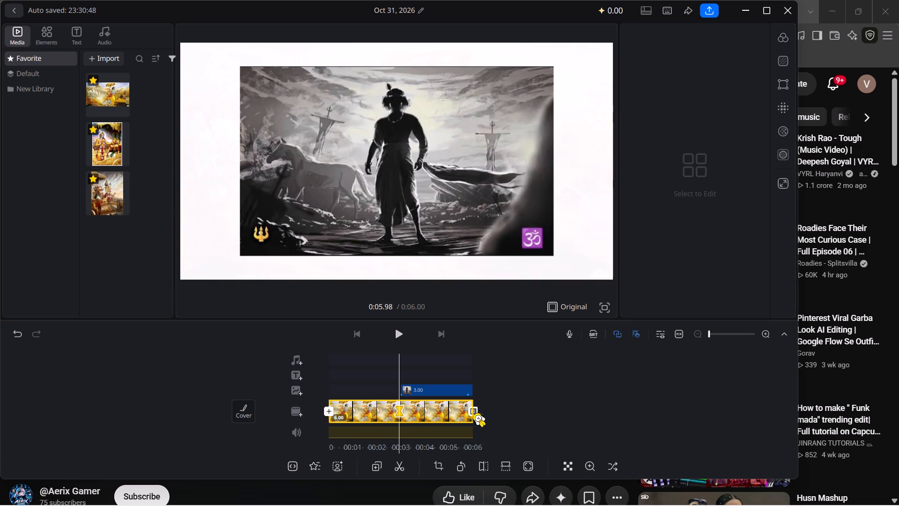
left_click(475, 414)
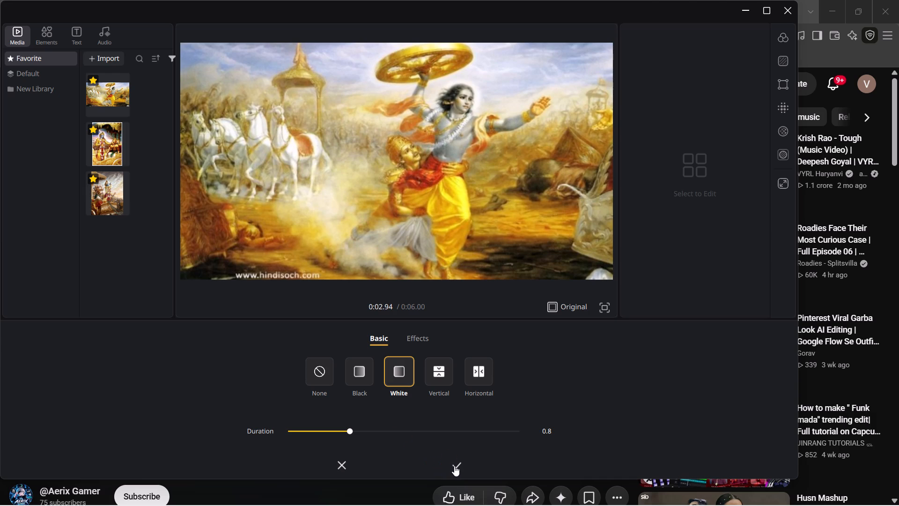
left_click(454, 466)
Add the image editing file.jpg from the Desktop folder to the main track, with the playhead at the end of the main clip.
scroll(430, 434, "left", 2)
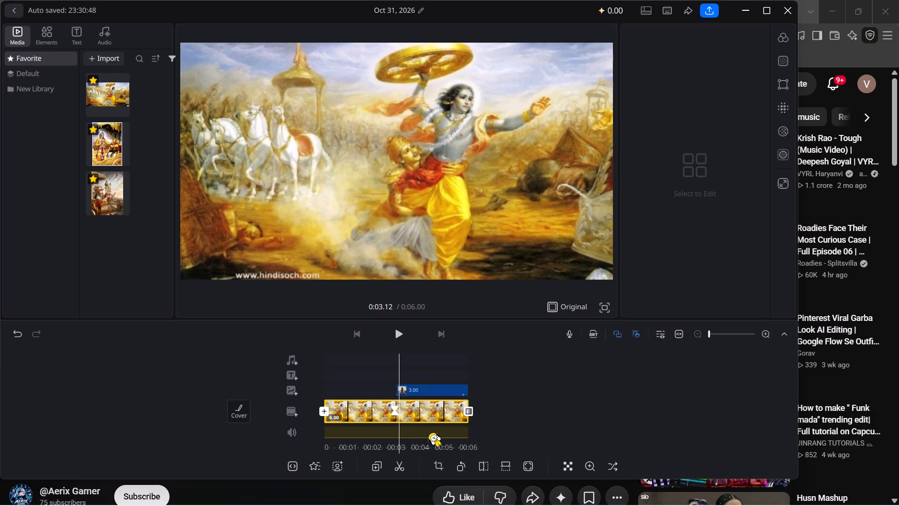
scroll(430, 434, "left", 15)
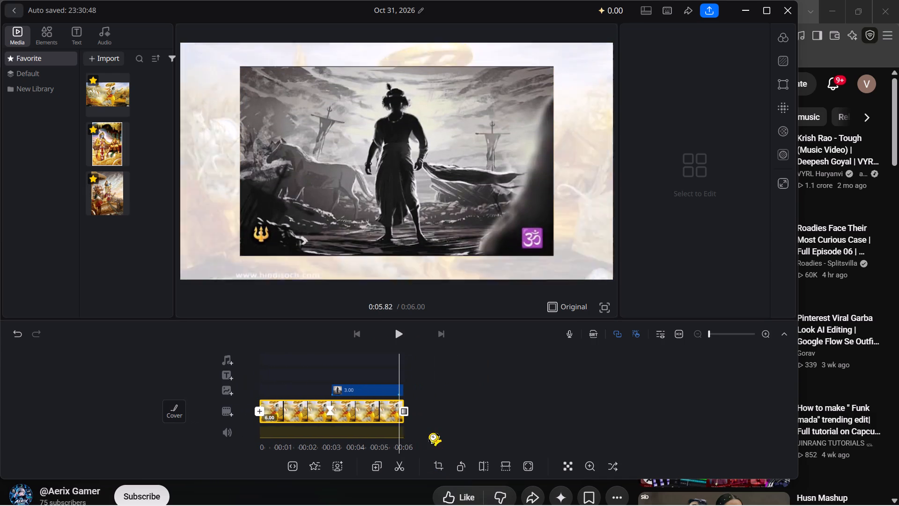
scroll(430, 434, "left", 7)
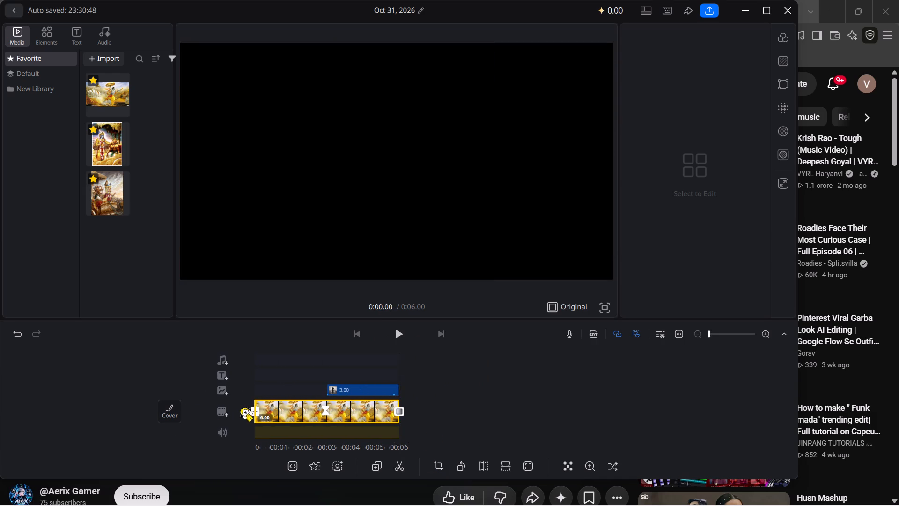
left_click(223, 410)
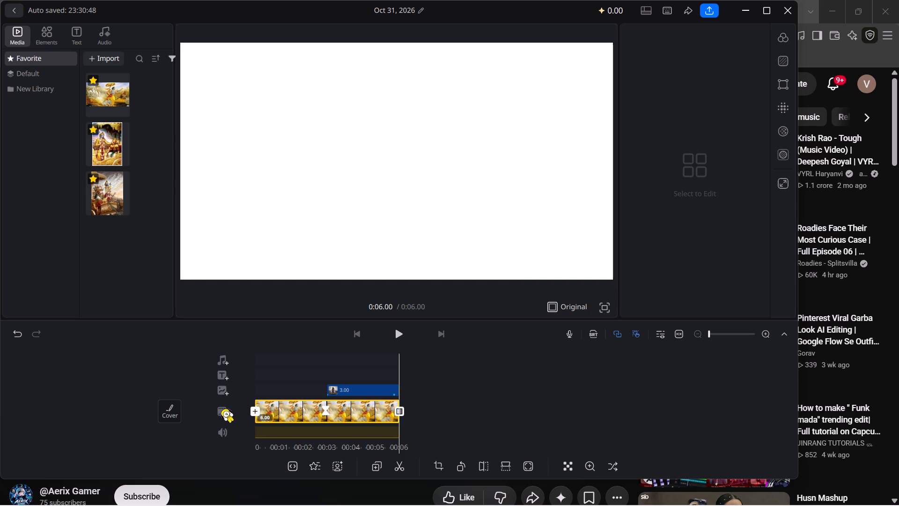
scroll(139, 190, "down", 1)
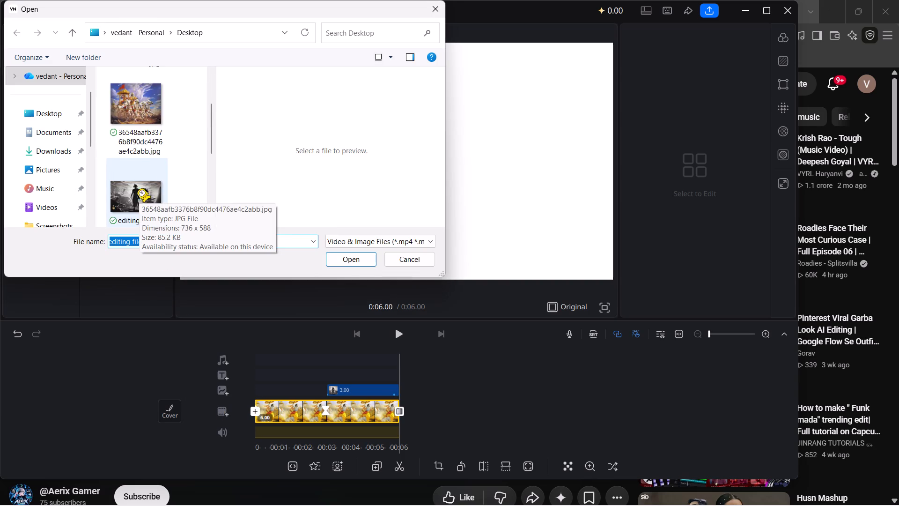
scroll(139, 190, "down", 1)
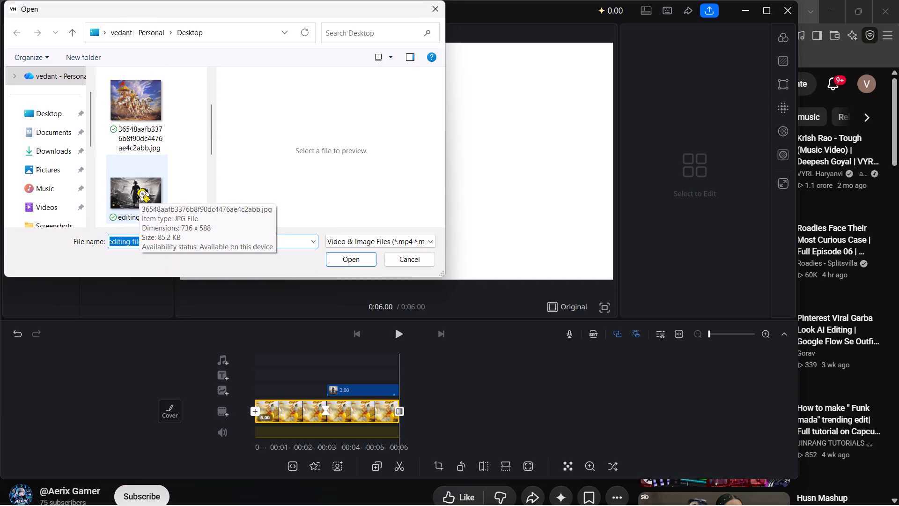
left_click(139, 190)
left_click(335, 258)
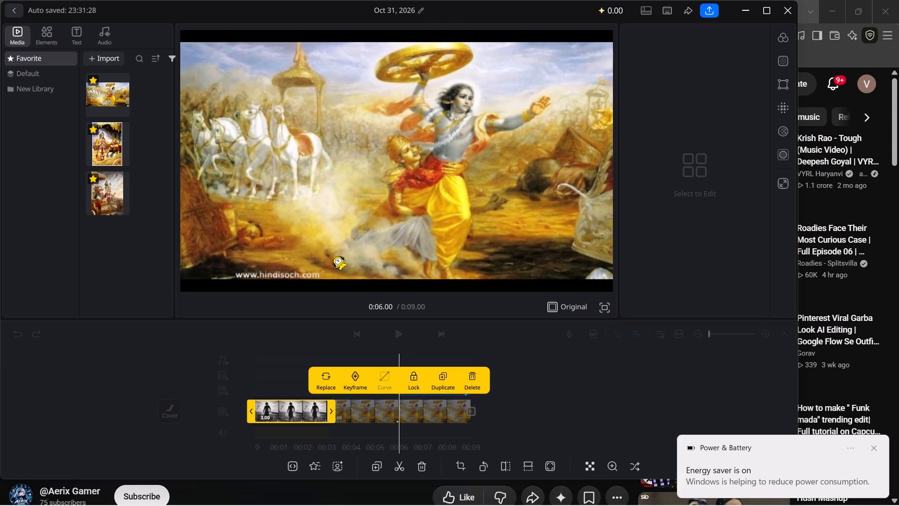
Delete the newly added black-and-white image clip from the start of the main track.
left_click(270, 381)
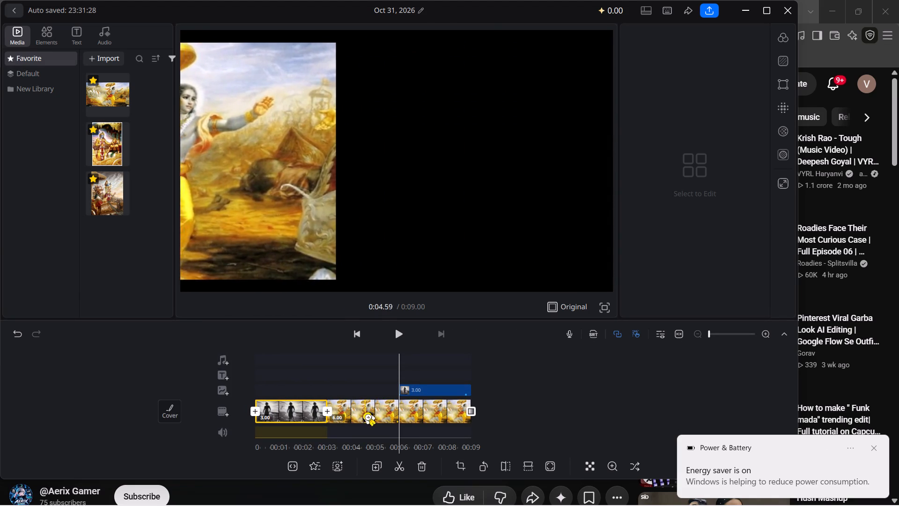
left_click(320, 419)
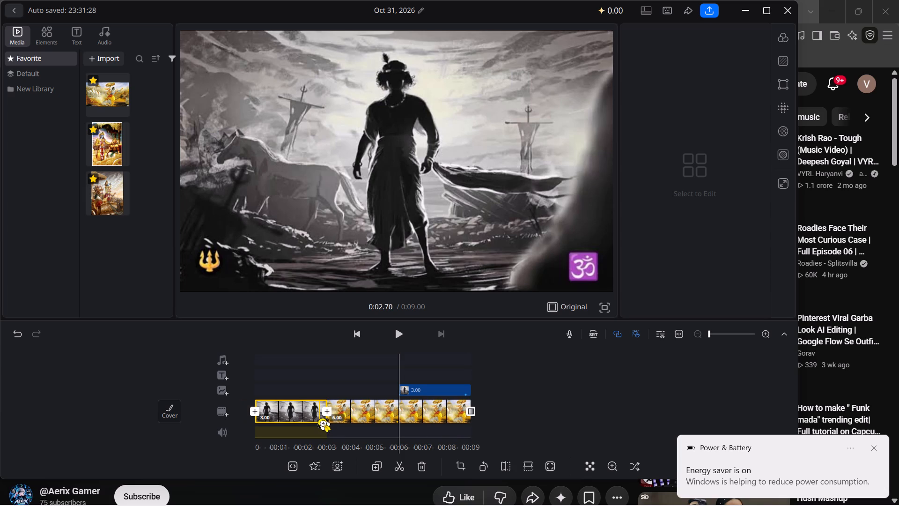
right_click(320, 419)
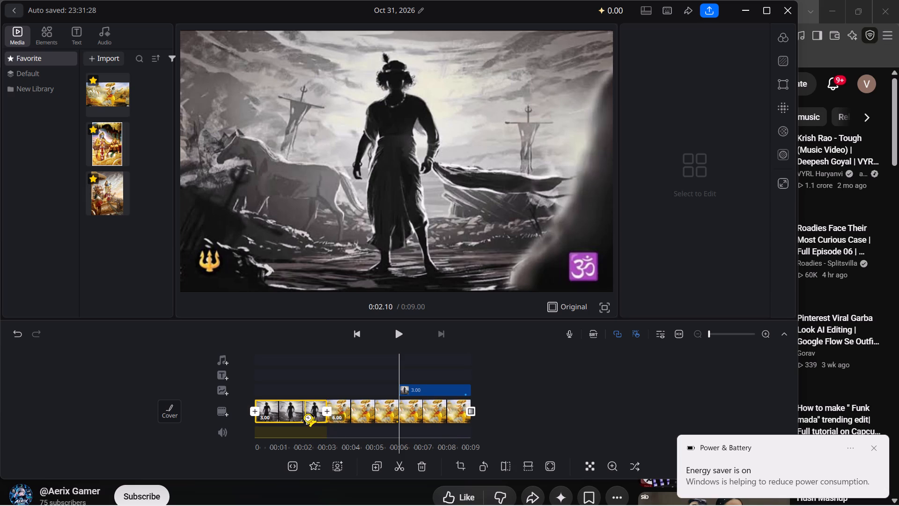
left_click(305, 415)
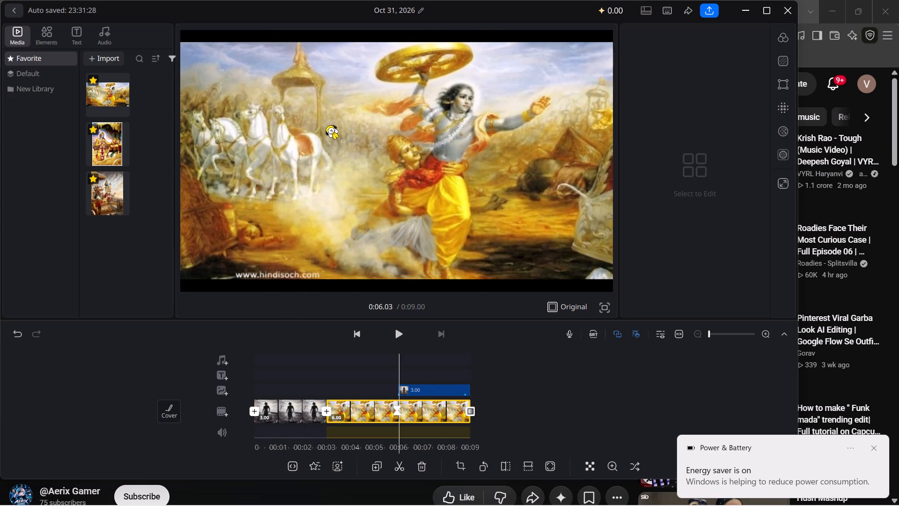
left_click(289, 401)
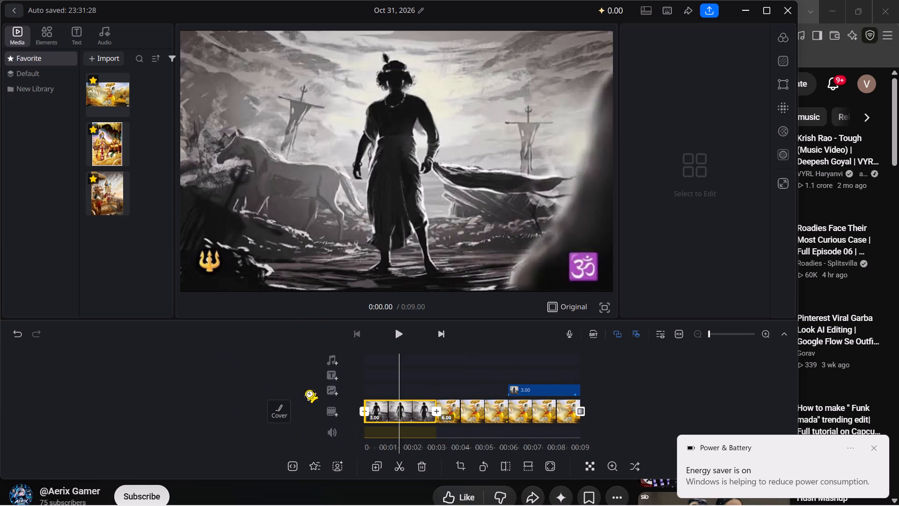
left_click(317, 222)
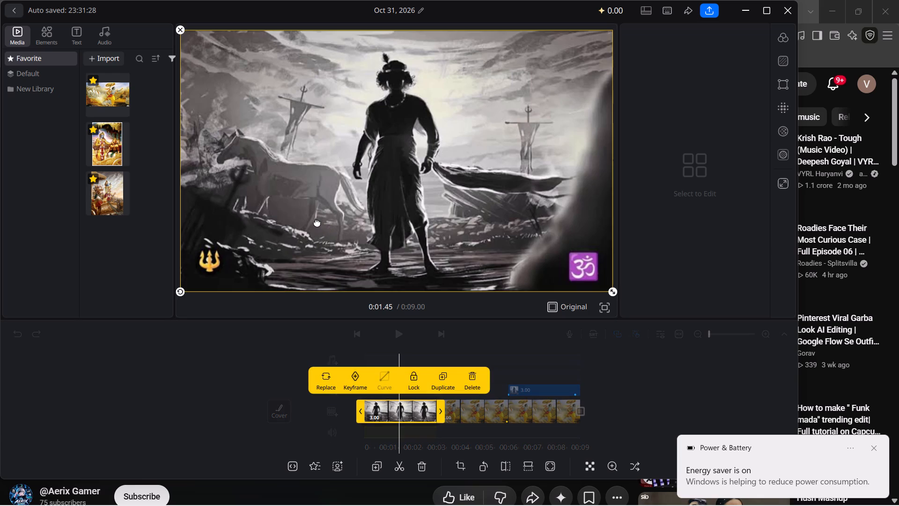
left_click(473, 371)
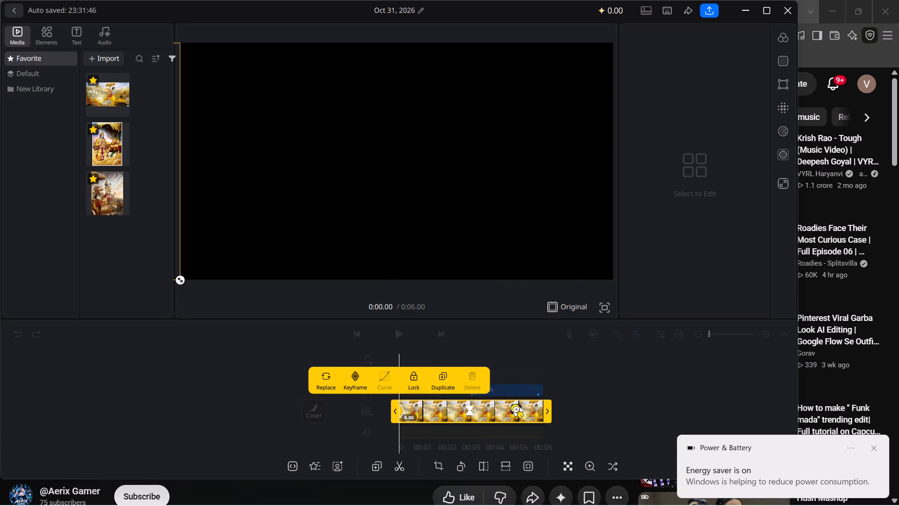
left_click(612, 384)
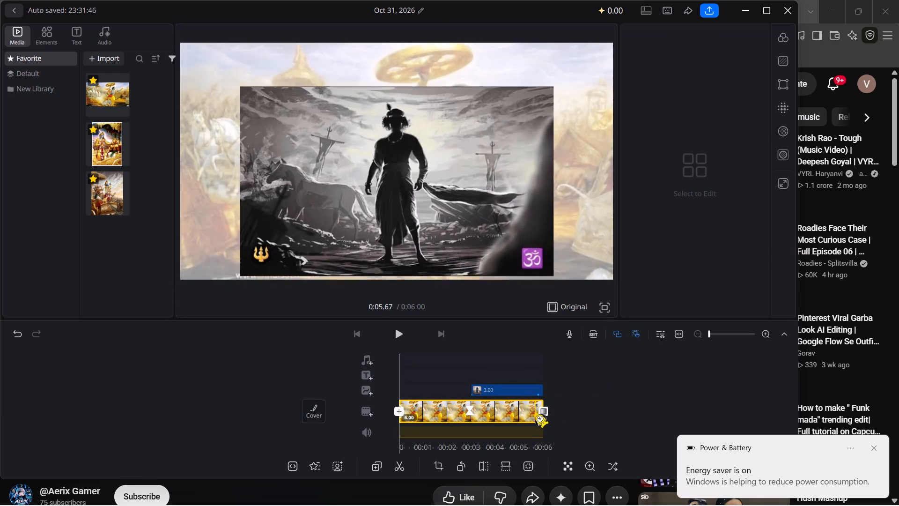
Remove the White transition at the end of the main clip by setting it to None.
left_click(545, 413)
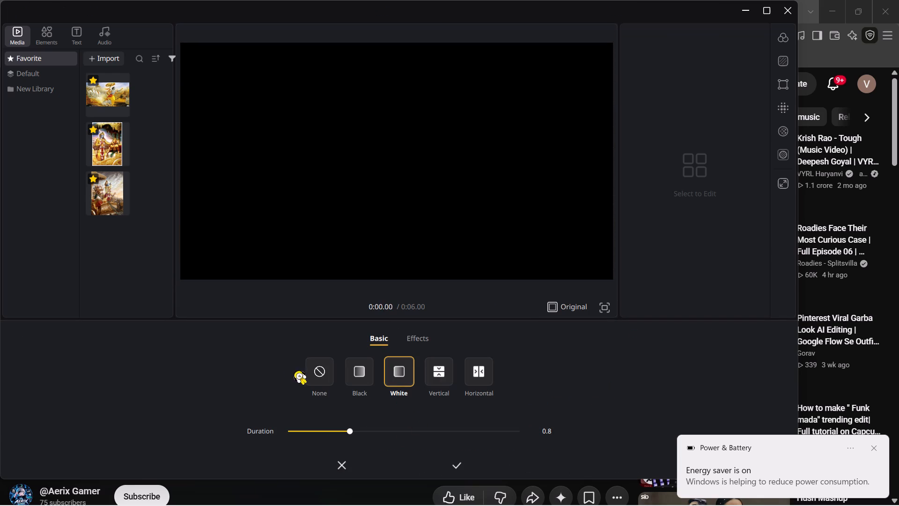
left_click(315, 372)
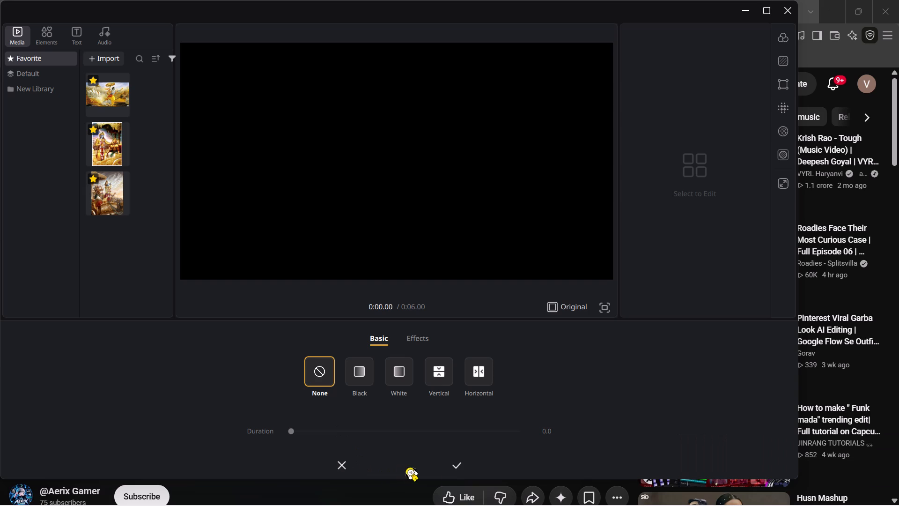
left_click(458, 468)
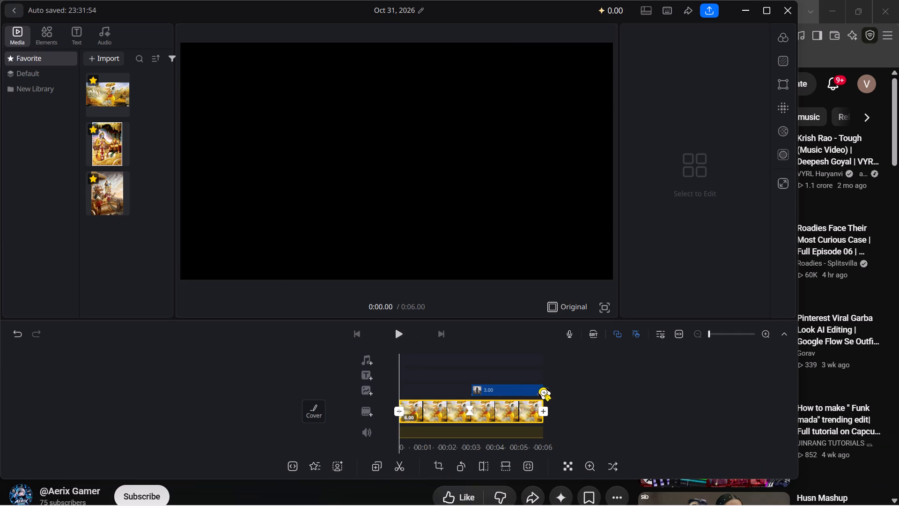
left_click(568, 401)
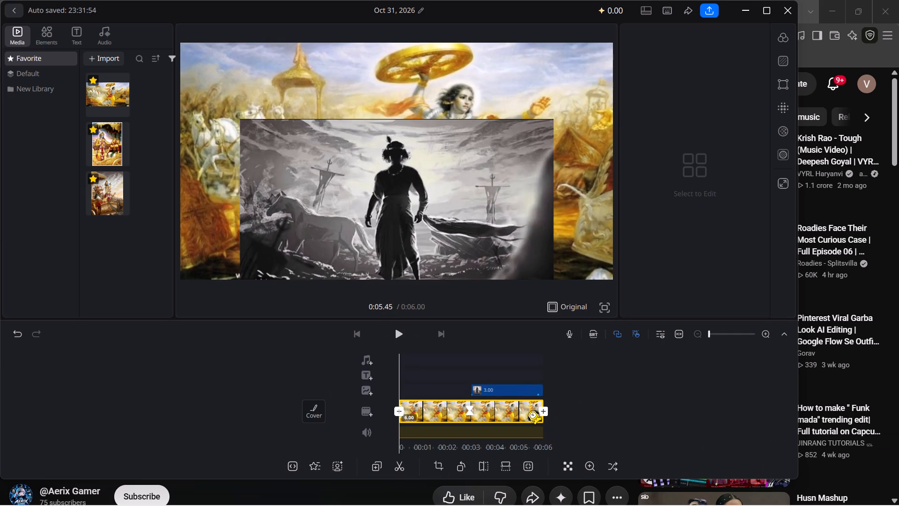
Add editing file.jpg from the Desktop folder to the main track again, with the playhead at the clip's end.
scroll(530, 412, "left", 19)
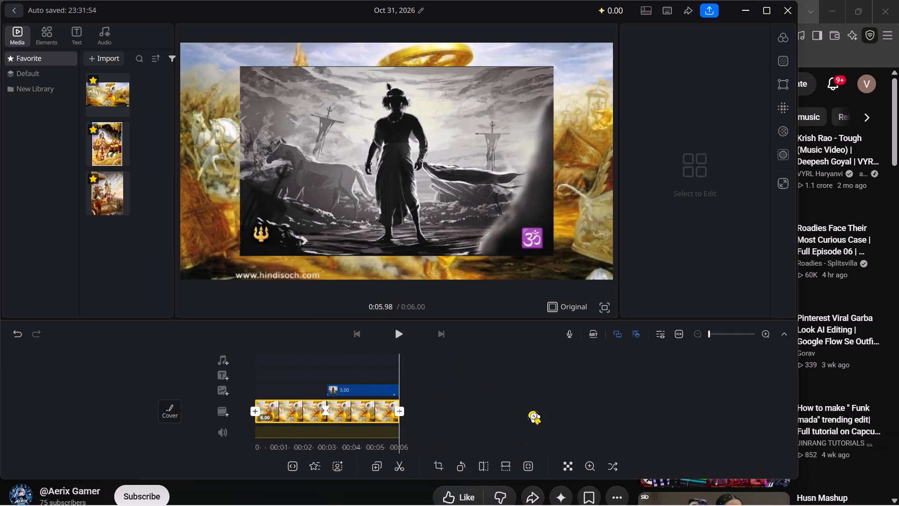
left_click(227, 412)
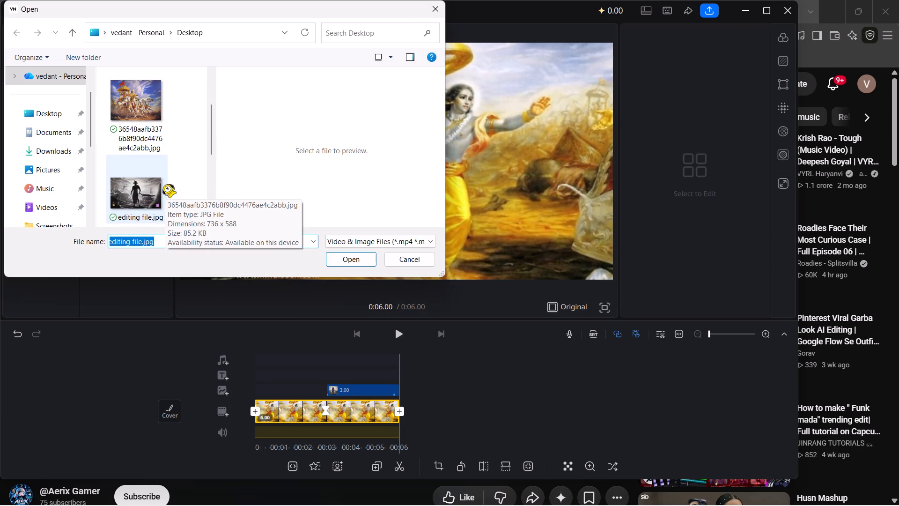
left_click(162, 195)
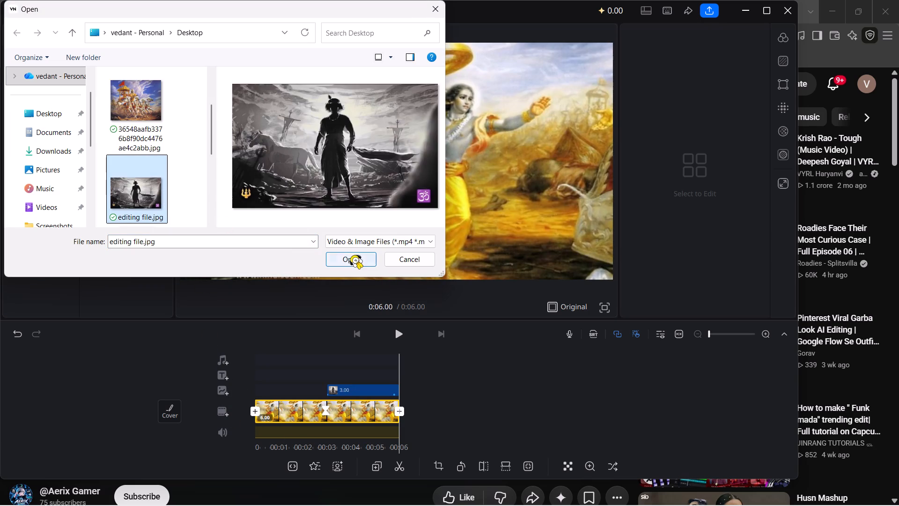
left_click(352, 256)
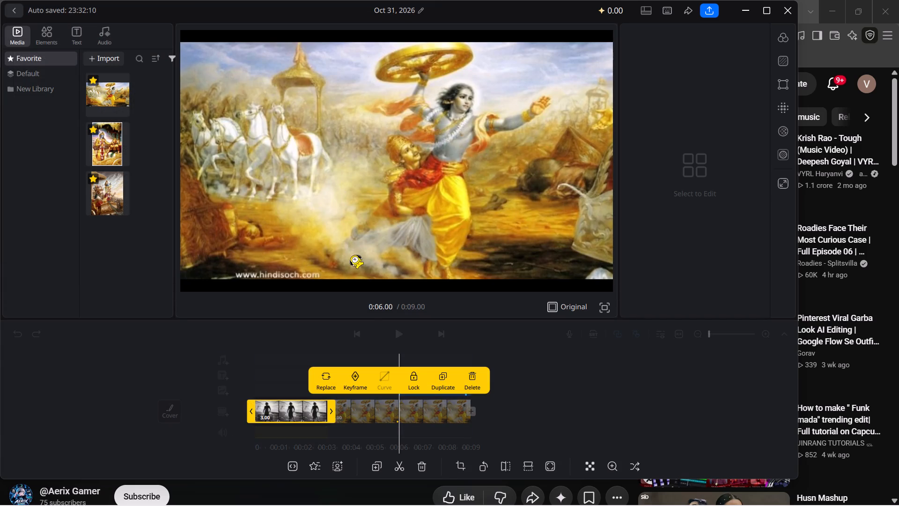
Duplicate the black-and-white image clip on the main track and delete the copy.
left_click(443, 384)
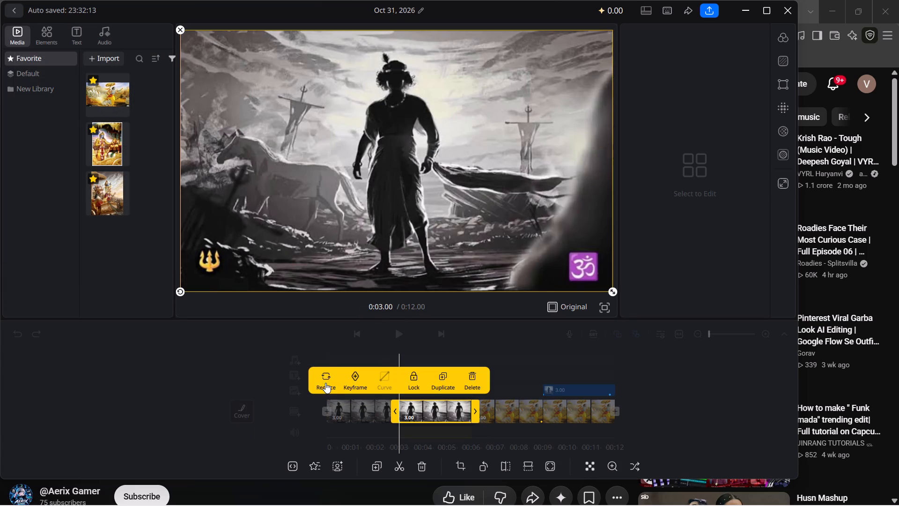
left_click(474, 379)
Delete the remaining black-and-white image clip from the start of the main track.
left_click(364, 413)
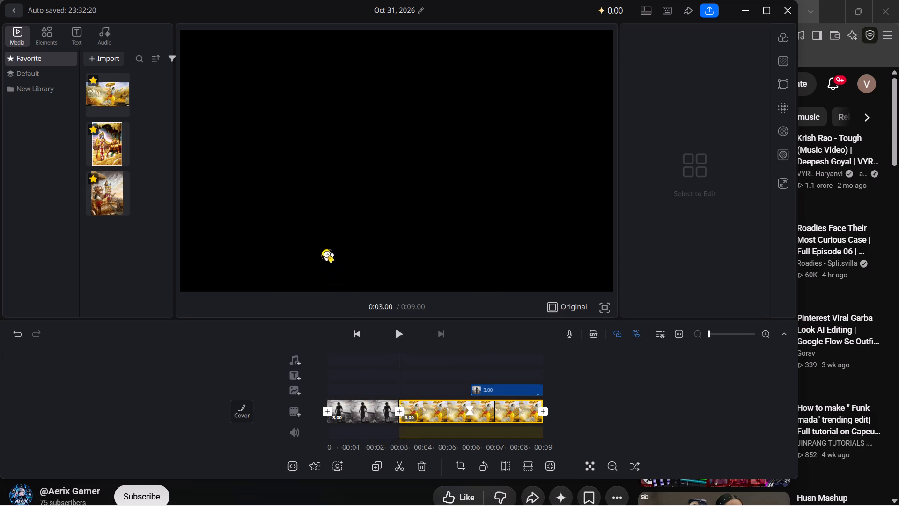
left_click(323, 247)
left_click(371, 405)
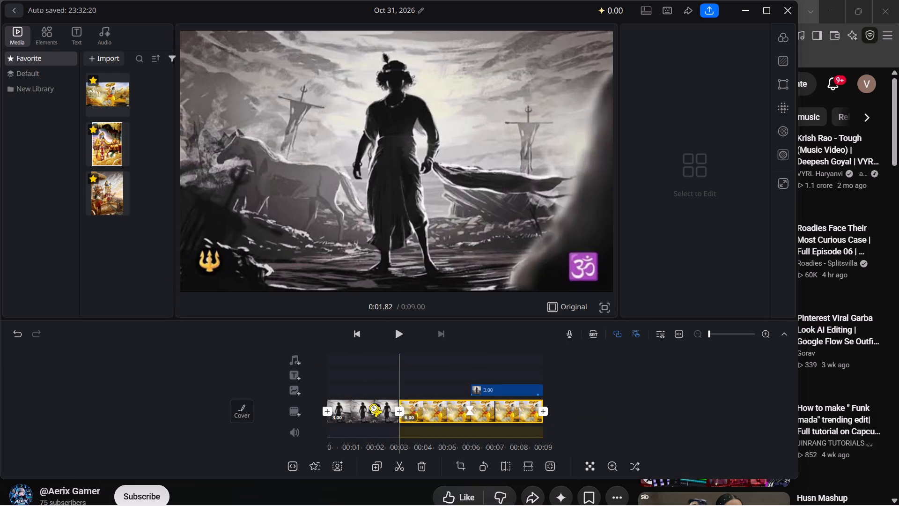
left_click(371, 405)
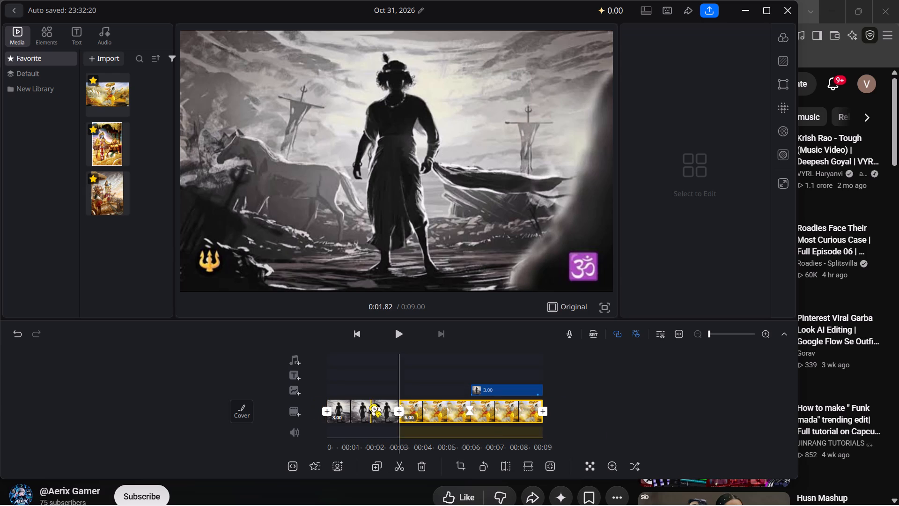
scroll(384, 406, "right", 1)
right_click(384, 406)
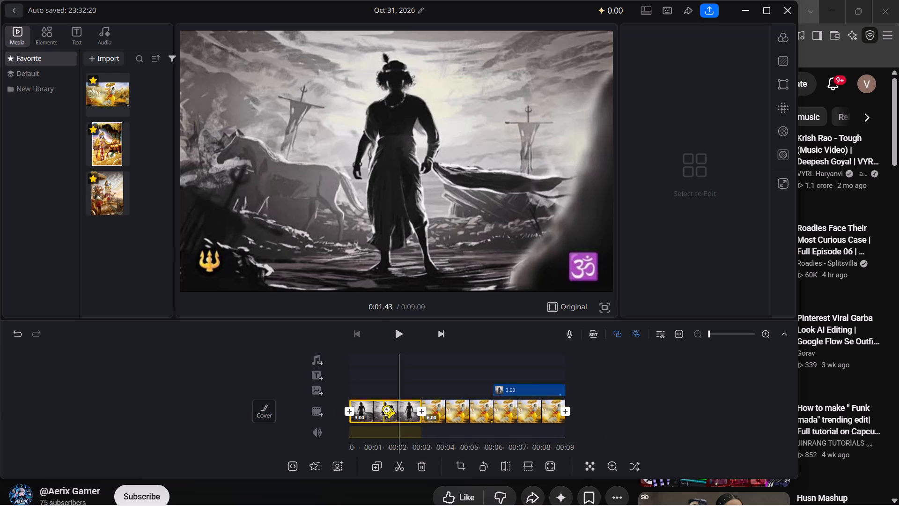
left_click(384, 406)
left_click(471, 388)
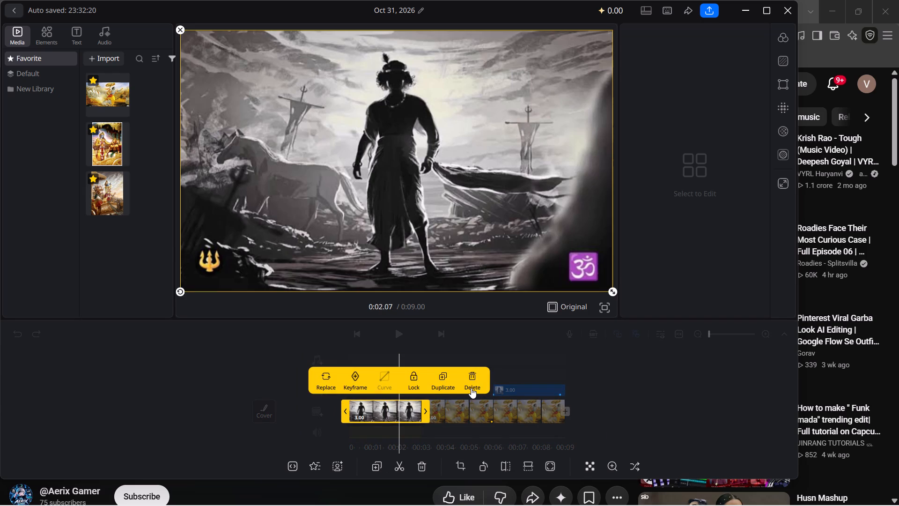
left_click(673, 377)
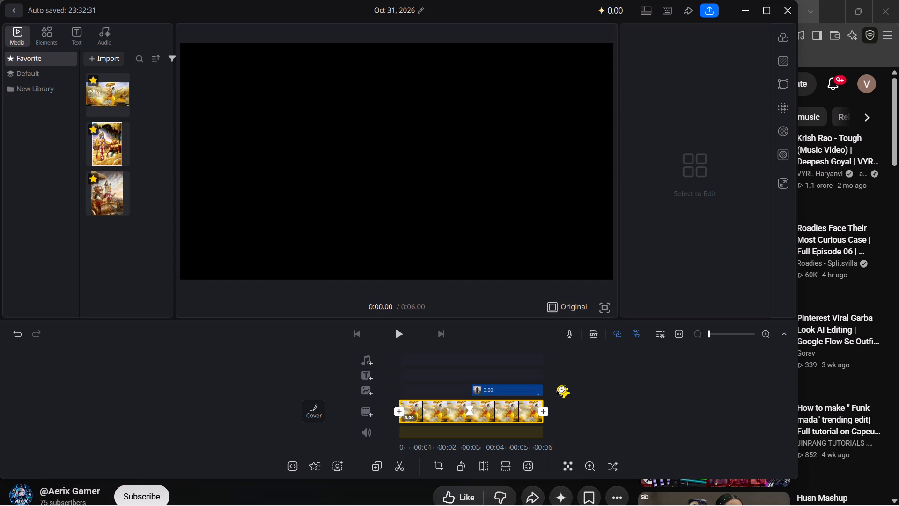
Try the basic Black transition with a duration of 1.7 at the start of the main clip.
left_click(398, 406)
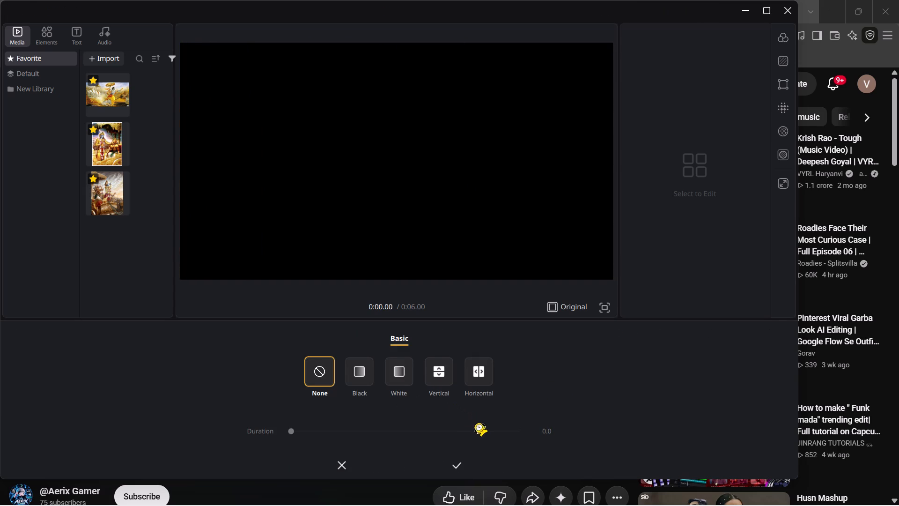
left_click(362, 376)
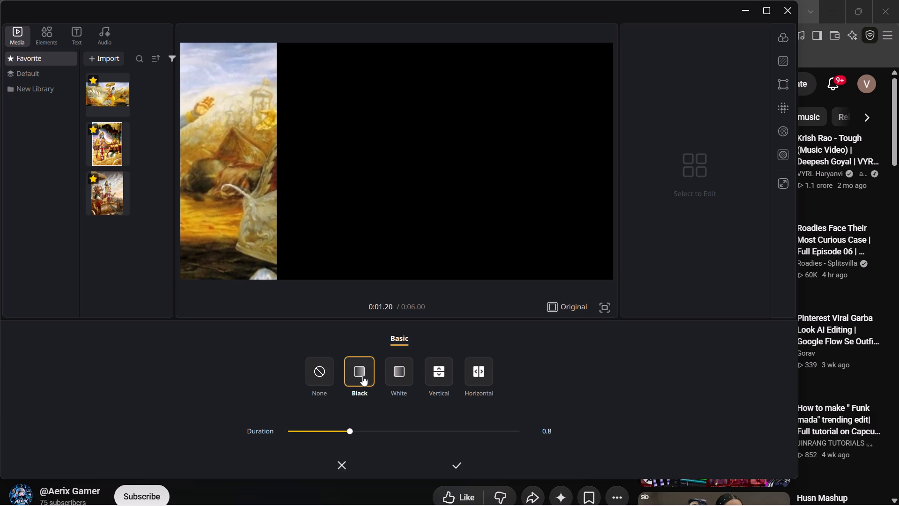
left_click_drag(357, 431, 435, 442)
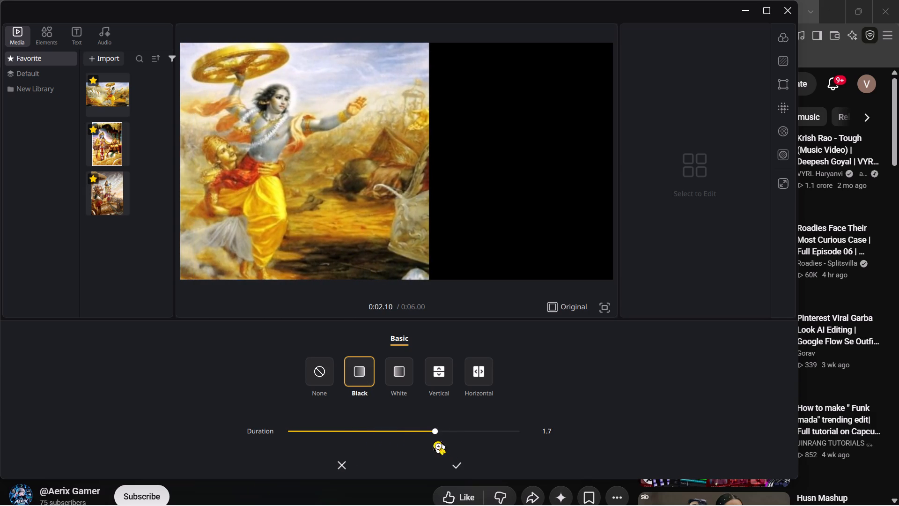
Replace the transition at the start of the main clip with White, shorten its duration and apply it.
left_click(400, 379)
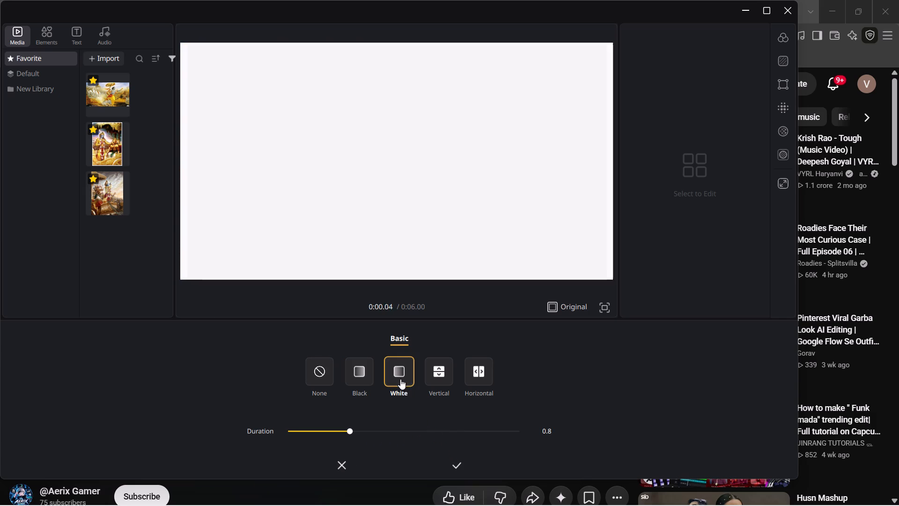
left_click(330, 430)
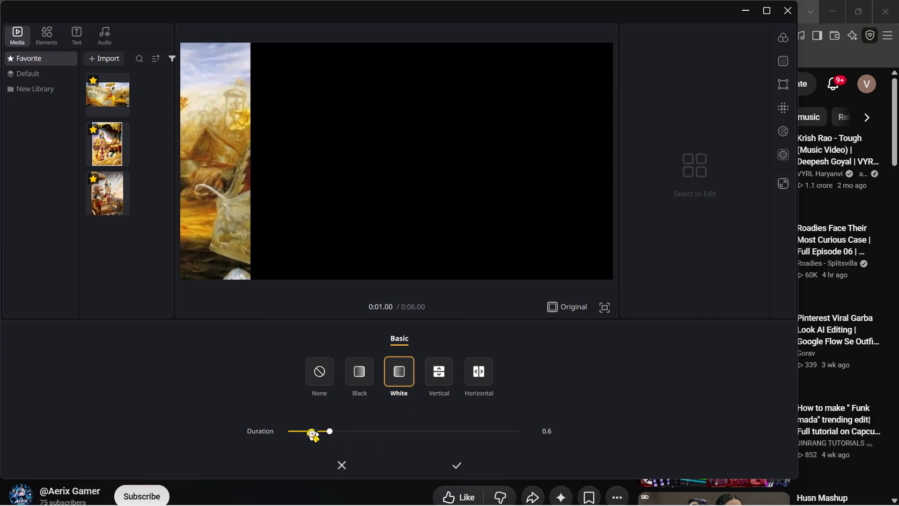
left_click(309, 430)
left_click(459, 459)
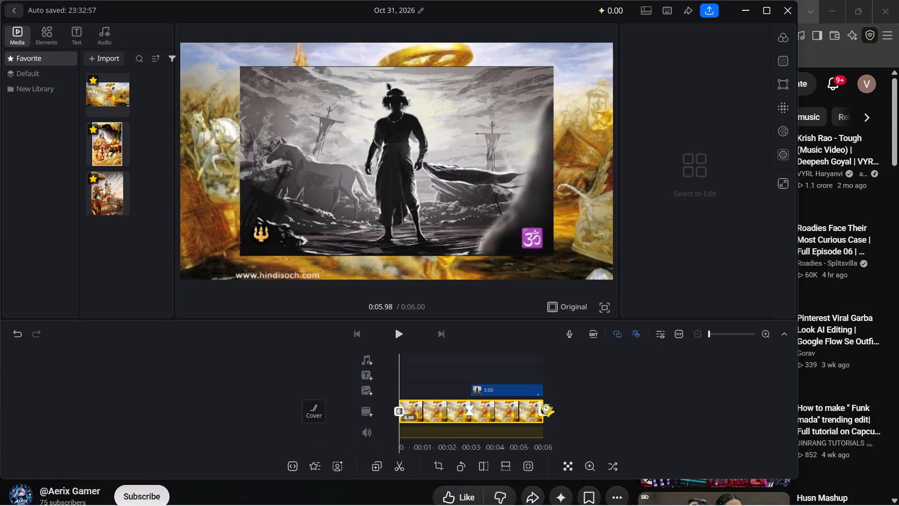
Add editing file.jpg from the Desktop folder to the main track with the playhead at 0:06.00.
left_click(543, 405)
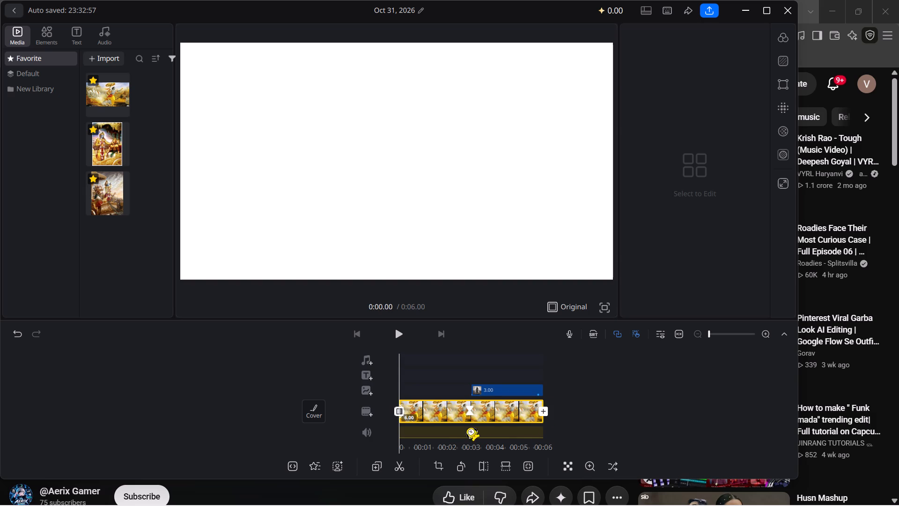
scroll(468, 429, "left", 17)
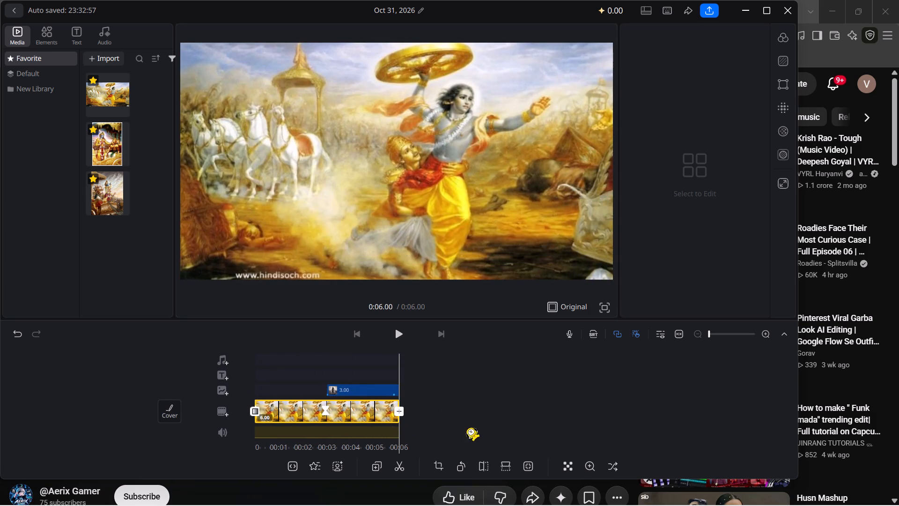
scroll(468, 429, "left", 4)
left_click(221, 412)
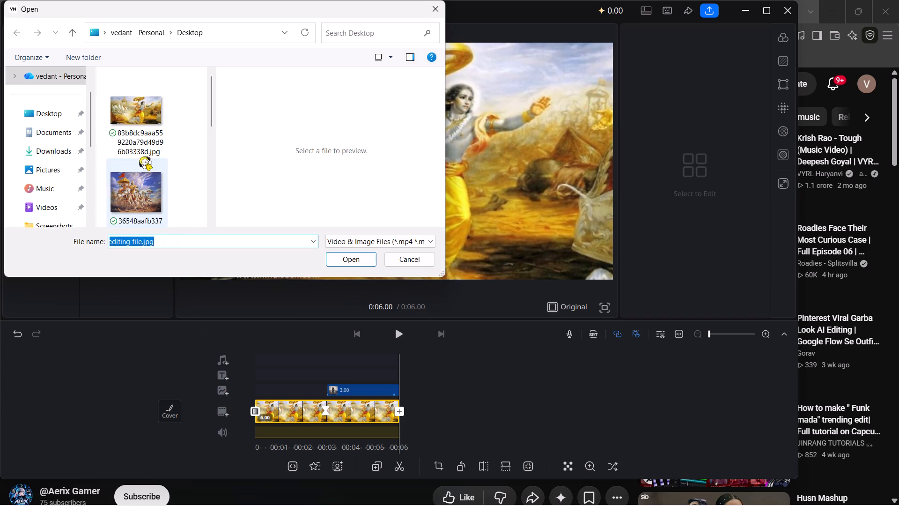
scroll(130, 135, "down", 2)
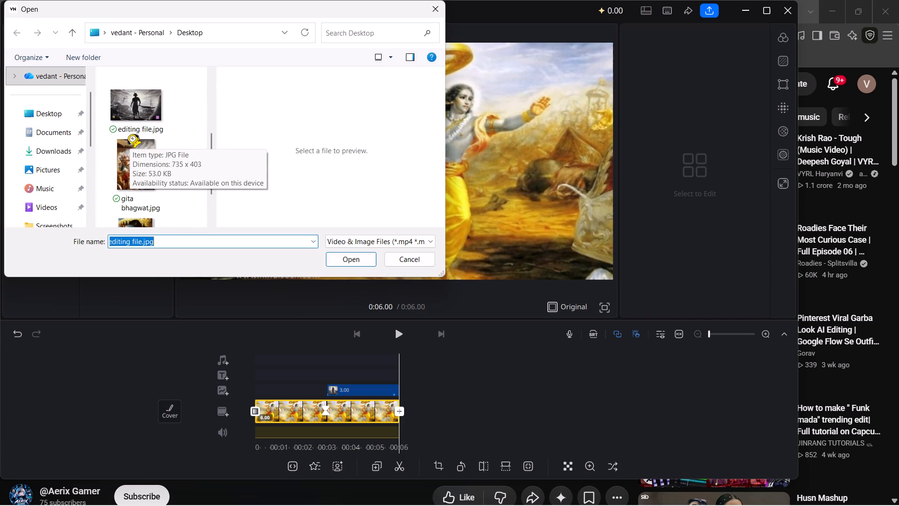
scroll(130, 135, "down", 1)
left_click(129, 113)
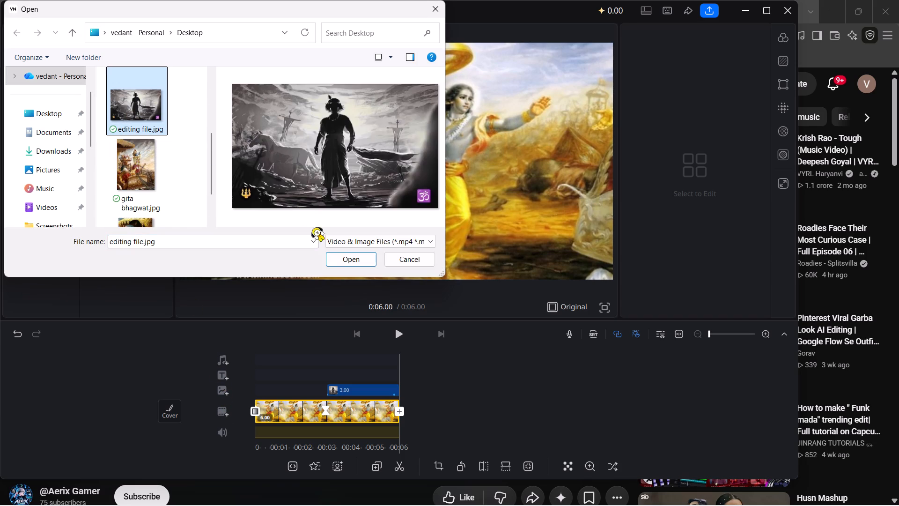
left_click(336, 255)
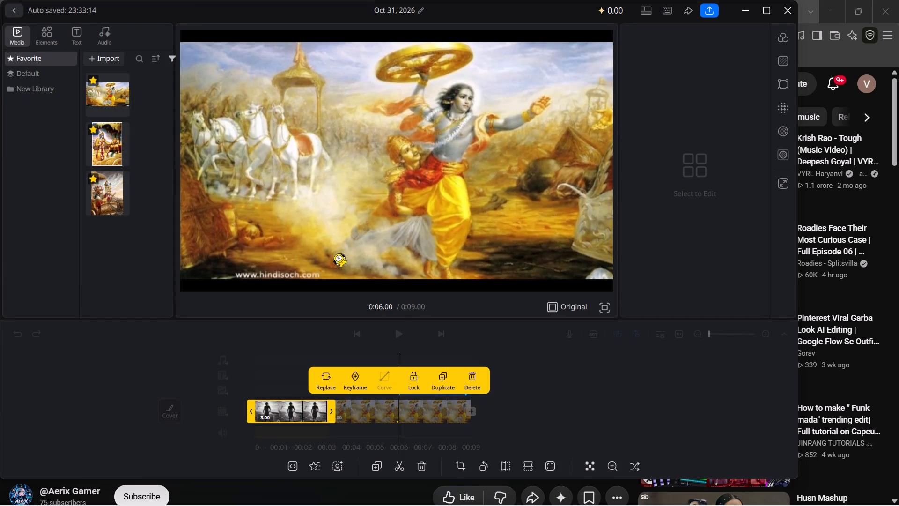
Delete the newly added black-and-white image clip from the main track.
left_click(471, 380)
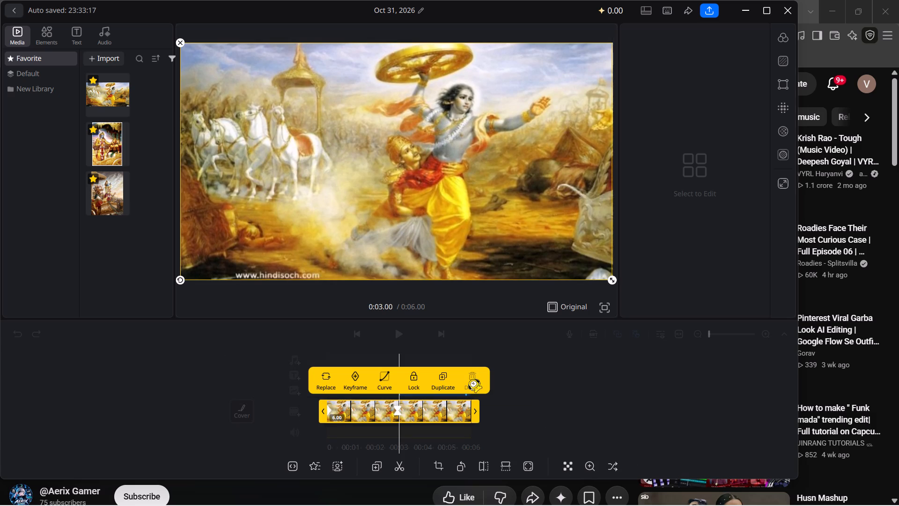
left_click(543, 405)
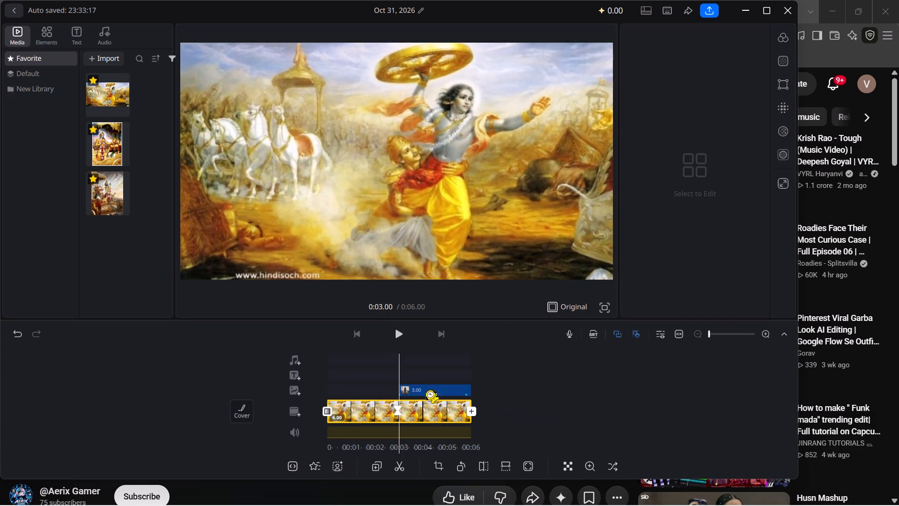
Add editing file.jpg from the Desktop folder as a second overlay clip at 0:06.00, directly after the first overlay.
left_click(299, 388)
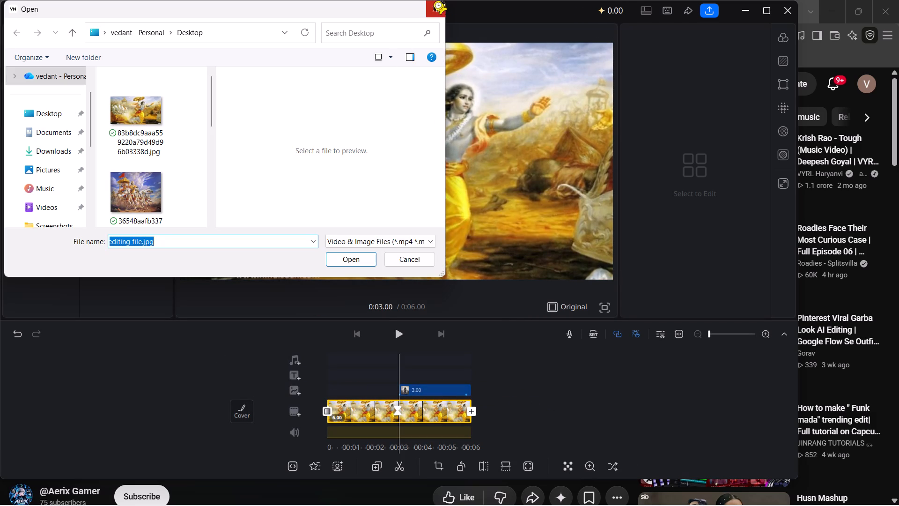
left_click(436, 3)
scroll(436, 3, "left", 6)
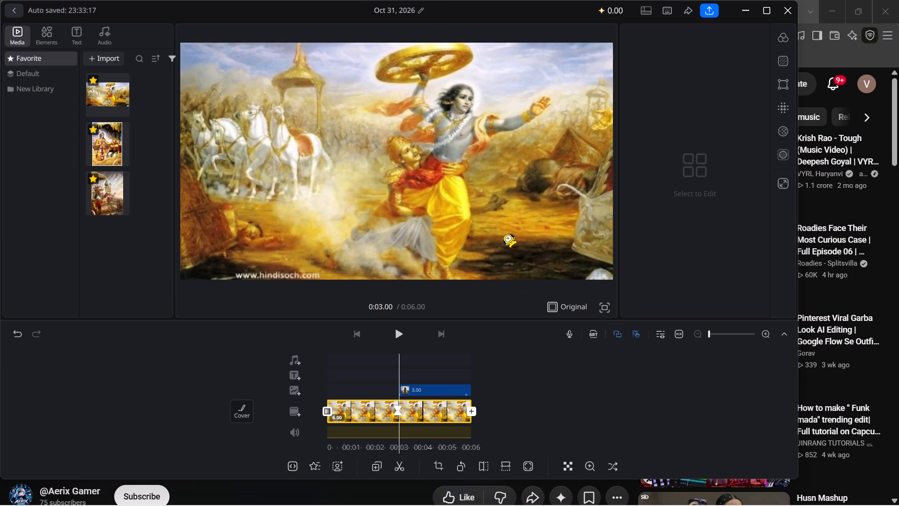
scroll(455, 376, "left", 7)
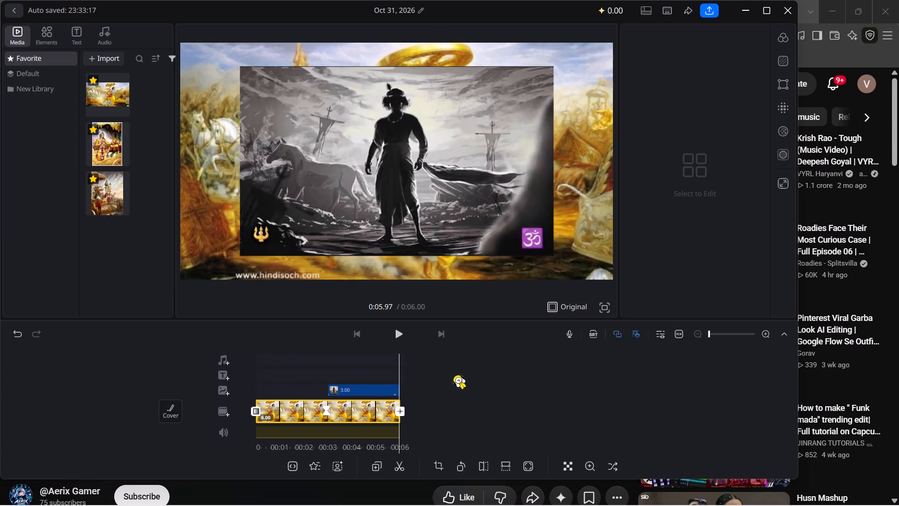
scroll(455, 376, "left", 2)
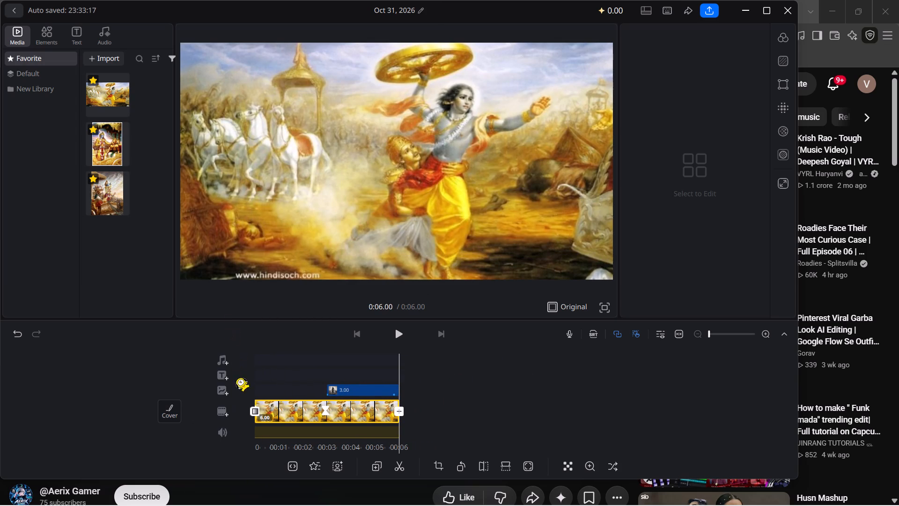
left_click(224, 386)
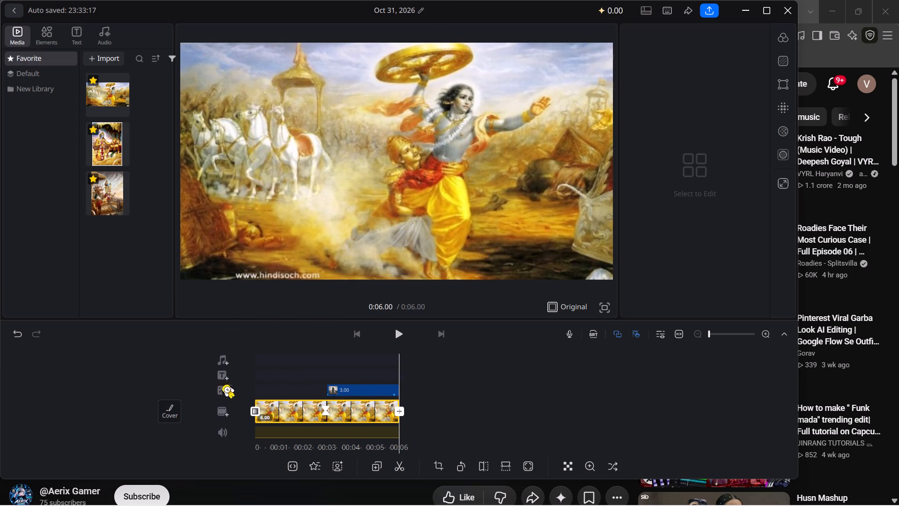
scroll(151, 151, "down", 1)
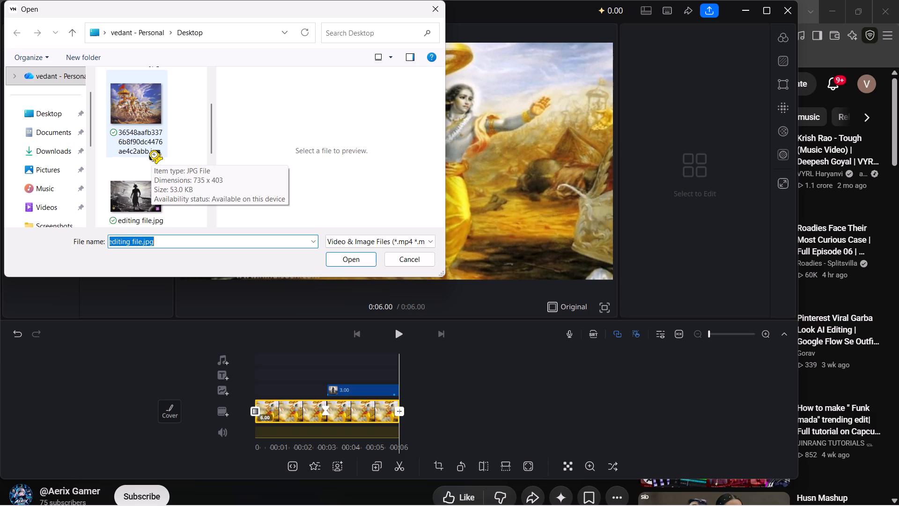
scroll(151, 151, "down", 1)
left_click(132, 188)
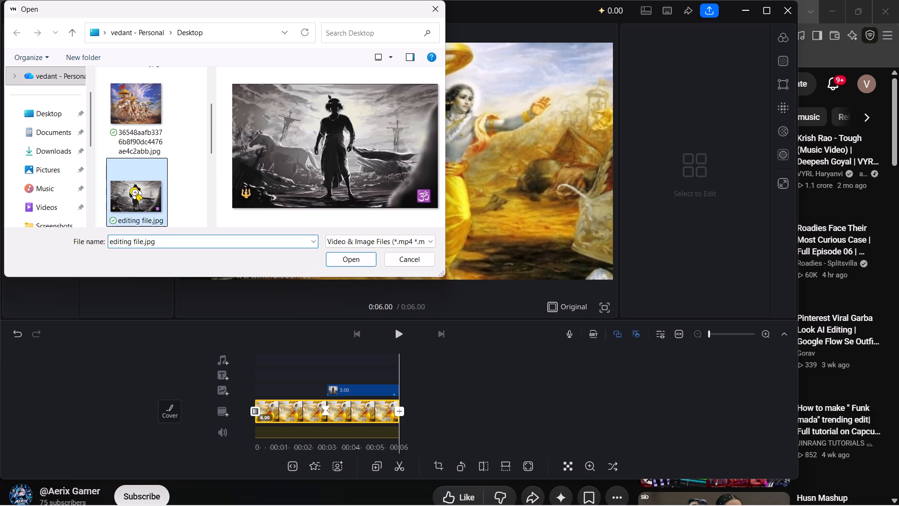
left_click(340, 259)
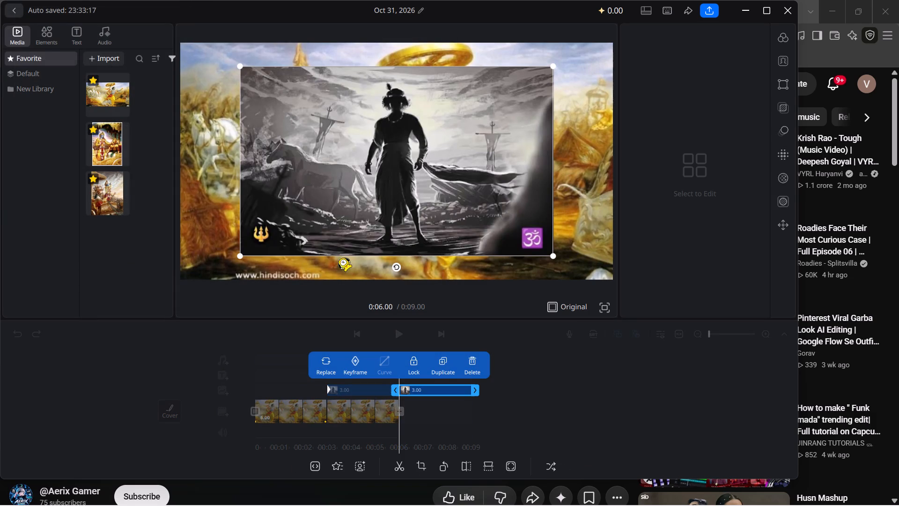
left_click(558, 370)
Enlarge the second black-and-white overlay from its corners so that it nearly fills the preview frame.
left_click(404, 333)
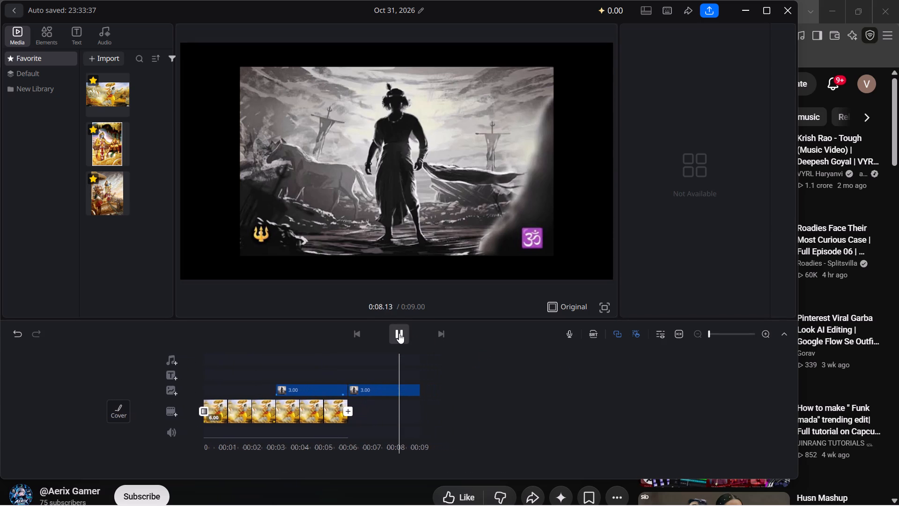
left_click(399, 333)
left_click(360, 216)
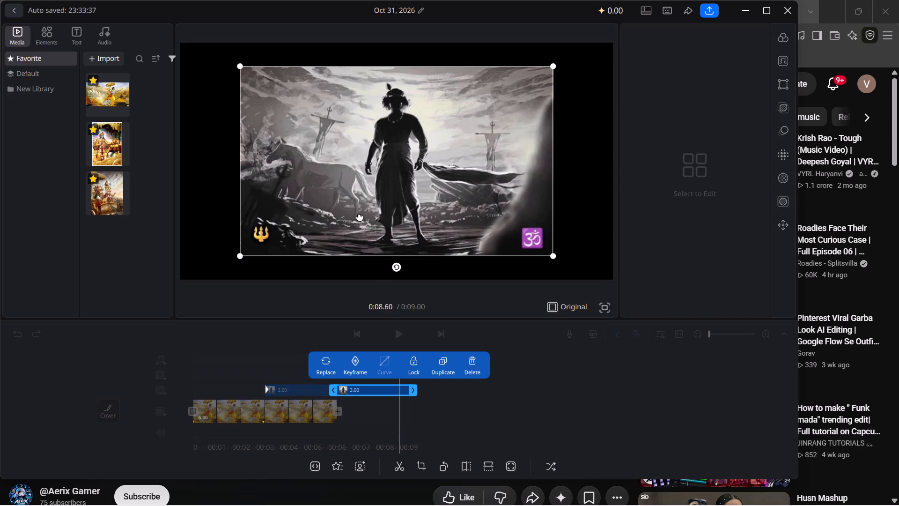
scroll(360, 216, "up", 2, "ctrl")
left_click_drag(553, 253, 610, 267)
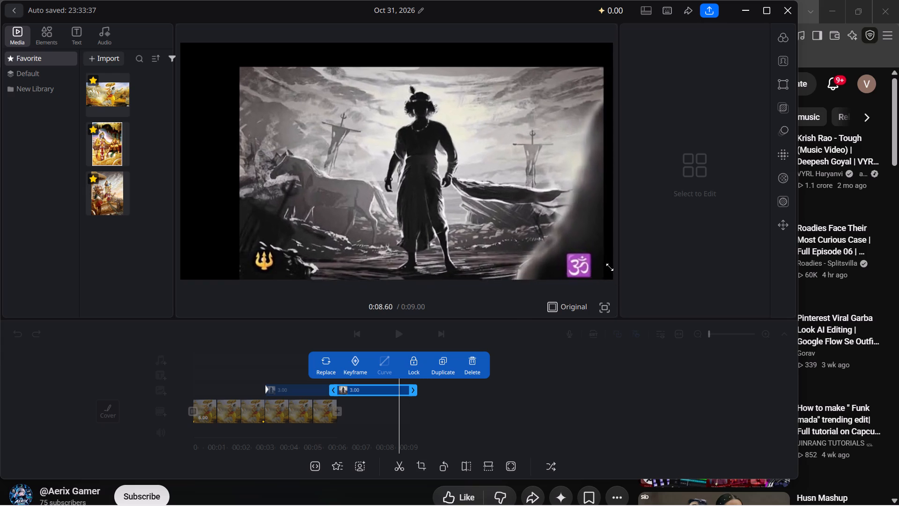
left_click_drag(610, 267, 606, 264)
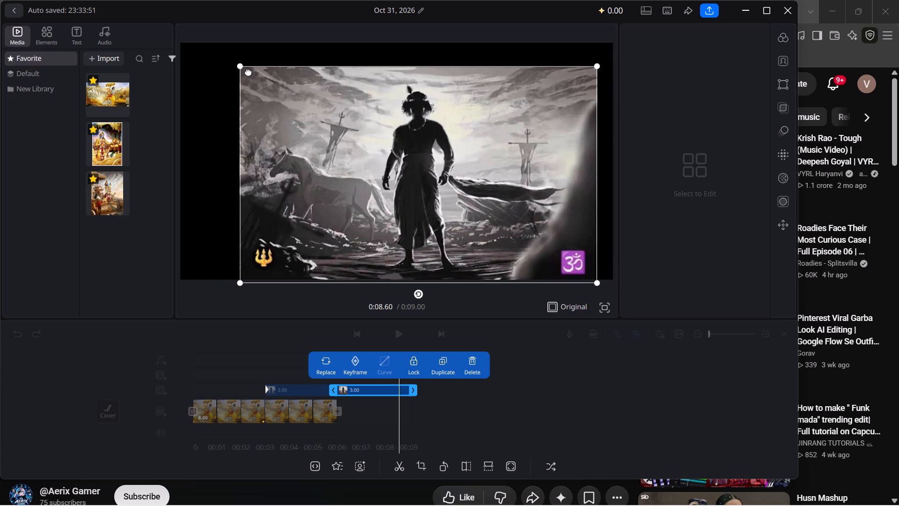
left_click_drag(241, 68, 203, 61)
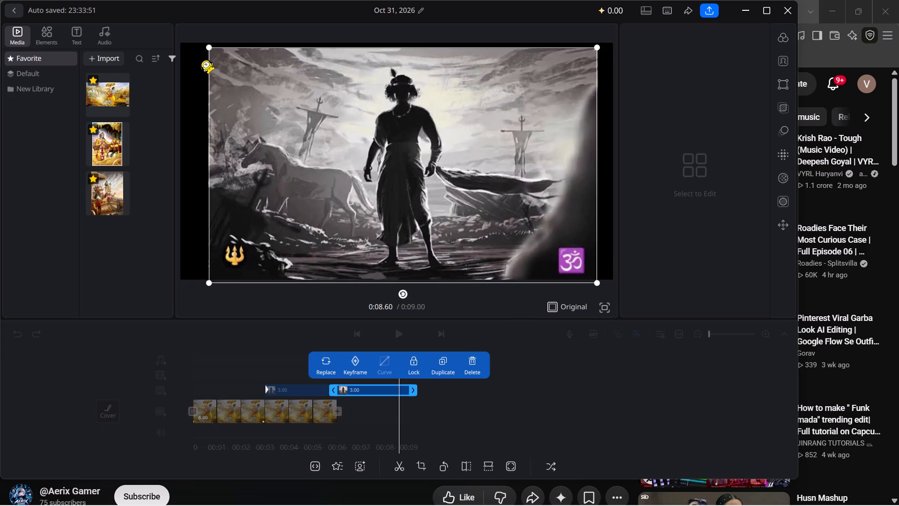
left_click_drag(208, 285, 193, 280)
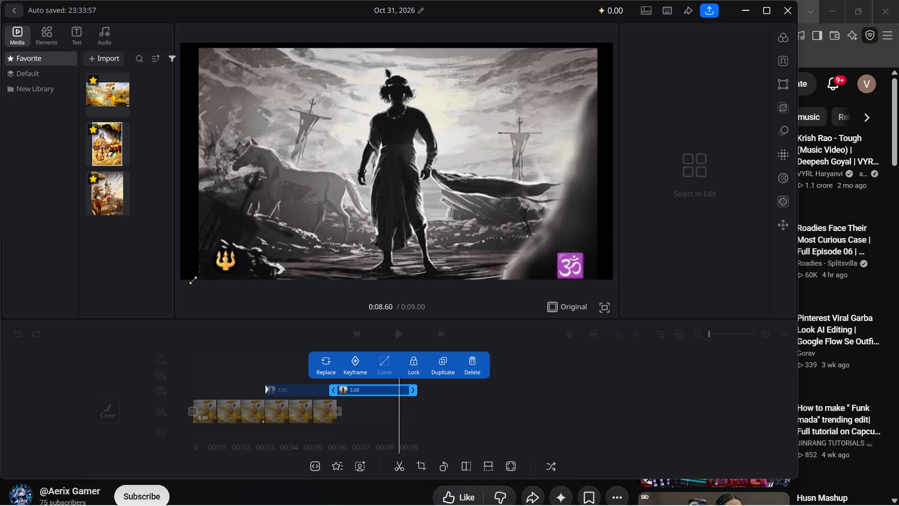
left_click_drag(193, 280, 177, 269)
left_click_drag(594, 46, 608, 45)
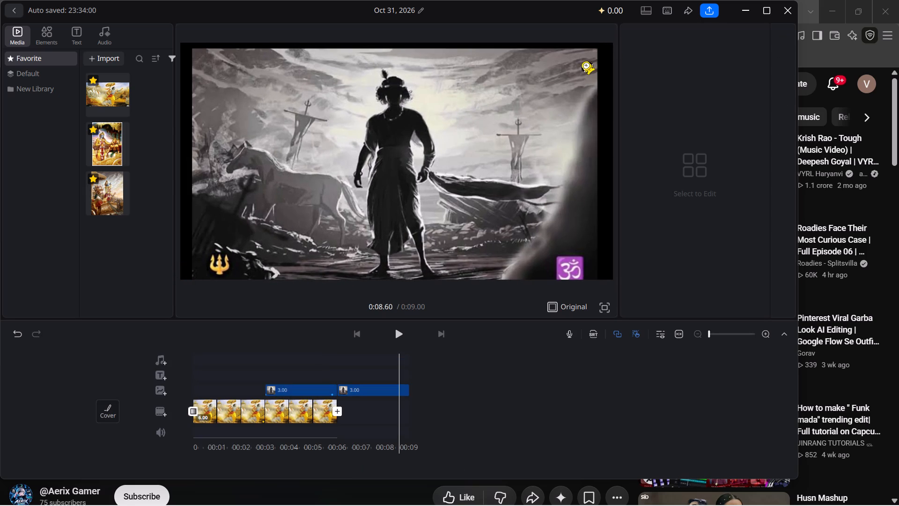
left_click(538, 71)
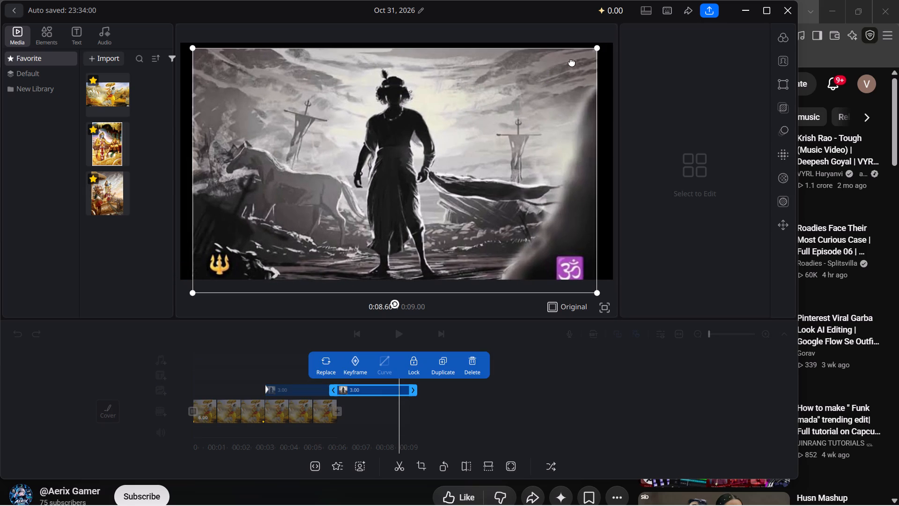
left_click_drag(597, 51, 615, 44)
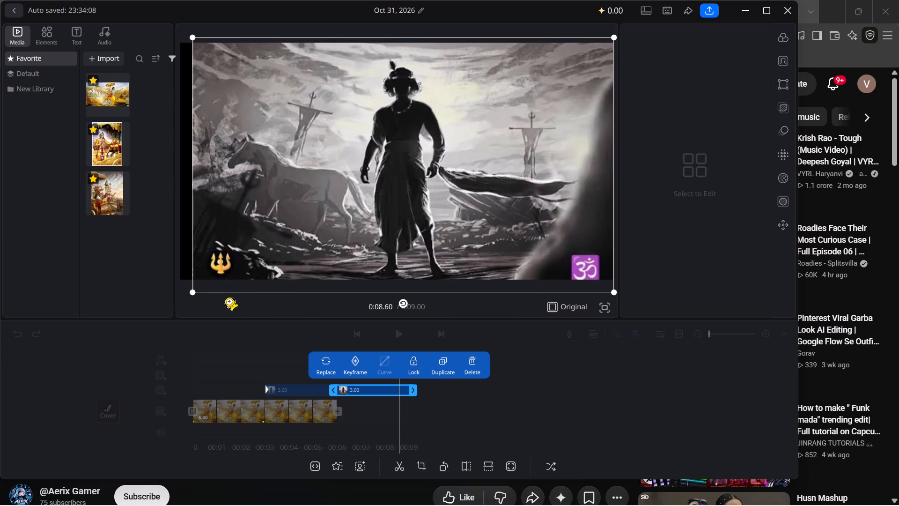
left_click(194, 290)
left_click(194, 290)
right_click_drag(194, 290, 174, 290)
left_click_drag(192, 292, 176, 293)
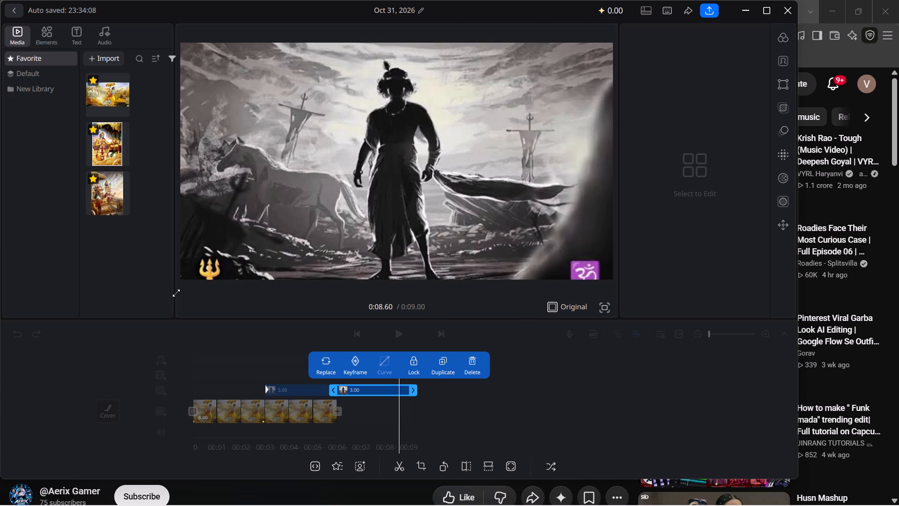
left_click_drag(176, 293, 180, 292)
left_click(606, 403)
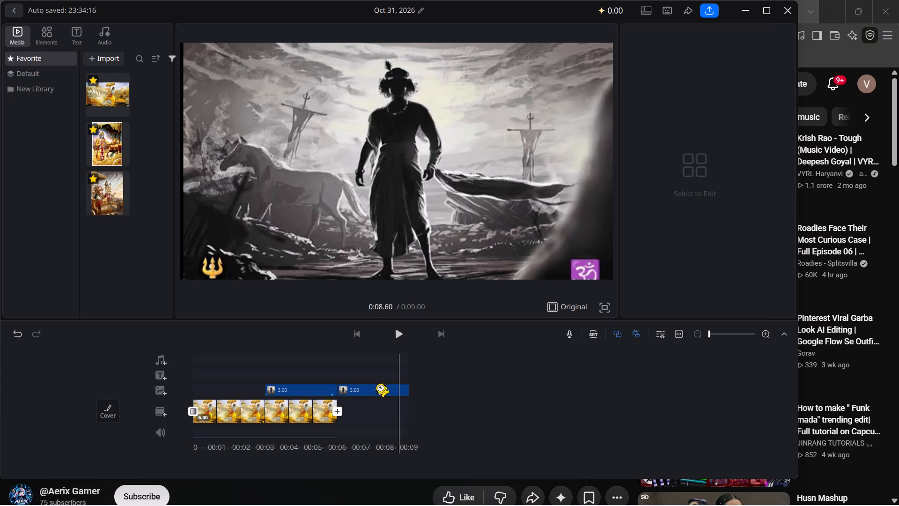
Play the montage from the beginning to review the transition and both overlays.
scroll(260, 409, "right", 7)
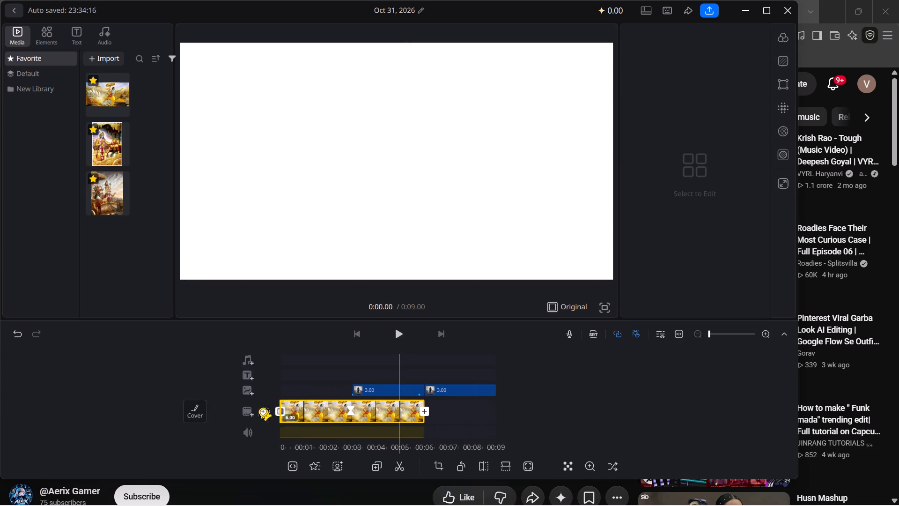
scroll(260, 409, "right", 10)
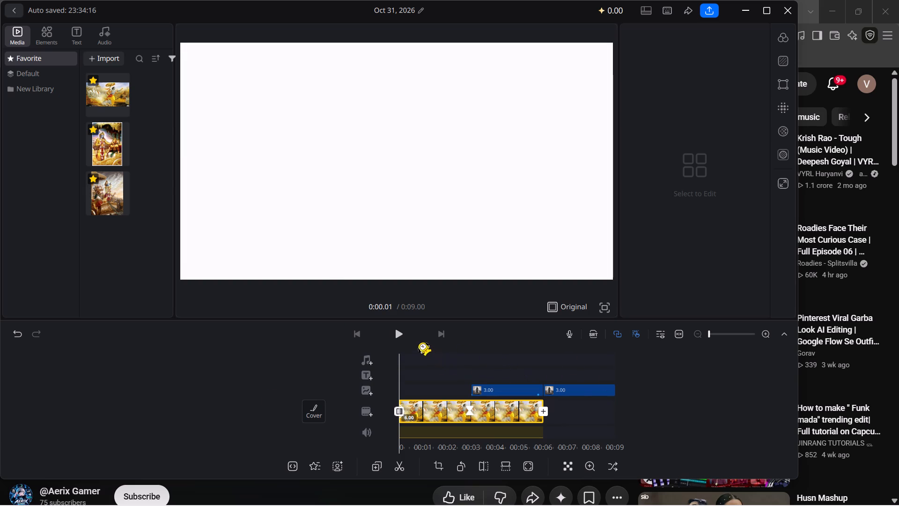
left_click(401, 334)
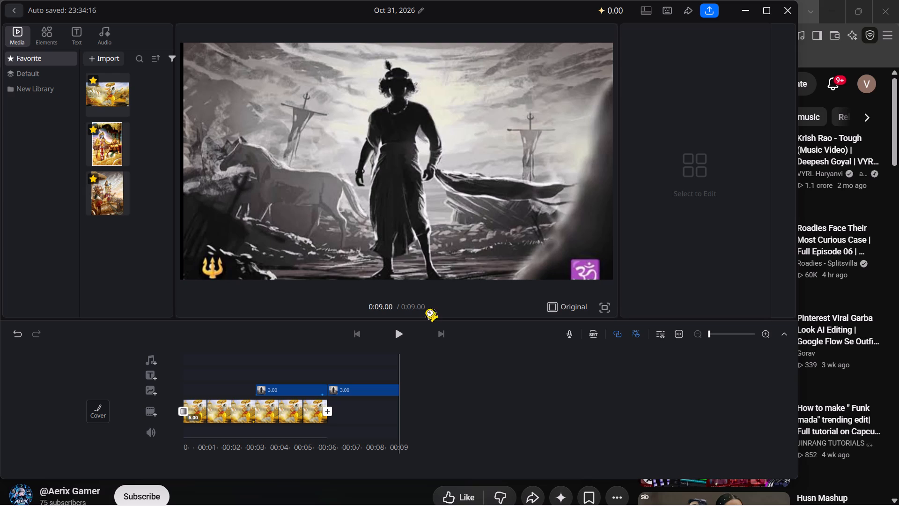
Switch to the Krishna edit tutorial in Brave and resume the video.
left_click(589, 253)
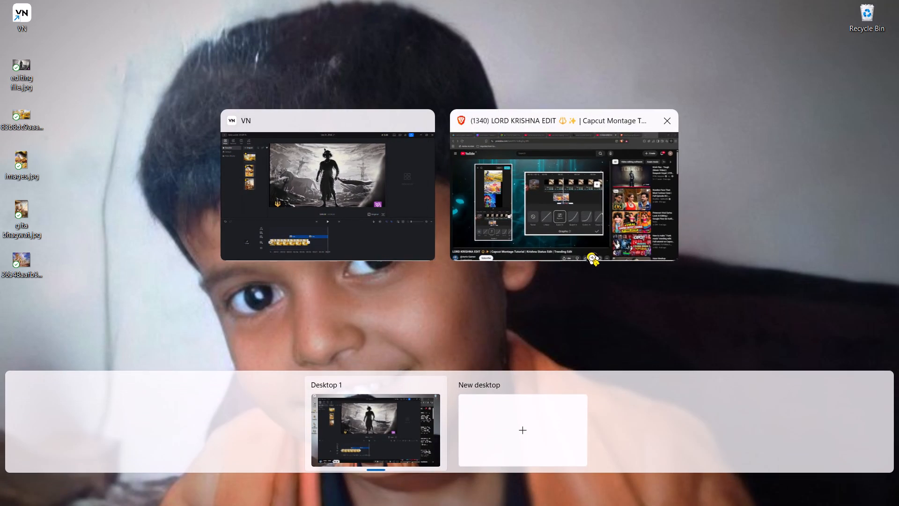
left_click(417, 301)
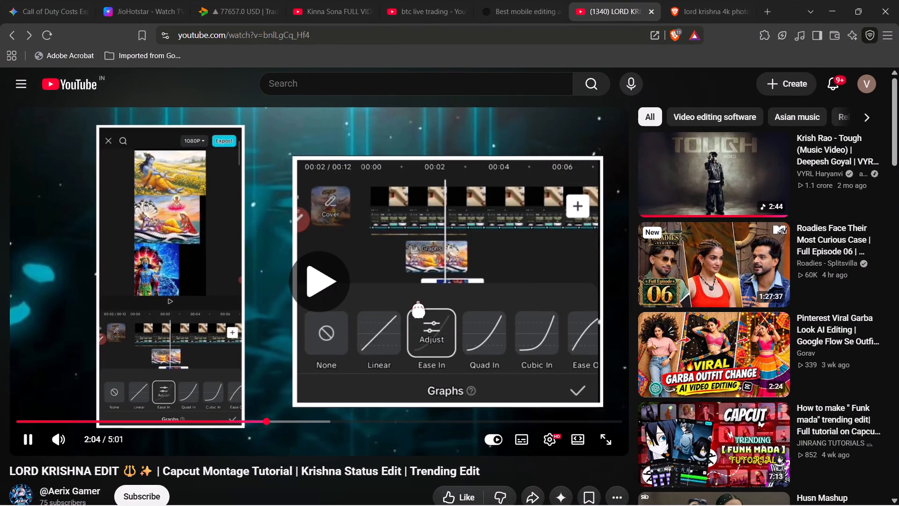
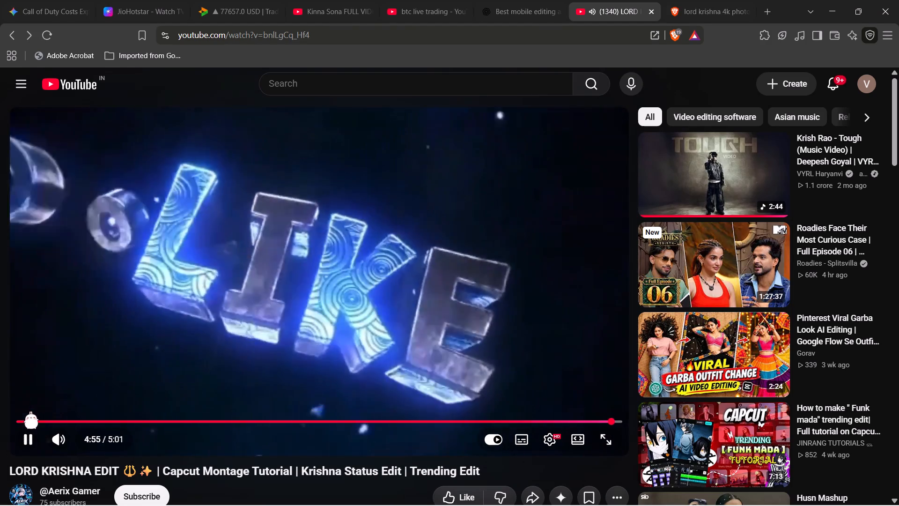
Rewind the Krishna edit tutorial to its opening and study the preview of the finished montage.
left_click(29, 411)
left_click(29, 411)
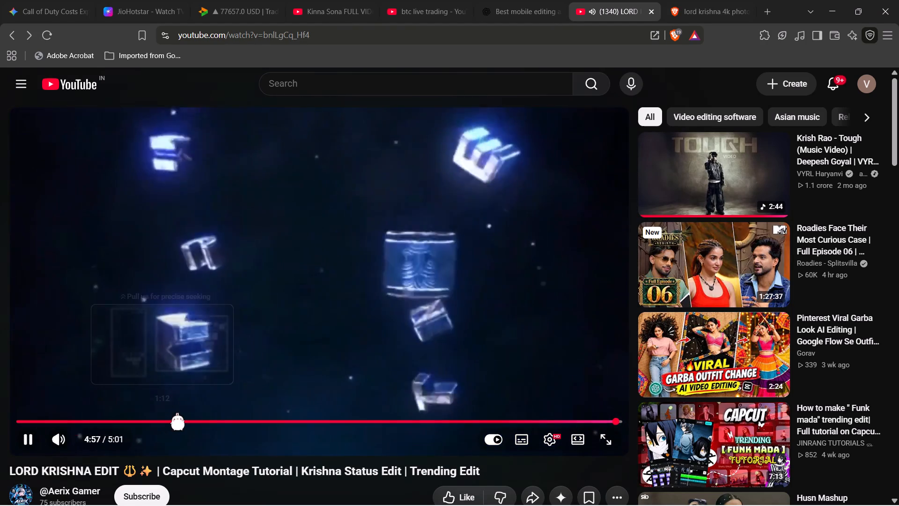
left_click_drag(176, 413, 91, 410)
left_click(91, 410)
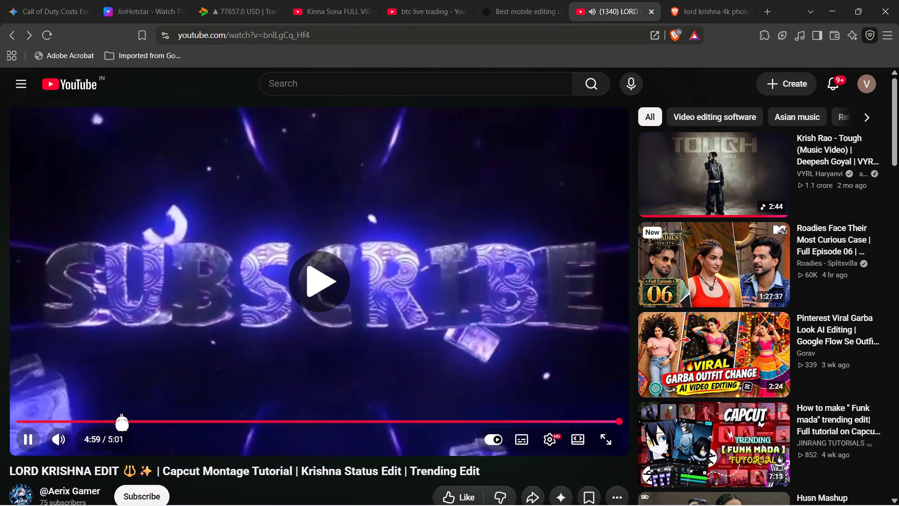
left_click(208, 413)
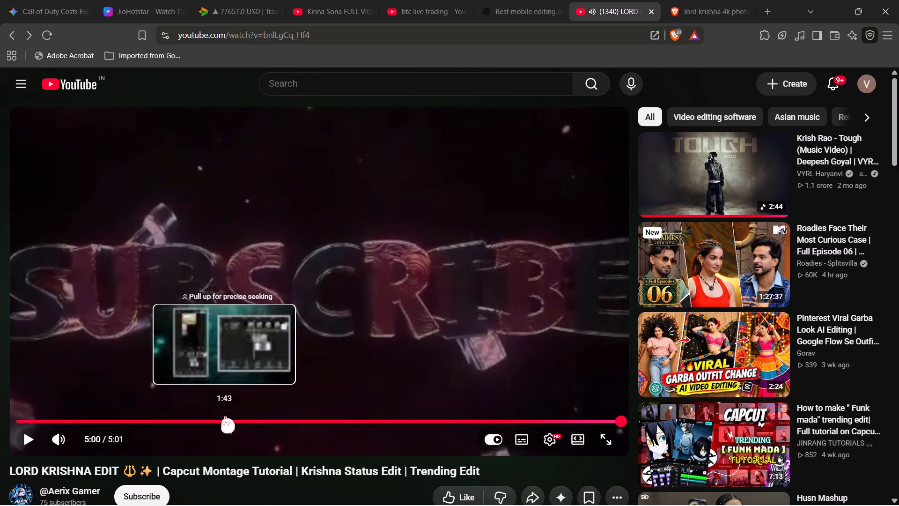
left_click(224, 416)
left_click_drag(224, 416, 63, 417)
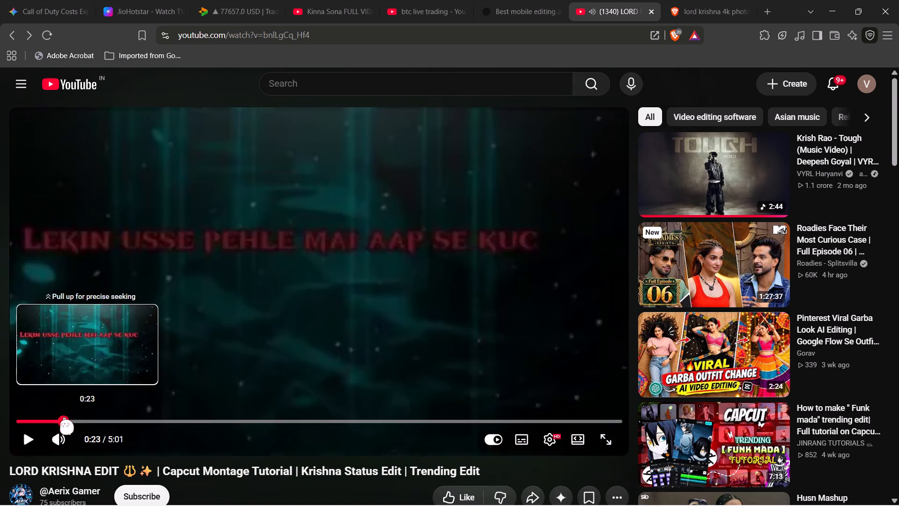
left_click_drag(63, 417, 22, 422)
left_click(348, 321)
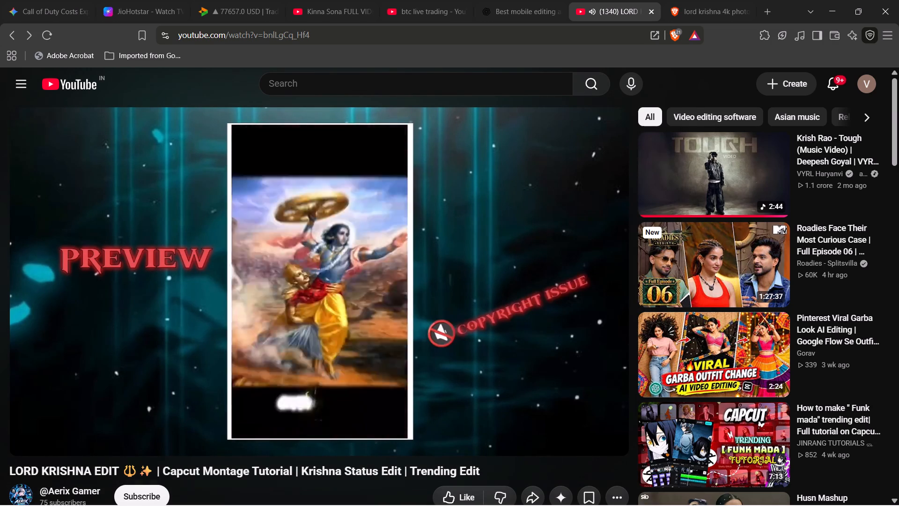
key("Left")
key("Left")
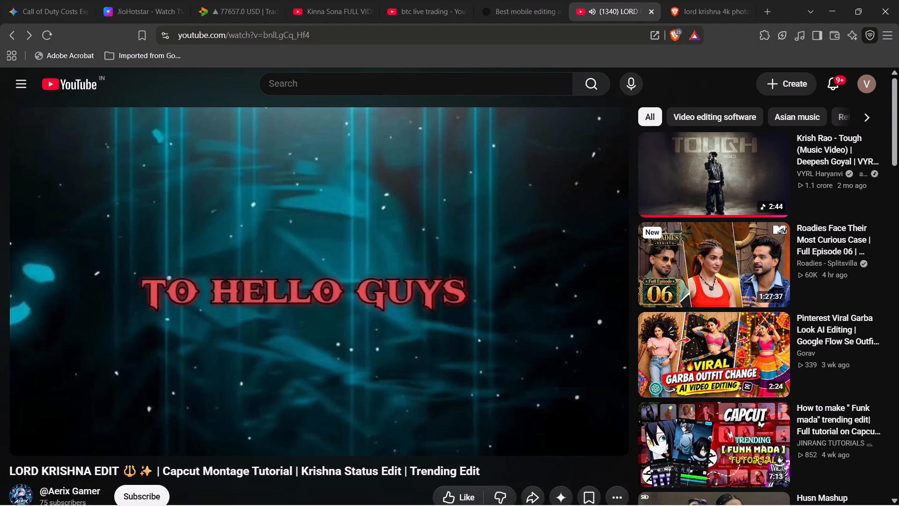
key("Left")
key("Left")
key("Left")
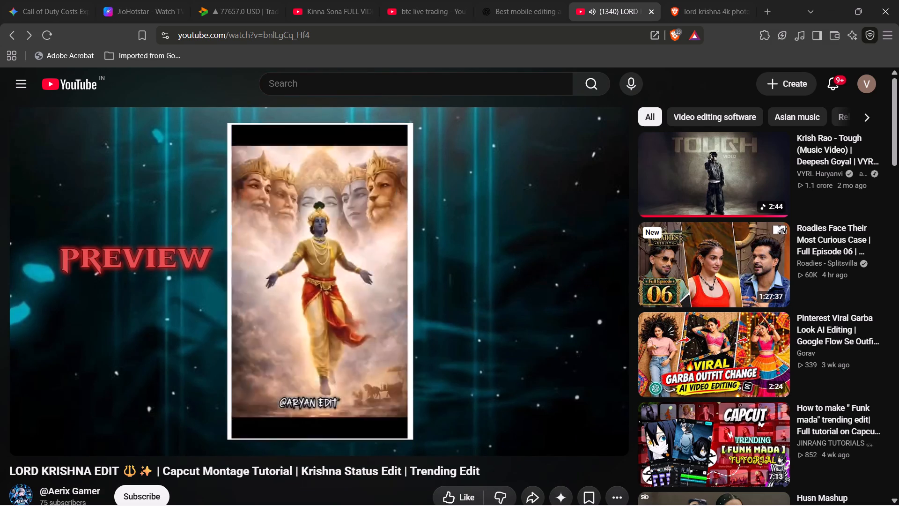
left_click(348, 321)
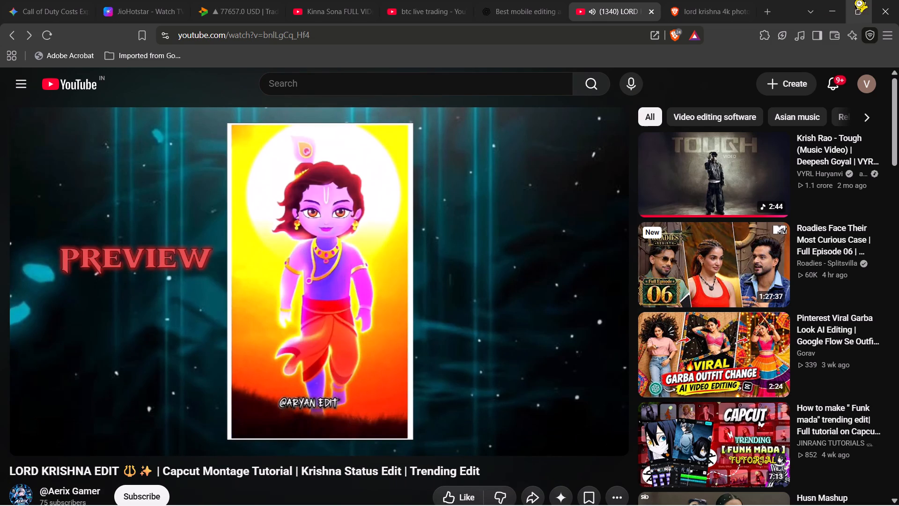
Return to VN and delete the second black-and-white overlay clip, which starts at 0:06.00.
left_click(877, 0)
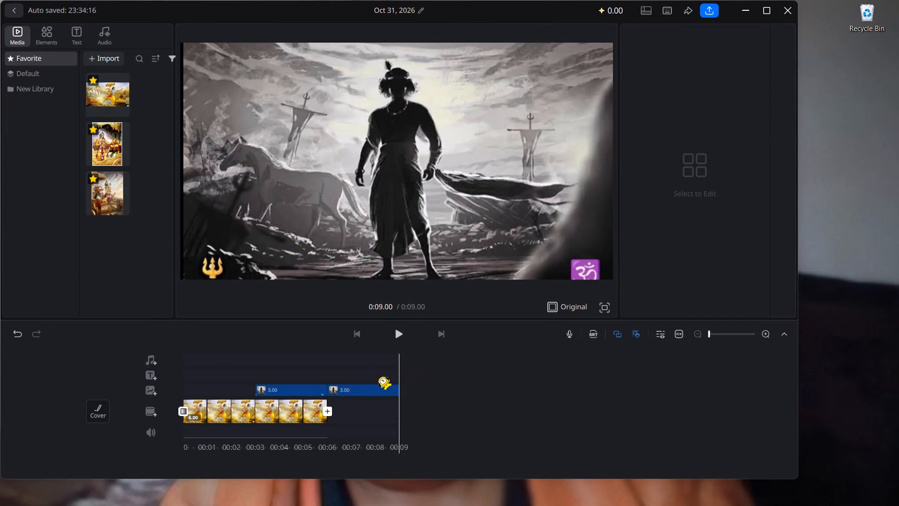
left_click(419, 220)
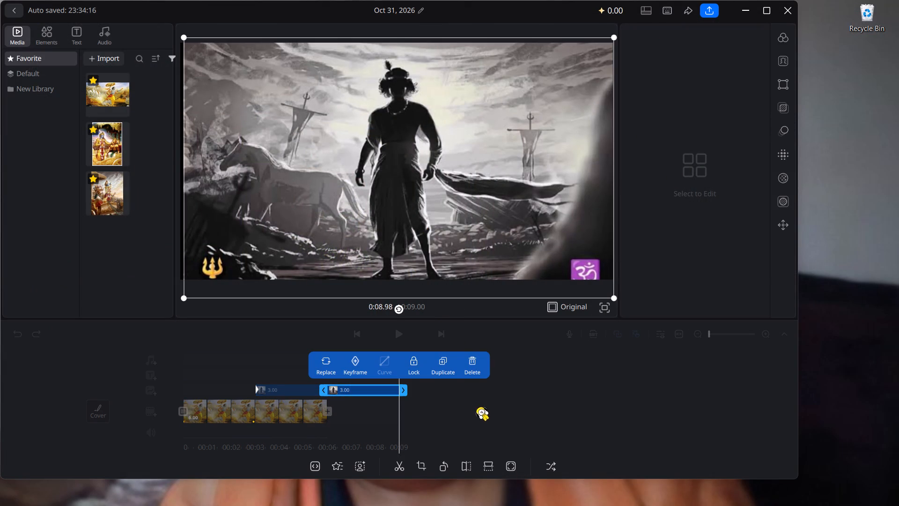
left_click(476, 367)
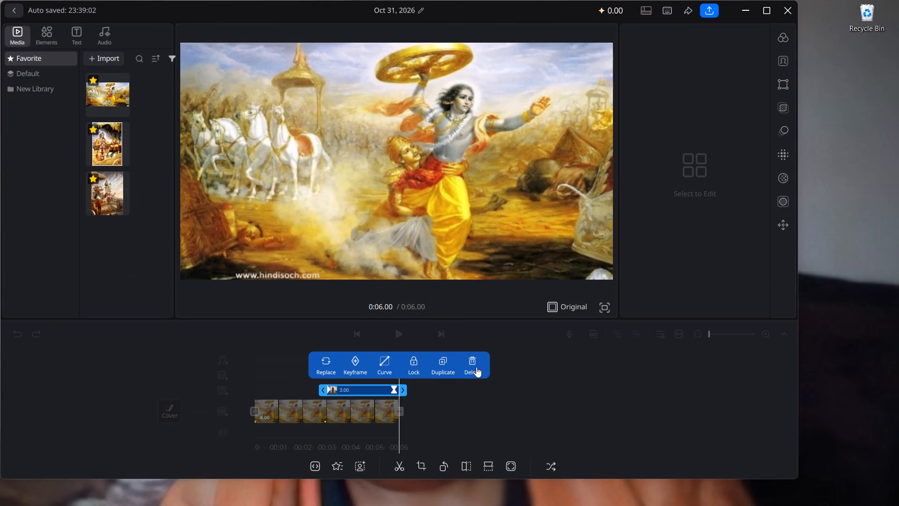
left_click(54, 392)
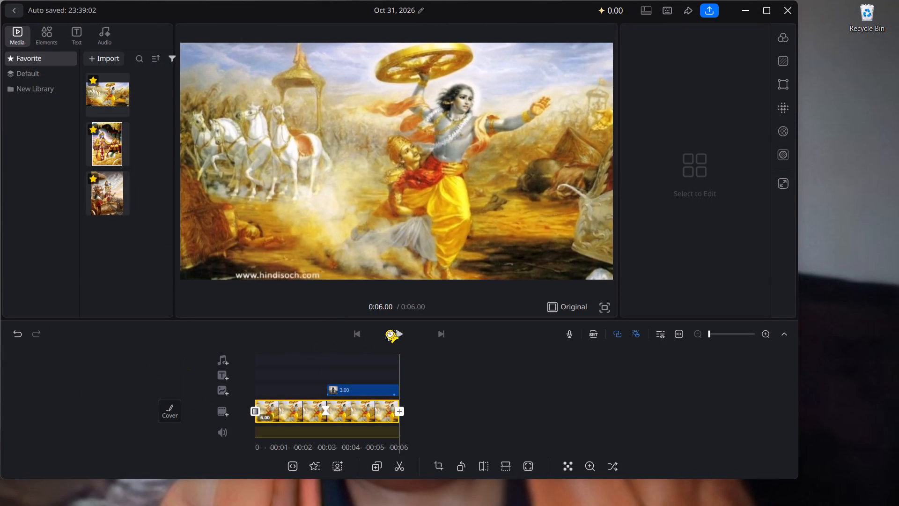
Play the montage to review it with only the first overlay.
left_click(387, 331)
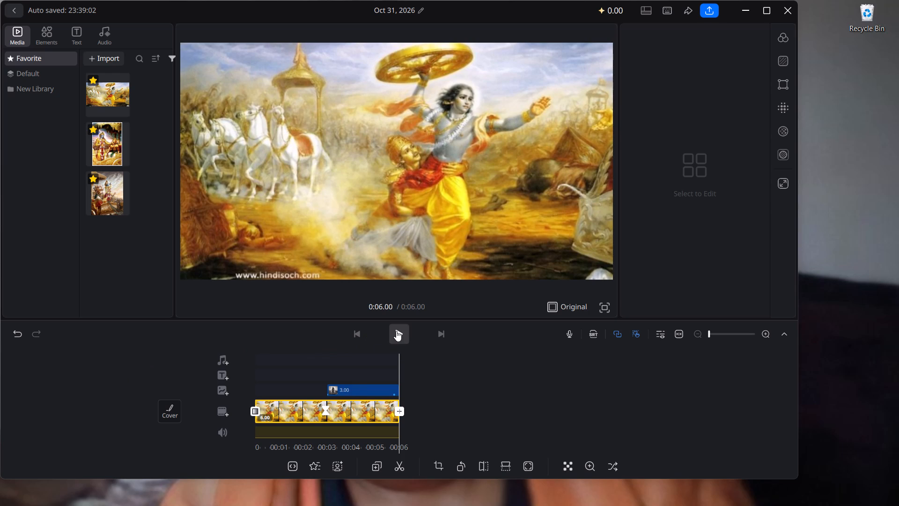
left_click(396, 331)
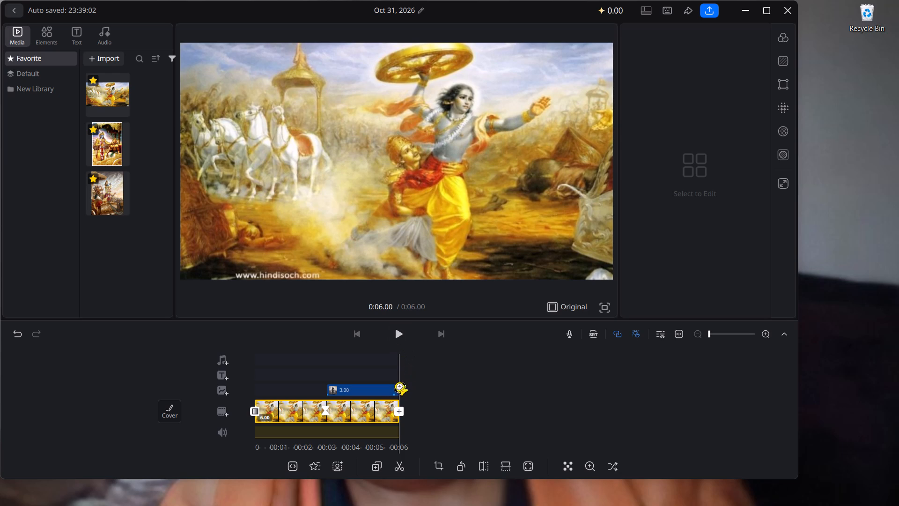
Add editing file.jpg from the Desktop folder as an overlay clip at 0:06.00, directly after the first overlay.
left_click(224, 392)
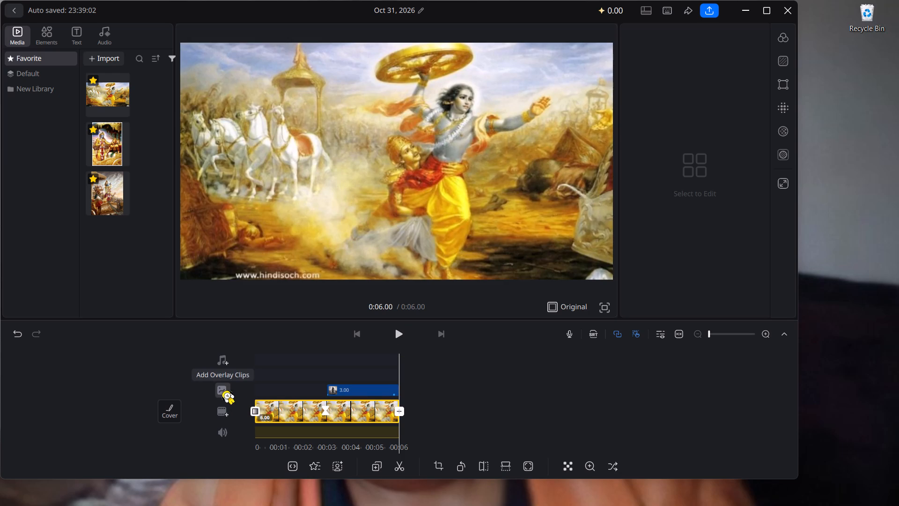
scroll(160, 190, "down", 1)
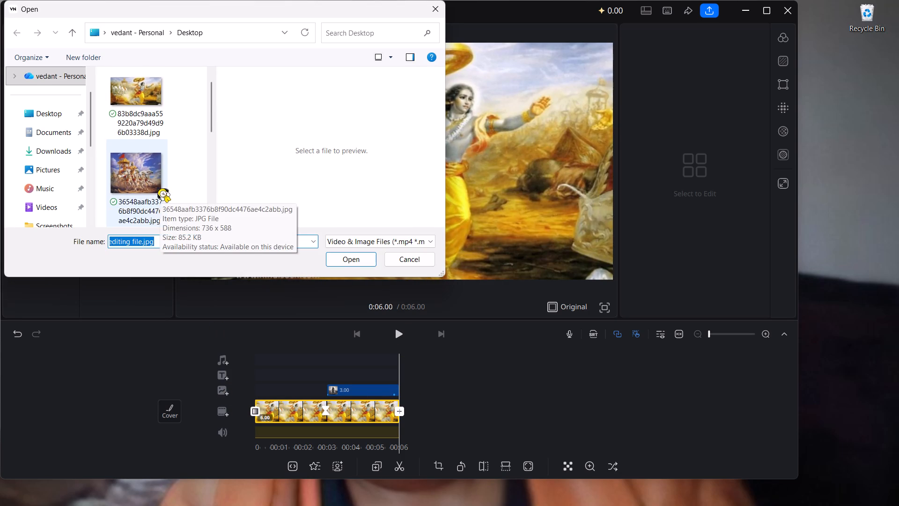
scroll(160, 190, "down", 1)
left_click(160, 190)
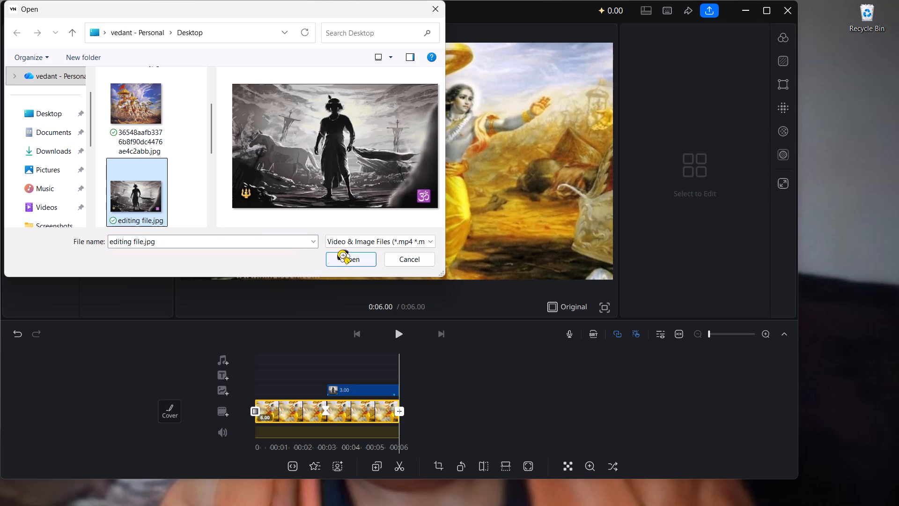
left_click(339, 251)
left_click(343, 256)
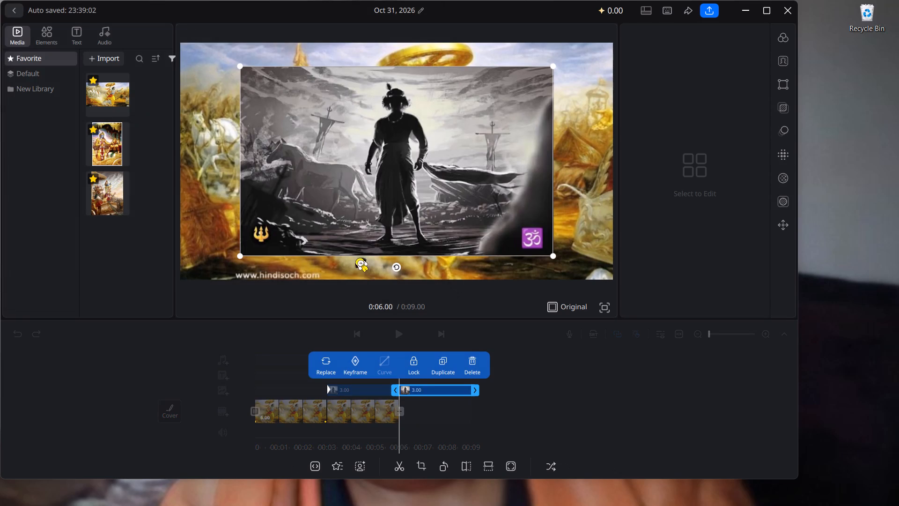
left_click(77, 388)
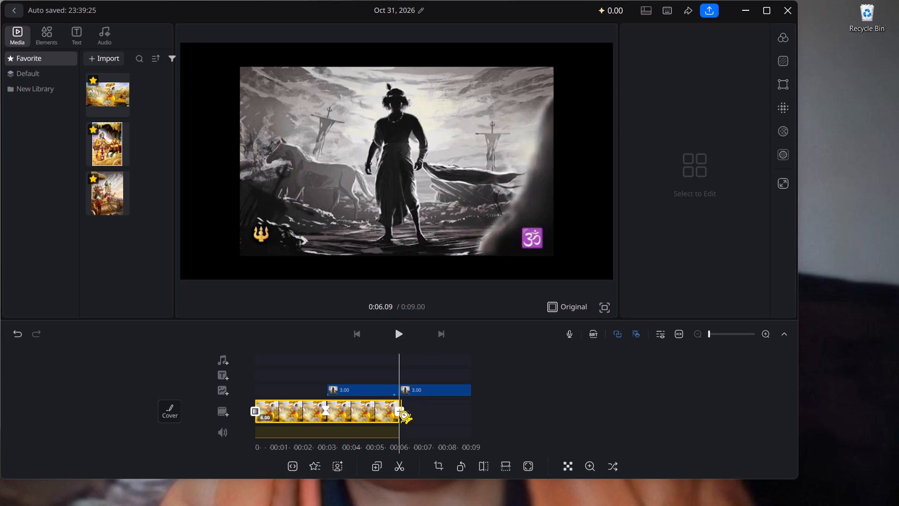
Apply a Black transition with a duration of 0.8 at the end of the main clip.
left_click(401, 412)
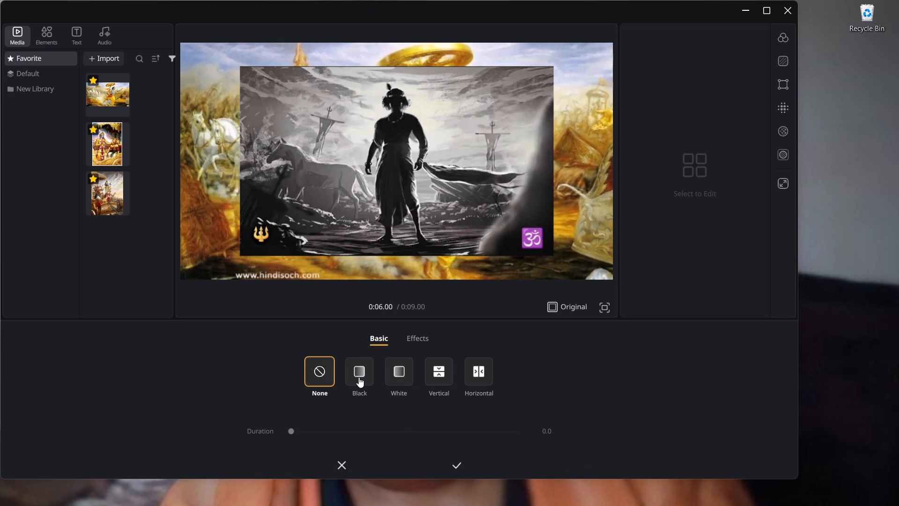
left_click(359, 377)
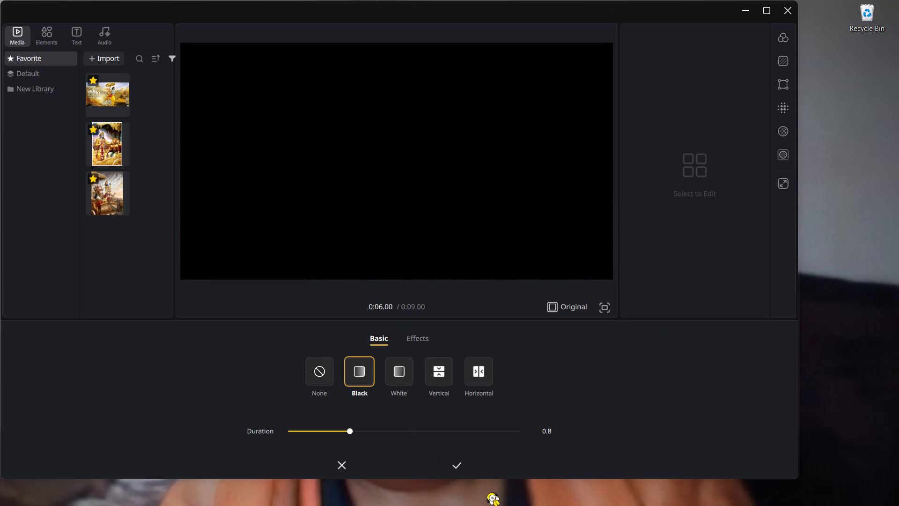
left_click(457, 467)
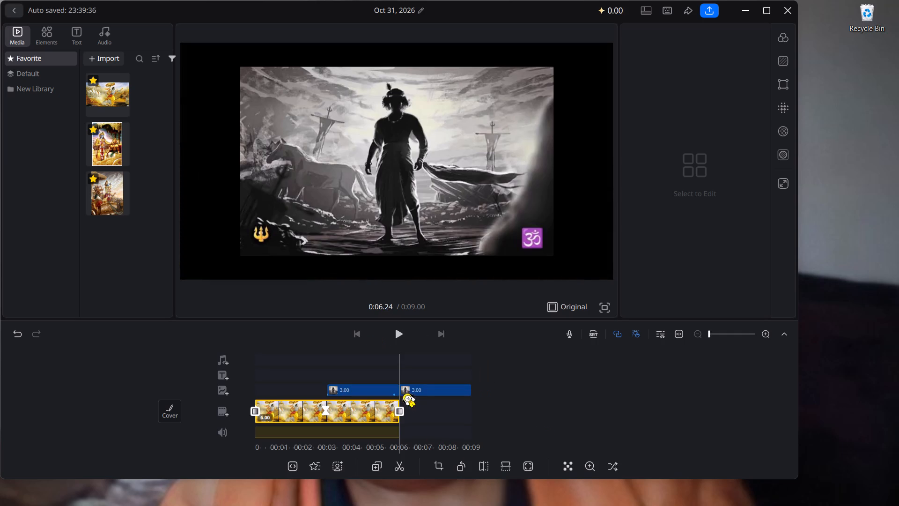
Enlarge the second black-and-white overlay from its corners until it covers the whole preview frame.
left_click(308, 190)
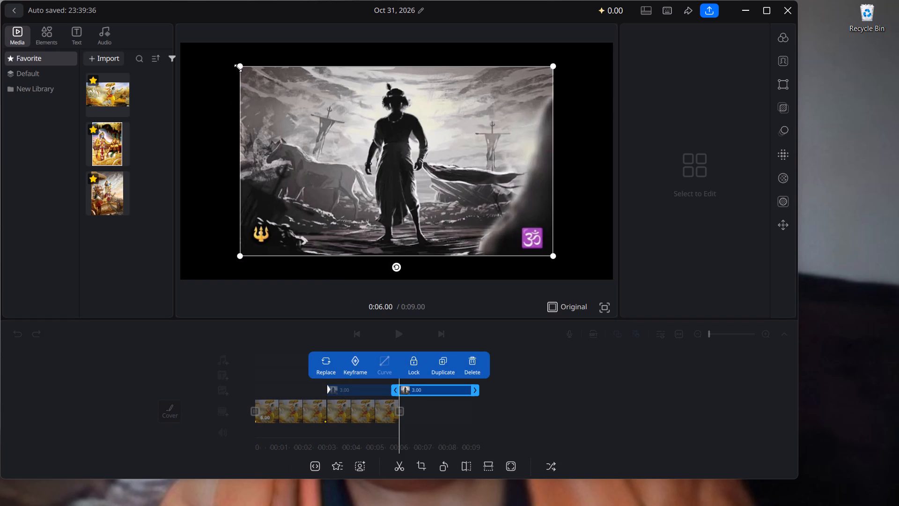
left_click_drag(238, 68, 184, 51)
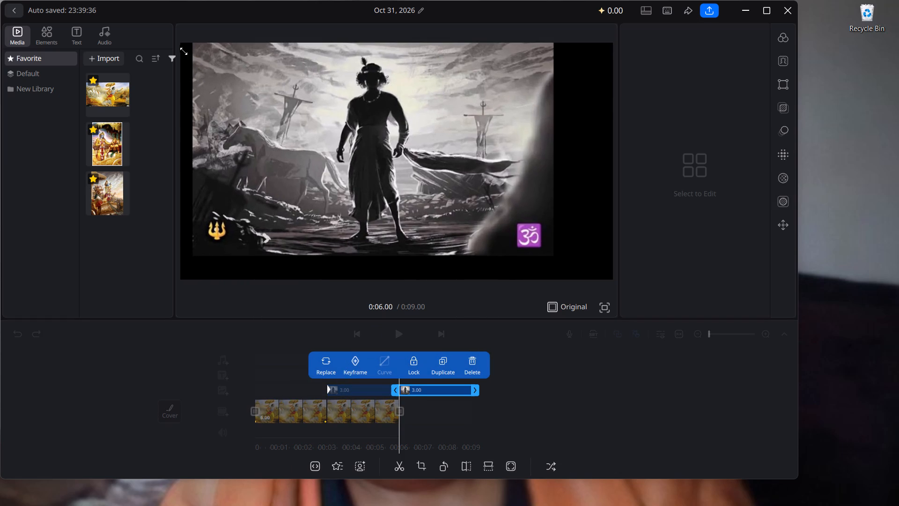
left_click_drag(184, 51, 168, 58)
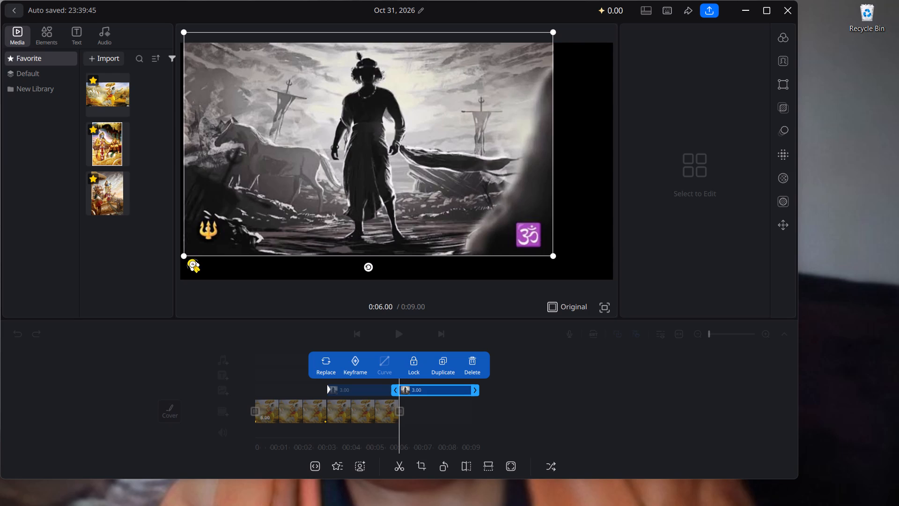
left_click_drag(183, 256, 111, 430)
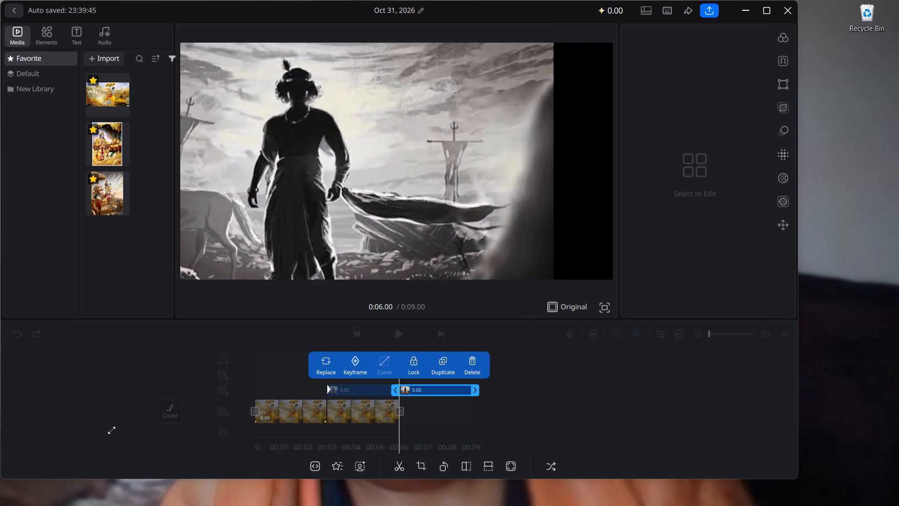
left_click_drag(111, 430, 166, 380)
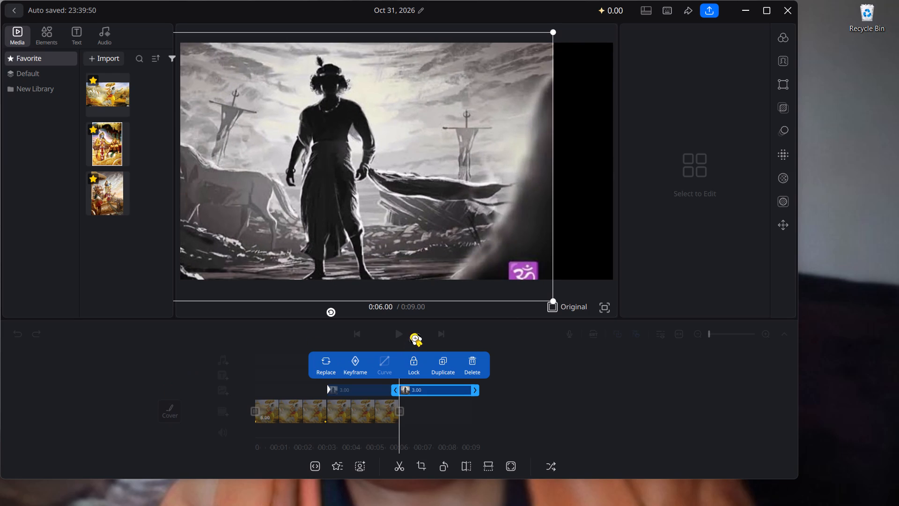
left_click(553, 299)
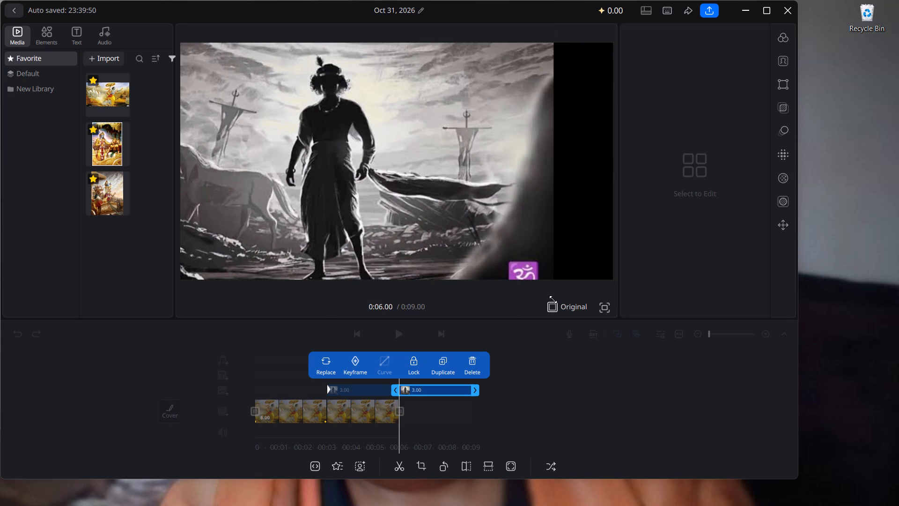
left_click_drag(553, 299, 608, 304)
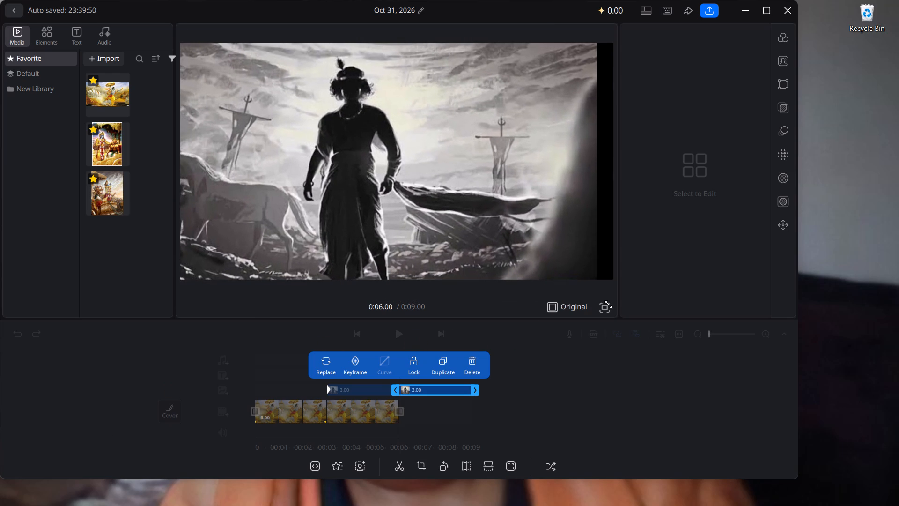
left_click_drag(608, 304, 766, 311)
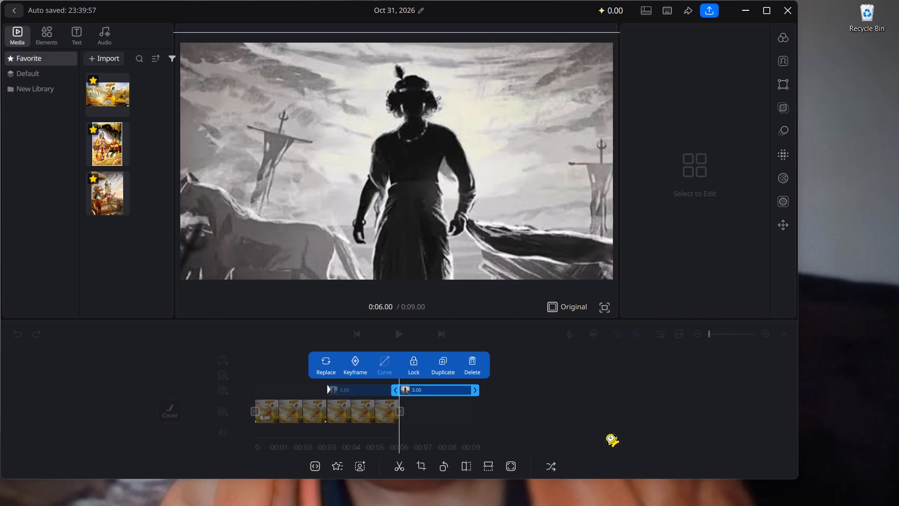
left_click(566, 409)
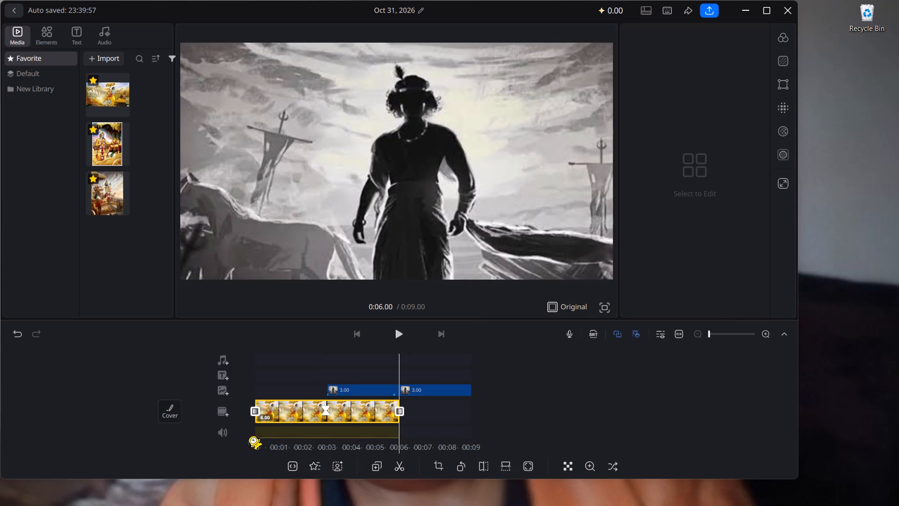
Play the montage to review the closing transition and the enlarged second overlay.
left_click(403, 339)
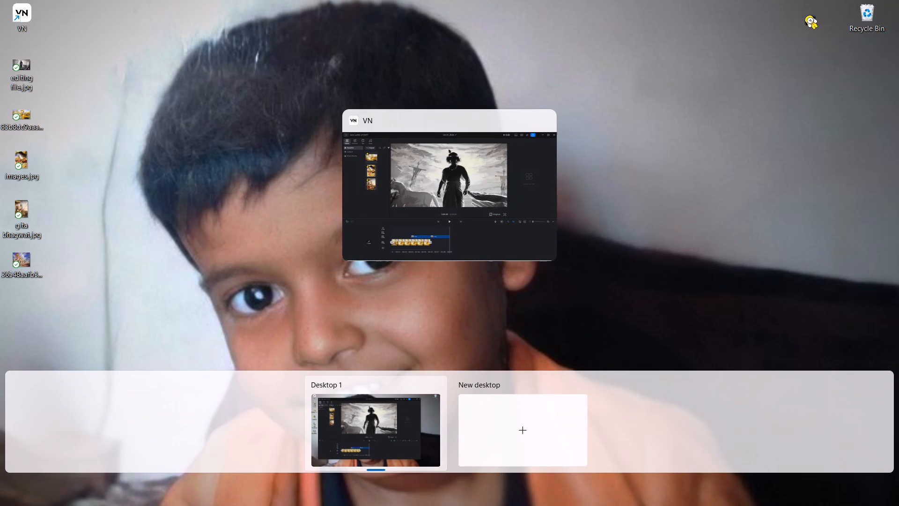
Create a new virtual desktop, switch to it and open Chrome with the Krishna Mahabharat image search.
left_click(534, 401)
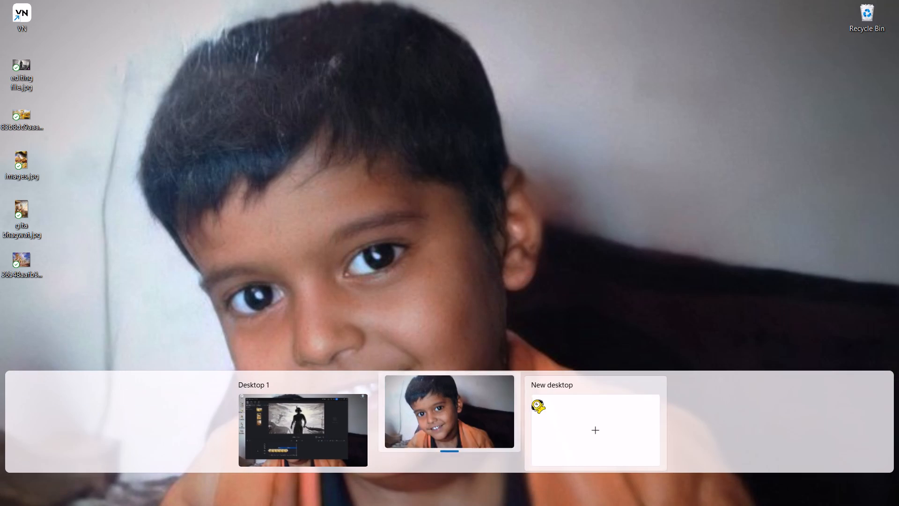
left_click(479, 432)
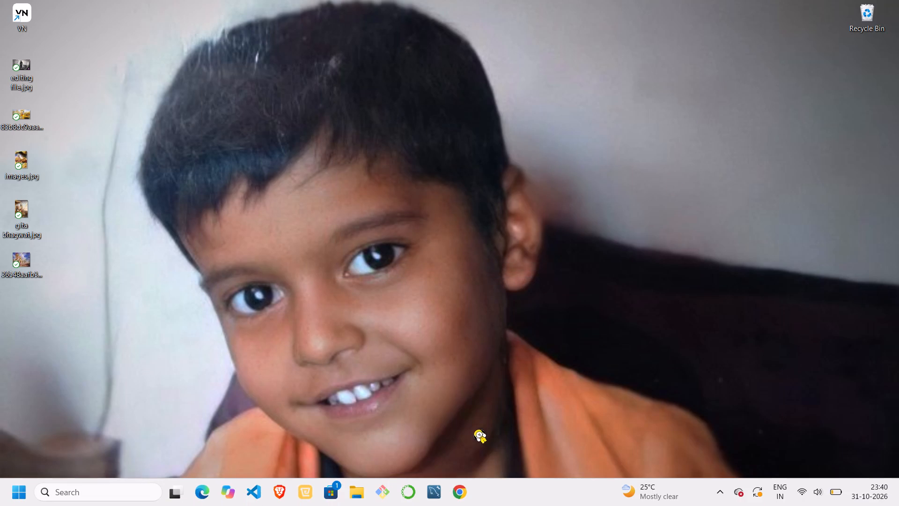
left_click(467, 480)
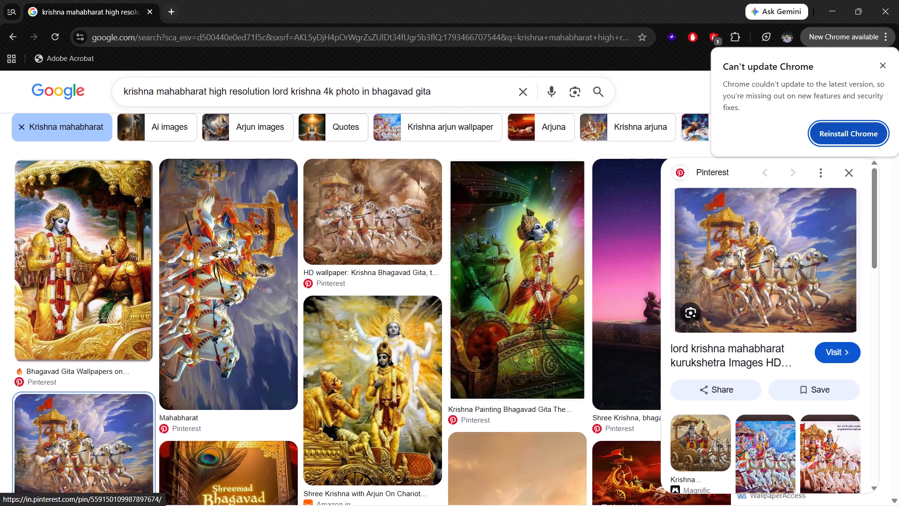
Add "tand poe" to the end of the Krishna Mahabharat image query and run the search.
left_click(442, 101)
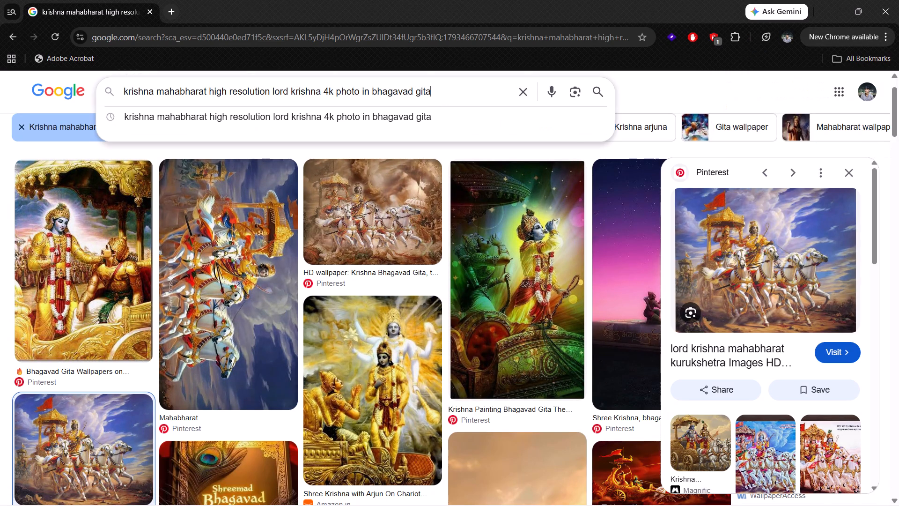
key("space")
type("tand")
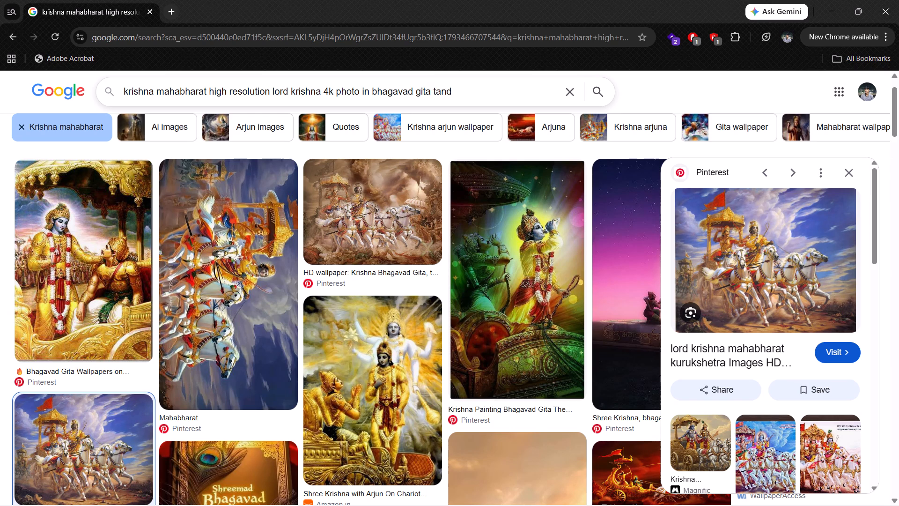
key("space")
type("po")
type("e")
key("space")
key("Return")
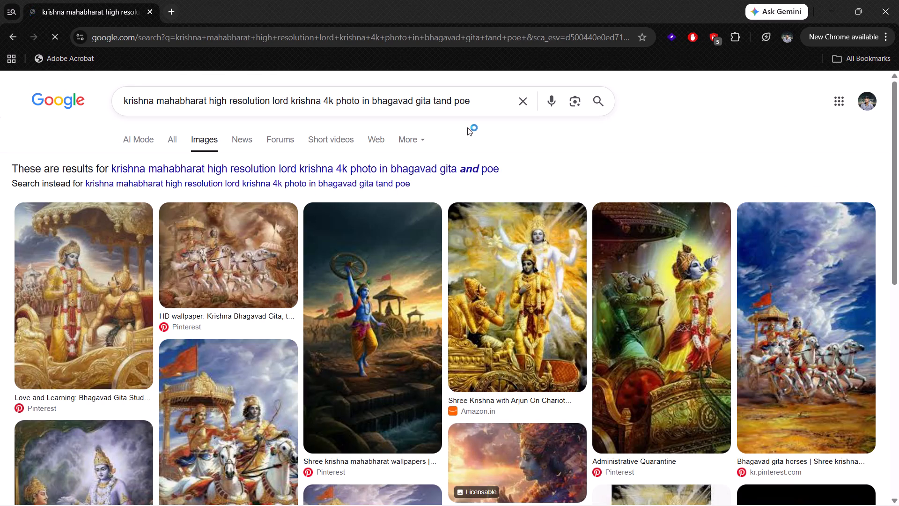
Browse far down the image results for Krishna and Mahabharat pictures suitable for the montage.
scroll(412, 246, "down", 1)
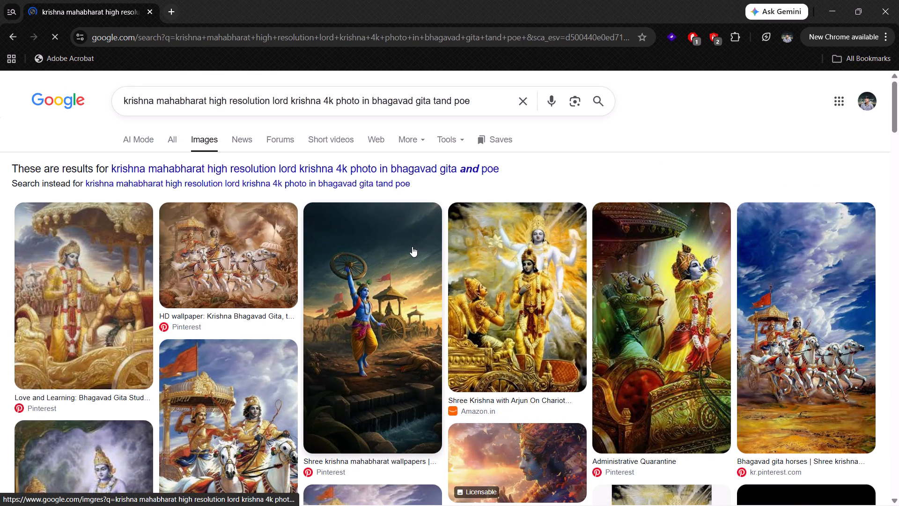
scroll(412, 246, "down", 3)
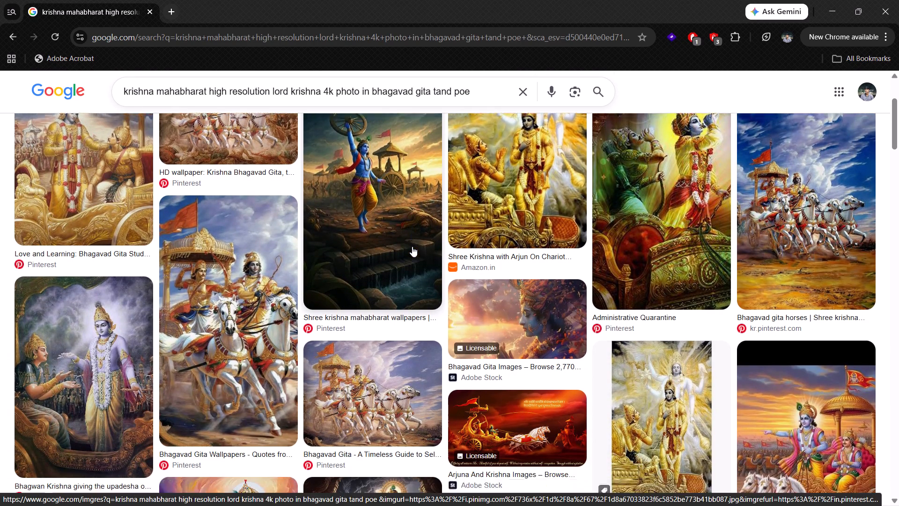
scroll(412, 246, "down", 4)
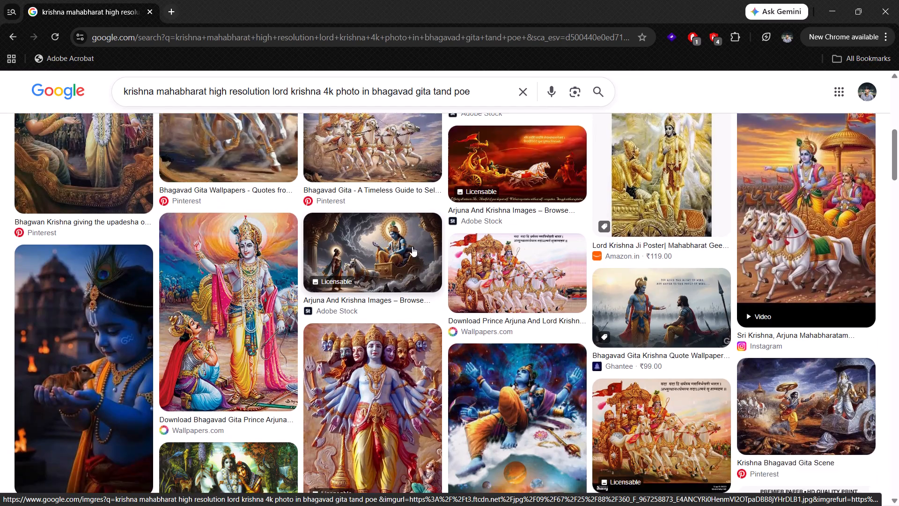
scroll(412, 246, "down", 4)
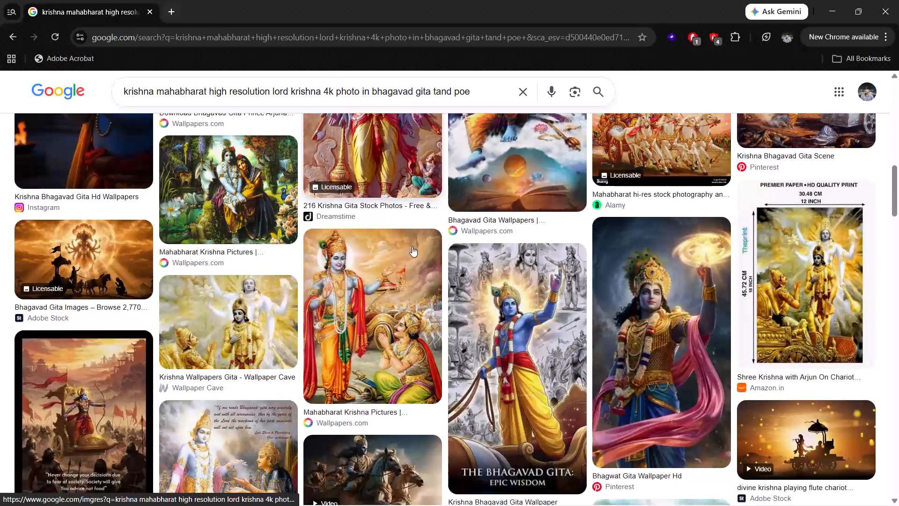
scroll(412, 246, "down", 1)
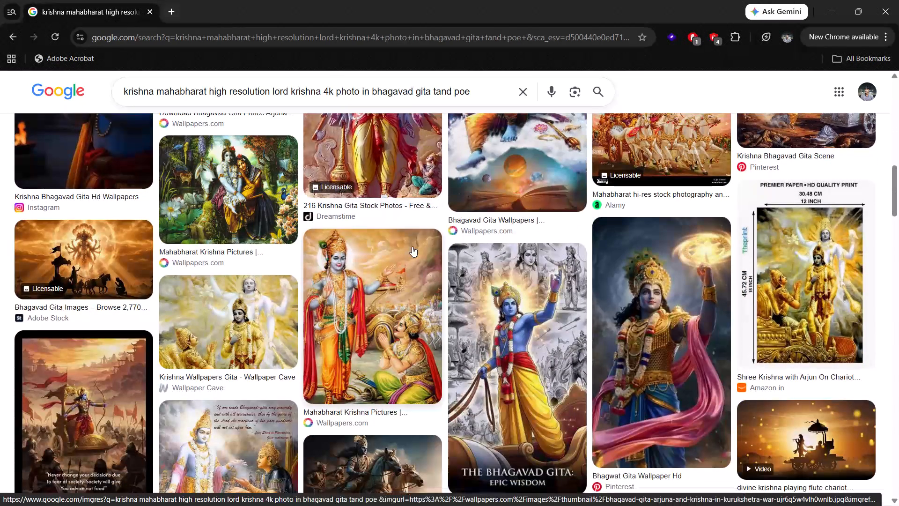
scroll(412, 246, "down", 5)
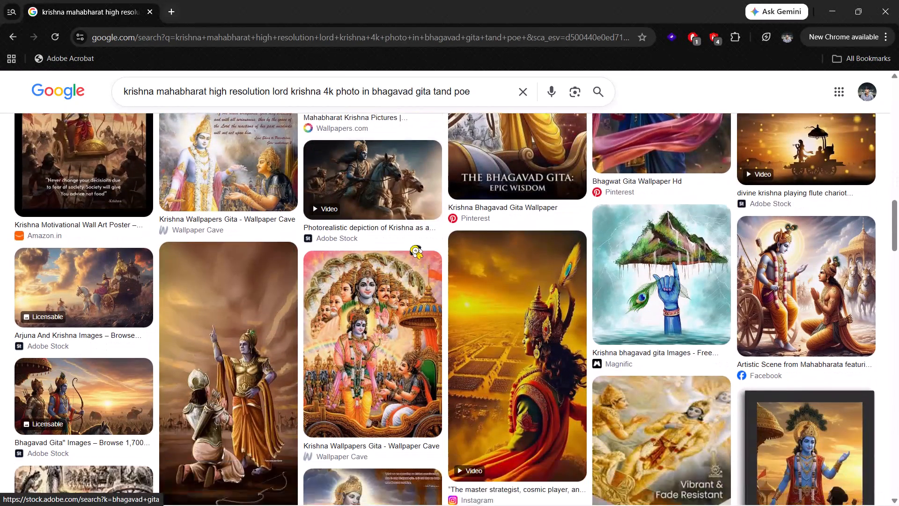
scroll(412, 246, "down", 3)
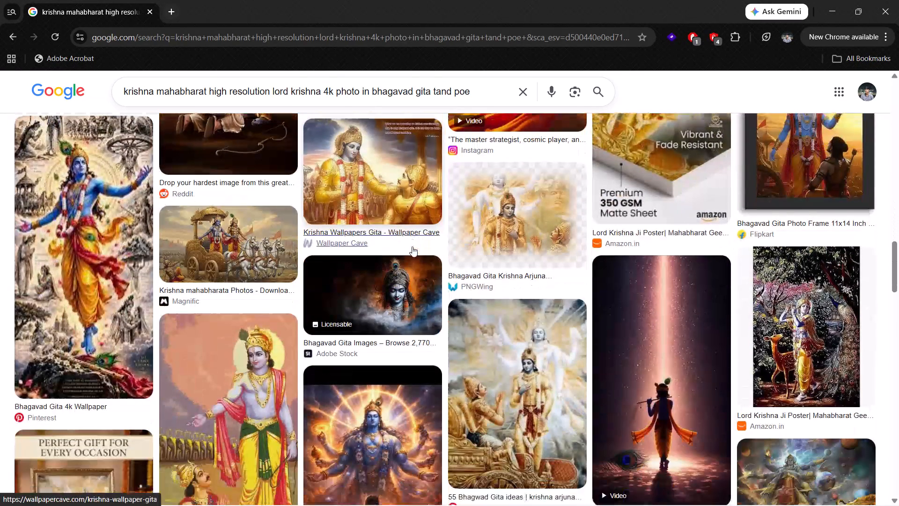
scroll(412, 246, "down", 4)
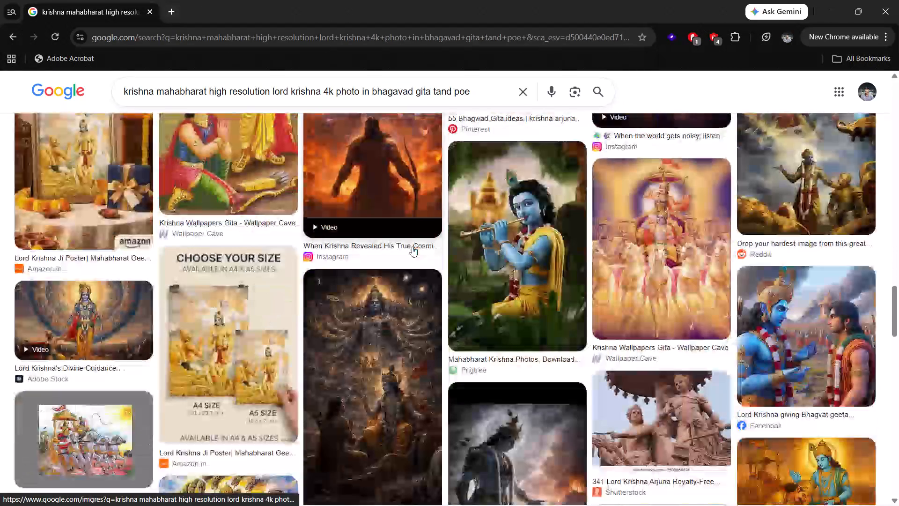
scroll(412, 246, "down", 3)
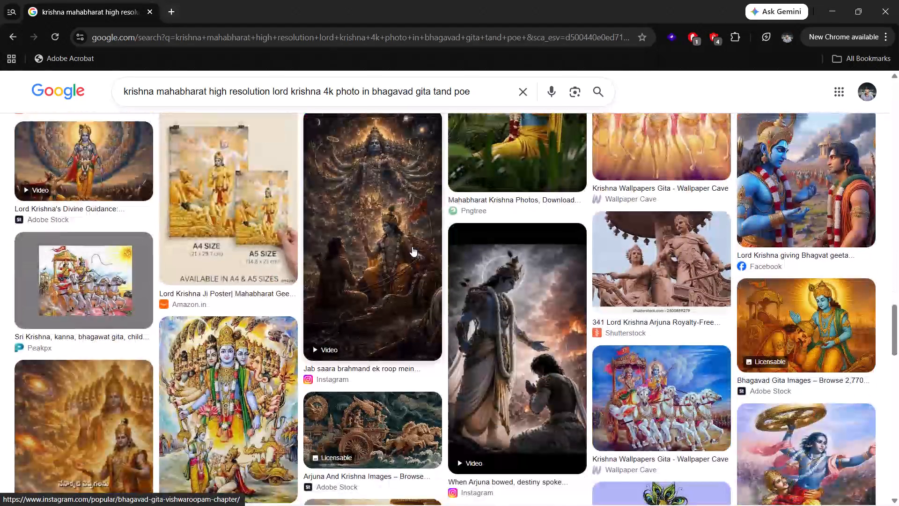
scroll(412, 246, "down", 3)
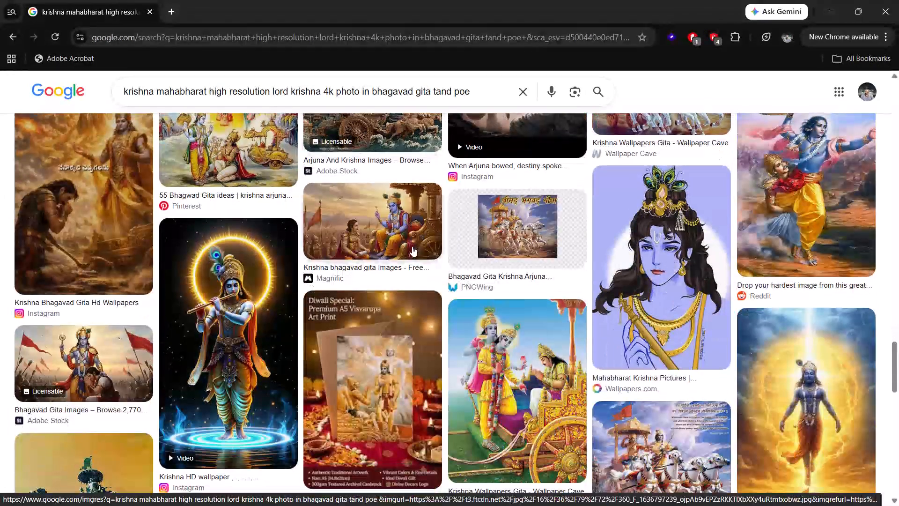
scroll(412, 246, "down", 2)
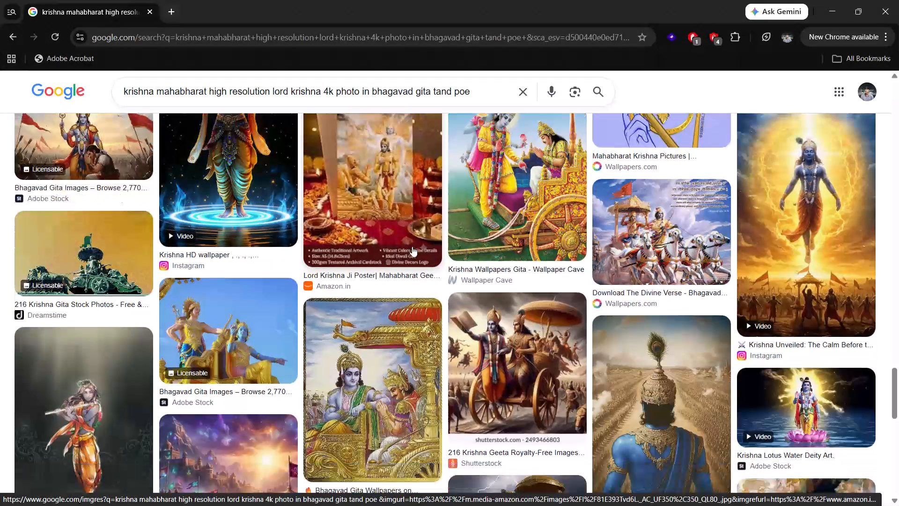
scroll(412, 246, "down", 2)
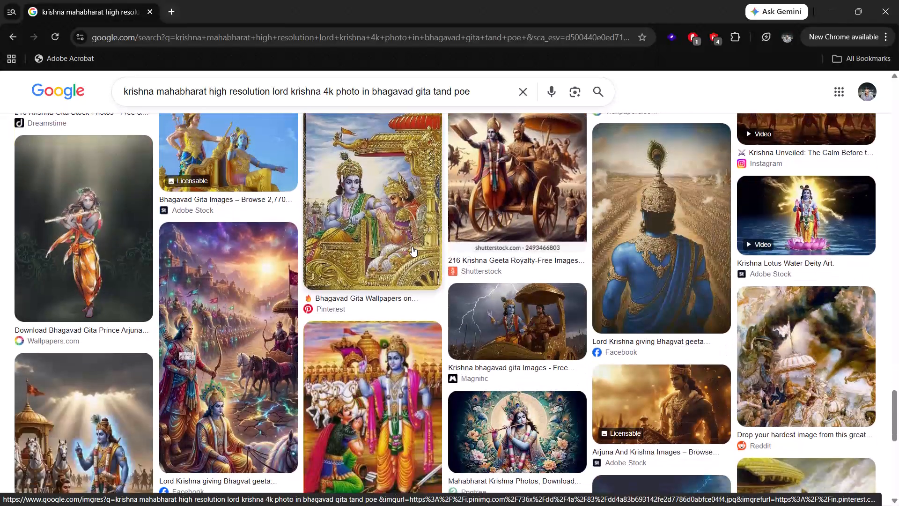
scroll(412, 246, "down", 3)
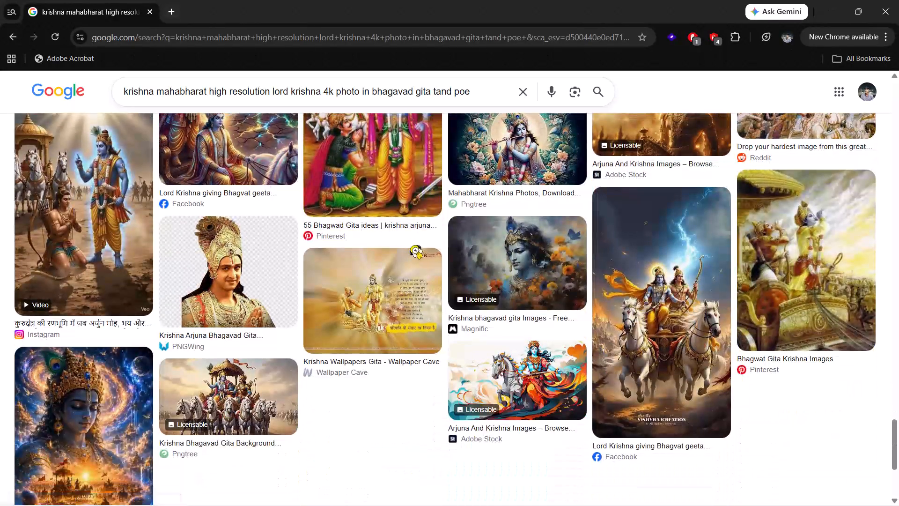
scroll(412, 246, "down", 3)
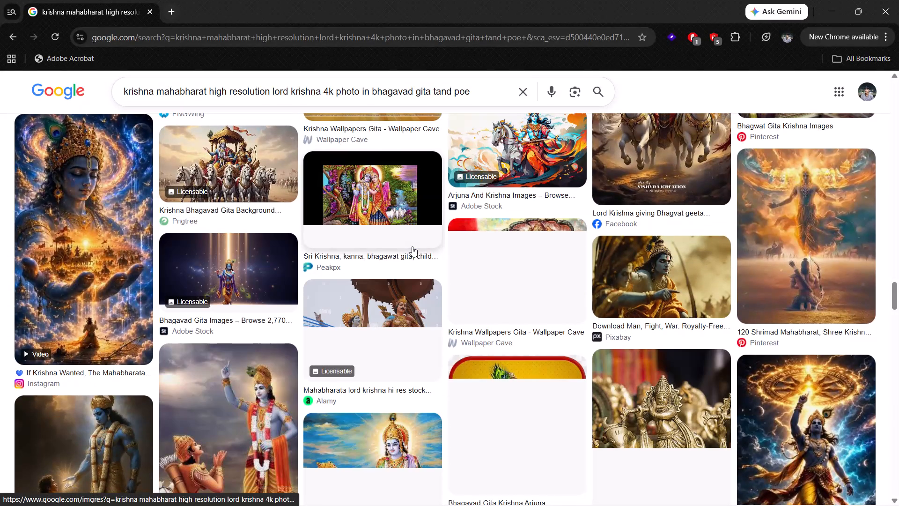
scroll(412, 246, "down", 2)
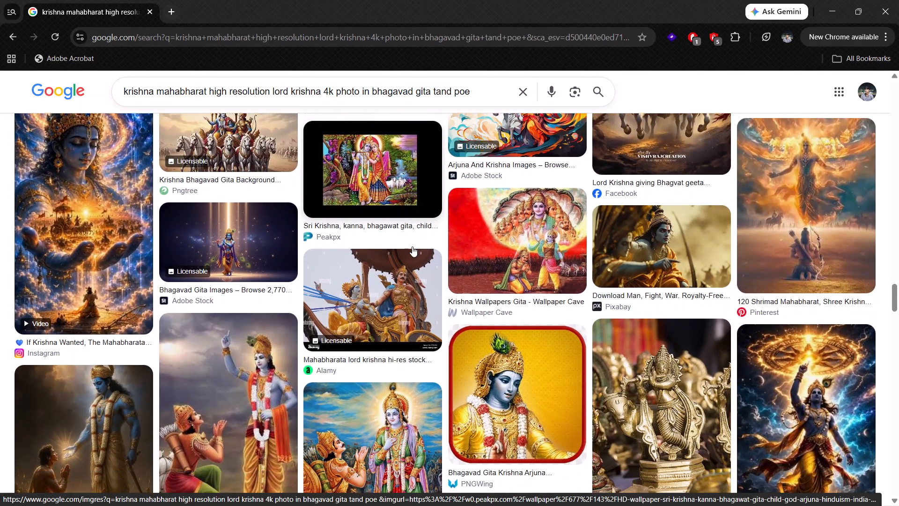
scroll(412, 246, "down", 3)
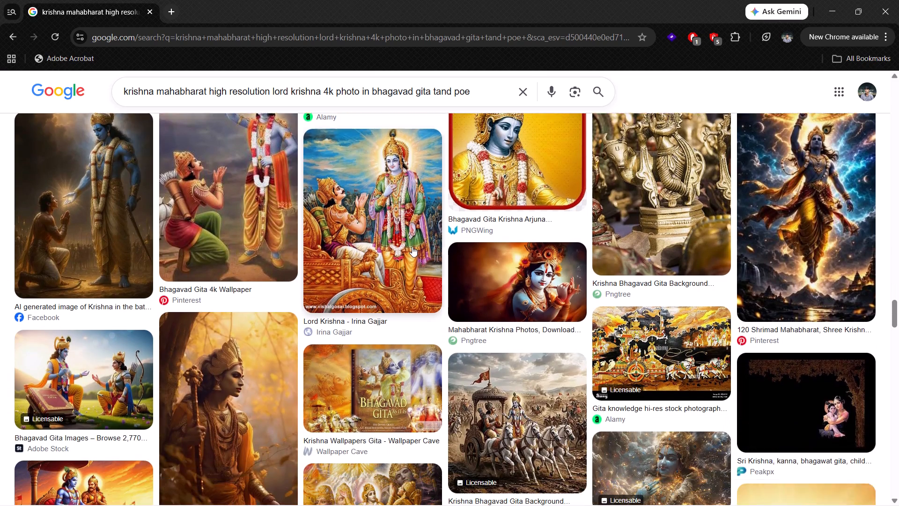
scroll(412, 246, "down", 4)
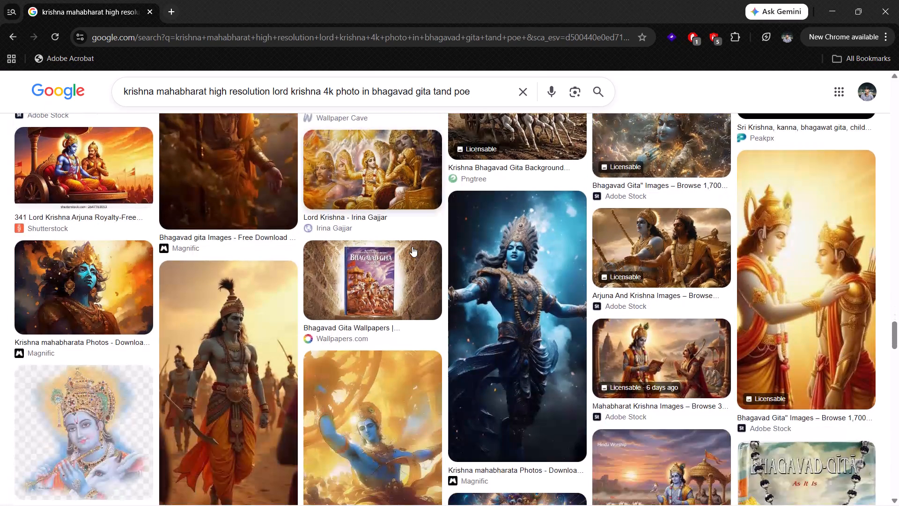
scroll(412, 246, "down", 2)
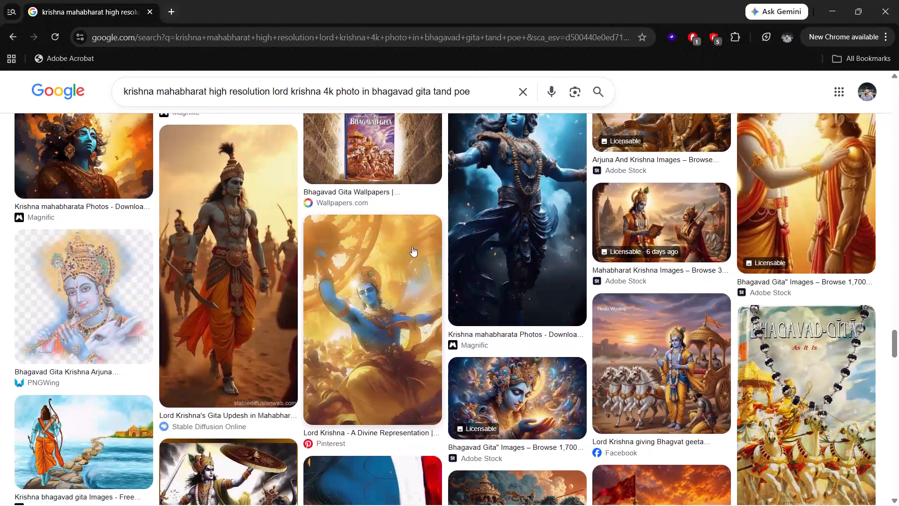
scroll(412, 246, "down", 4)
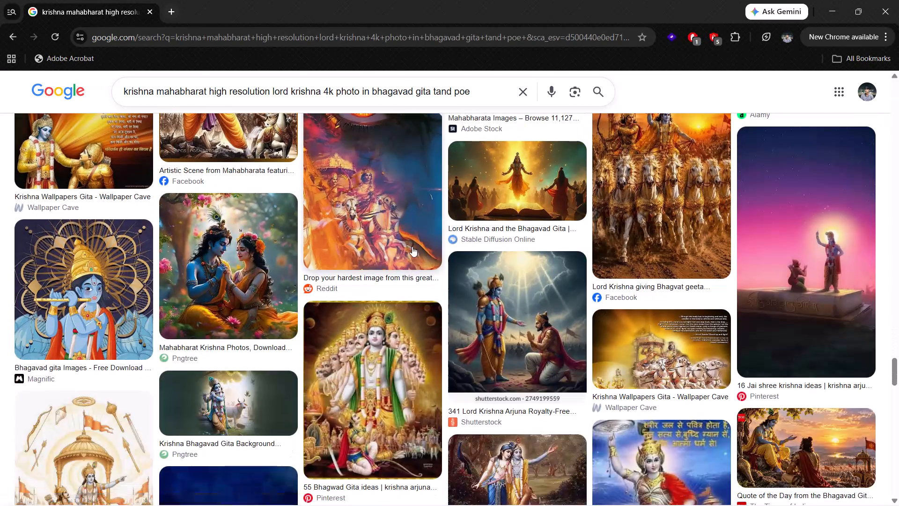
scroll(412, 246, "down", 4)
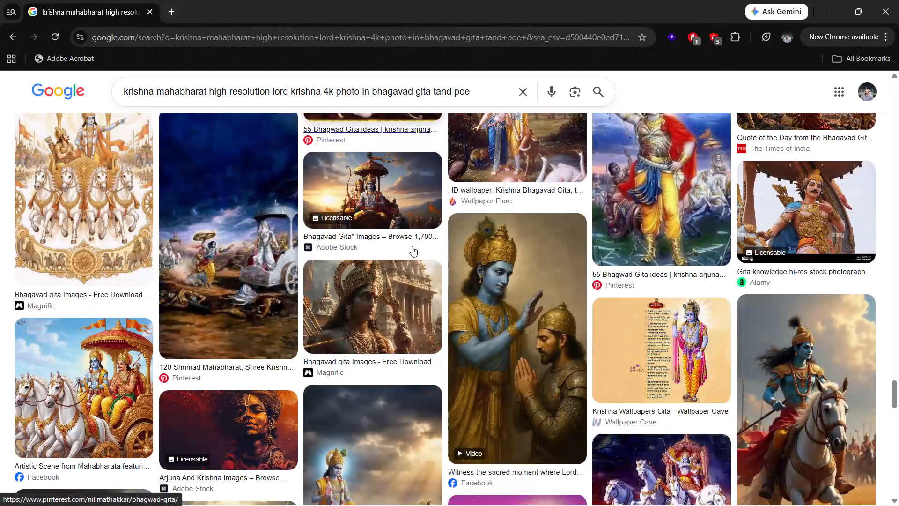
scroll(412, 246, "down", 5)
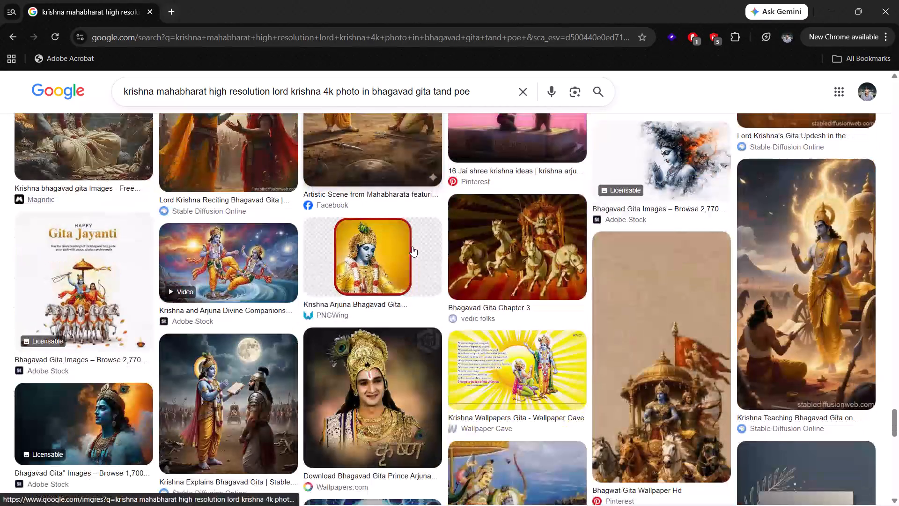
scroll(412, 246, "down", 5)
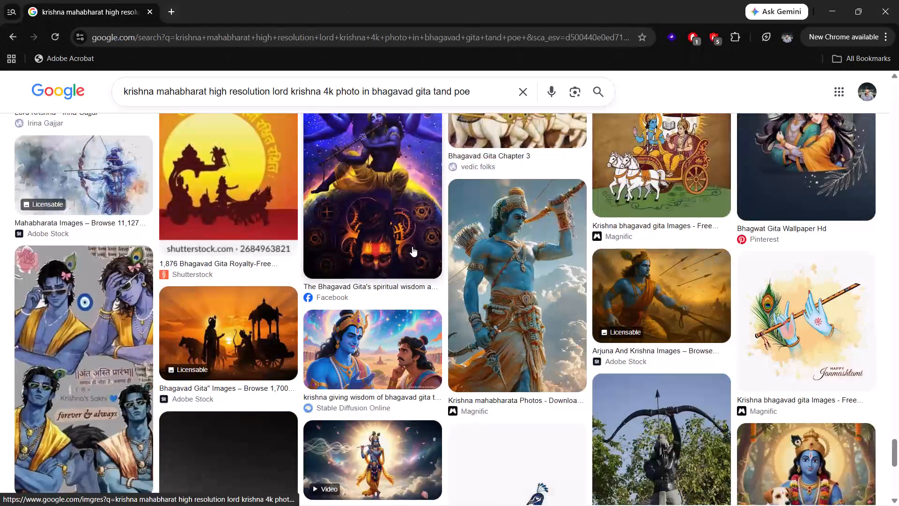
scroll(412, 246, "down", 4)
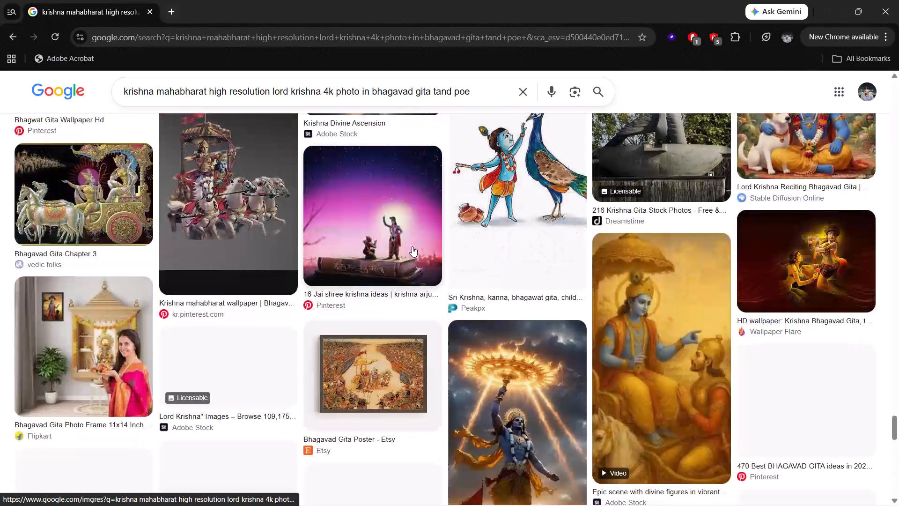
Return to the start of the image results and look through the Krishna and Arjuna pictures again for montage candidates.
scroll(412, 246, "up", 20)
scroll(412, 246, "up", 20)
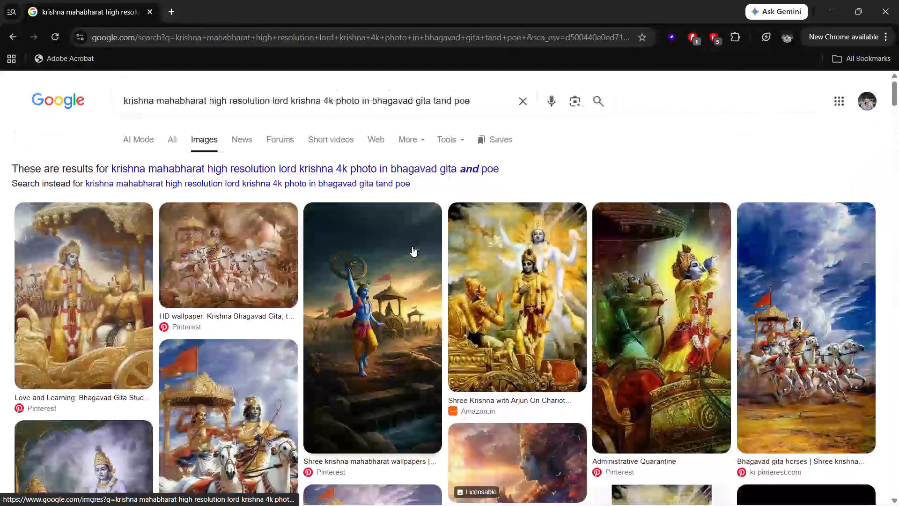
scroll(412, 246, "down", 1)
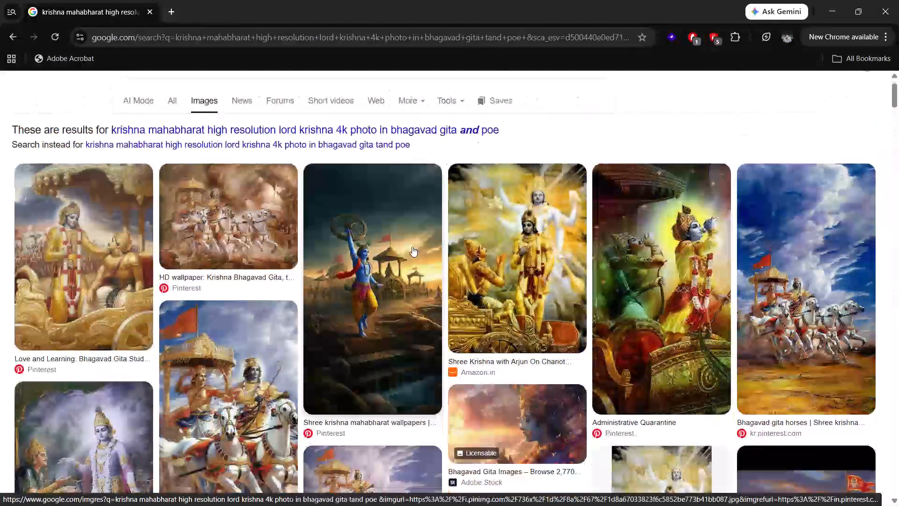
scroll(412, 246, "down", 2)
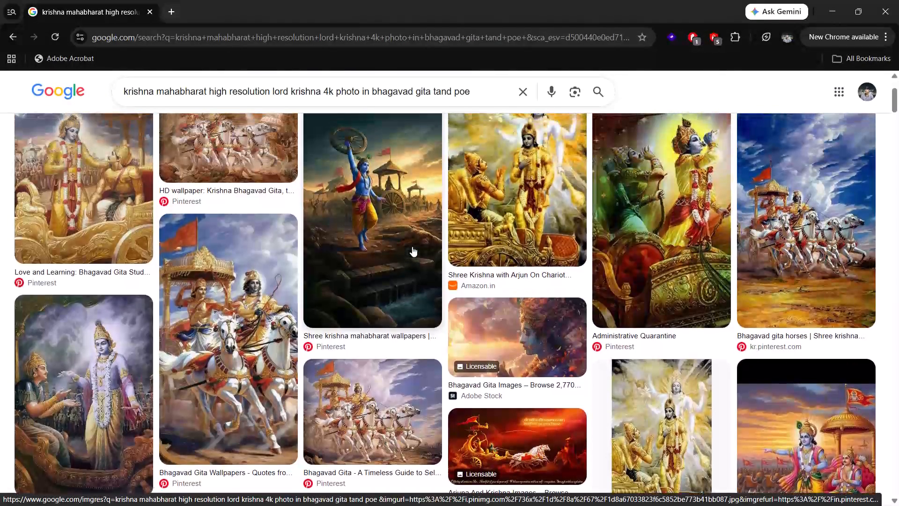
scroll(412, 246, "down", 1)
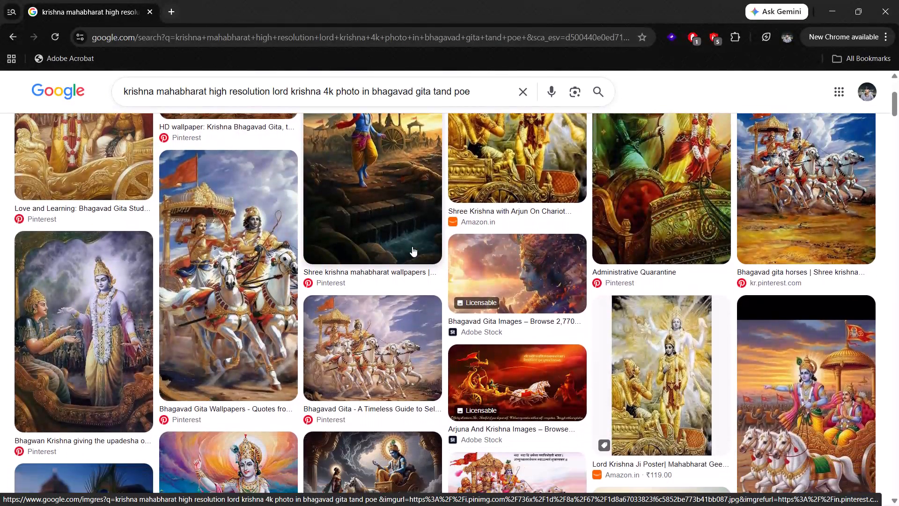
scroll(412, 246, "down", 3)
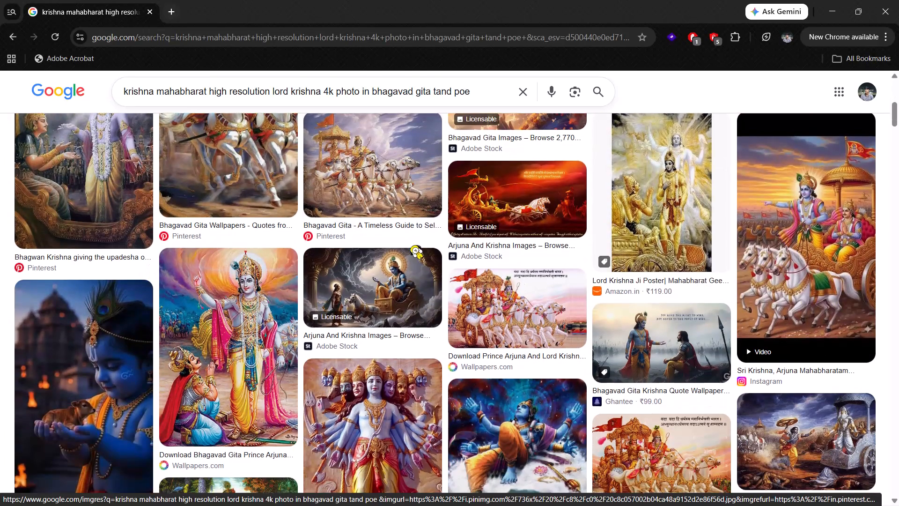
scroll(412, 246, "down", 3)
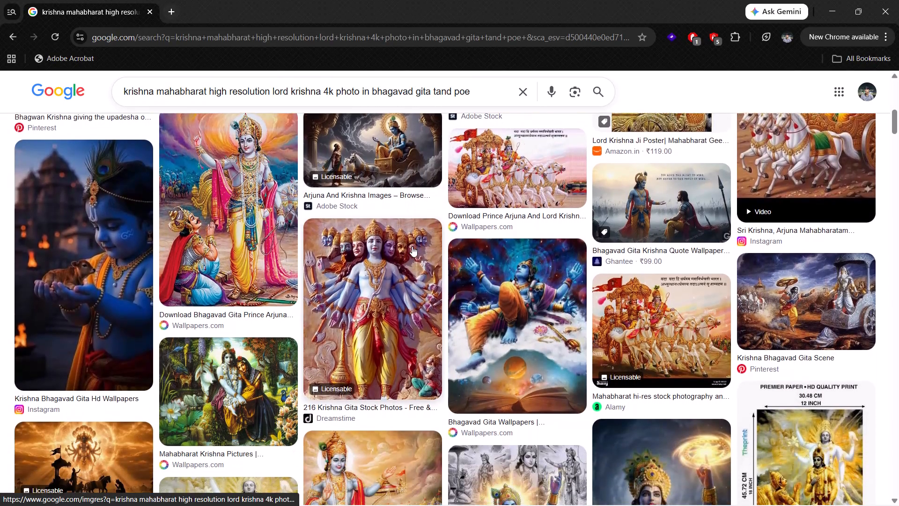
scroll(412, 246, "down", 3)
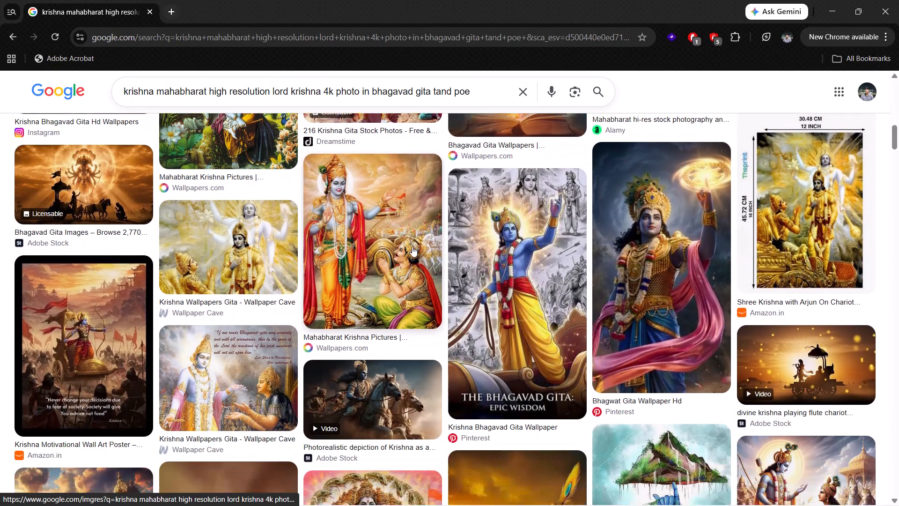
scroll(412, 246, "down", 3)
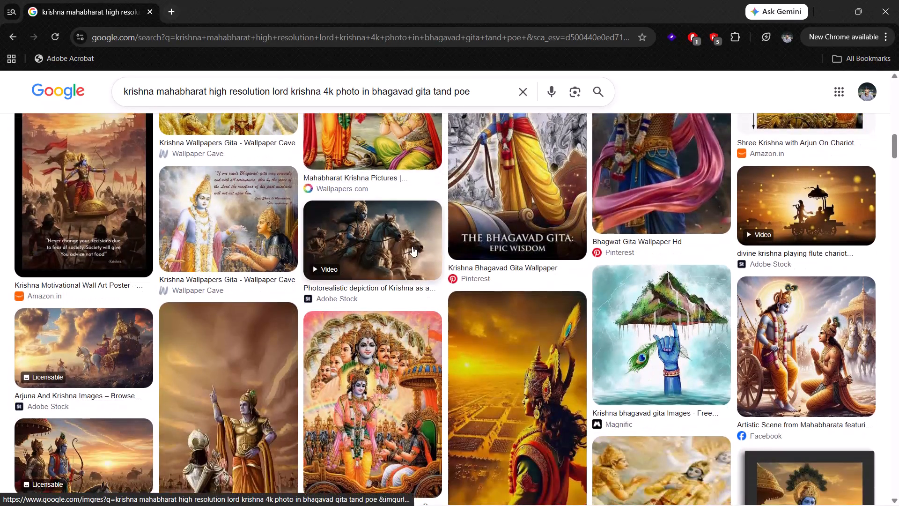
scroll(412, 246, "down", 2)
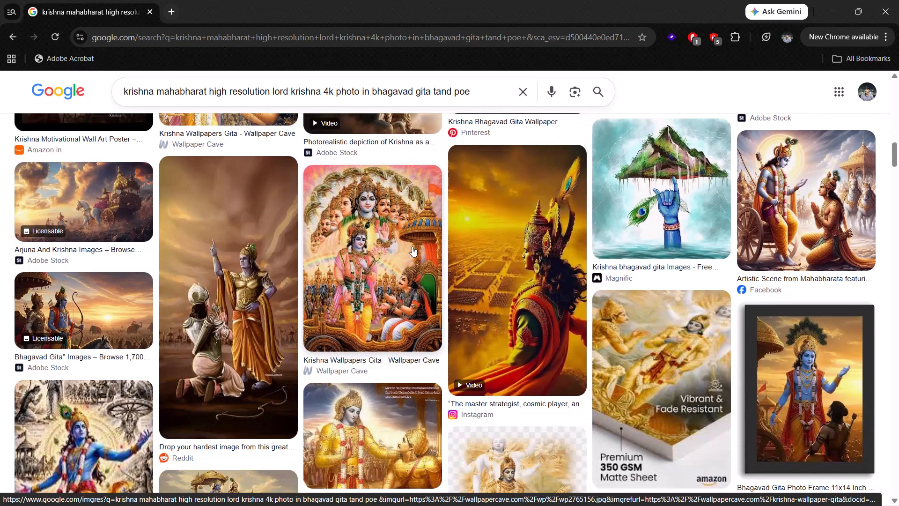
scroll(412, 246, "down", 1)
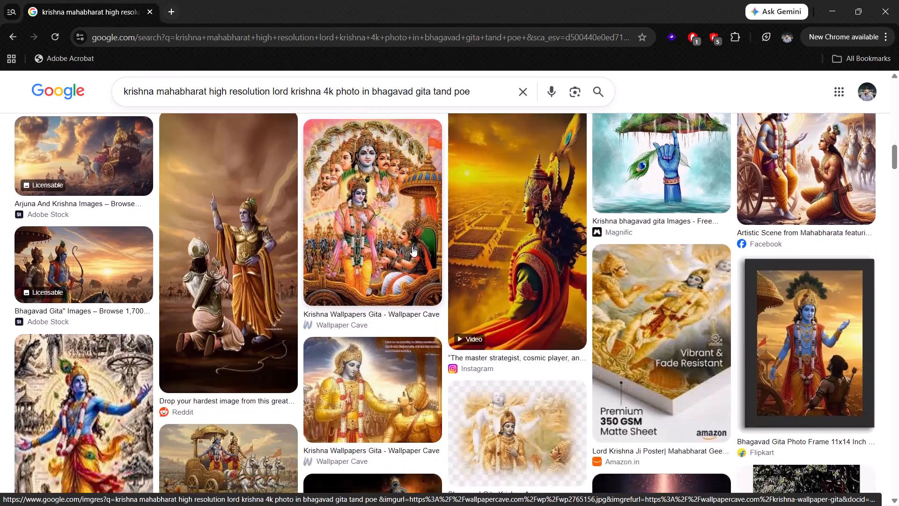
scroll(412, 246, "down", 4)
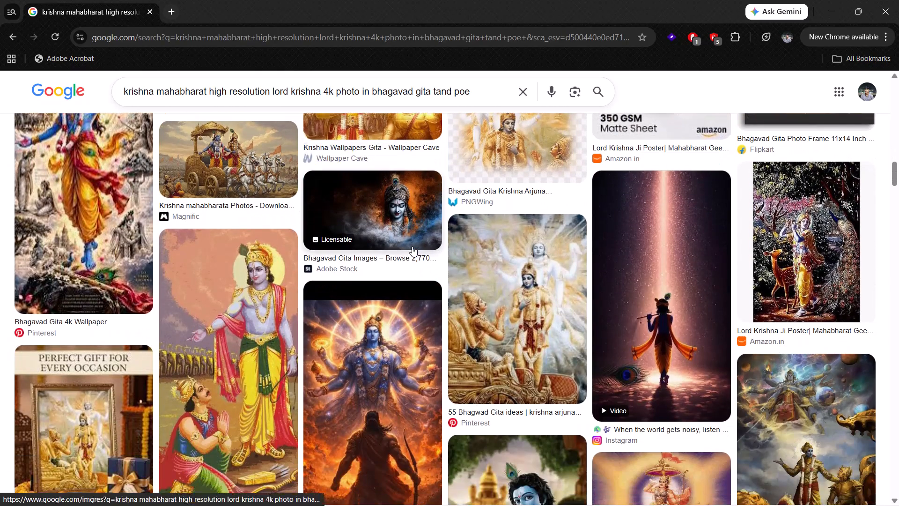
scroll(412, 246, "down", 1)
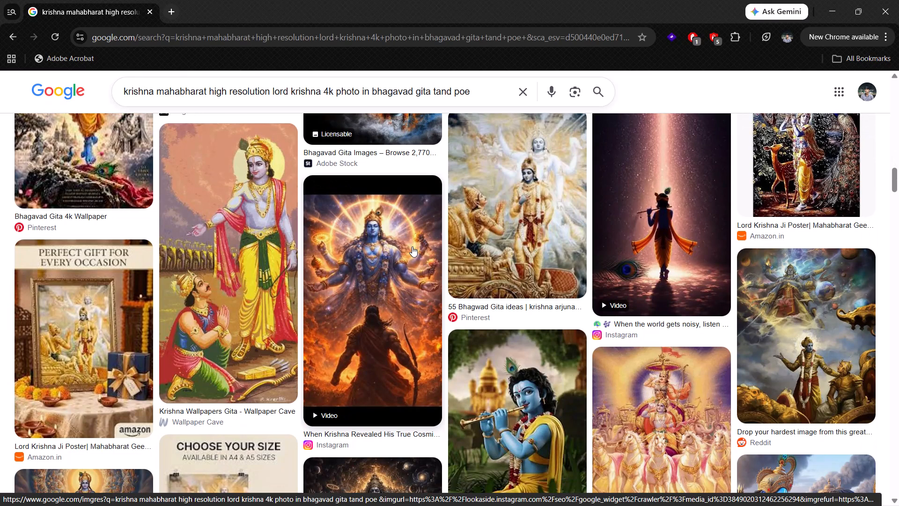
Go back over the Krishna Mahabharat results already passed and compare the pictures once more.
scroll(412, 246, "up", 3)
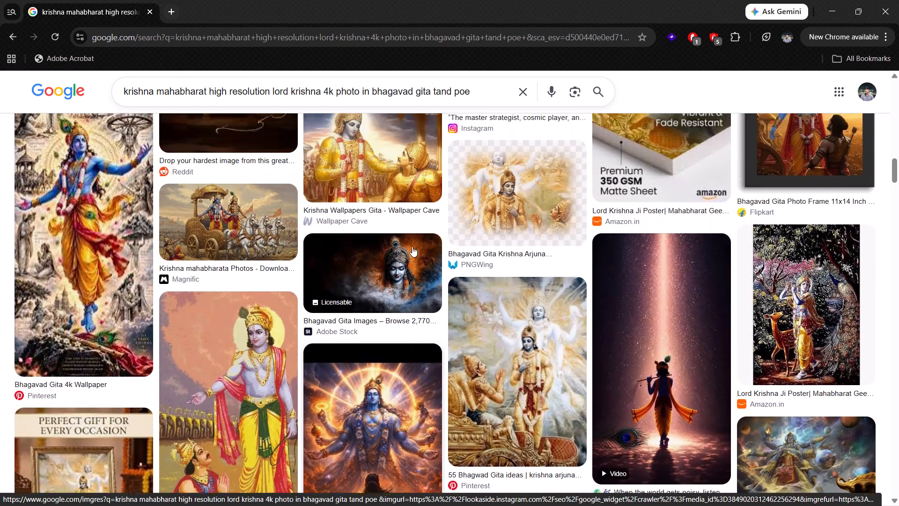
scroll(412, 246, "up", 7)
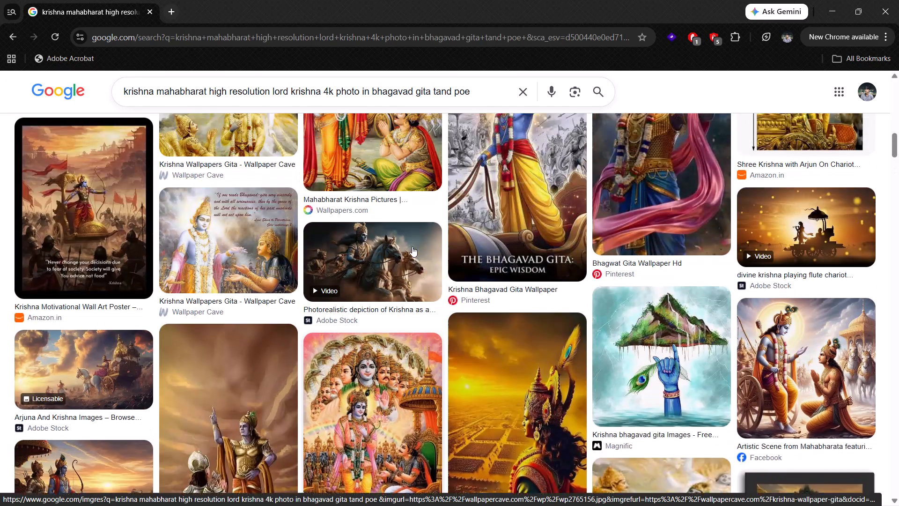
scroll(412, 246, "up", 4)
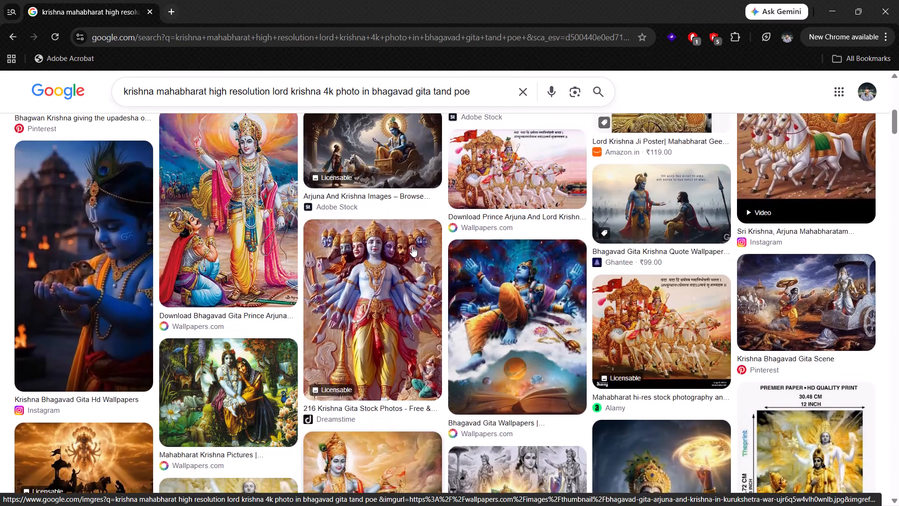
scroll(412, 246, "up", 5)
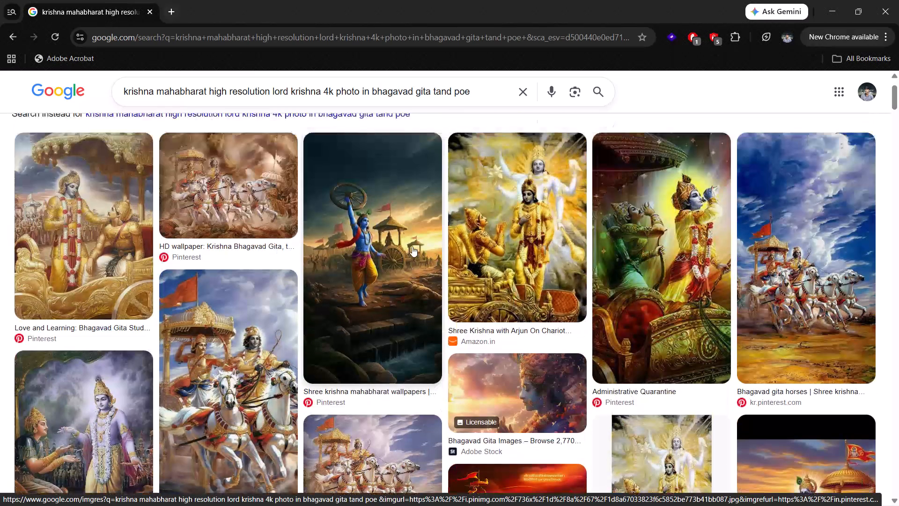
scroll(412, 246, "up", 1)
scroll(412, 246, "down", 4)
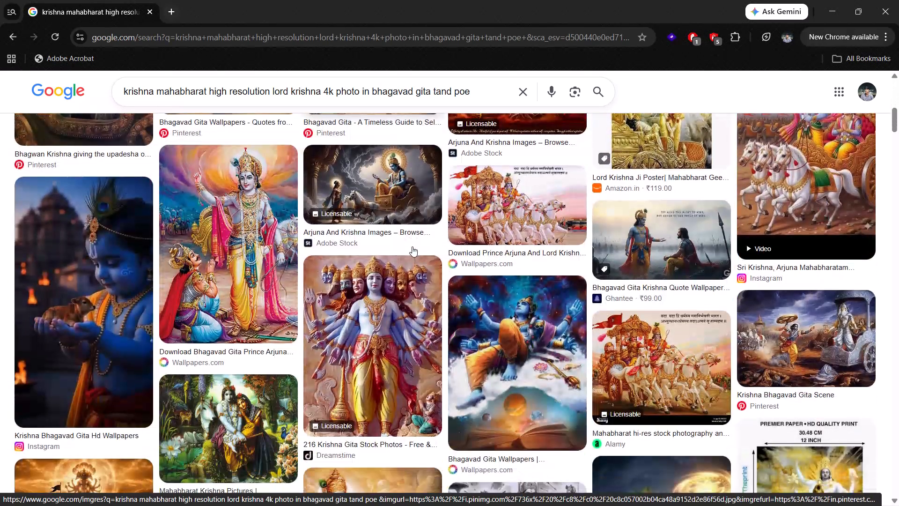
scroll(412, 246, "down", 5)
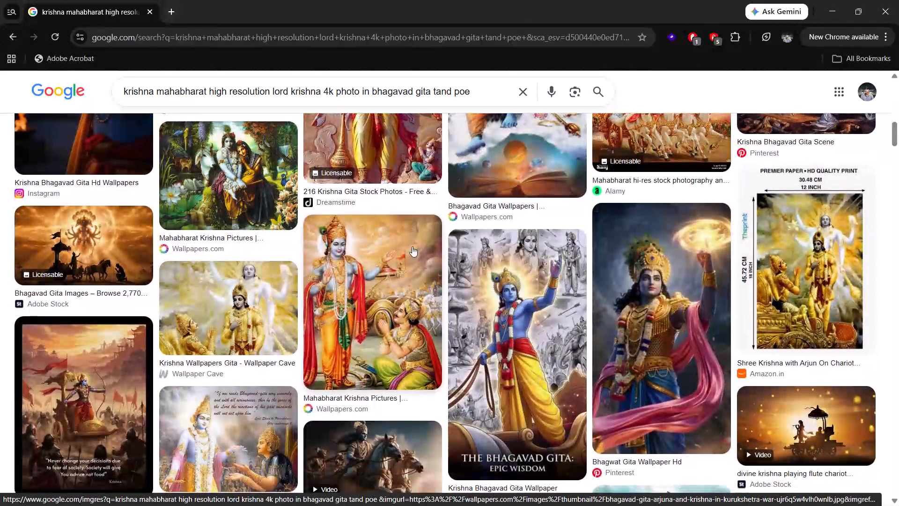
Look further through the Krishna image results and preview the Pinterest picture titled Bhagavad Gita 4k Wallpaper.
scroll(412, 246, "down", 1)
scroll(412, 246, "right", 1)
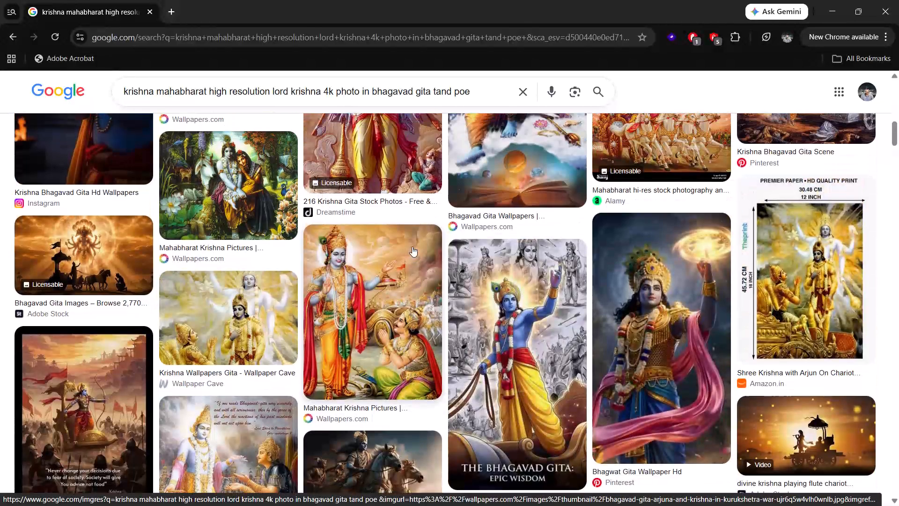
scroll(412, 246, "down", 3)
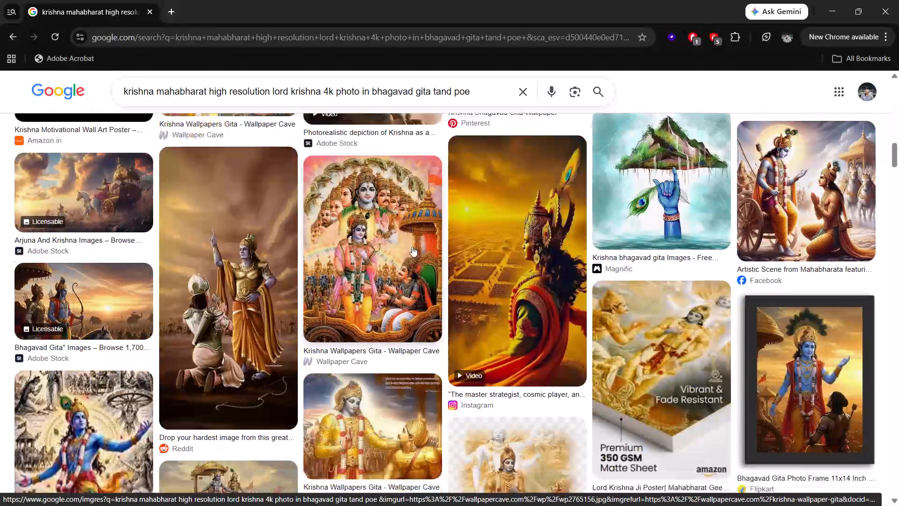
scroll(412, 246, "down", 4)
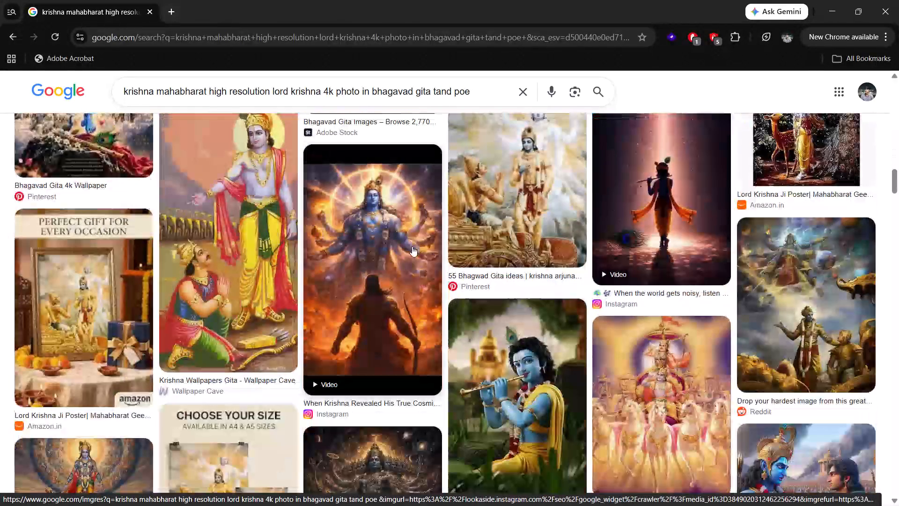
scroll(412, 246, "up", 2)
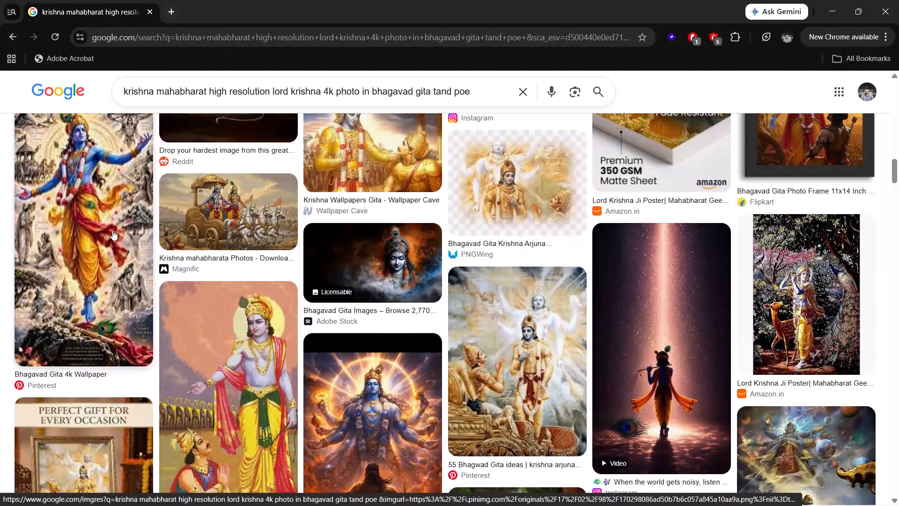
left_click(112, 230)
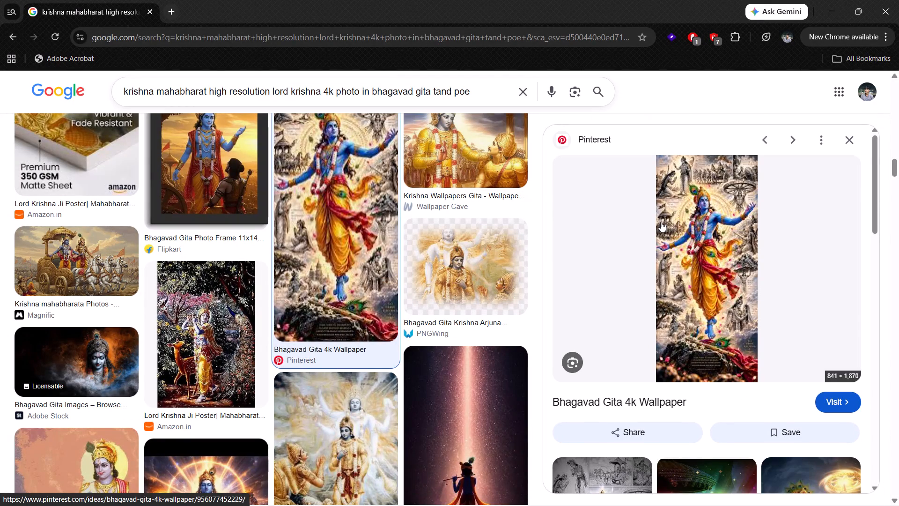
Find the Instagram picture Bhagavad Gita Arjun And Krishna among the related images, open its preview and save it to the computer.
scroll(661, 222, "down", 3)
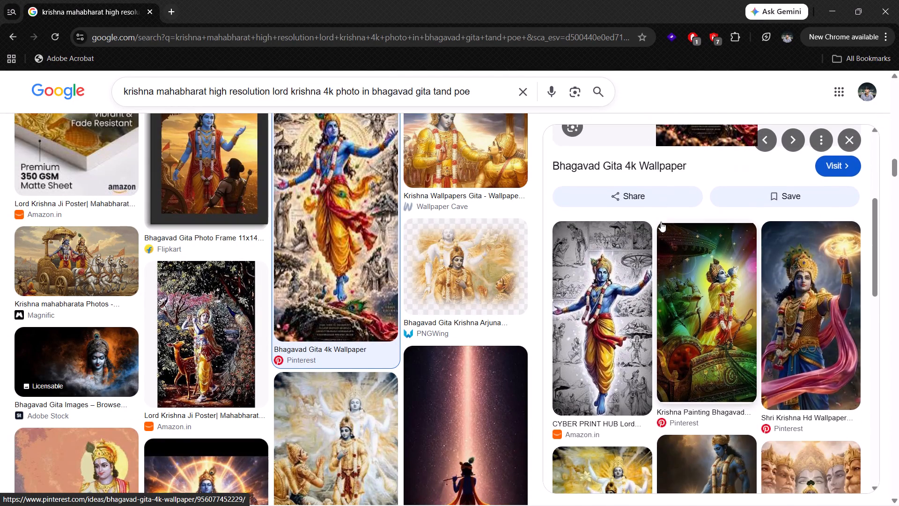
scroll(661, 222, "down", 3)
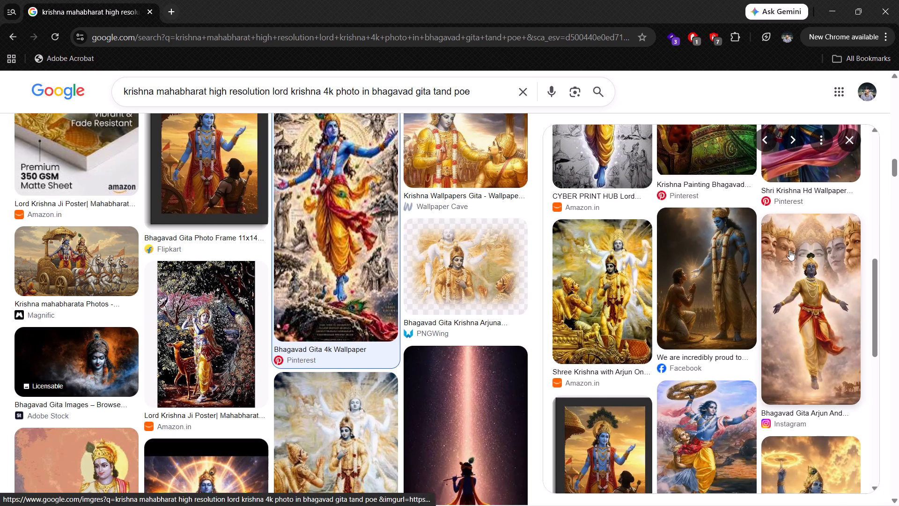
left_click(835, 270)
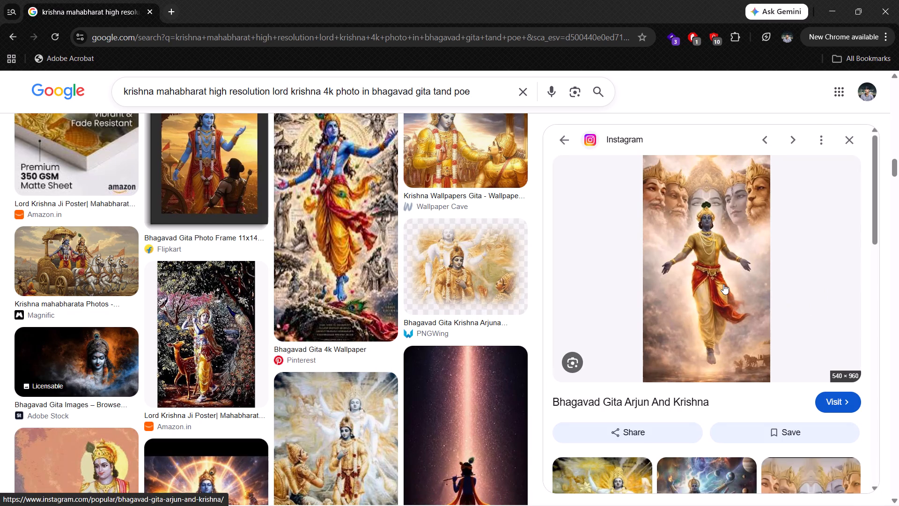
right_click(723, 284)
left_click(758, 354)
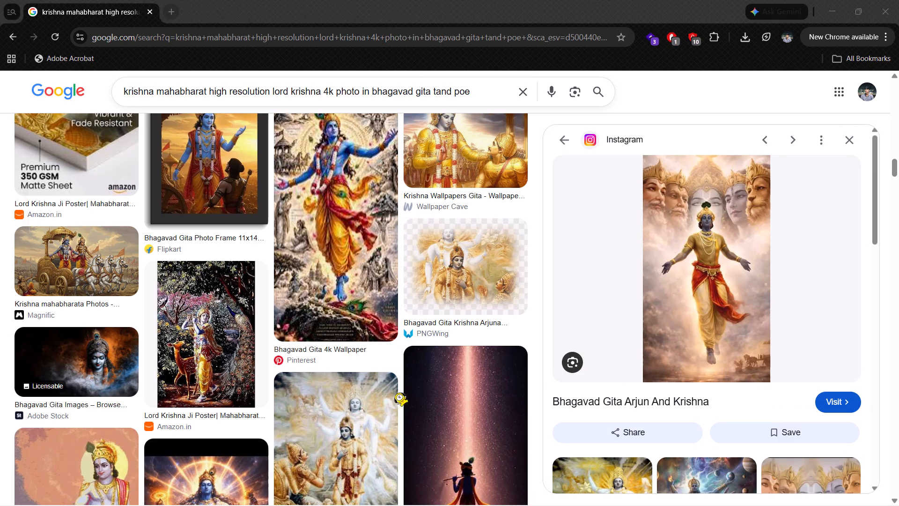
left_click(343, 488)
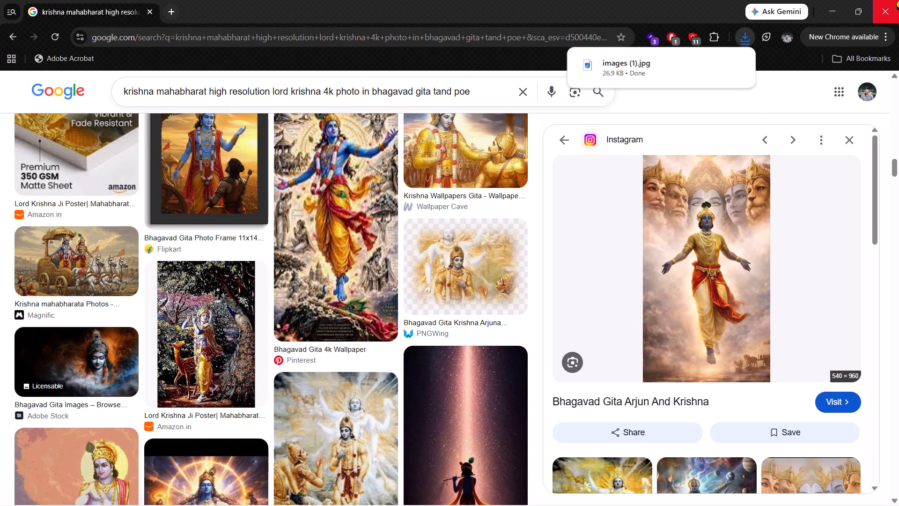
Close the browser and return to the video editor with the Krishna montage project.
left_click(898, 1)
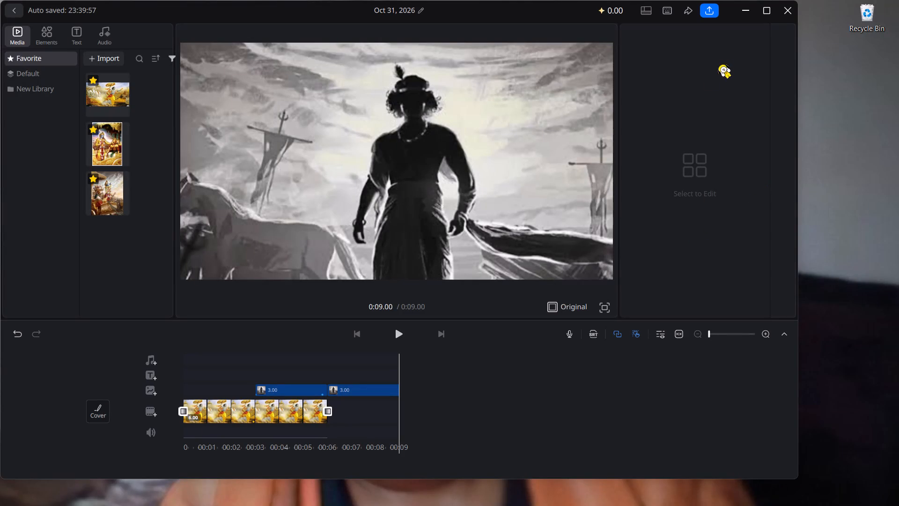
Close VN, relaunch it from its desktop shortcut and reopen the most recently updated 0:09 montage project.
left_click(785, 18)
scroll(785, 18, "down", 1)
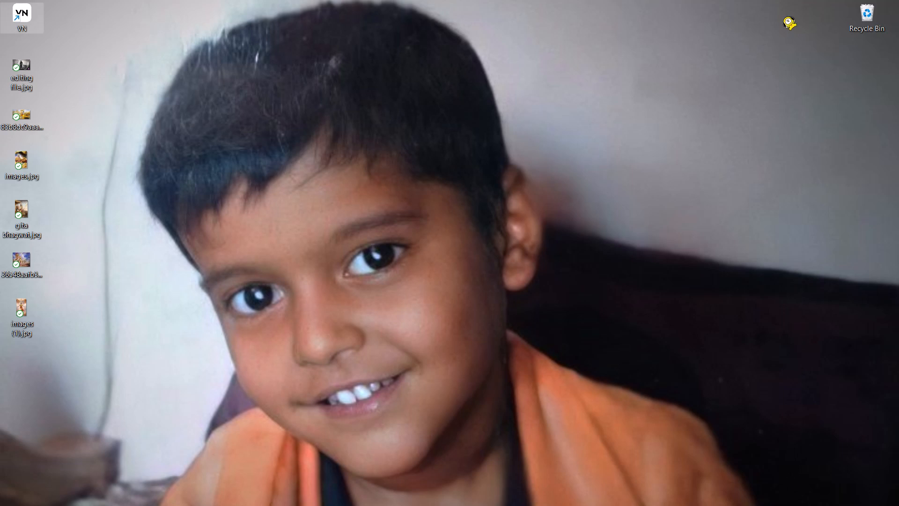
scroll(785, 18, "down", 1)
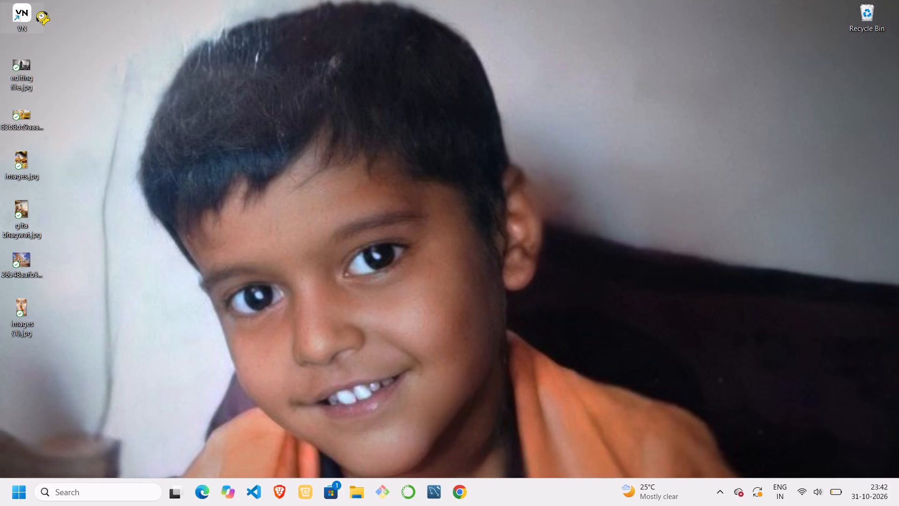
right_click(38, 13)
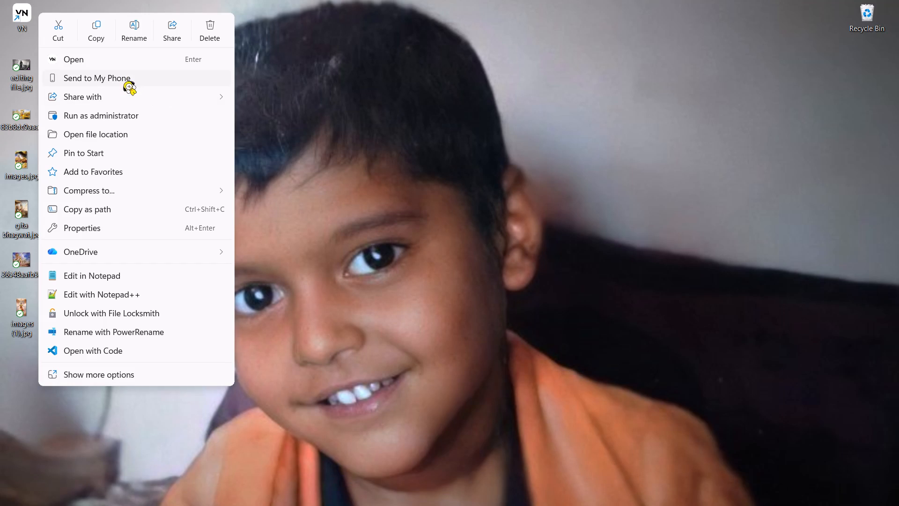
left_click(139, 58)
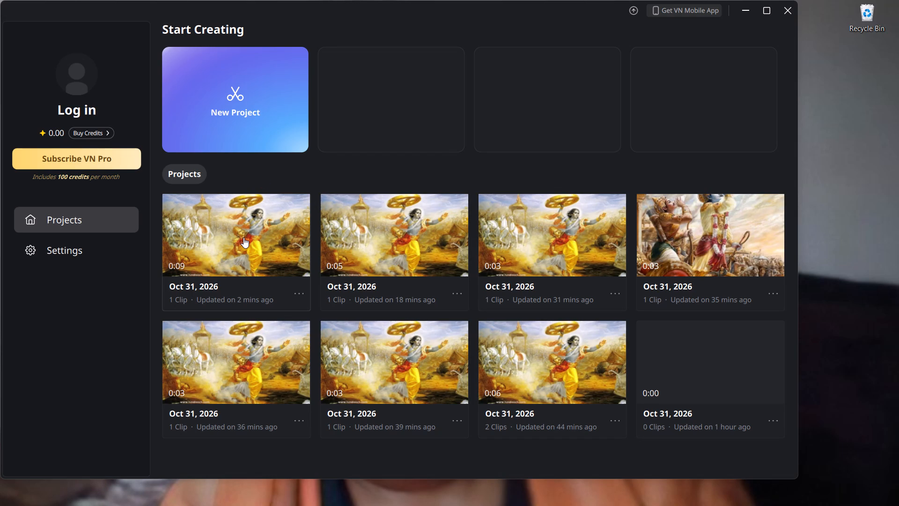
left_click(243, 238)
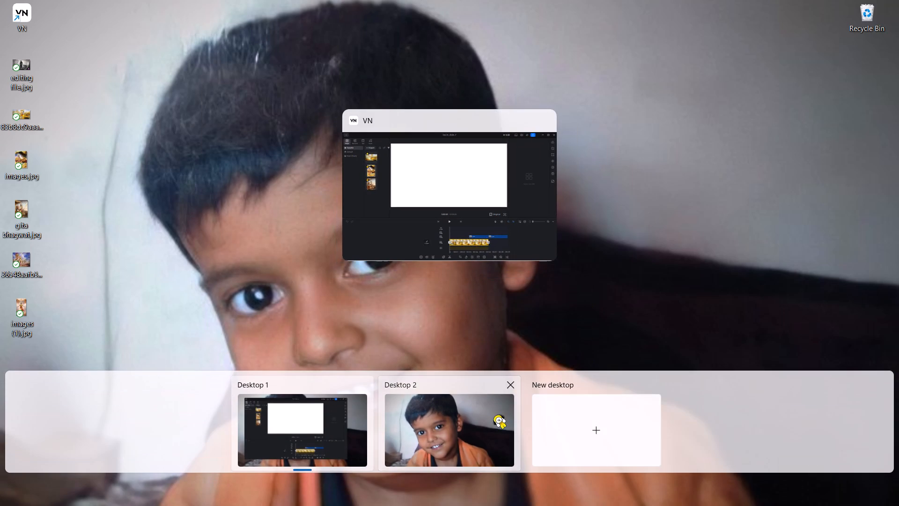
Switch to Desktop 2 and launch Chrome with the Krishna Mahabharat image search.
left_click(495, 416)
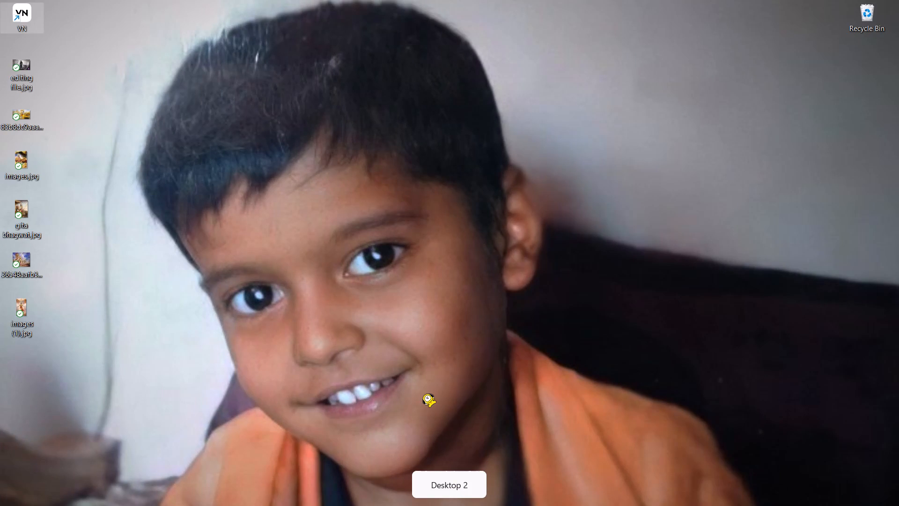
left_click(425, 395)
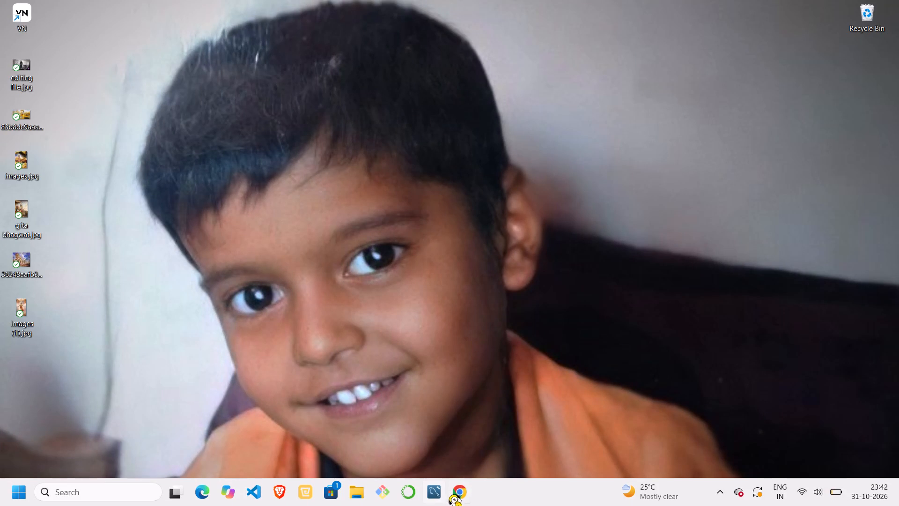
left_click(454, 496)
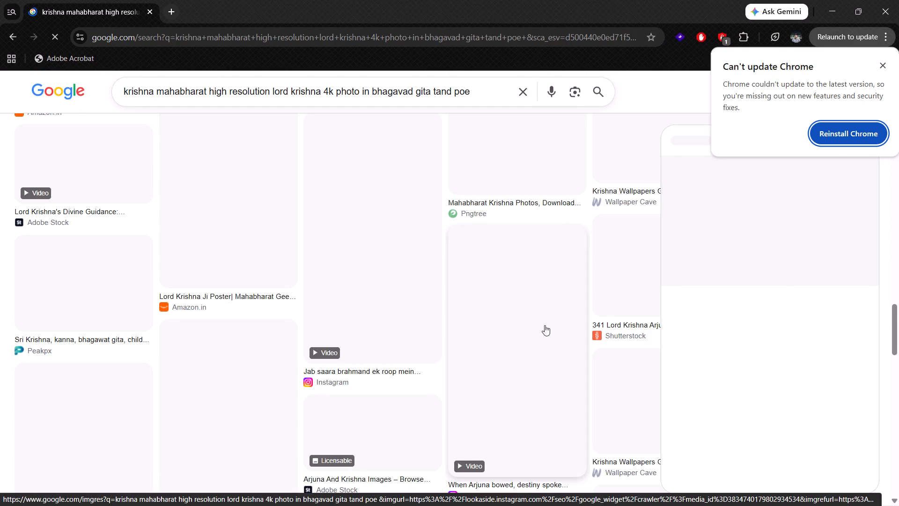
Examine the "Bhagavad Gita Arjun And Krishna" image preview and its related pictures for montage candidates.
scroll(723, 276, "down", 2)
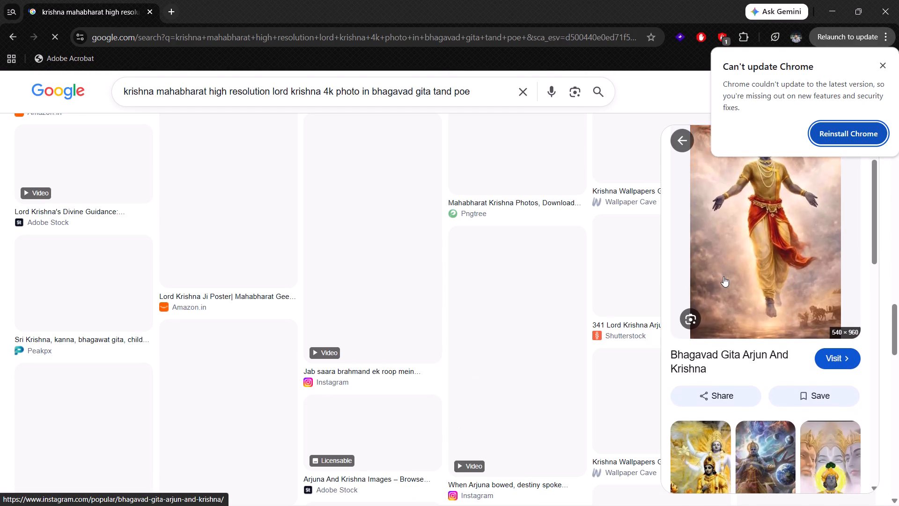
scroll(723, 276, "down", 3)
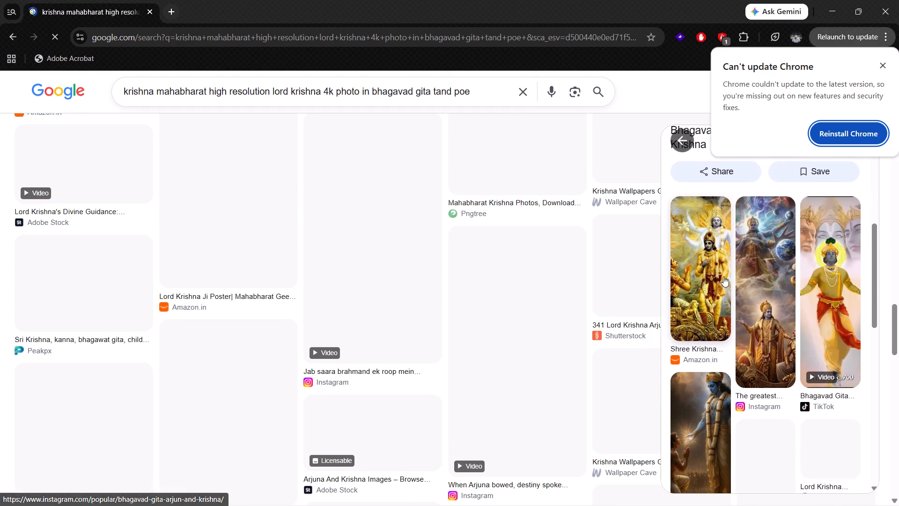
scroll(723, 276, "down", 2)
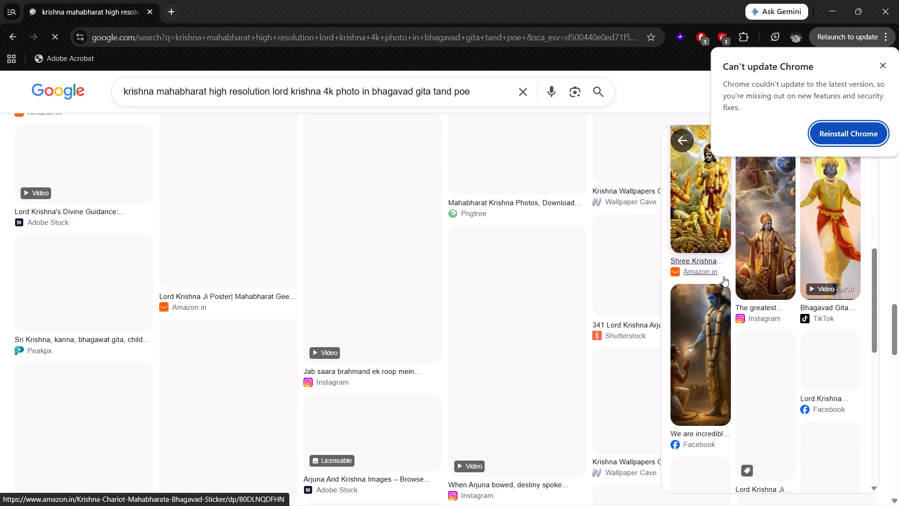
scroll(723, 276, "down", 3)
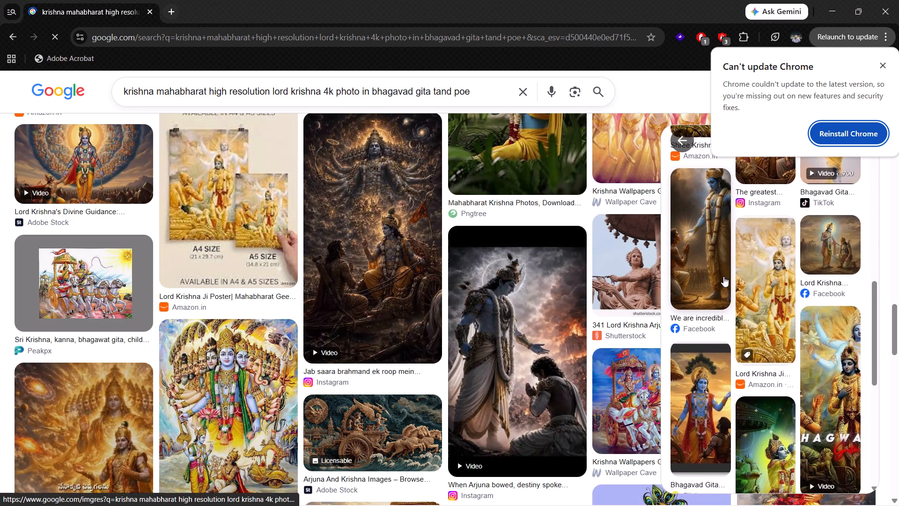
scroll(723, 276, "down", 4)
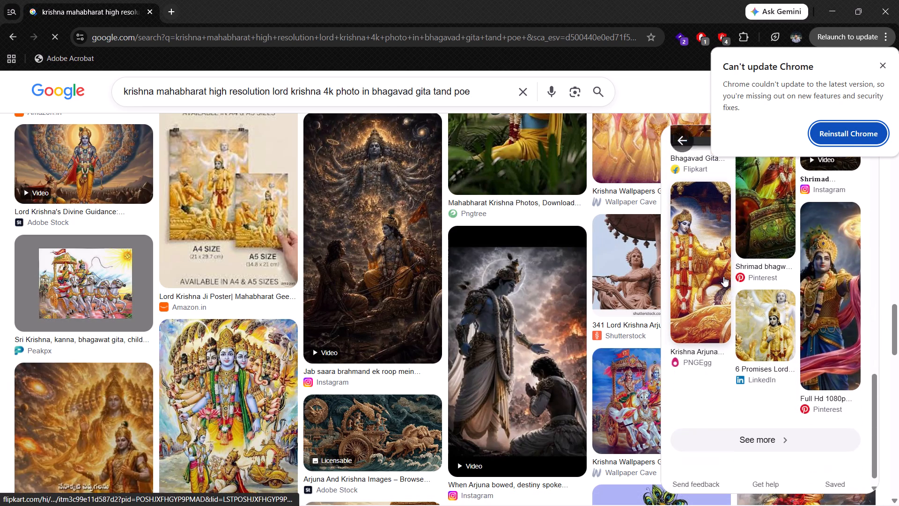
scroll(723, 276, "down", 1)
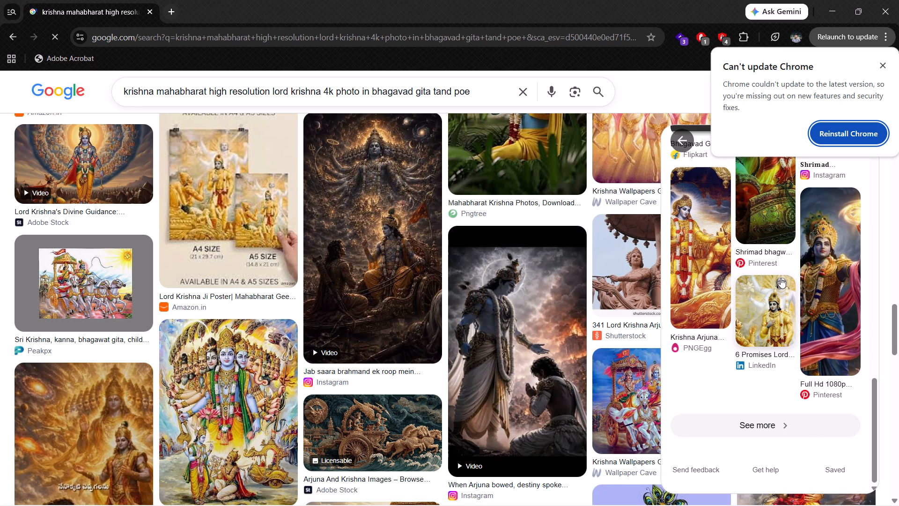
scroll(781, 278, "up", 9)
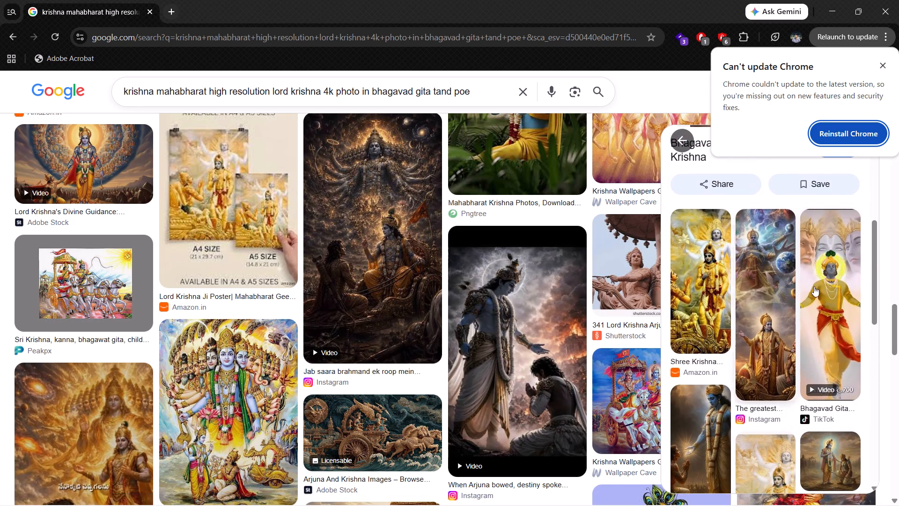
scroll(837, 307, "up", 4)
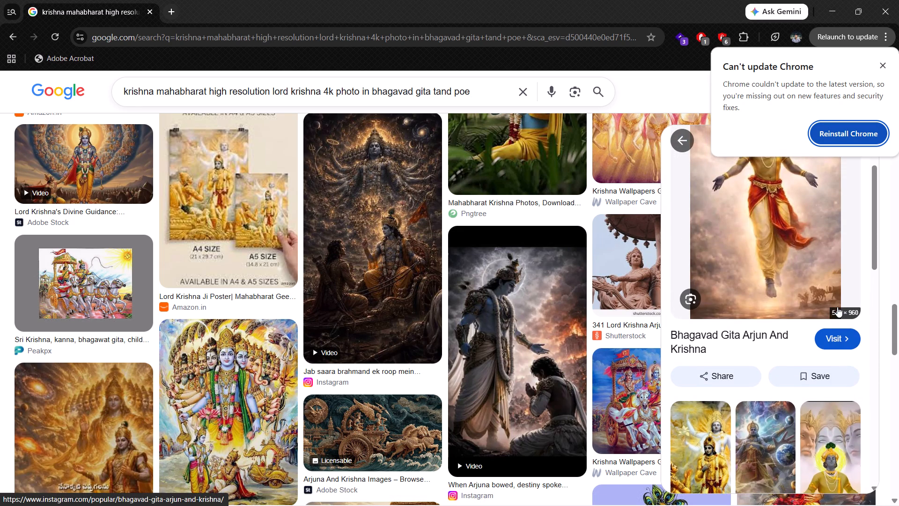
scroll(837, 307, "up", 2)
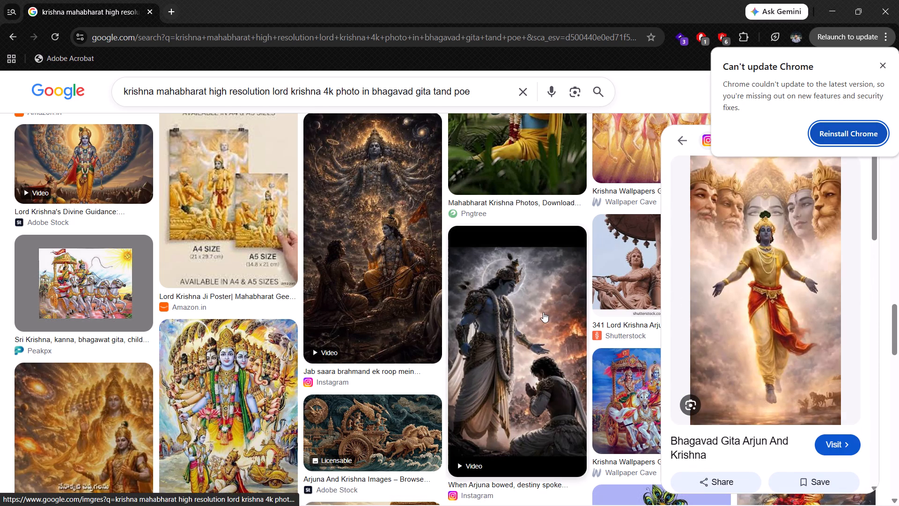
Review the nearby results and open the full set of images related to the "Bhagavad Gita Arjun And Krishna" picture.
scroll(543, 312, "up", 6)
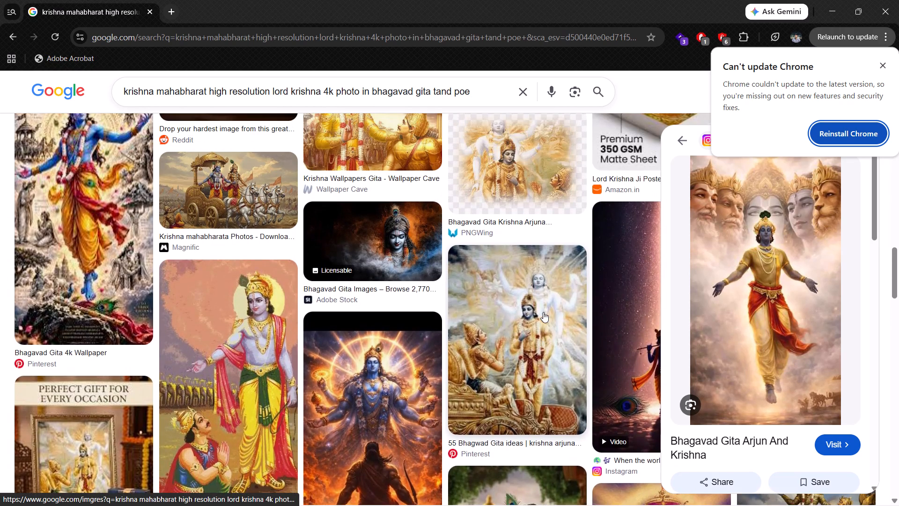
scroll(543, 312, "up", 1)
scroll(543, 312, "down", 3)
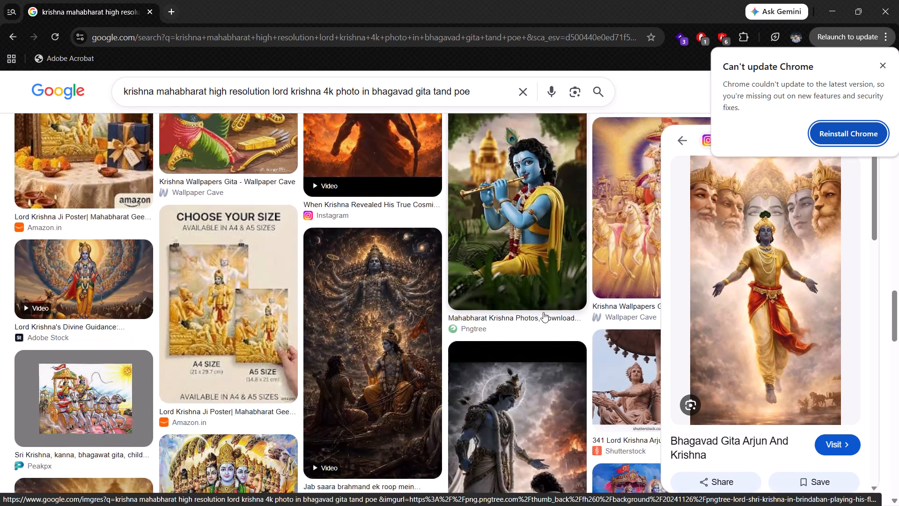
scroll(543, 312, "down", 3)
scroll(715, 325, "down", 4)
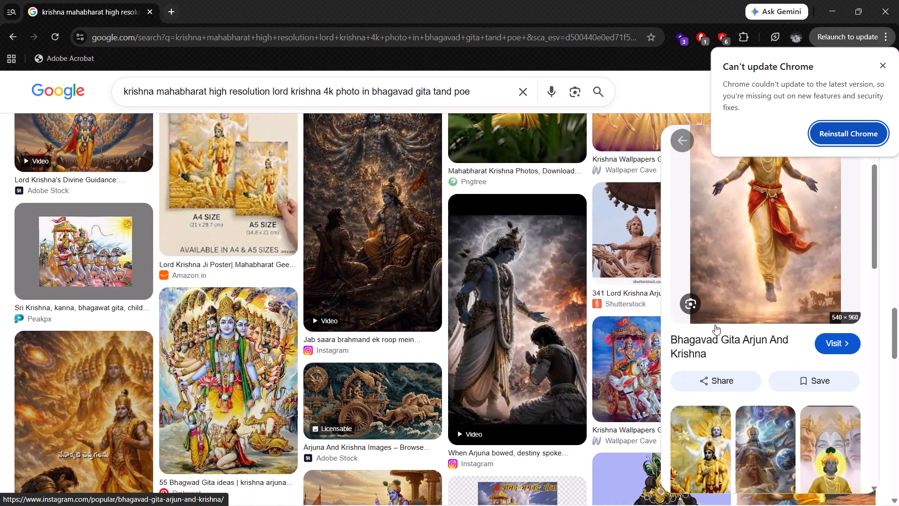
scroll(715, 325, "down", 10)
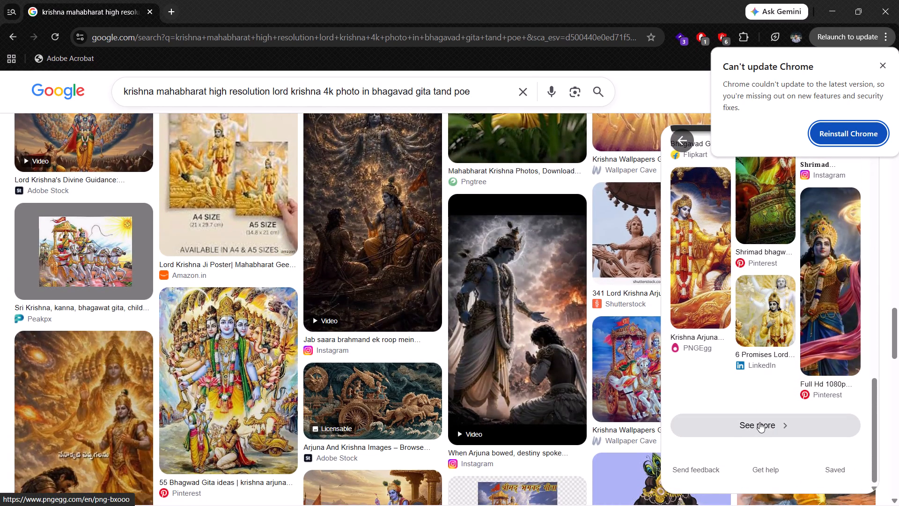
left_click(759, 422)
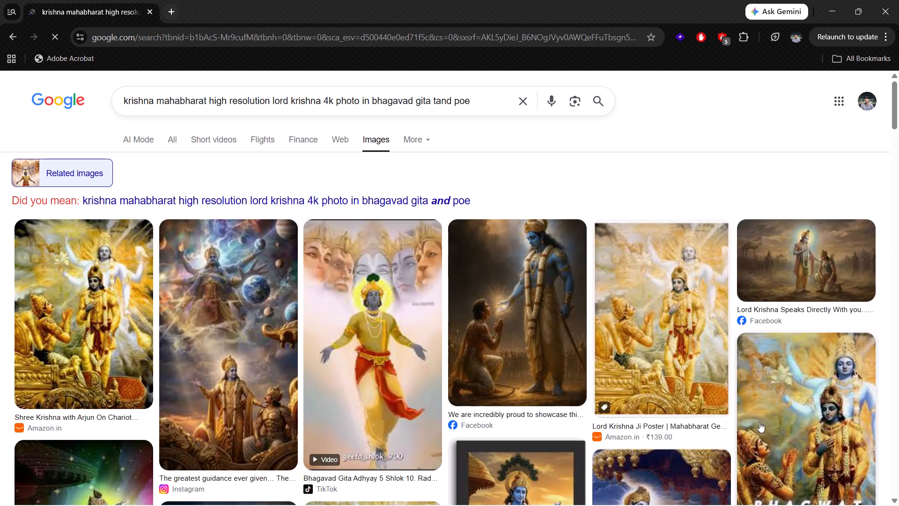
Examine the related Krishna and Arjuna images for pictures suitable for the montage.
scroll(583, 390, "down", 1)
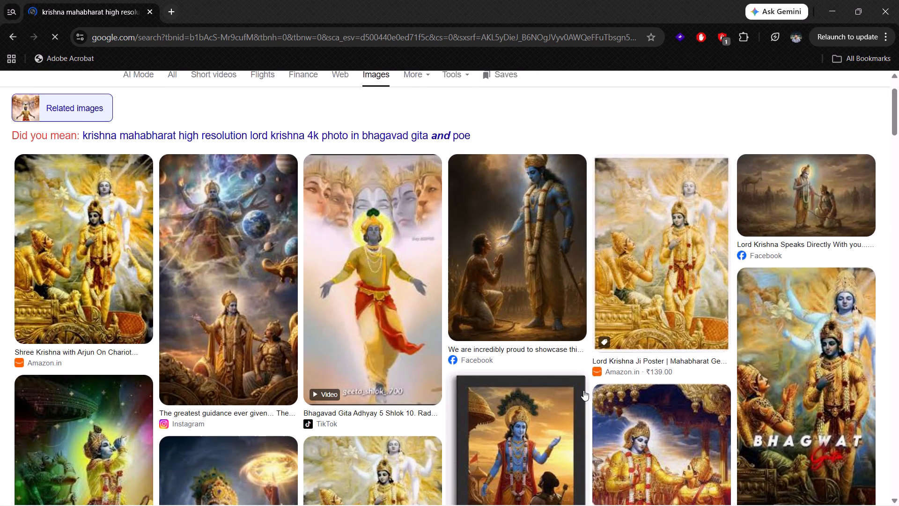
scroll(583, 390, "down", 2)
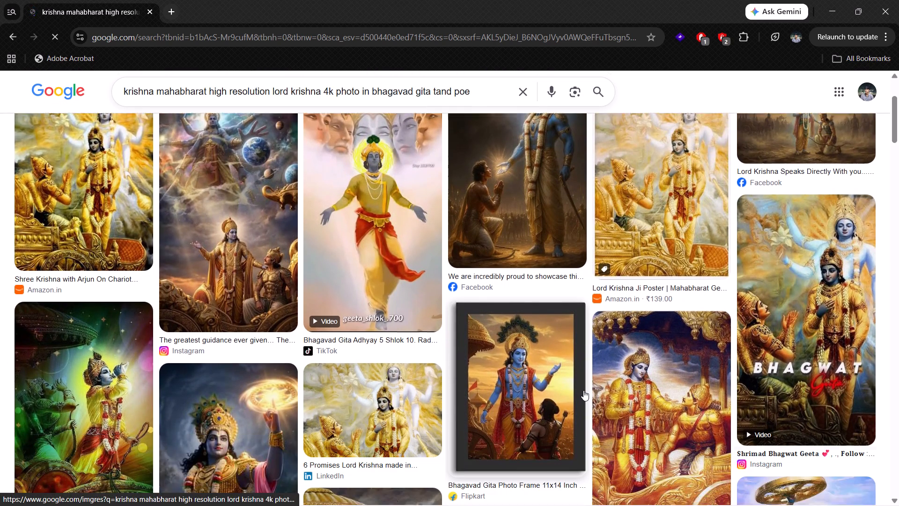
scroll(583, 390, "down", 2)
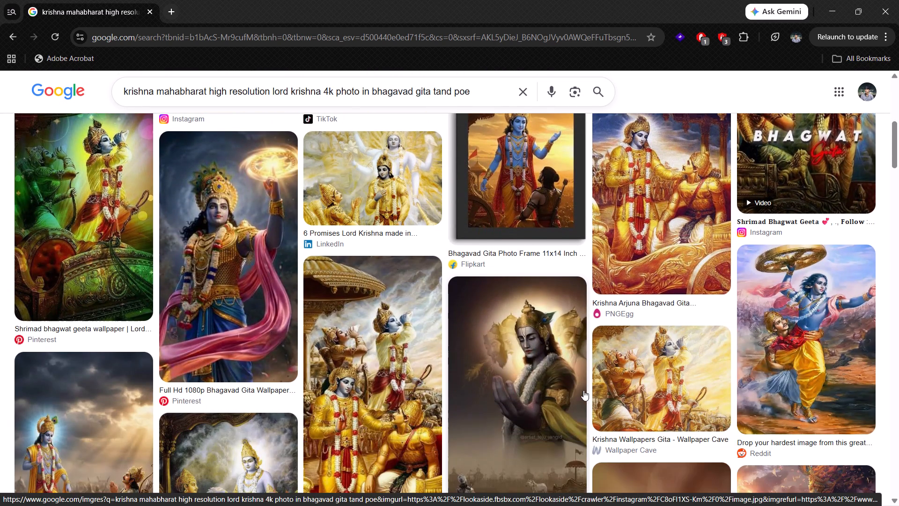
scroll(583, 390, "down", 3)
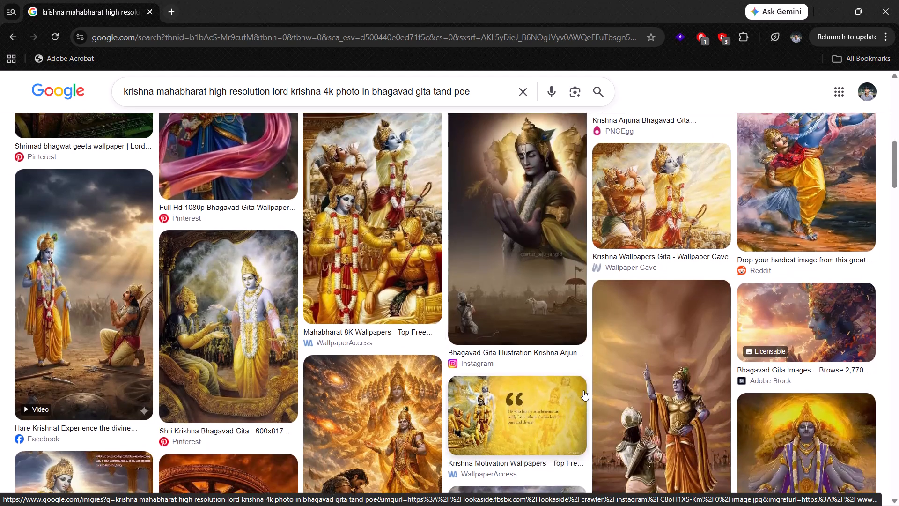
scroll(583, 390, "down", 3)
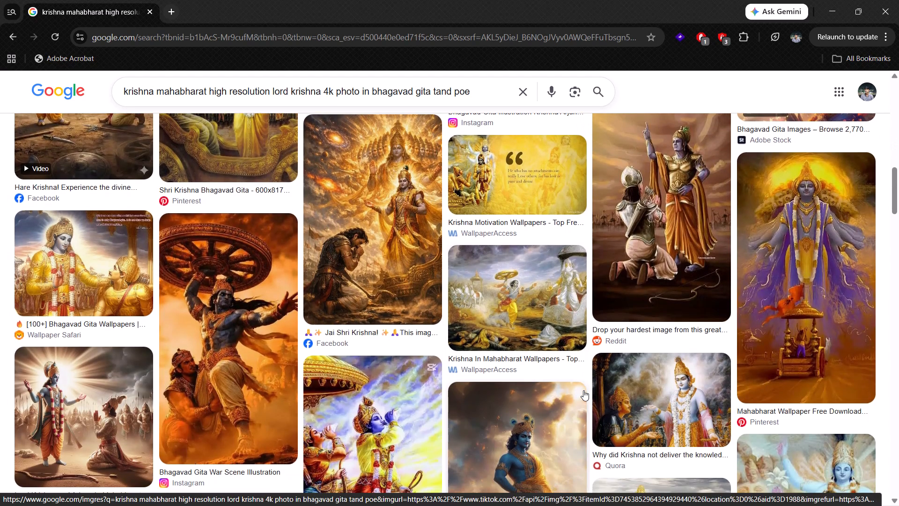
scroll(583, 390, "down", 3)
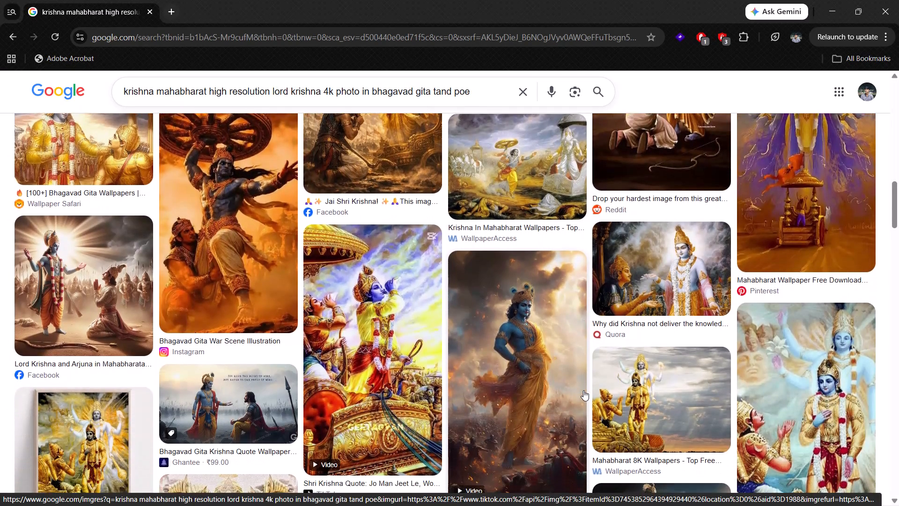
scroll(583, 390, "down", 3)
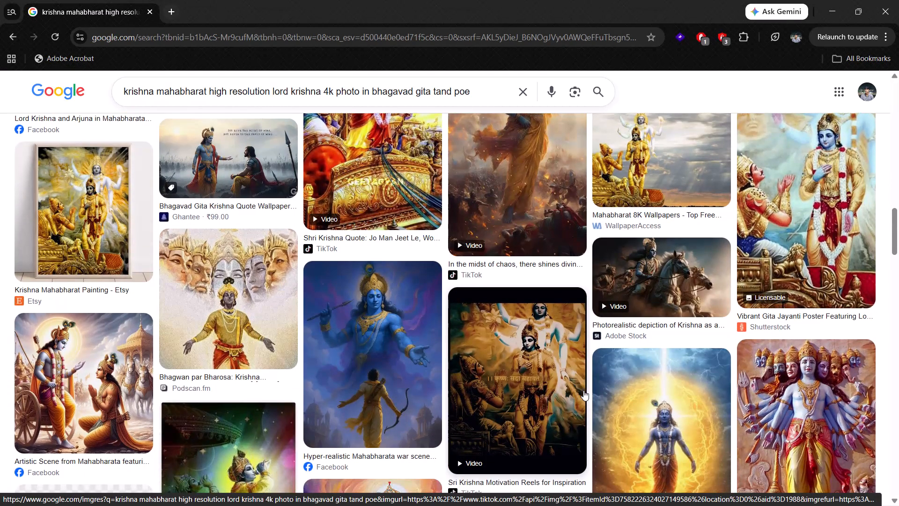
scroll(583, 390, "down", 1)
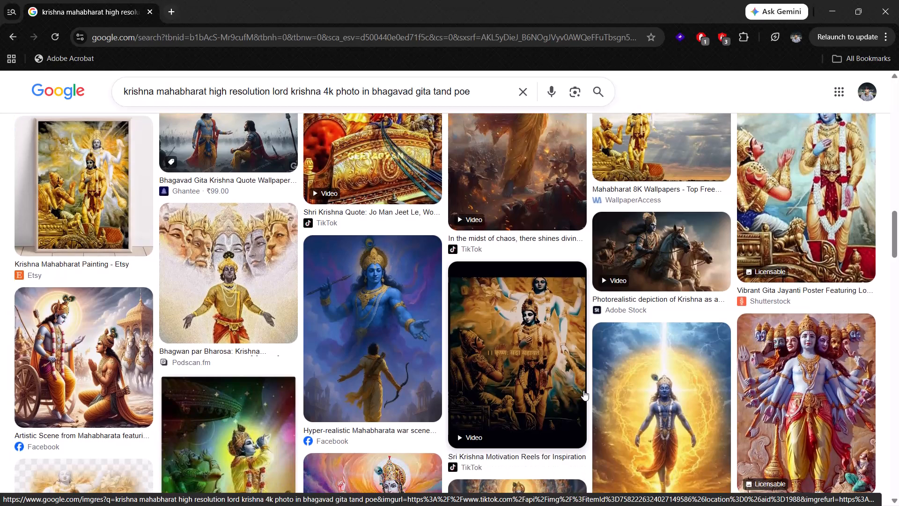
scroll(583, 390, "down", 2)
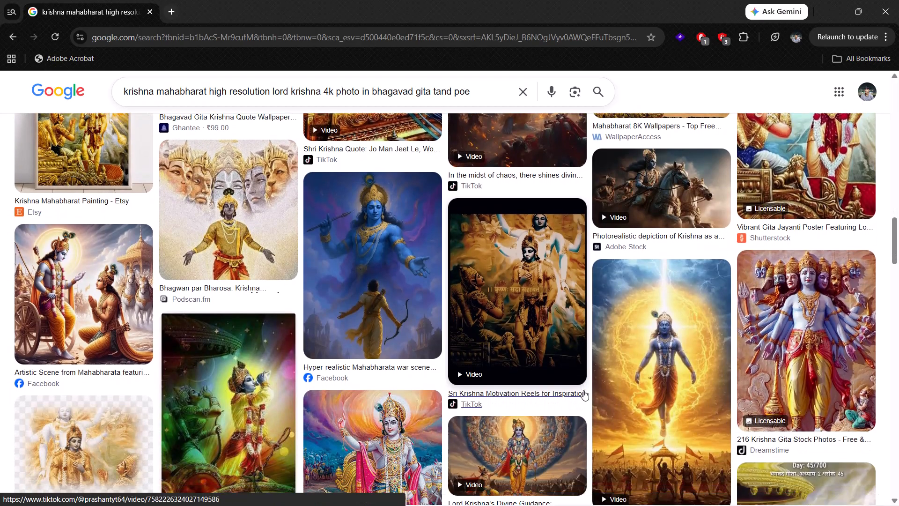
scroll(583, 390, "down", 3)
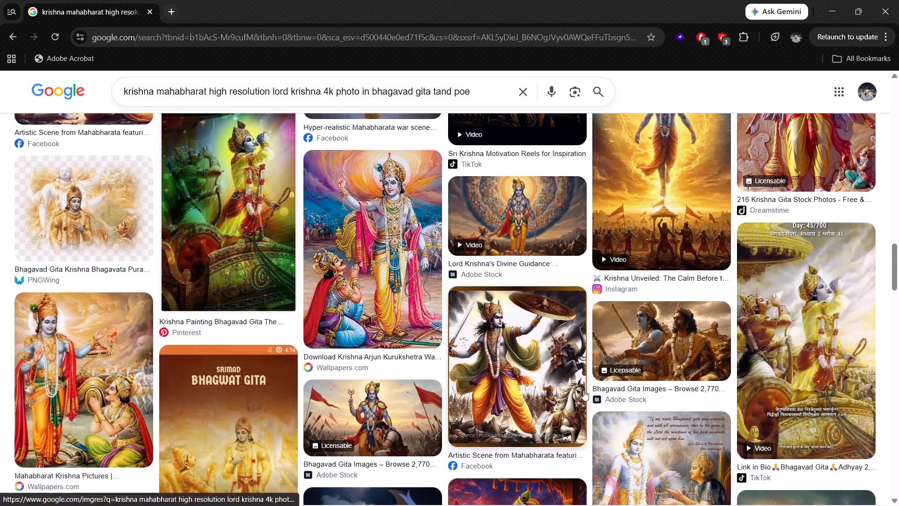
scroll(583, 390, "down", 3)
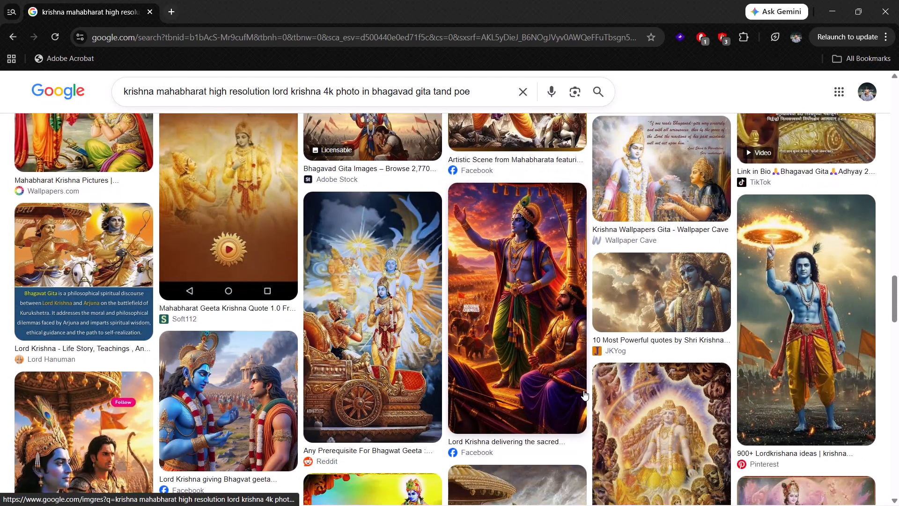
scroll(583, 390, "down", 3)
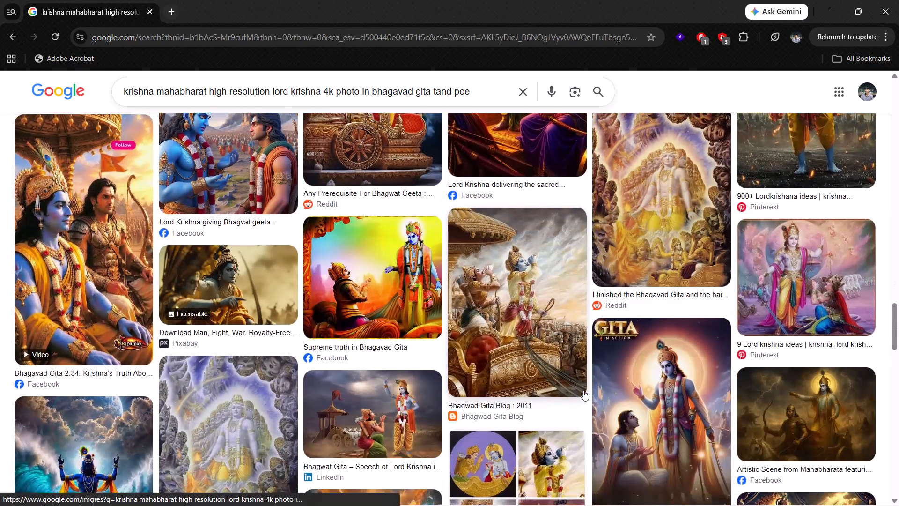
scroll(583, 390, "down", 4)
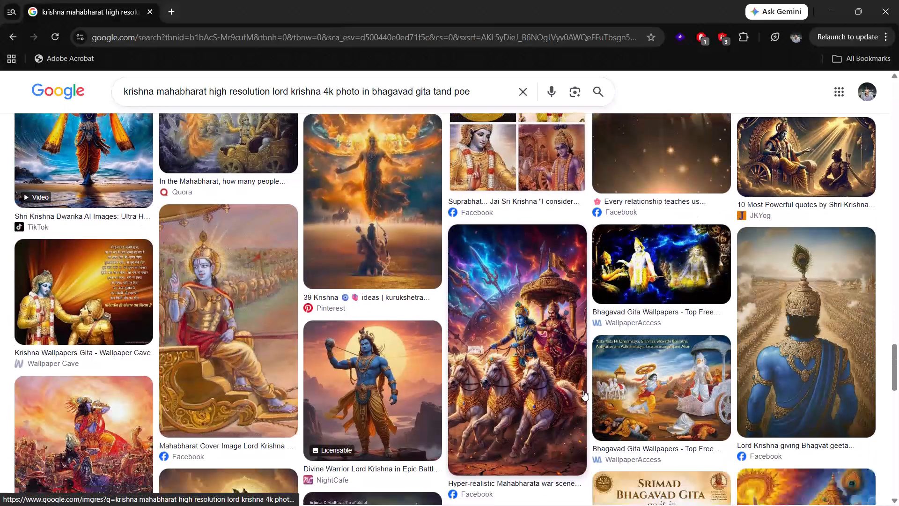
scroll(583, 390, "down", 4)
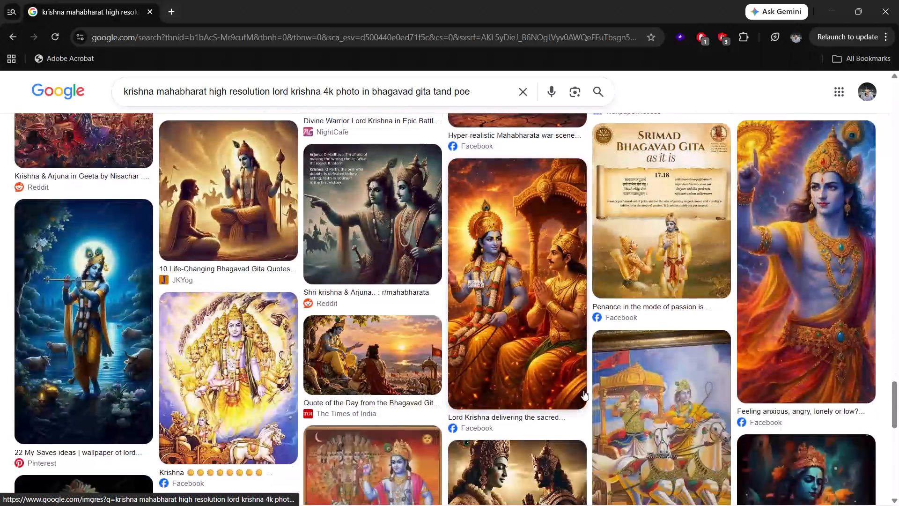
scroll(583, 390, "up", 12)
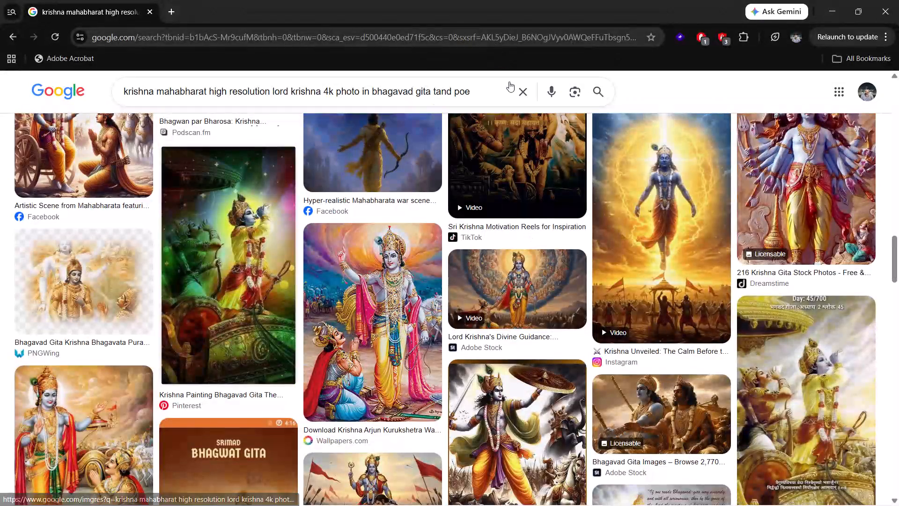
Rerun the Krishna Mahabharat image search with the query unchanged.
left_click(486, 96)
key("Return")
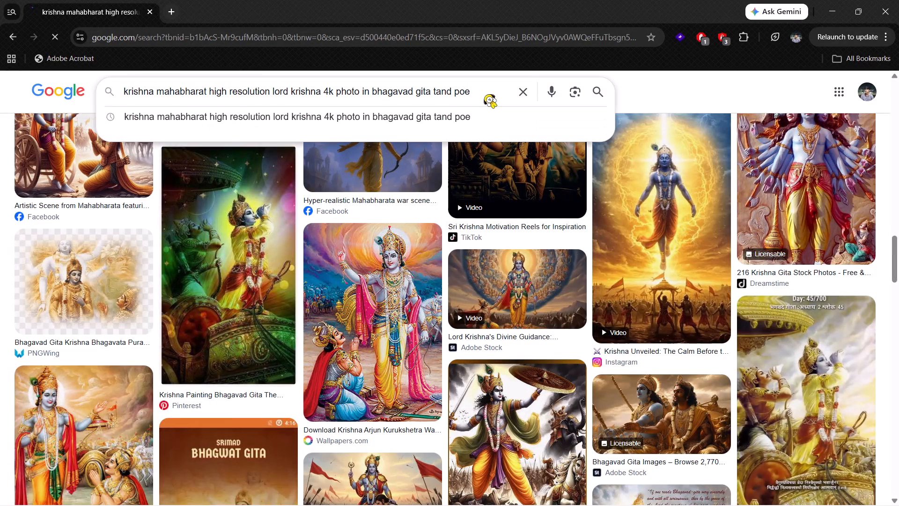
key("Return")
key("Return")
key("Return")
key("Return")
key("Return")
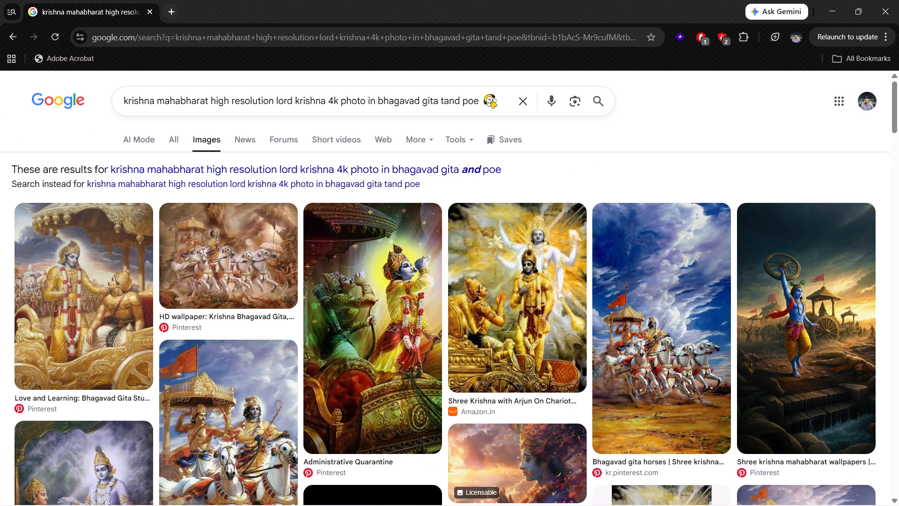
Replace "tand poe" after "bhagavad gita" in the image search query with "only tand poe no baground" and run the search.
left_click(486, 96)
key("BackSpace")
key("BackSpace")
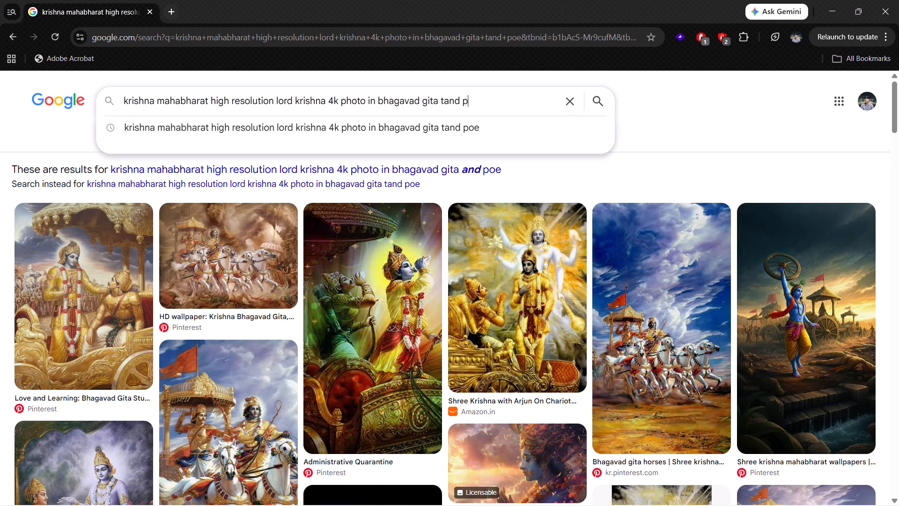
key("BackSpace")
key("BackSpace")
key("BackSpace")
key("BackSpace")
key("BackSpace")
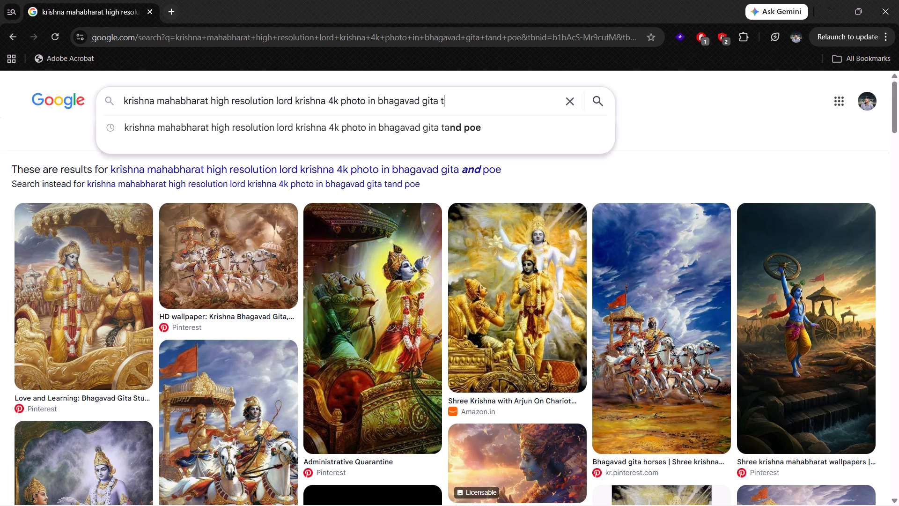
key("BackSpace")
key("o")
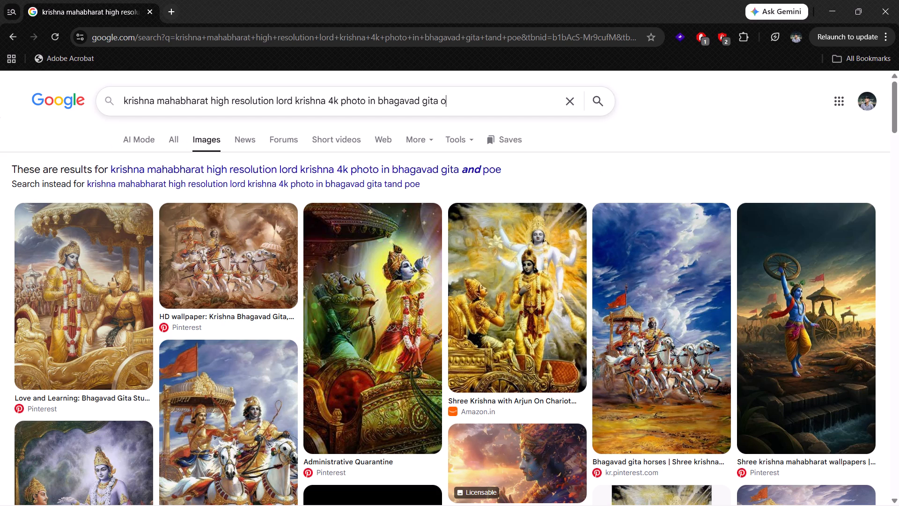
type("nlu")
key("BackSpace")
key("y")
key("space")
key("t")
type("an")
key("d")
key("space")
key("p")
key("o")
key("e")
key("space")
type("no ba")
type("ground")
key("space")
key("BackSpace")
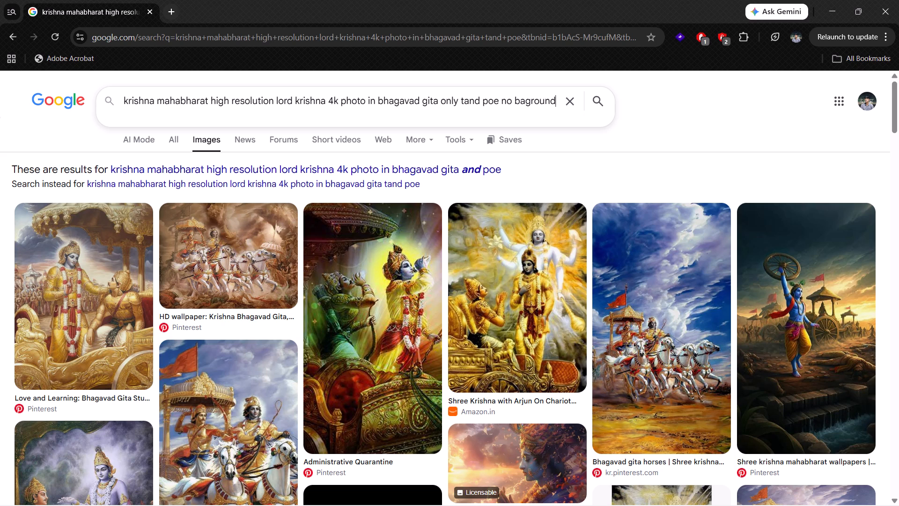
key("Return")
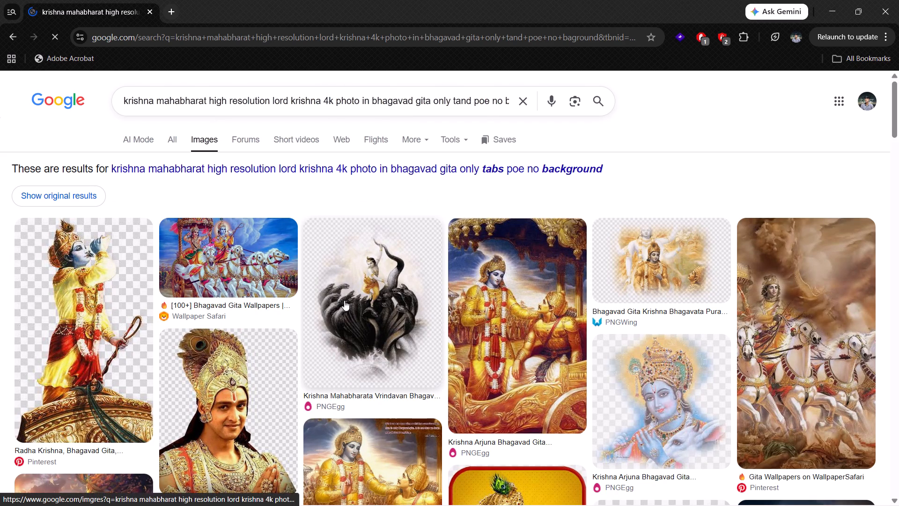
Examine the results of the no-background Krishna search for pictures suitable for the montage.
scroll(344, 300, "down", 4)
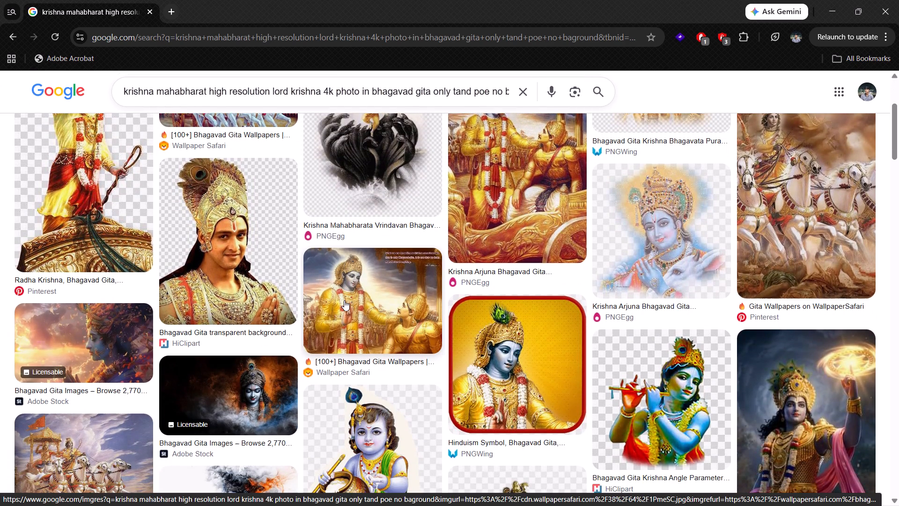
scroll(344, 300, "down", 3)
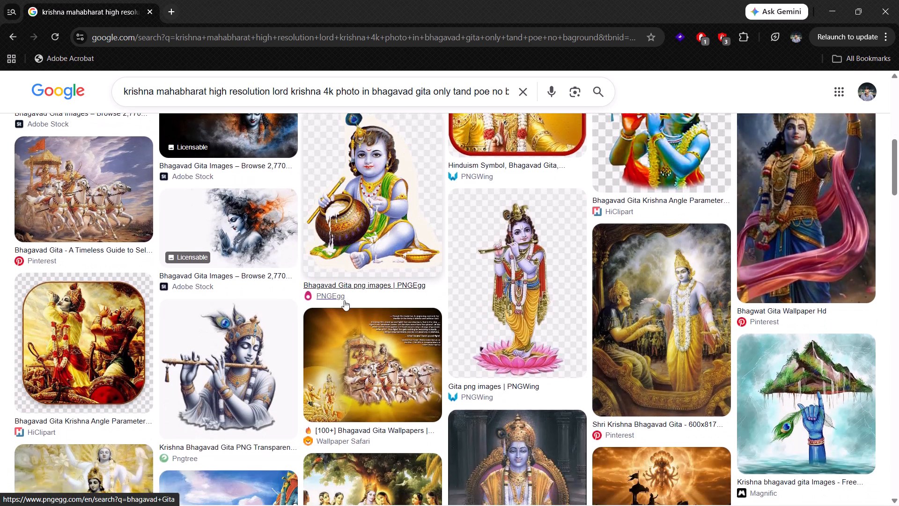
scroll(344, 300, "down", 4)
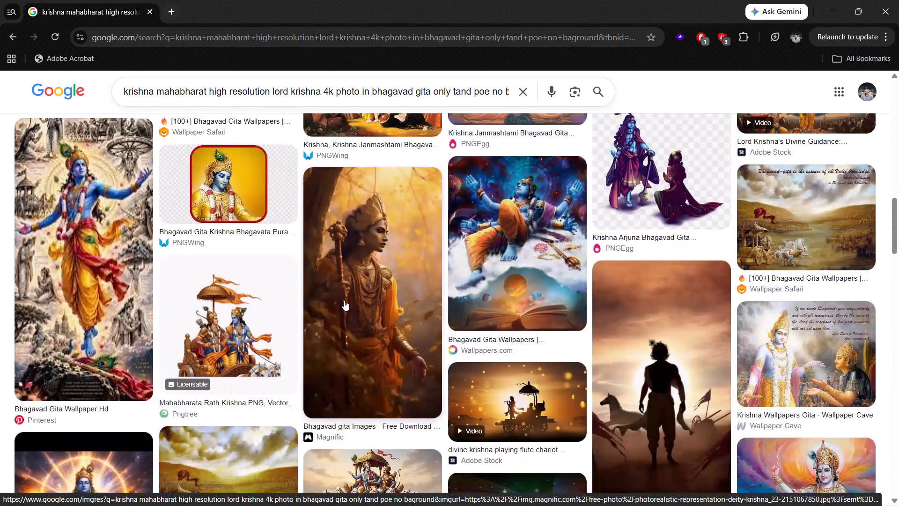
scroll(344, 300, "down", 2)
scroll(344, 300, "up", 9)
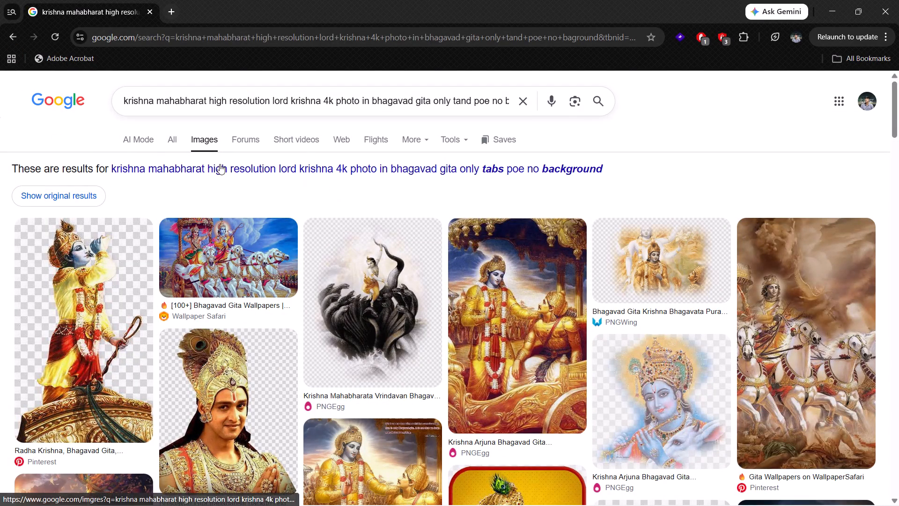
Return to the previous "bhagavad gita tand poe" image results and preview the "Krishna Bhagavad Gita Wallpaper" picture from Pinterest.
left_click(18, 36)
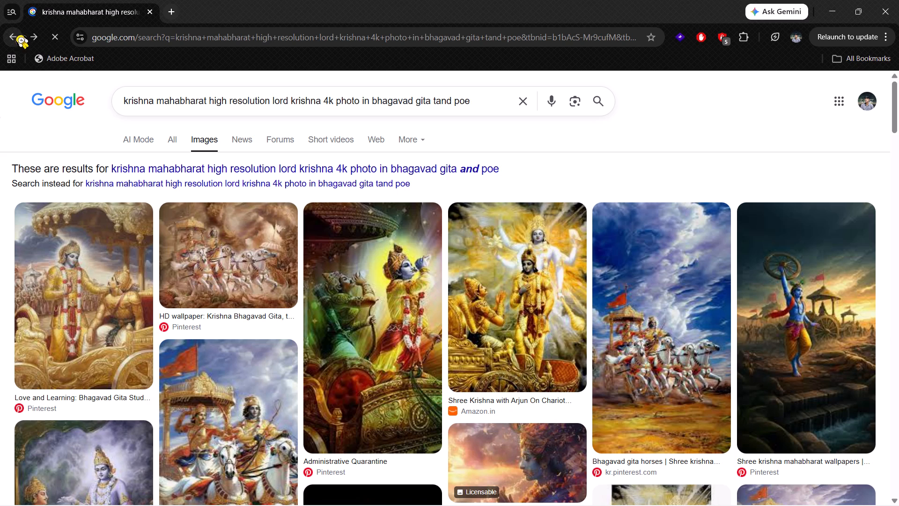
scroll(402, 229, "down", 1)
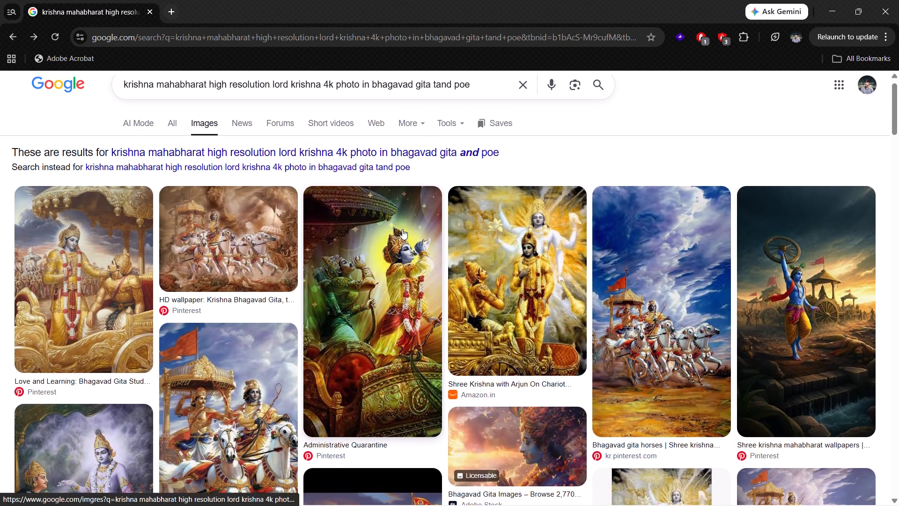
scroll(402, 229, "down", 4)
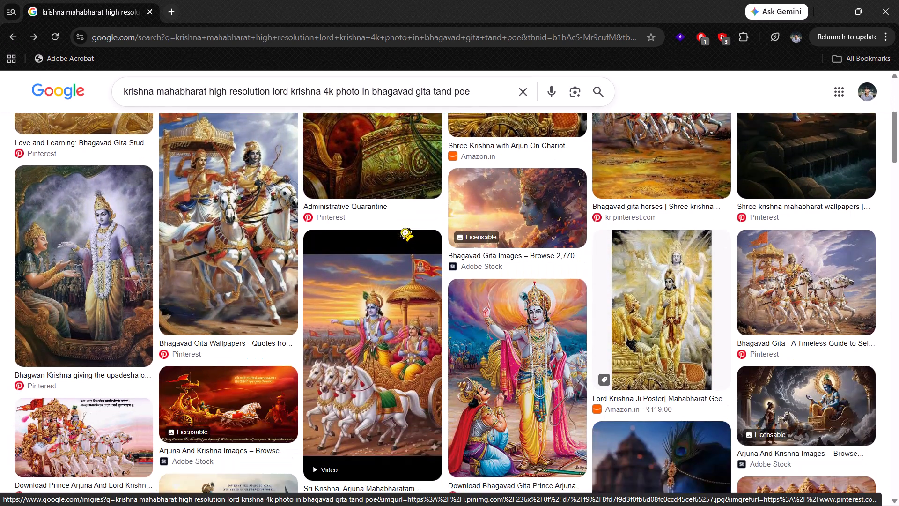
scroll(402, 229, "down", 4)
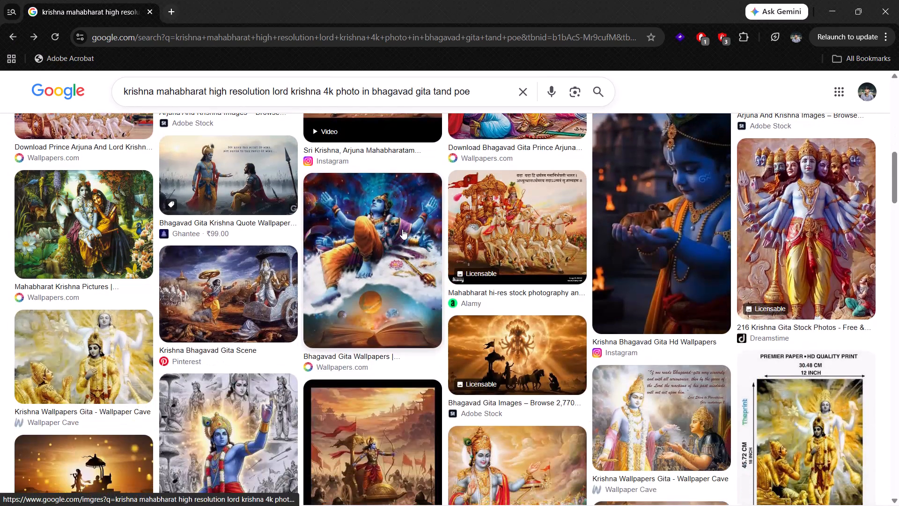
scroll(402, 229, "down", 3)
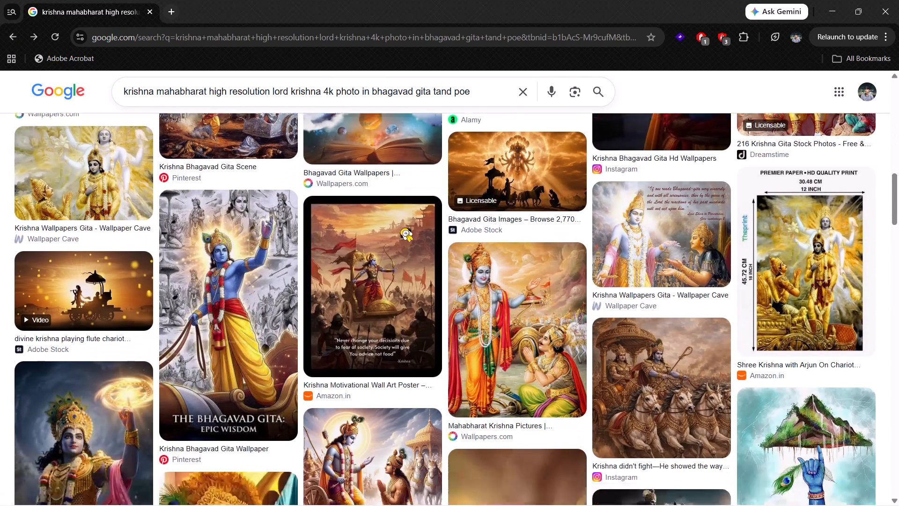
scroll(402, 229, "down", 1)
left_click(242, 226)
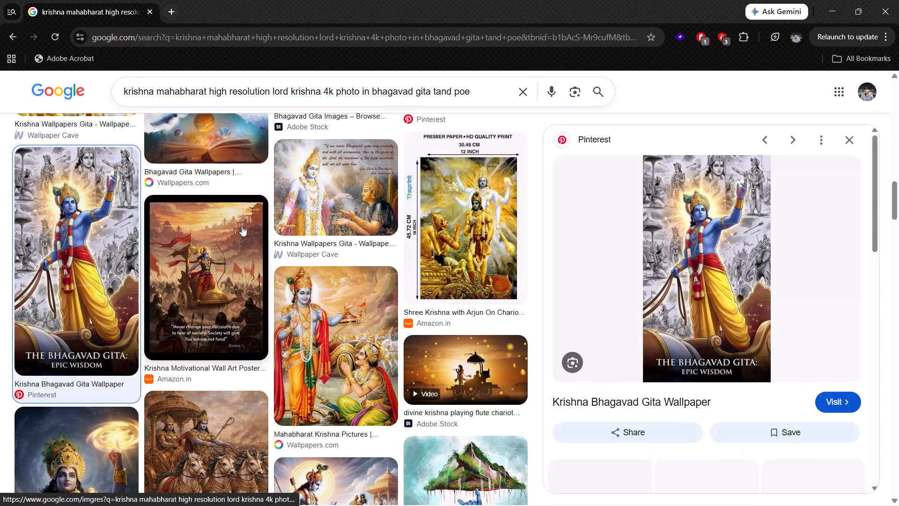
Review the pictures related to the "Krishna Bhagavad Gita Wallpaper" and open their full set.
scroll(464, 273, "down", 2)
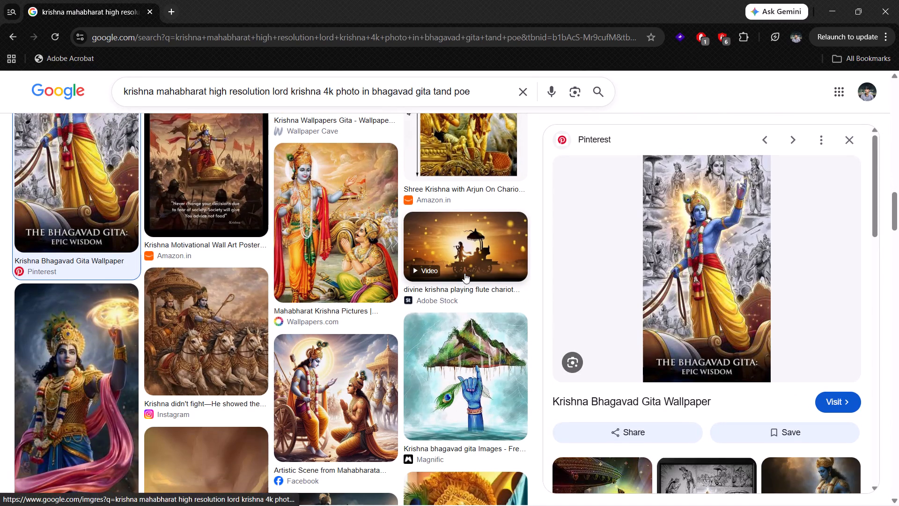
scroll(618, 256, "down", 4)
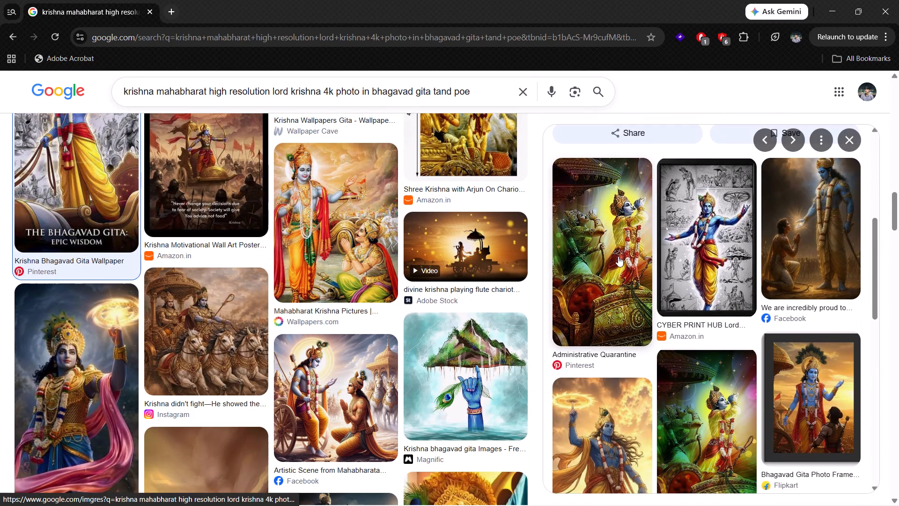
scroll(618, 256, "down", 5)
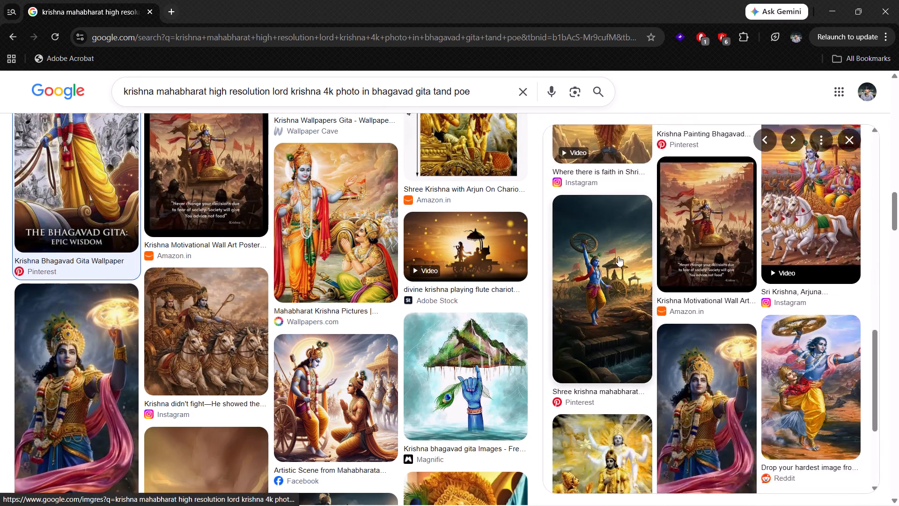
scroll(618, 256, "down", 3)
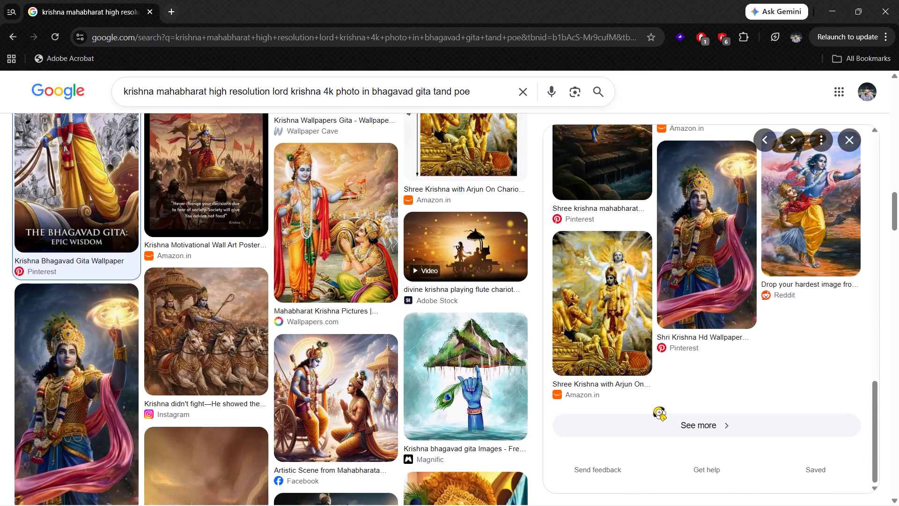
left_click_drag(656, 408, 658, 422)
left_click(658, 422)
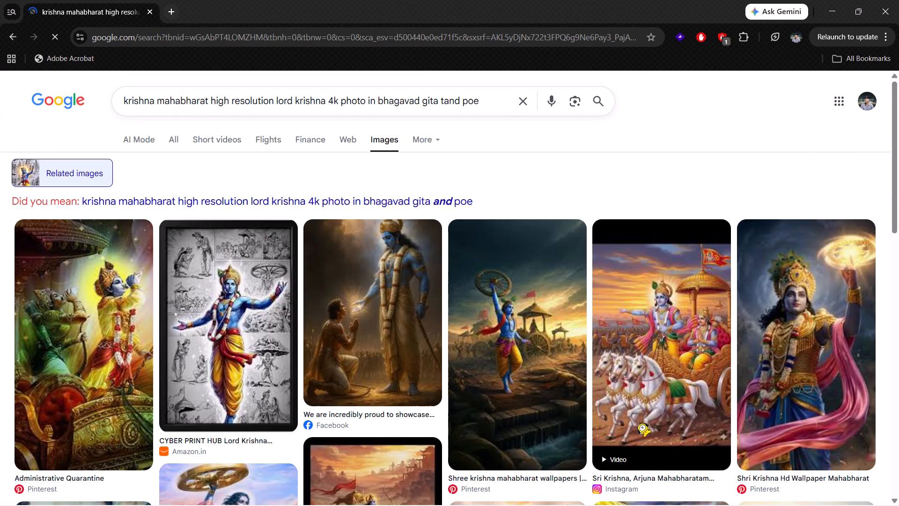
Preview the "Krishna With Horse Wallpaper Hd 4k" picture and open the full set of images related to it.
scroll(567, 424, "down", 3)
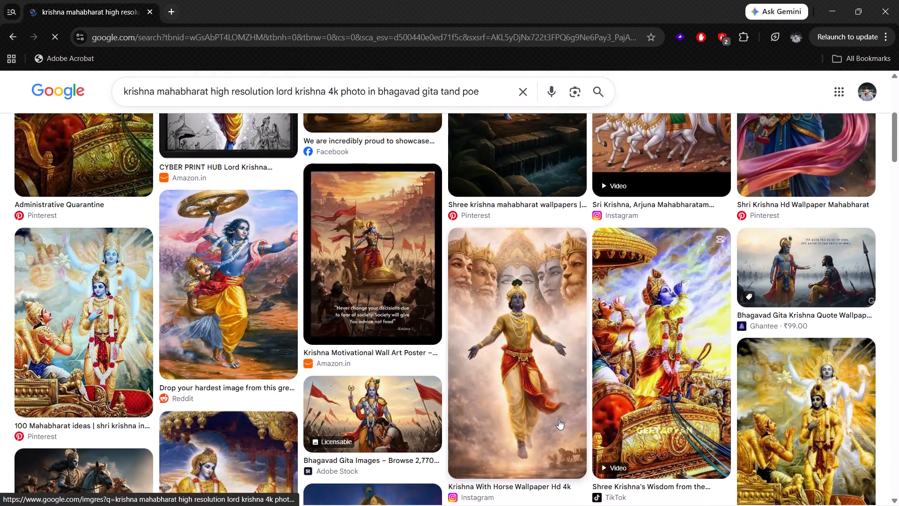
left_click(559, 419)
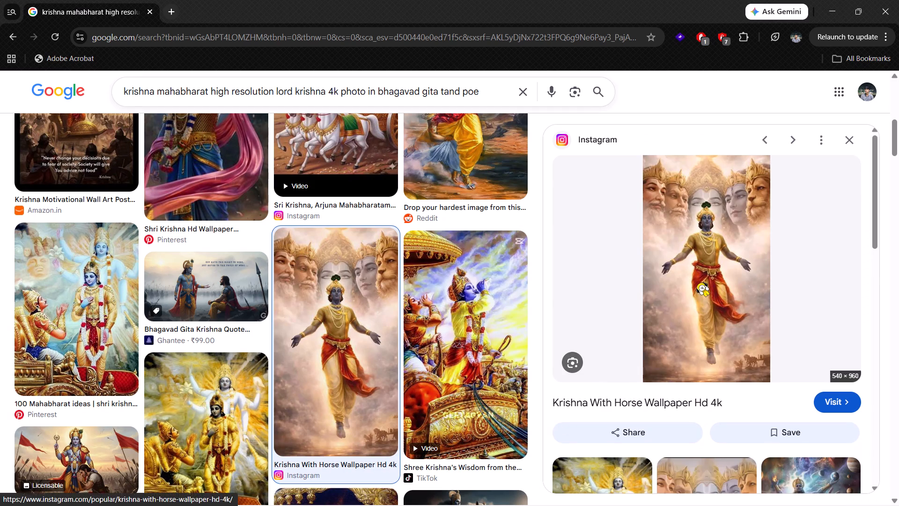
scroll(699, 284, "down", 3)
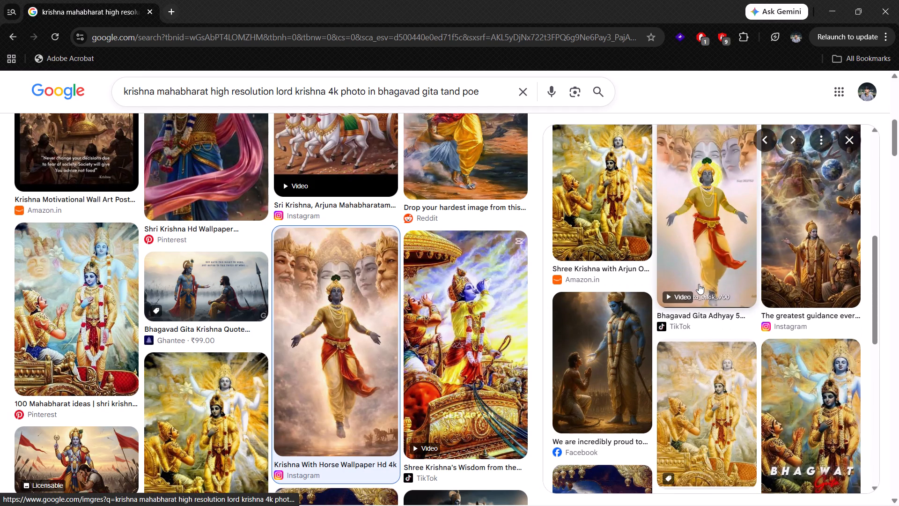
scroll(699, 284, "down", 2)
scroll(699, 284, "up", 2)
scroll(699, 284, "down", 1)
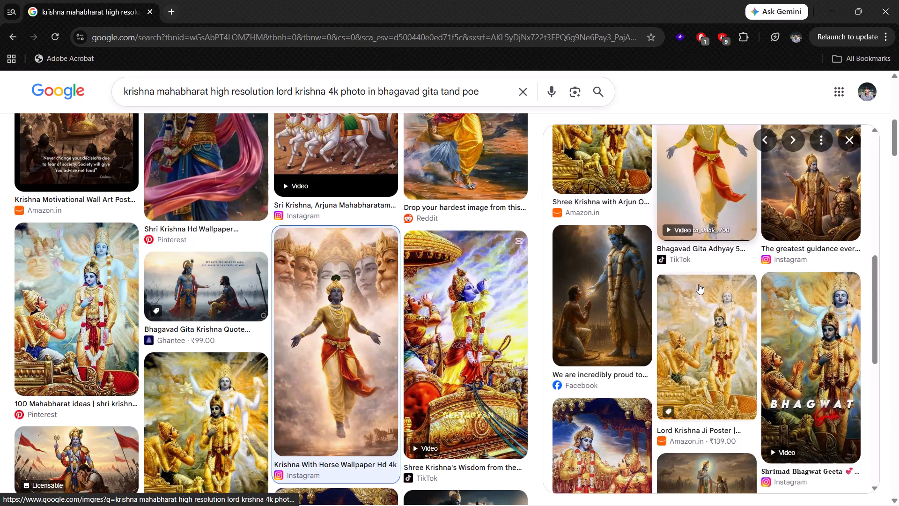
scroll(699, 284, "down", 5)
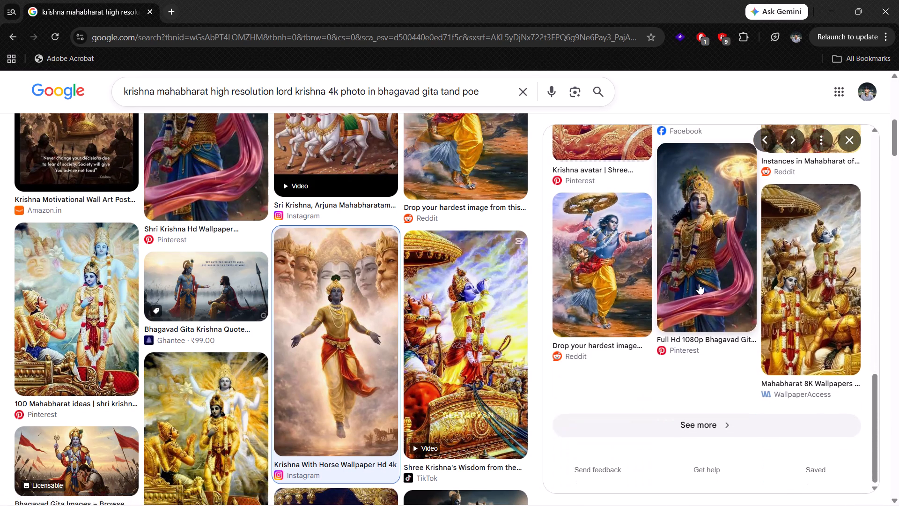
left_click(715, 420)
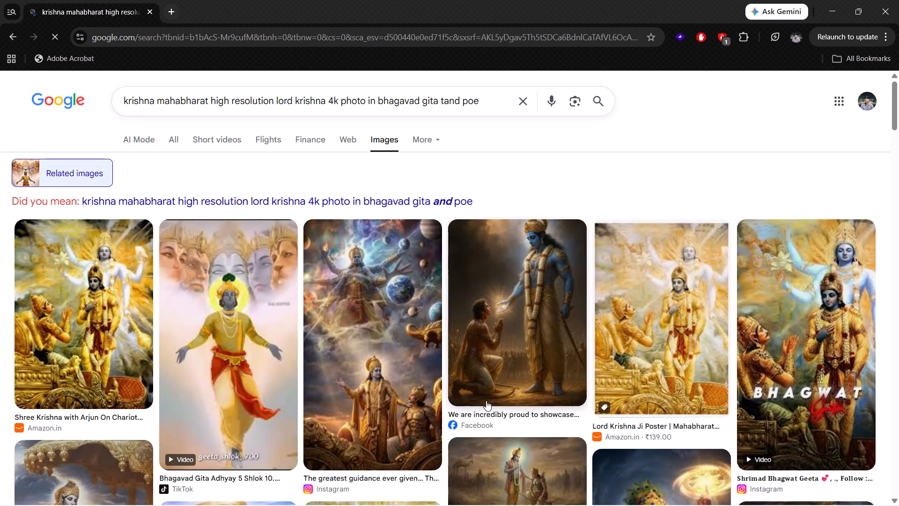
Examine the images related to "Krishna With Horse Wallpaper Hd 4k" for Krishna and Arjuna pictures suitable for the montage.
scroll(486, 401, "down", 1)
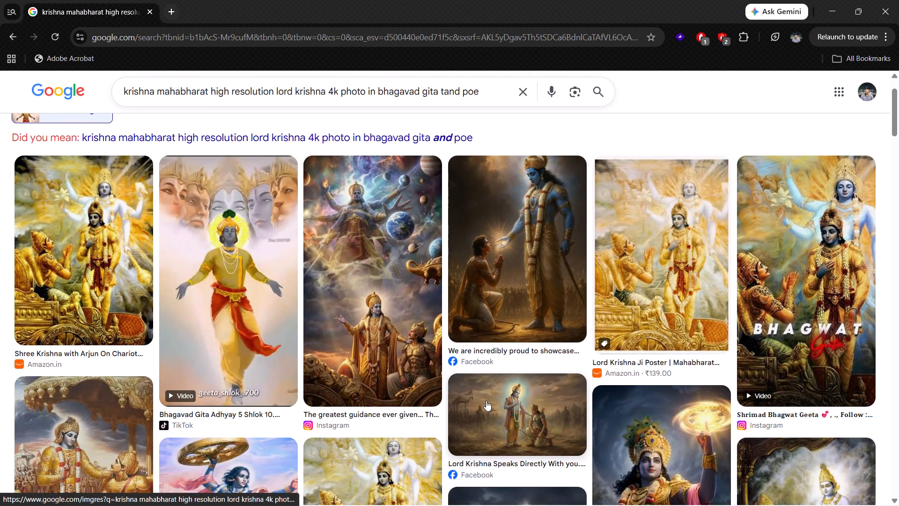
scroll(486, 401, "down", 2)
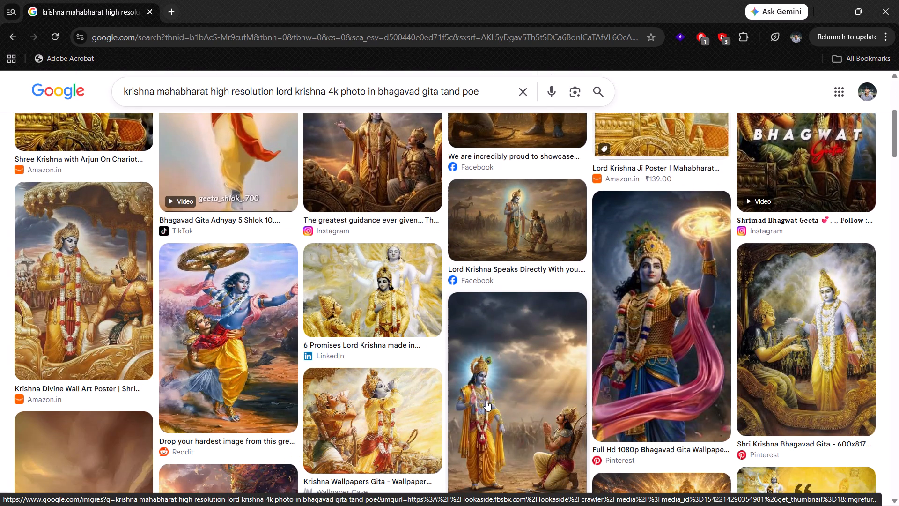
scroll(486, 401, "down", 3)
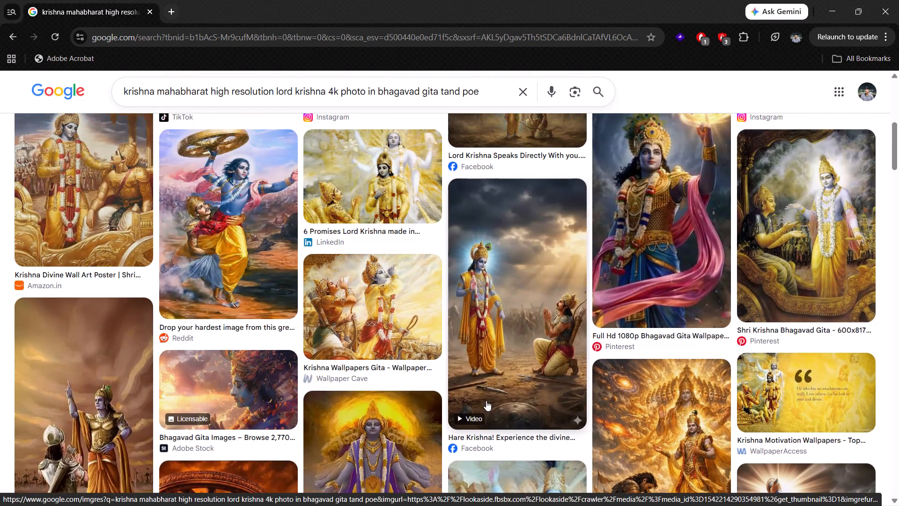
scroll(486, 401, "down", 4)
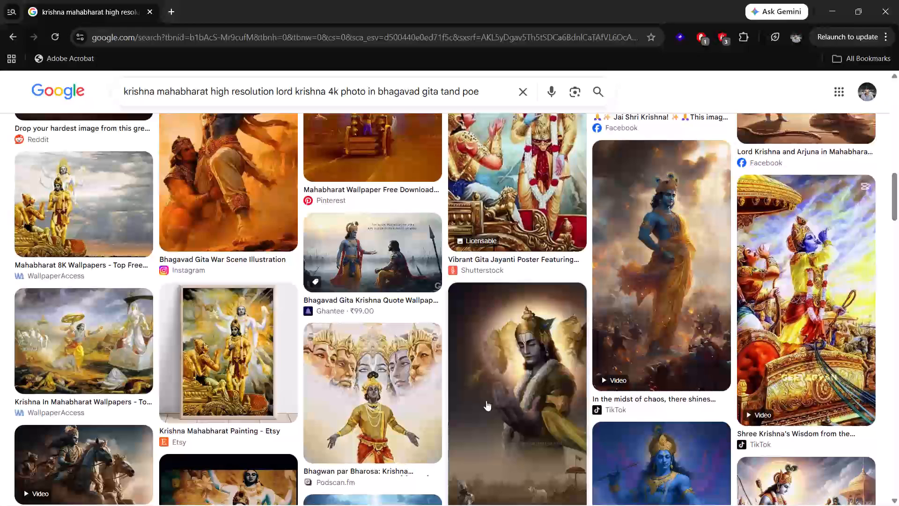
scroll(486, 401, "down", 2)
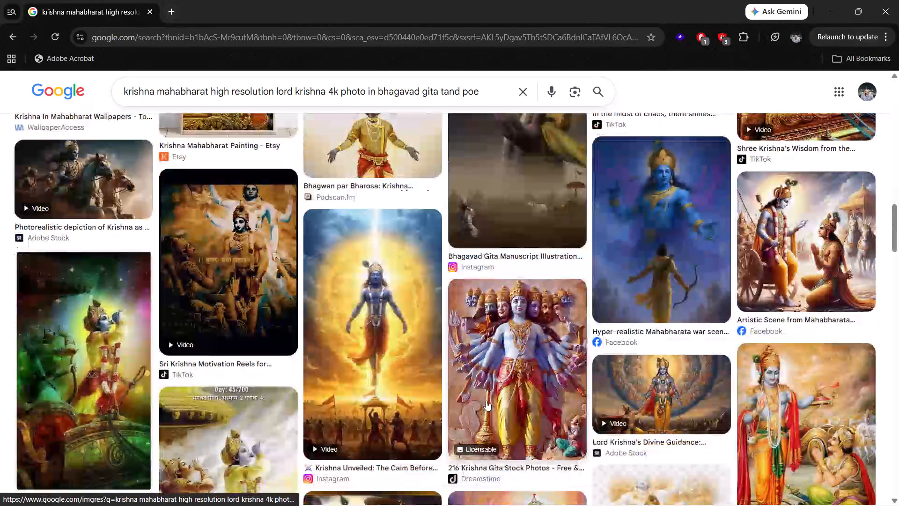
scroll(486, 401, "down", 1)
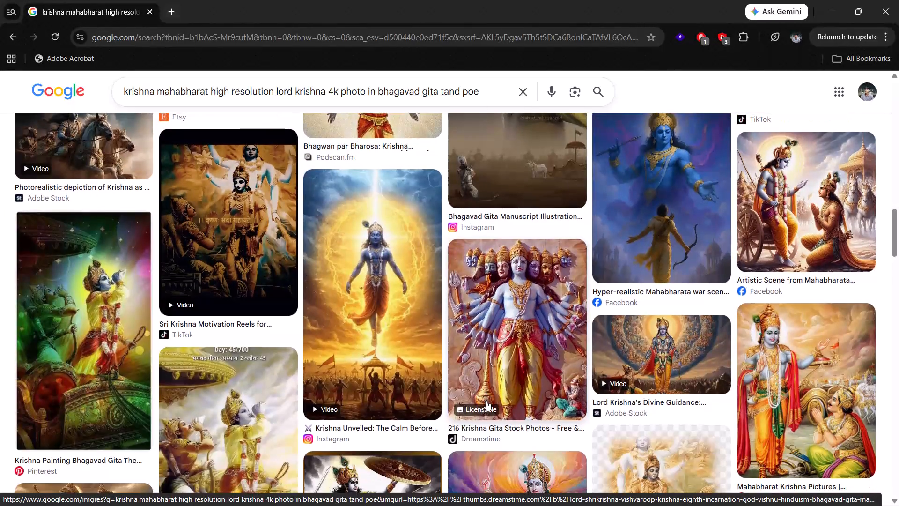
scroll(486, 401, "down", 4)
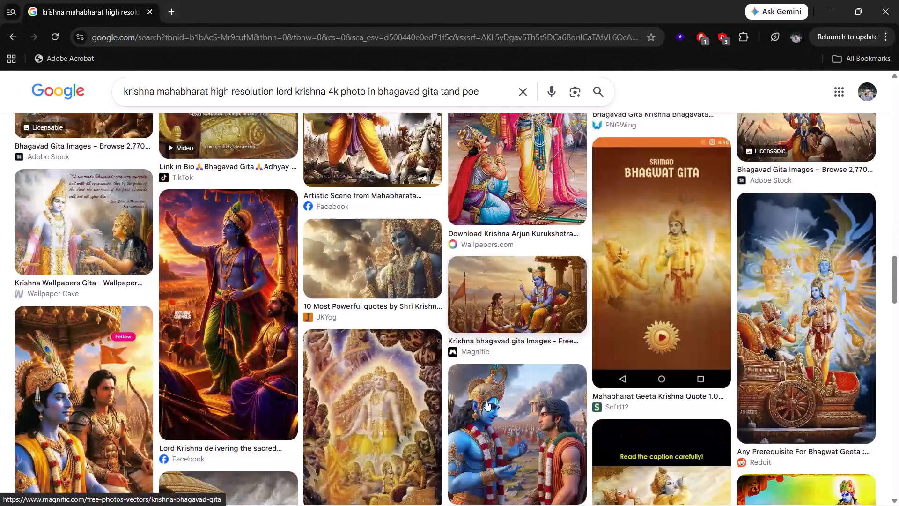
scroll(486, 401, "down", 3)
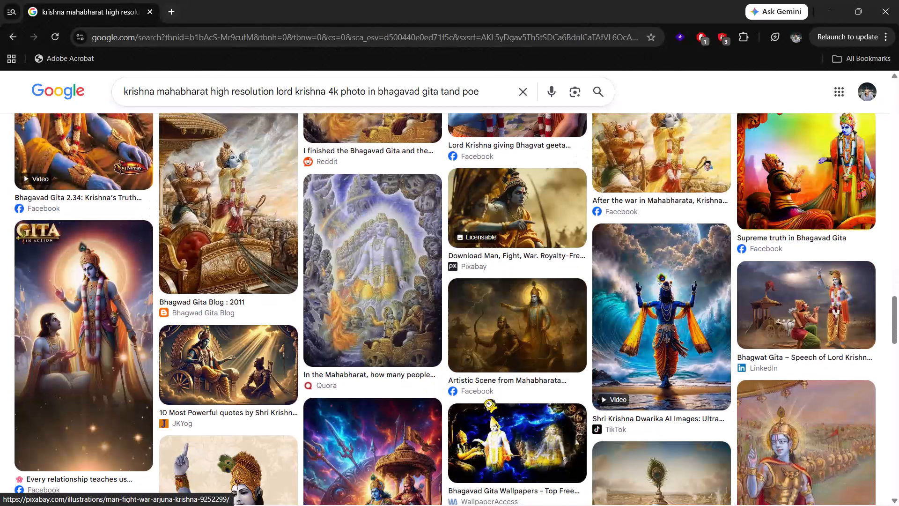
scroll(486, 401, "down", 3)
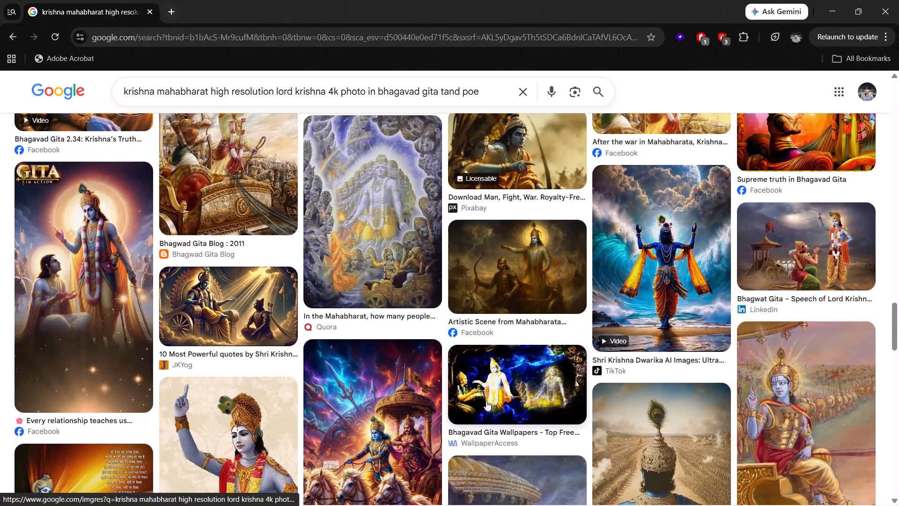
scroll(486, 401, "down", 4)
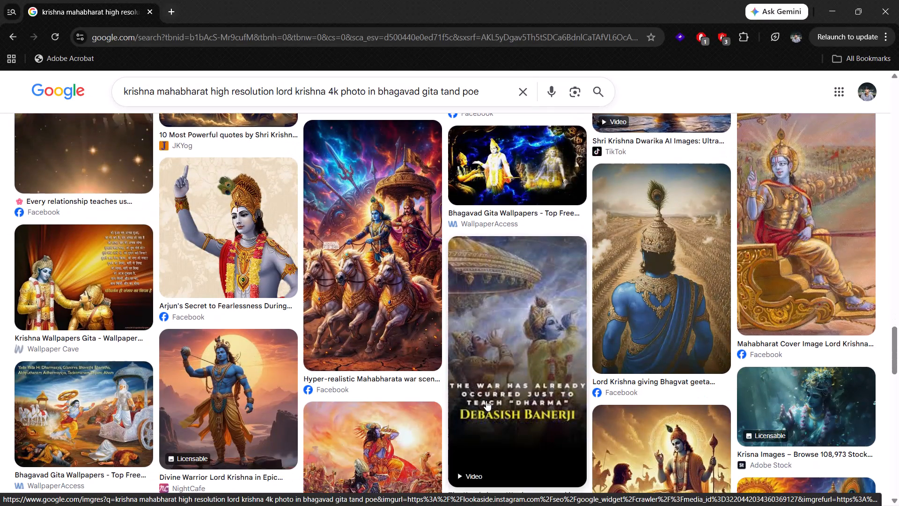
scroll(486, 401, "down", 3)
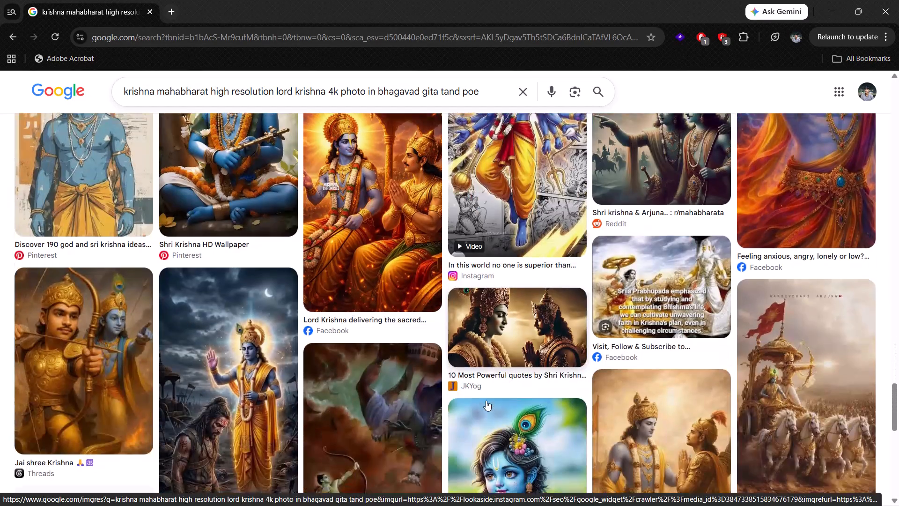
scroll(486, 401, "down", 5)
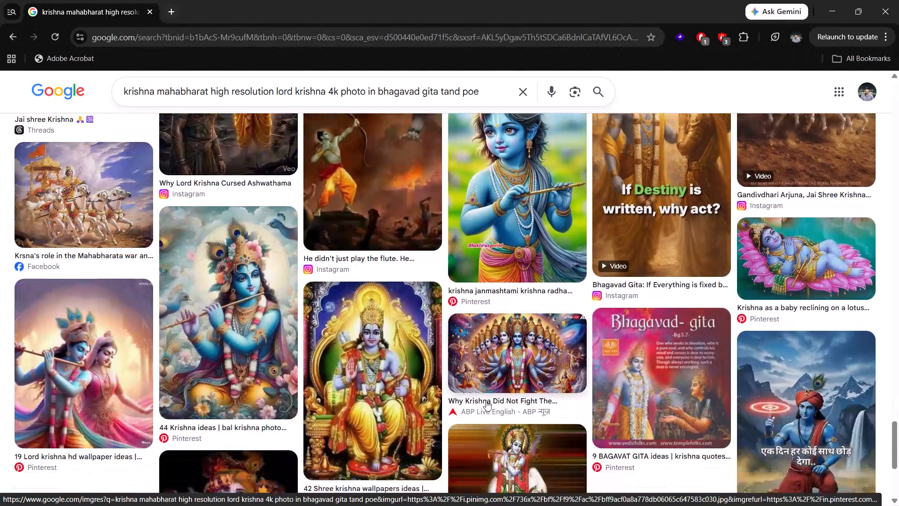
scroll(486, 401, "down", 1)
Close the browser window and return to the montage project in VN.
left_click(897, 0)
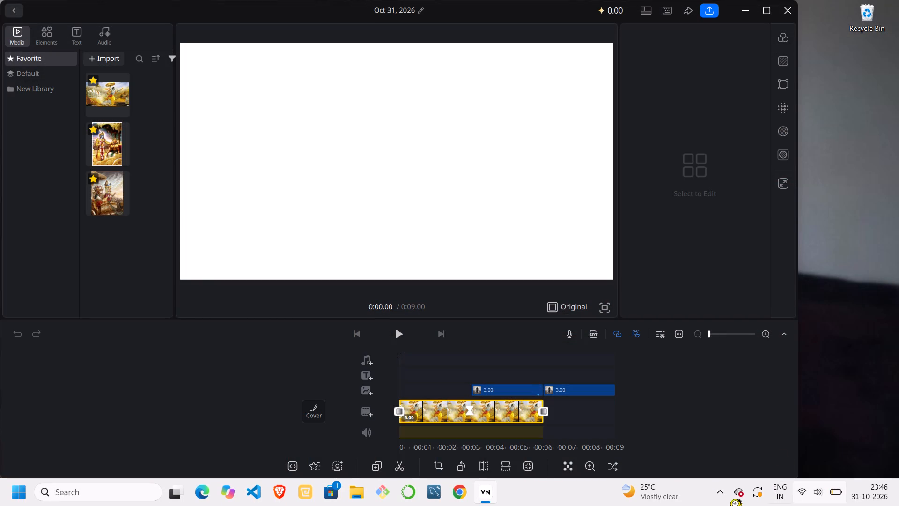
Open the system notifications and calendar.
left_click(853, 484)
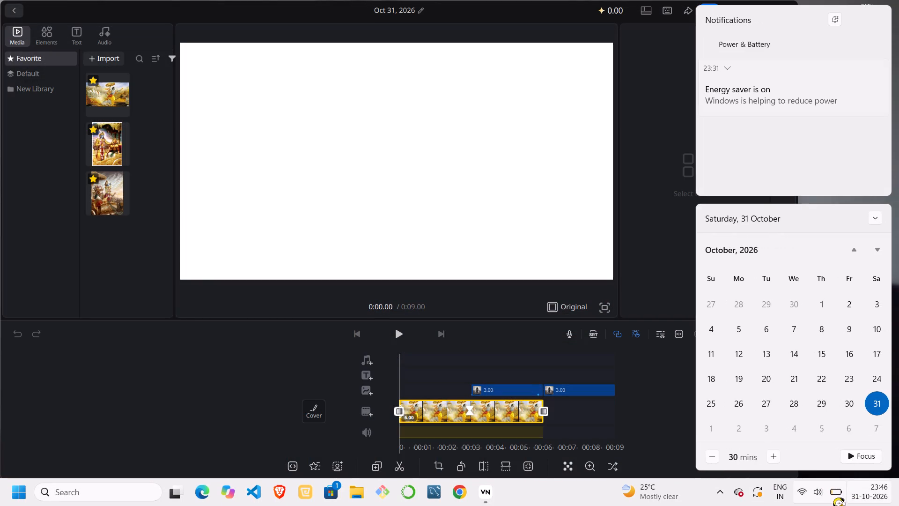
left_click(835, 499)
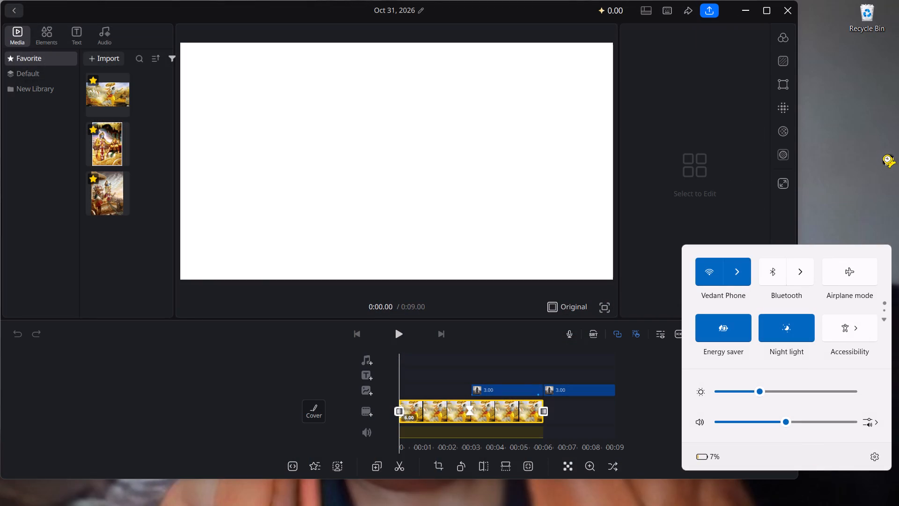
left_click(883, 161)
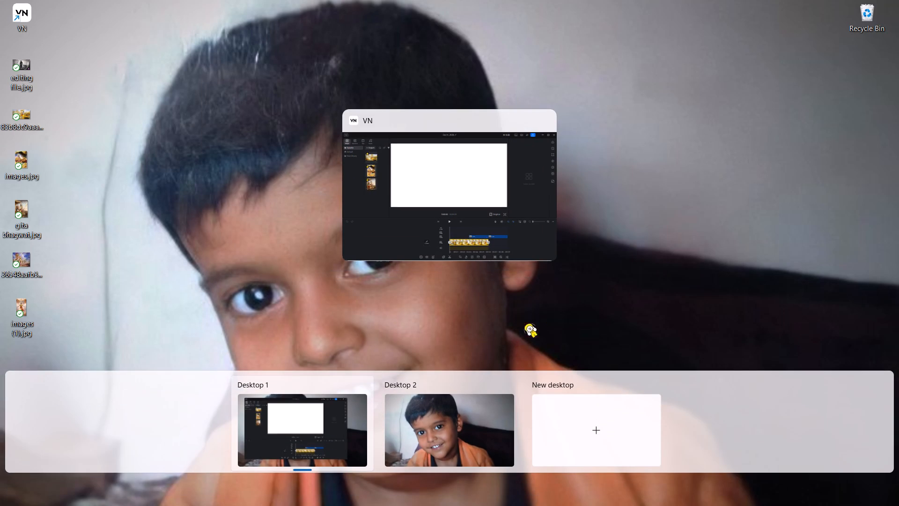
Switch to the second virtual desktop, Desktop 2.
left_click(462, 467)
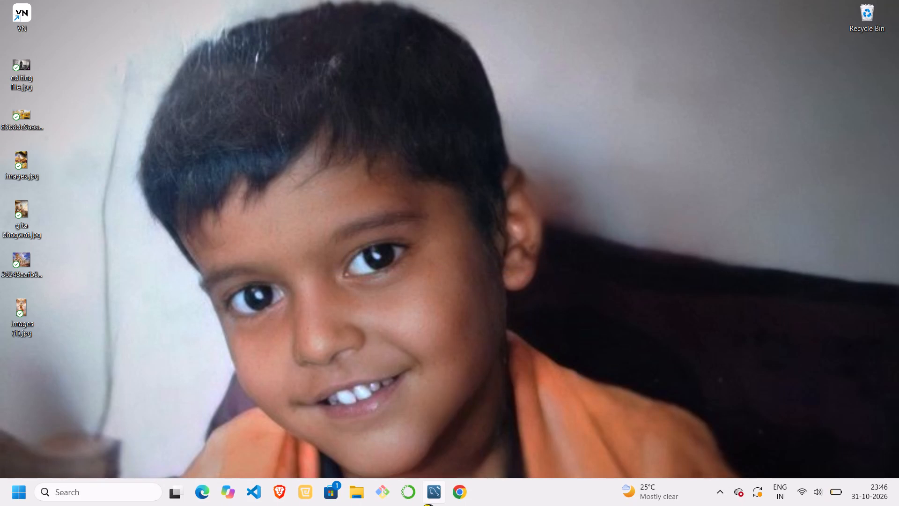
left_click(448, 503)
left_click(873, 20)
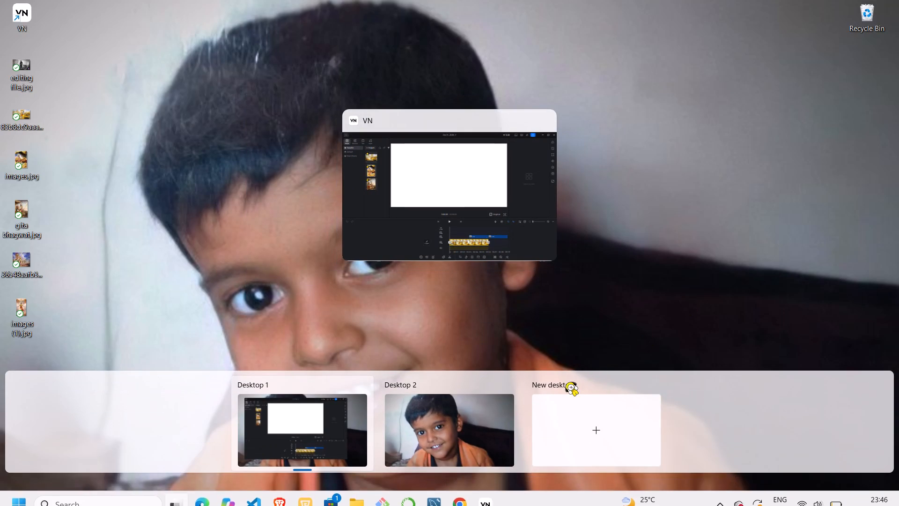
left_click(496, 402)
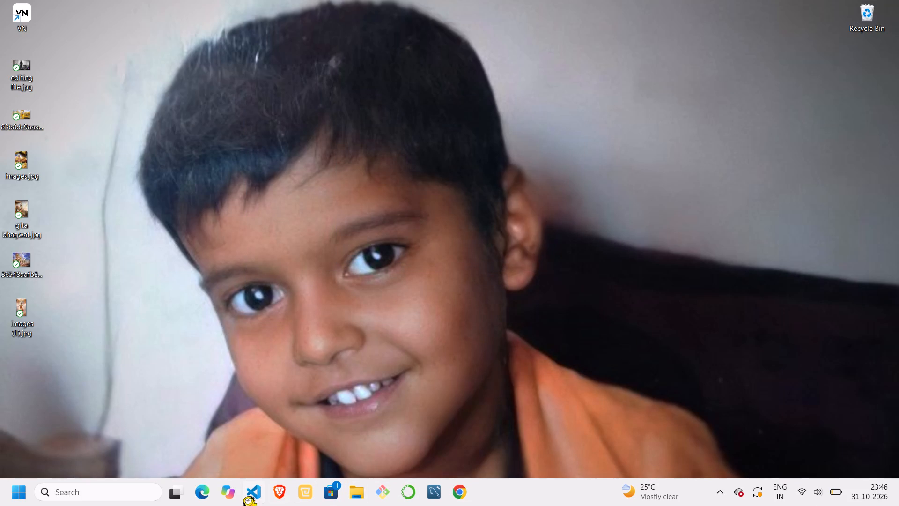
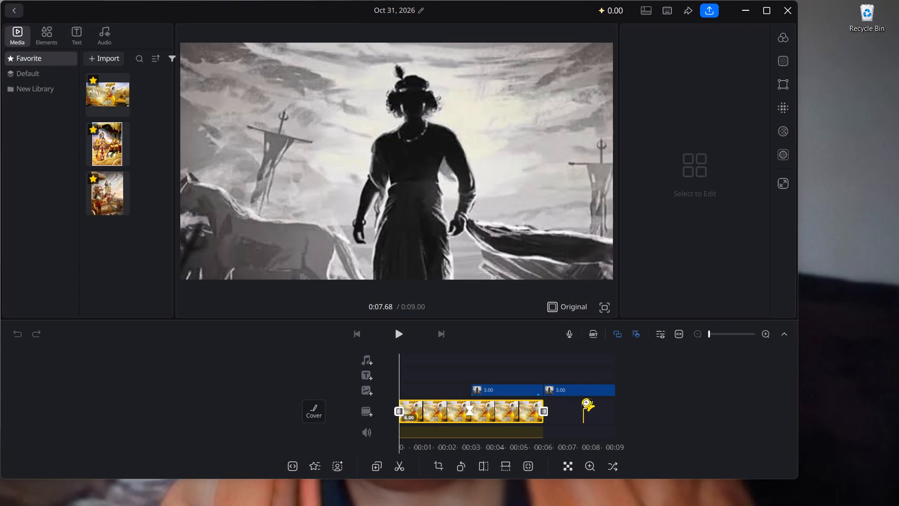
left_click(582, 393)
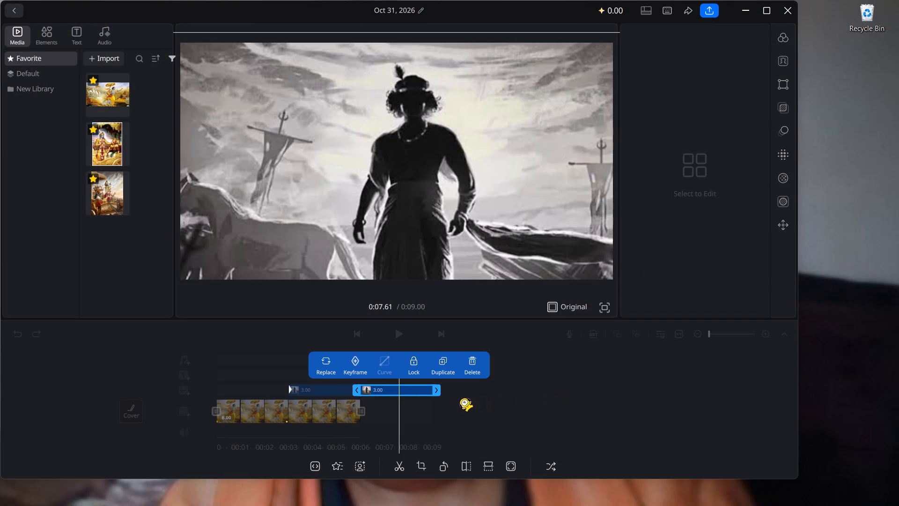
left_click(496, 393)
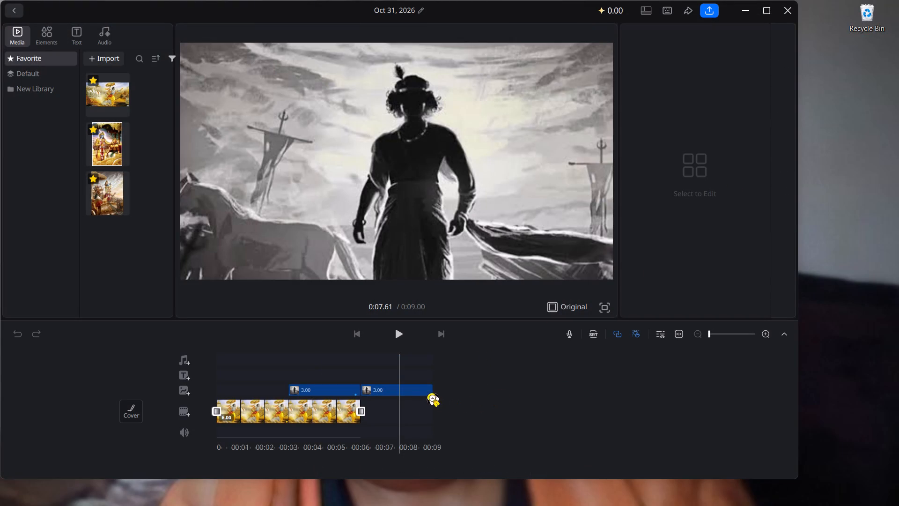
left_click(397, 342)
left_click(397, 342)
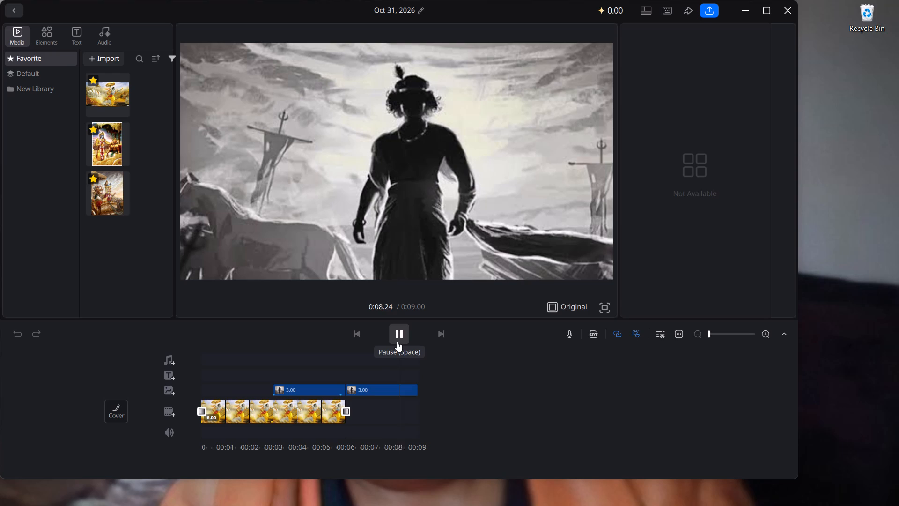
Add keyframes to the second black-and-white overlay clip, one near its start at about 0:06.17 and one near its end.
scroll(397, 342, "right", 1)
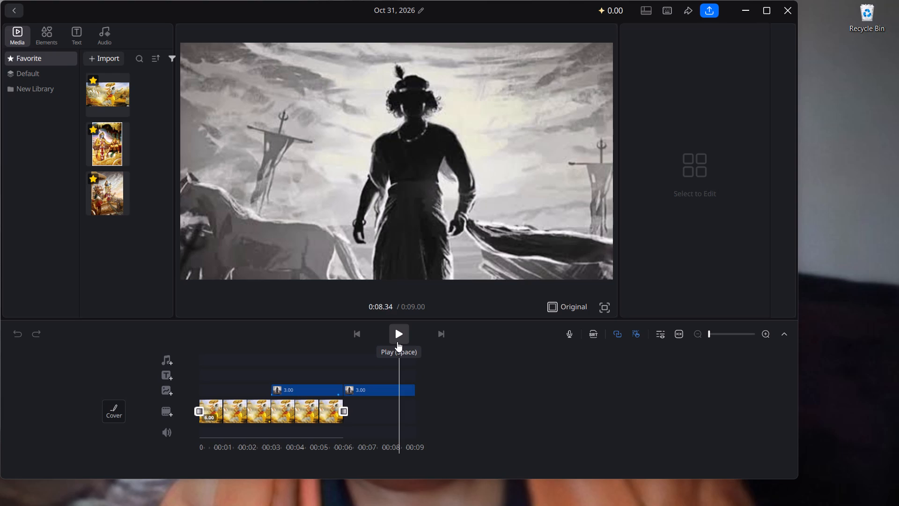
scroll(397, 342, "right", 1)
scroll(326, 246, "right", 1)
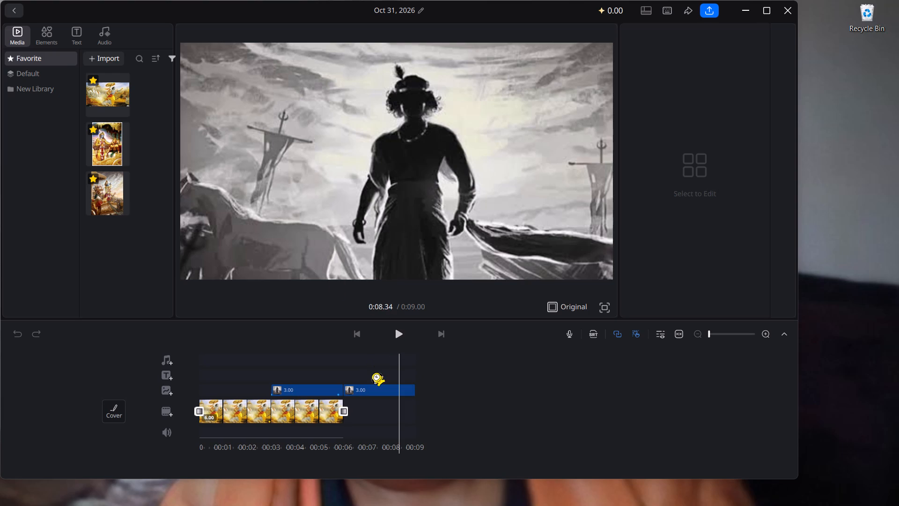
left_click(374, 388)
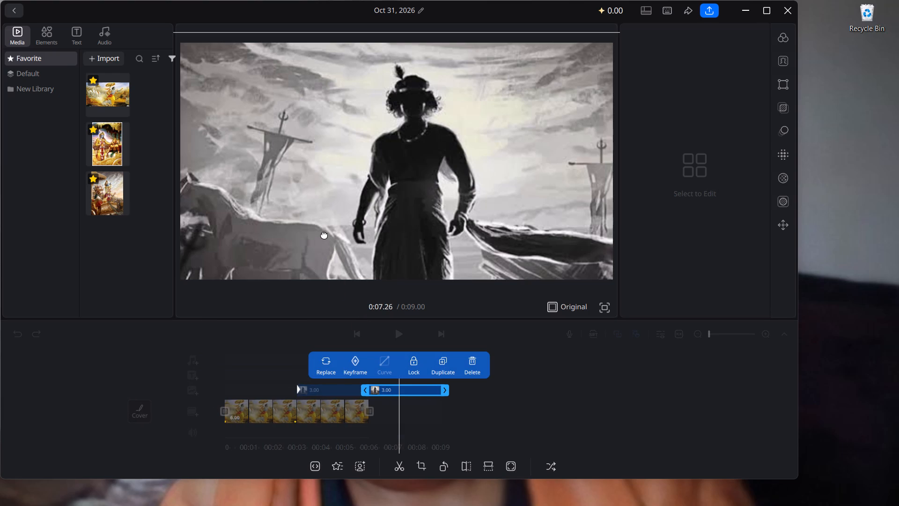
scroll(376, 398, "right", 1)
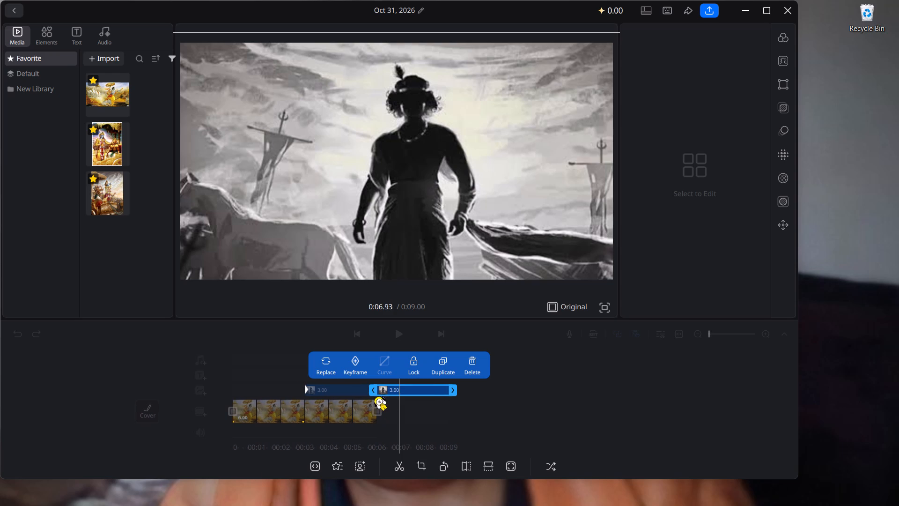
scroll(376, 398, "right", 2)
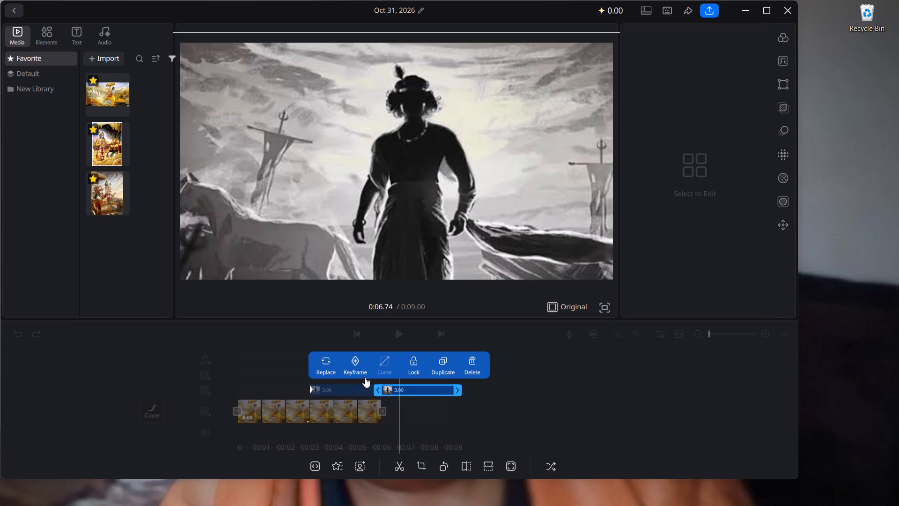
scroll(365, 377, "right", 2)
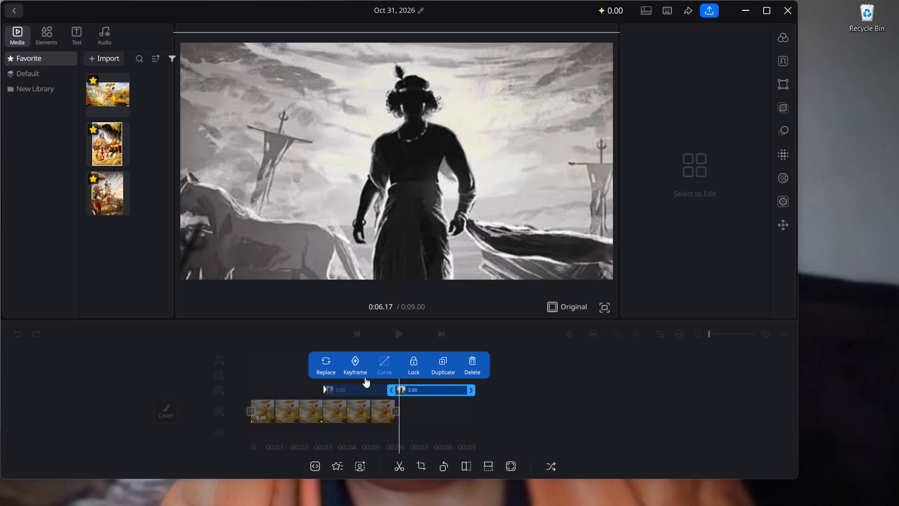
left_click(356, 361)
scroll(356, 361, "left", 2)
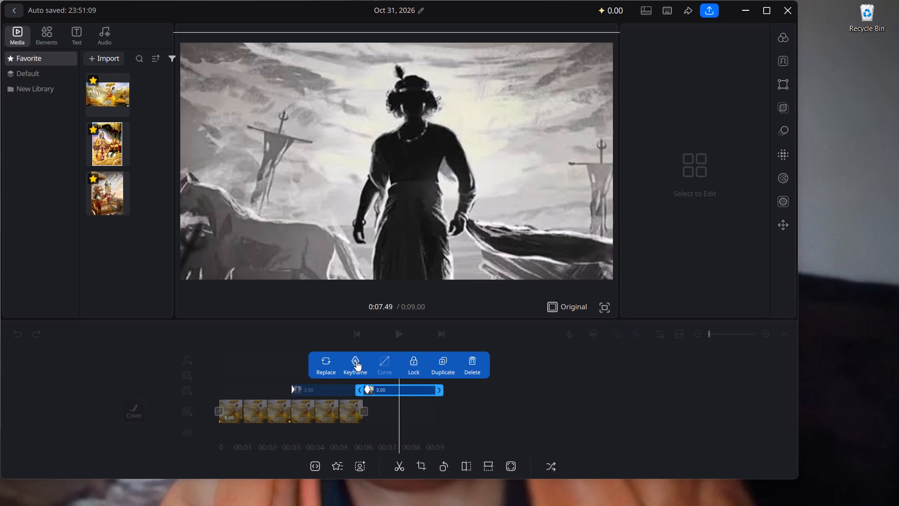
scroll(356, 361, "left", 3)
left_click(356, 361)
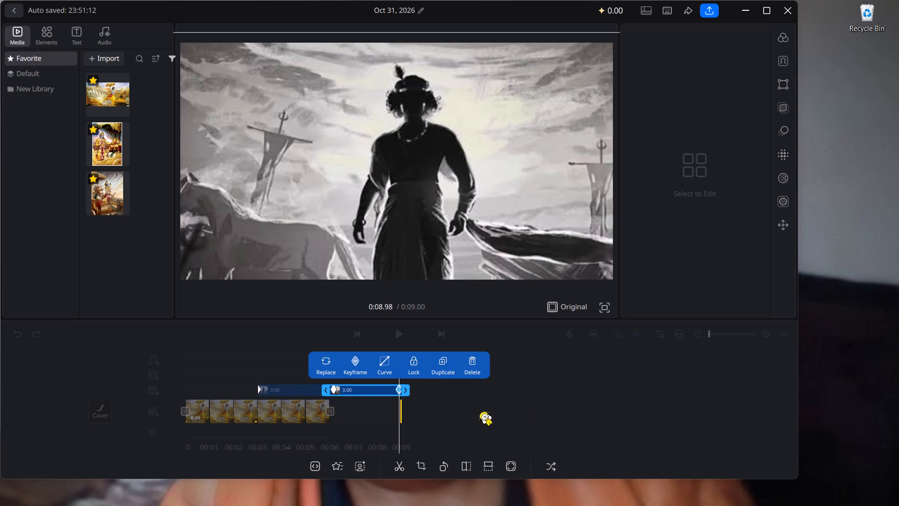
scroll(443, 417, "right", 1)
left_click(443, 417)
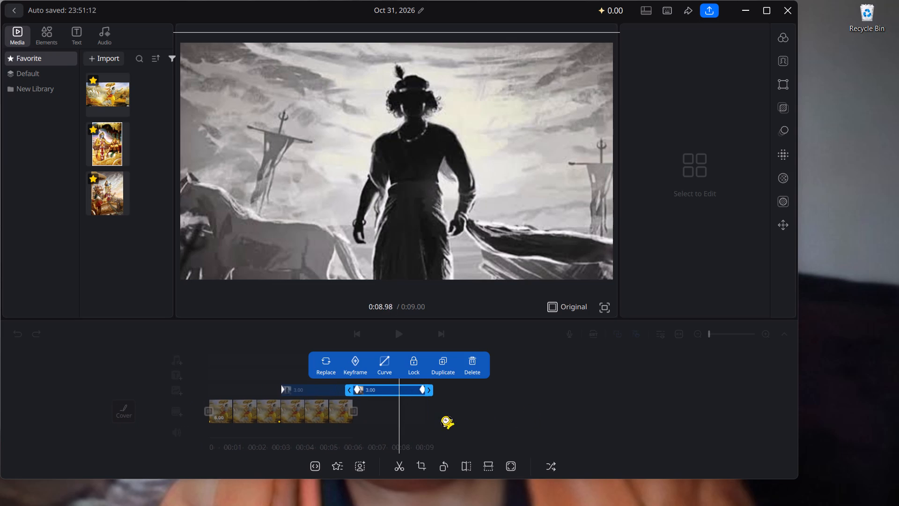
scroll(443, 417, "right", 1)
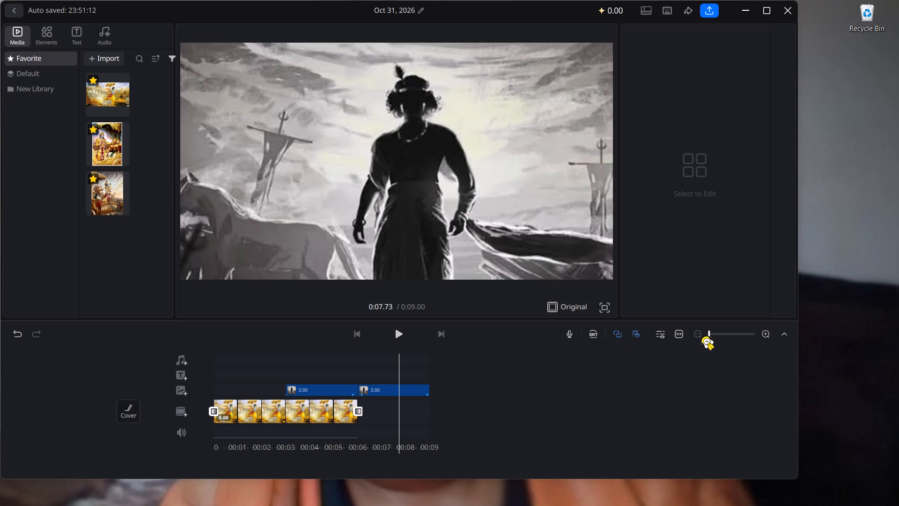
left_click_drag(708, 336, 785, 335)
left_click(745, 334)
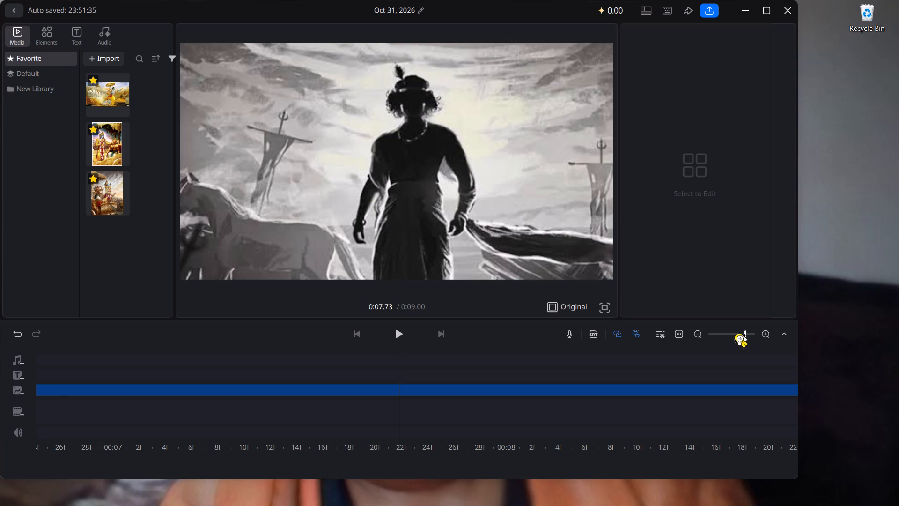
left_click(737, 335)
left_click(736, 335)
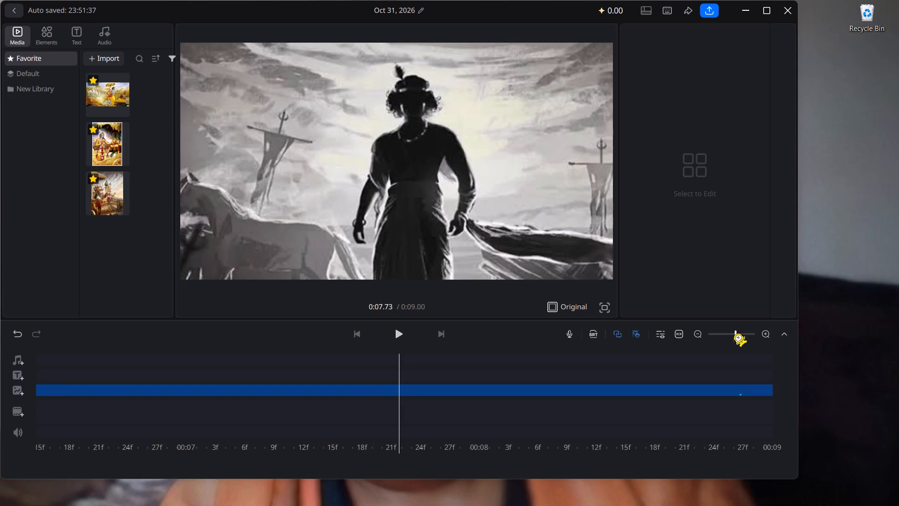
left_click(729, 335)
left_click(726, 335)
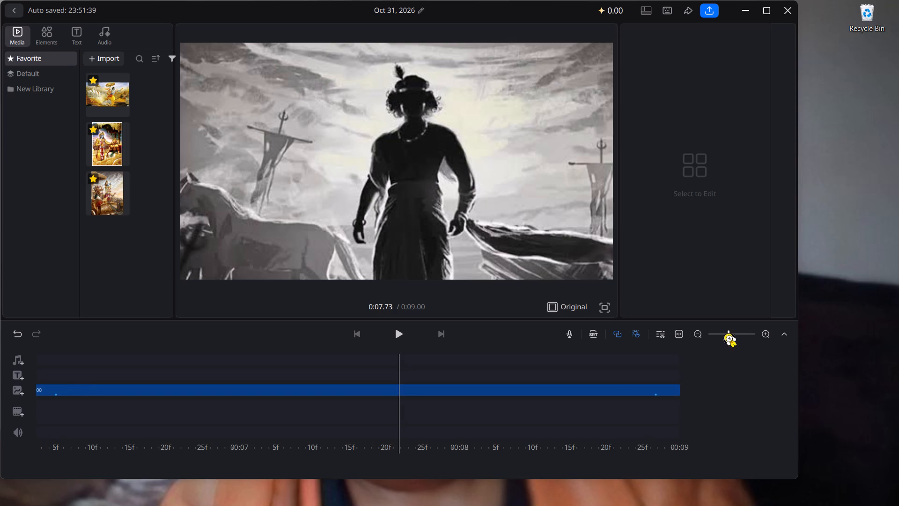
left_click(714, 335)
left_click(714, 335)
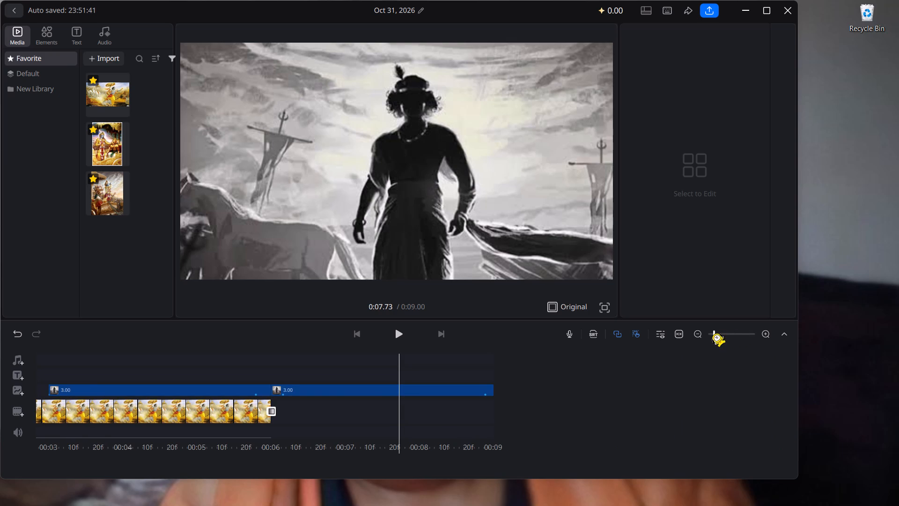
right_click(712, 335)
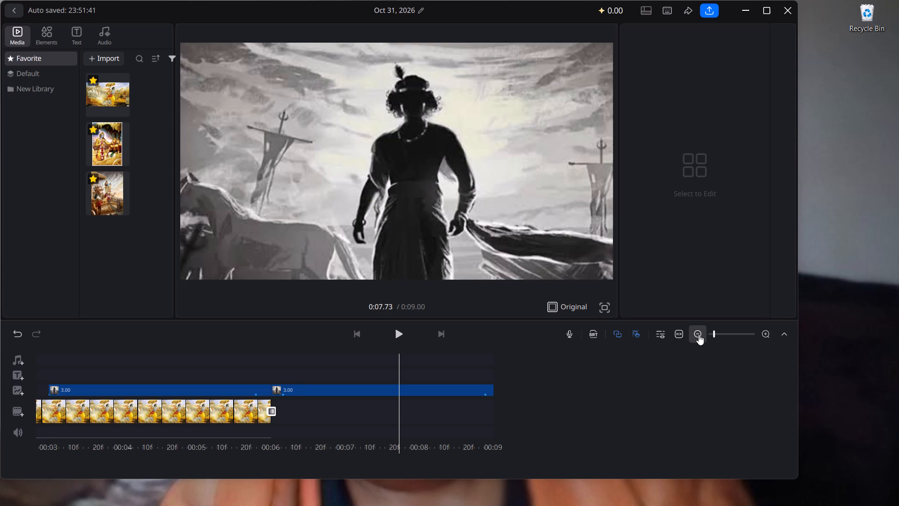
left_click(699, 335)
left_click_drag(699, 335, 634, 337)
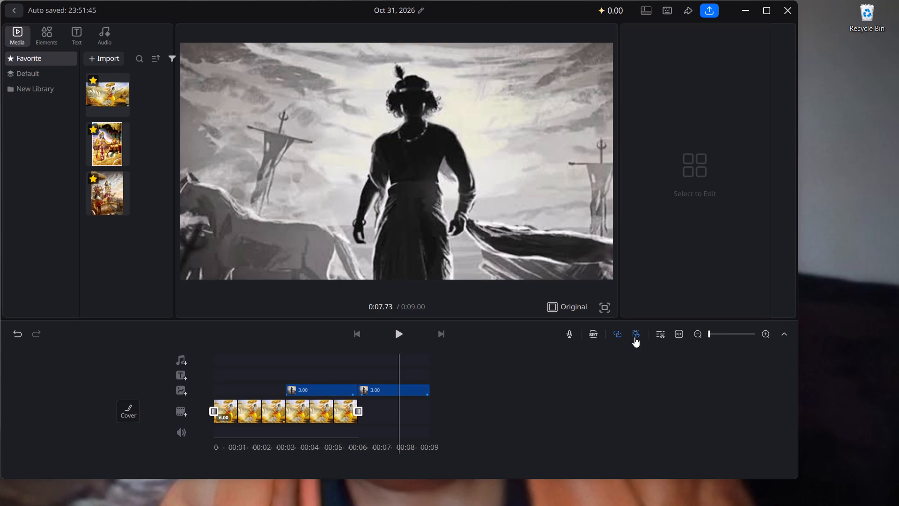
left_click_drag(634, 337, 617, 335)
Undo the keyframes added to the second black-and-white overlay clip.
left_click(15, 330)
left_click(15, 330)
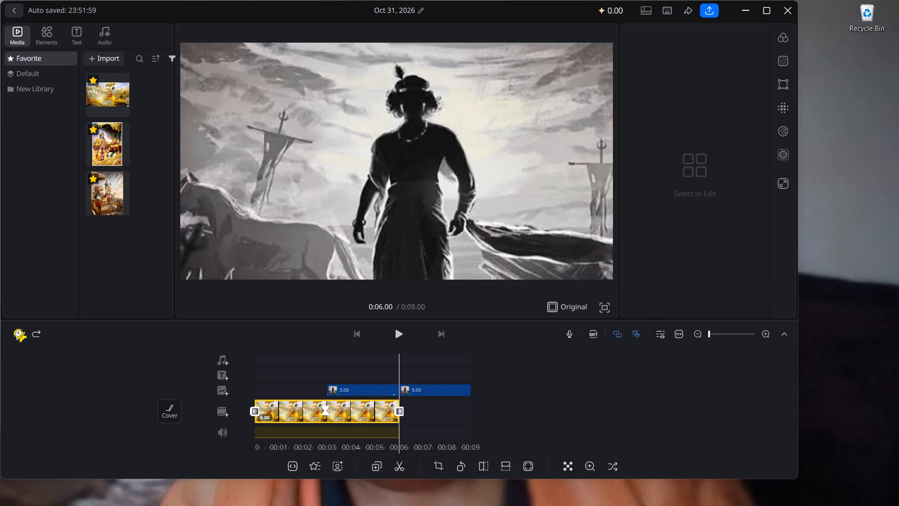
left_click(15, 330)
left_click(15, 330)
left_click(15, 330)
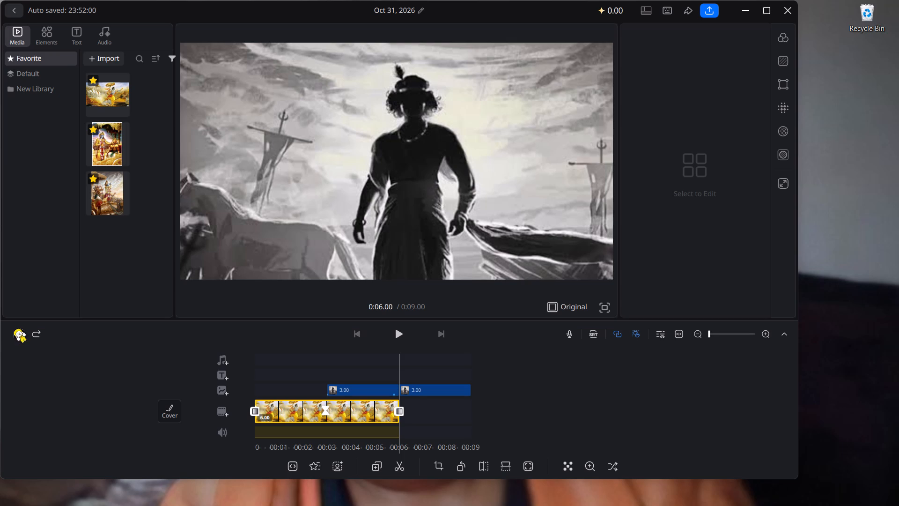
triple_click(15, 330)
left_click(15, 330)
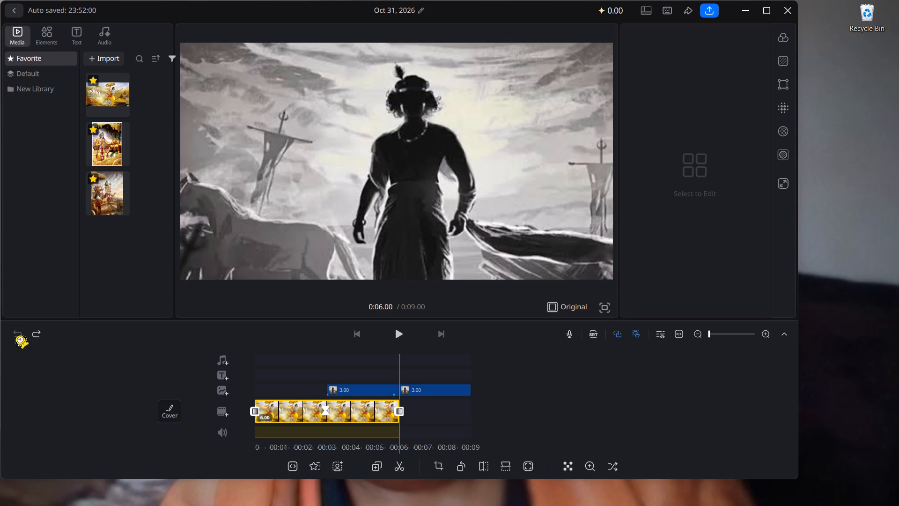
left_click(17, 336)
Delete the second black-and-white overlay clip, the one starting at 0:06.00.
left_click(434, 387)
left_click(484, 363)
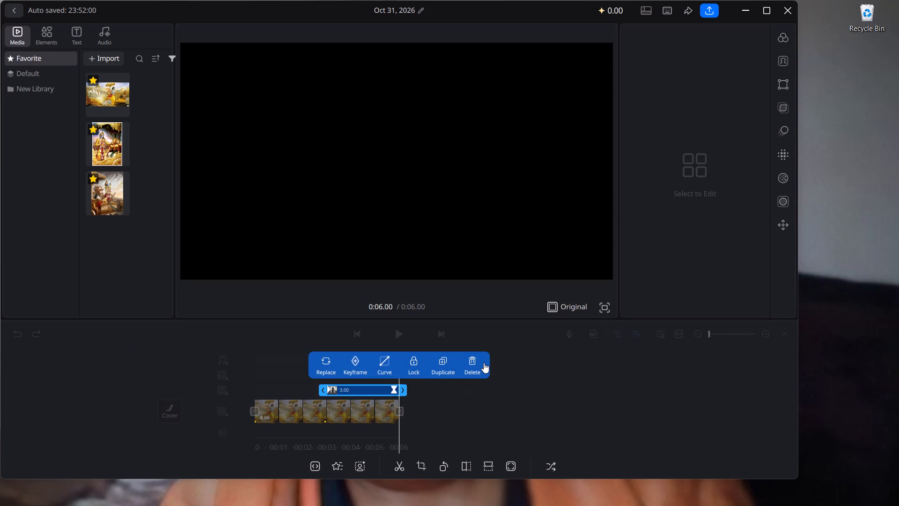
left_click(483, 391)
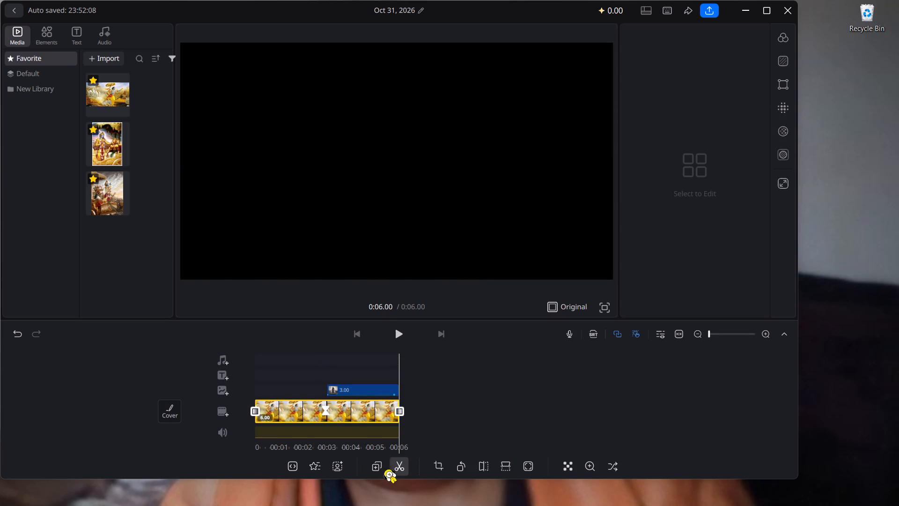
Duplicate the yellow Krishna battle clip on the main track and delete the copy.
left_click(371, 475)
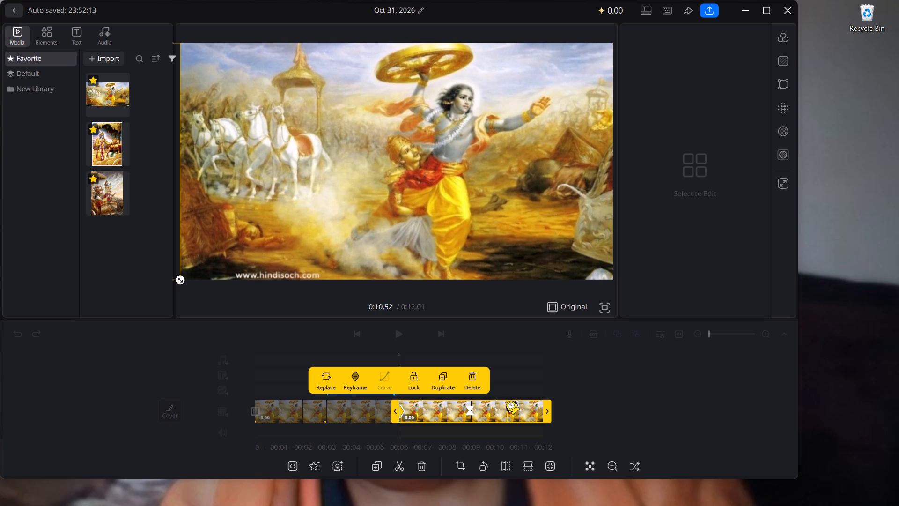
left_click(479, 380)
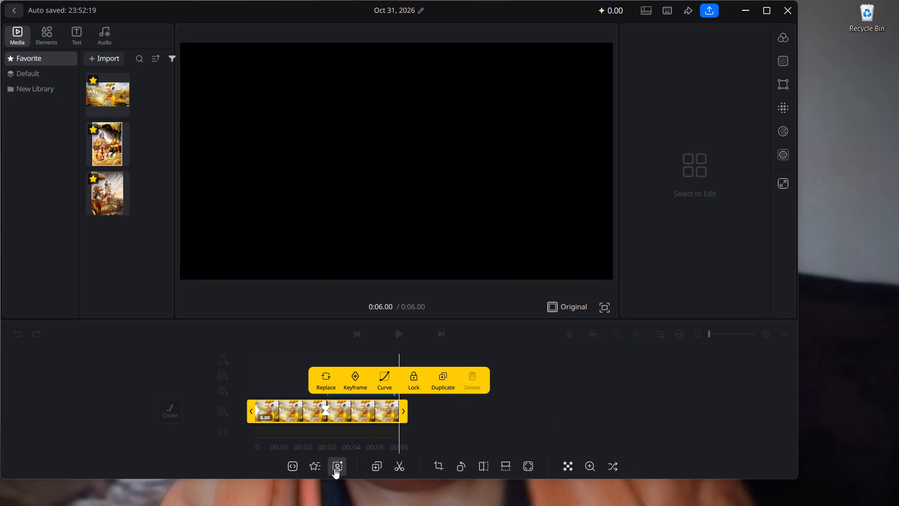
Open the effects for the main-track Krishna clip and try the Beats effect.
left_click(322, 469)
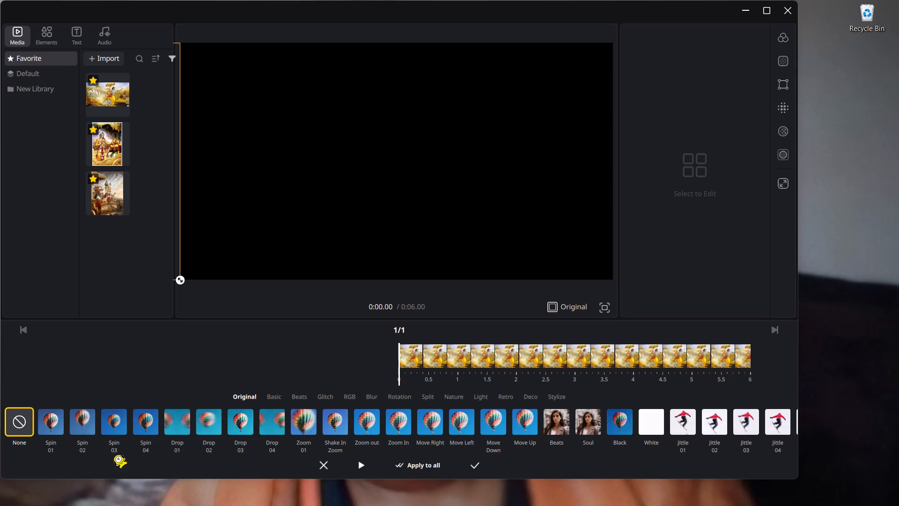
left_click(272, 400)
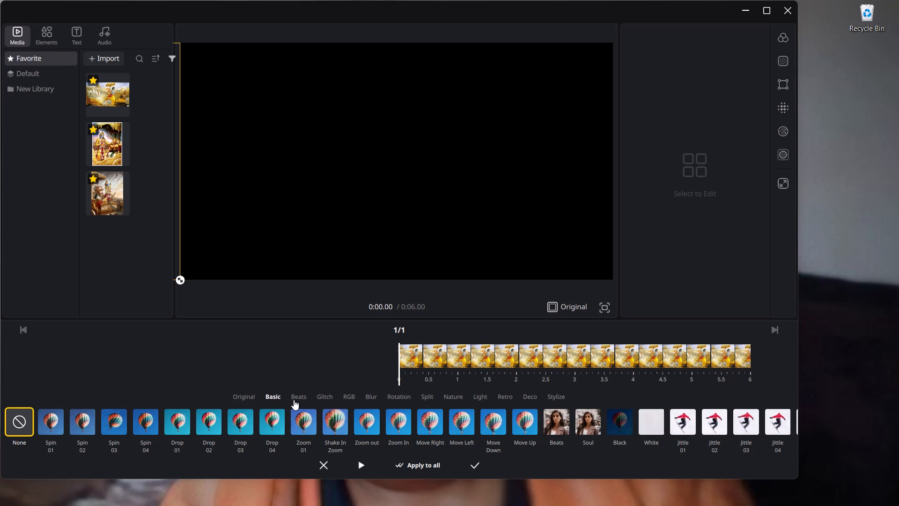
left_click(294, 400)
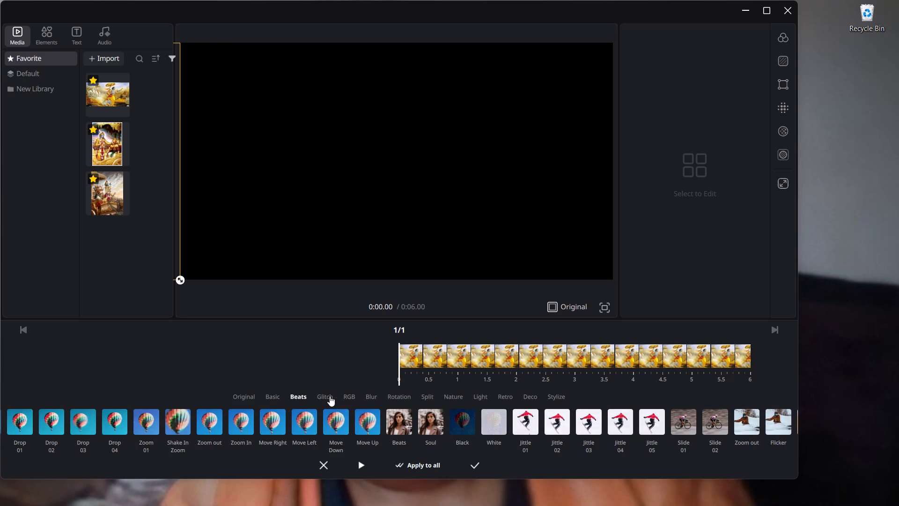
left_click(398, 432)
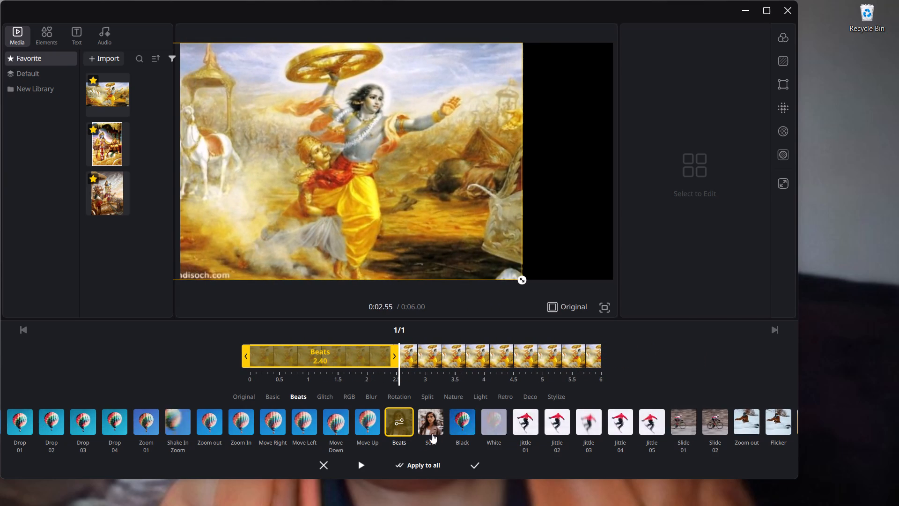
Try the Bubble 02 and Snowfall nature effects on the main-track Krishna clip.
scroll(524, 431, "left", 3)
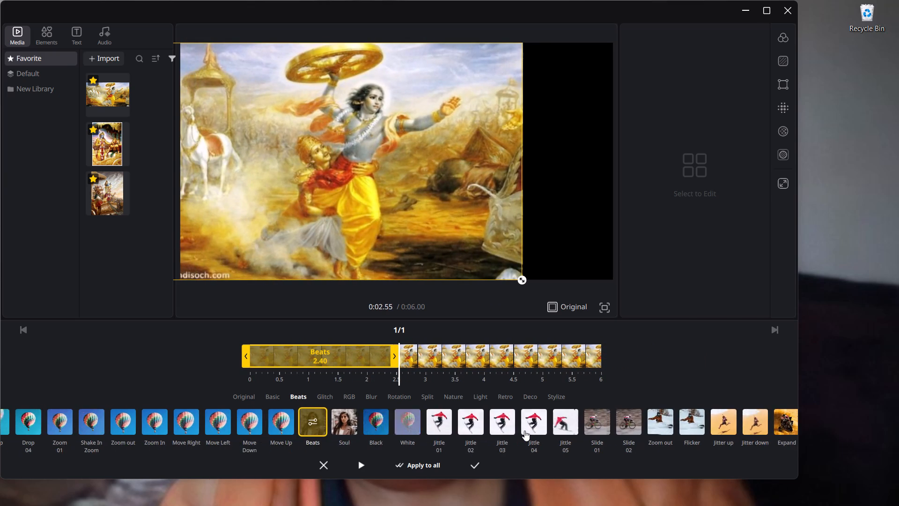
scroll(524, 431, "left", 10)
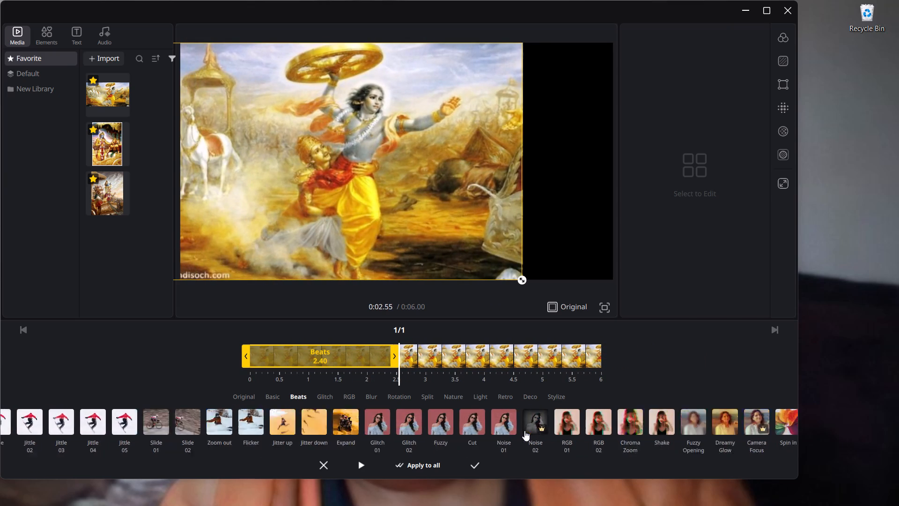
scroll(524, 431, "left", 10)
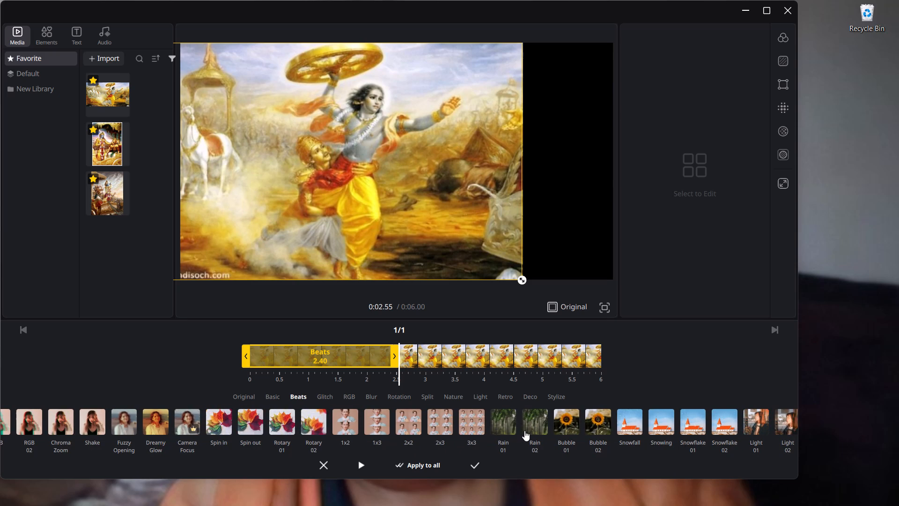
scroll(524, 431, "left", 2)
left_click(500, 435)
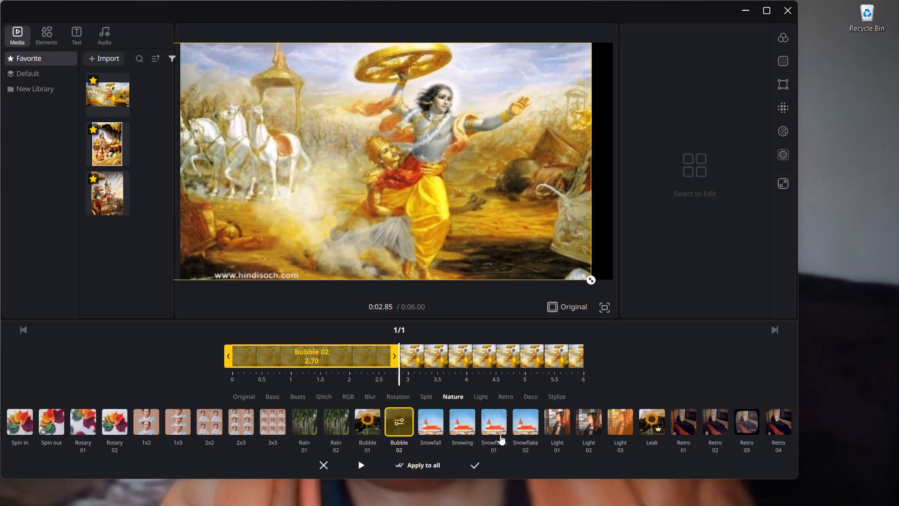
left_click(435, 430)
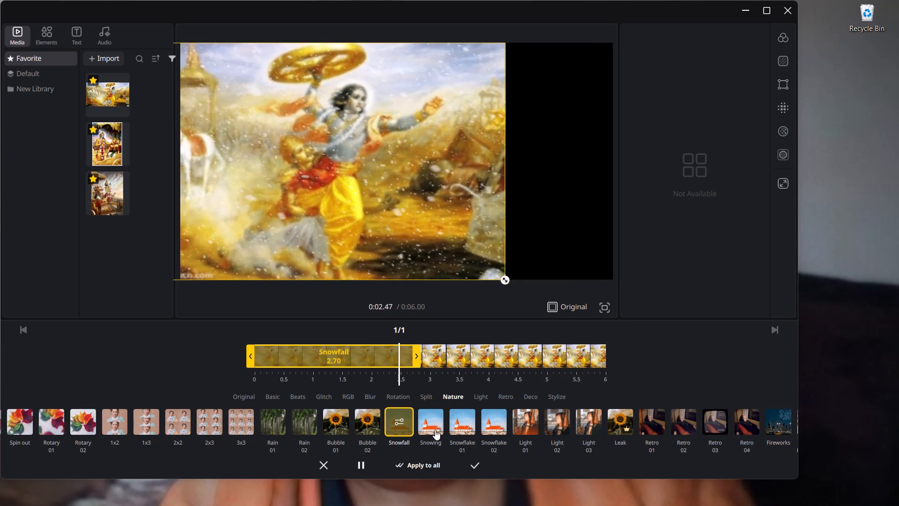
Apply the Snowing effect to the main-track Krishna clip with a duration of about 4.20 seconds.
left_click(435, 430)
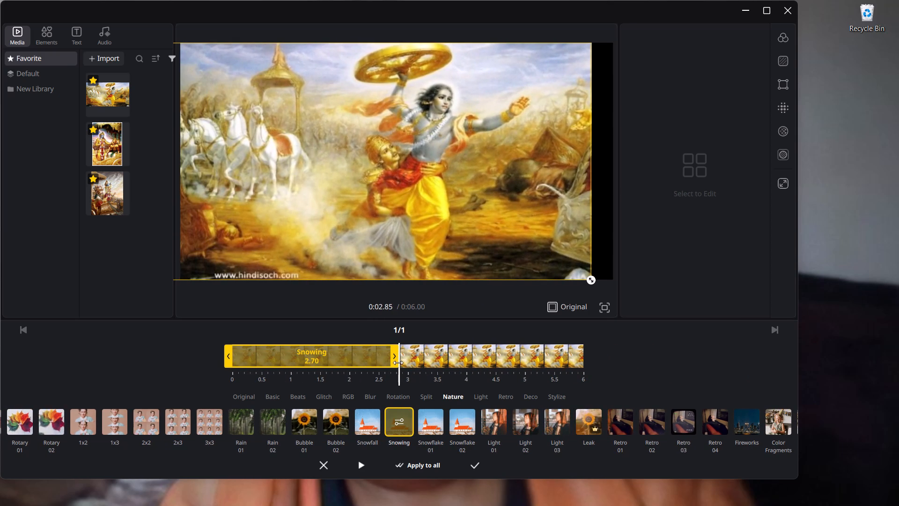
left_click_drag(395, 362, 418, 364)
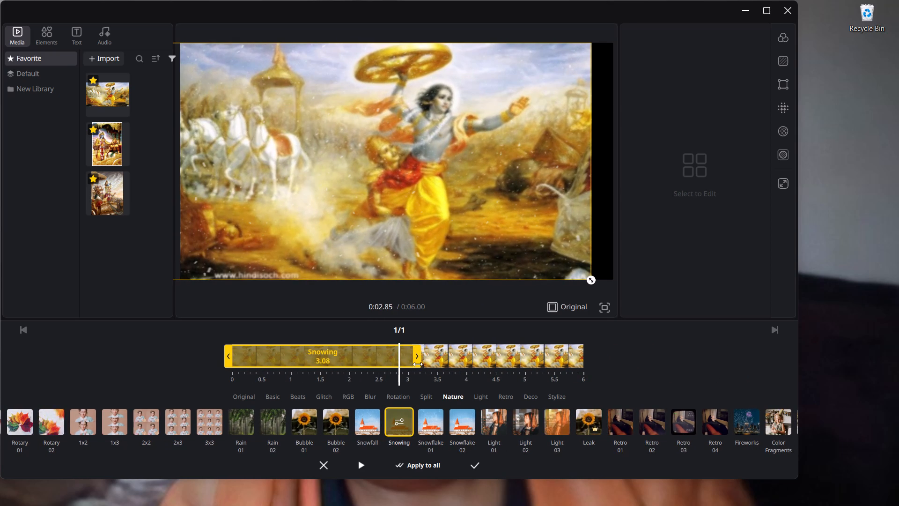
left_click_drag(418, 364, 537, 369)
left_click(537, 369)
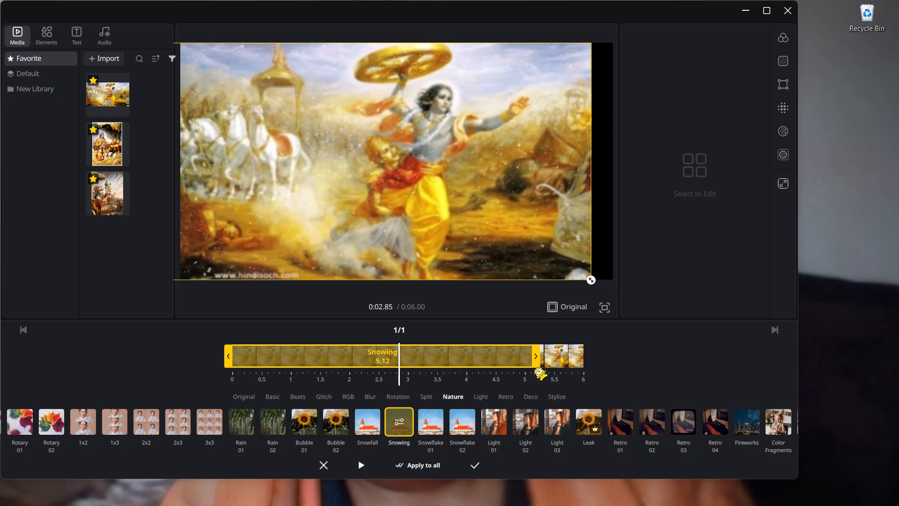
left_click_drag(534, 366, 504, 369)
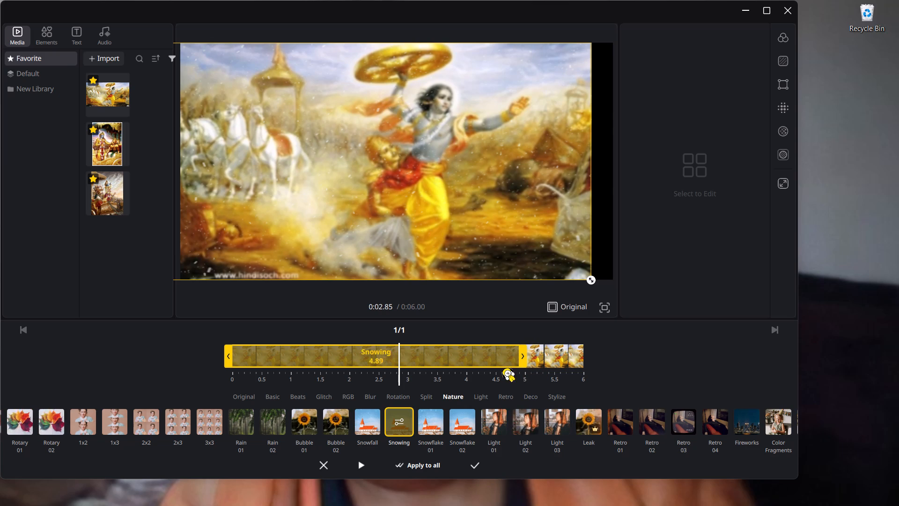
left_click_drag(504, 369, 480, 369)
left_click_drag(480, 369, 515, 372)
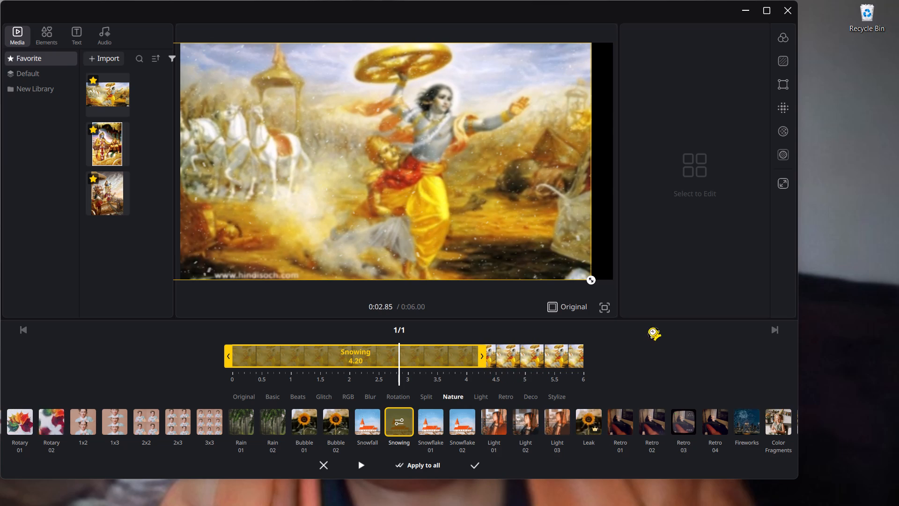
left_click(468, 466)
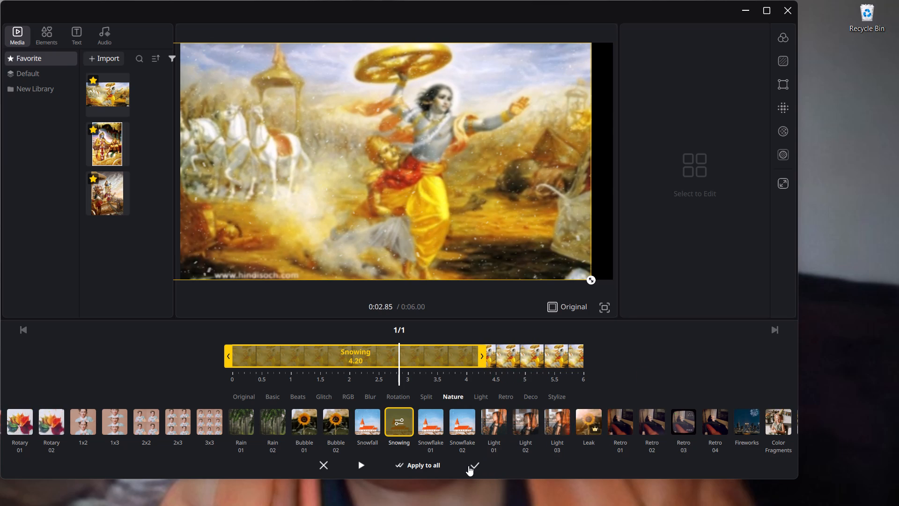
left_click(199, 397)
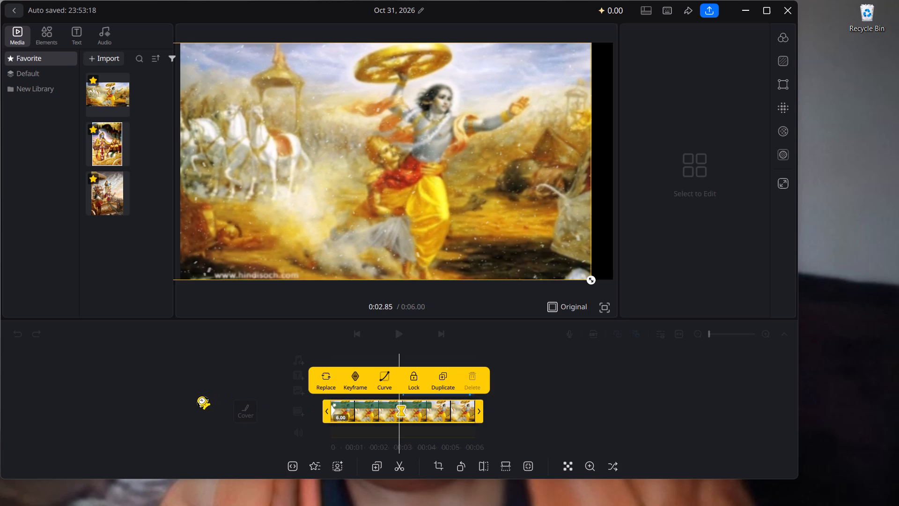
Play the montage to the end to review the Snowing effect.
left_click(386, 329)
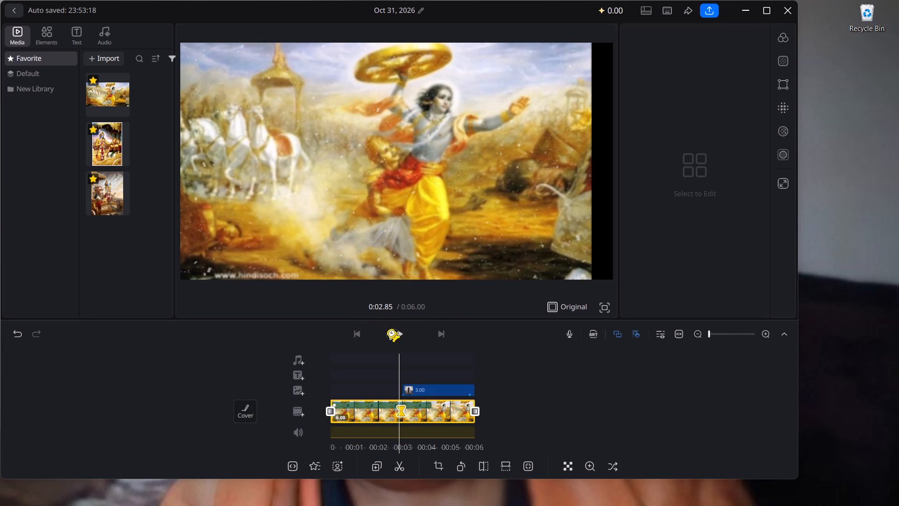
left_click(396, 336)
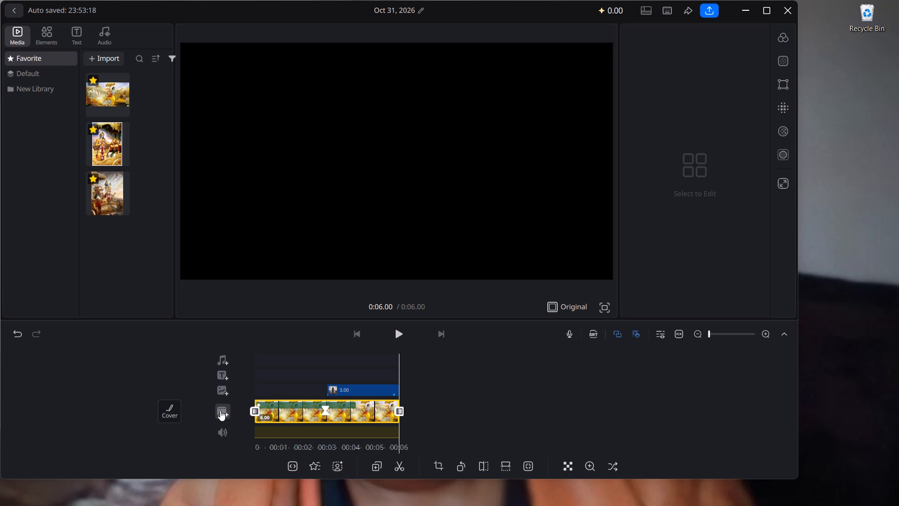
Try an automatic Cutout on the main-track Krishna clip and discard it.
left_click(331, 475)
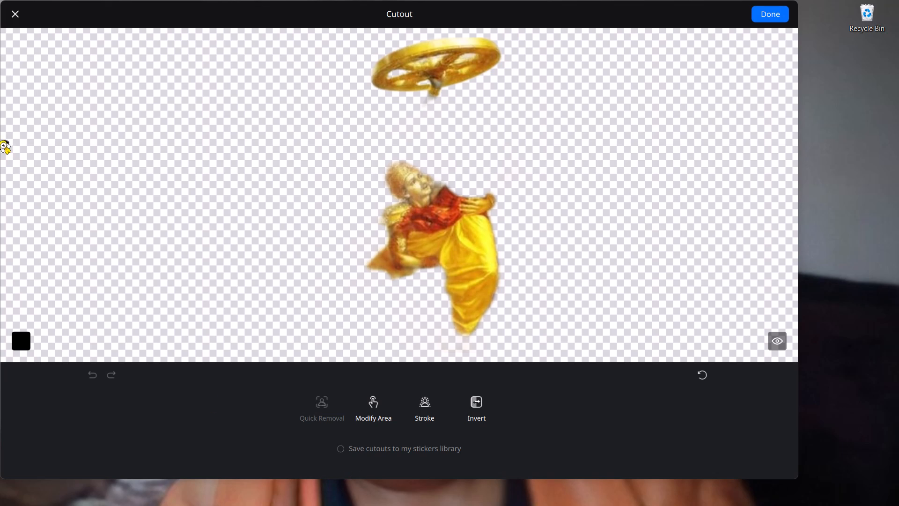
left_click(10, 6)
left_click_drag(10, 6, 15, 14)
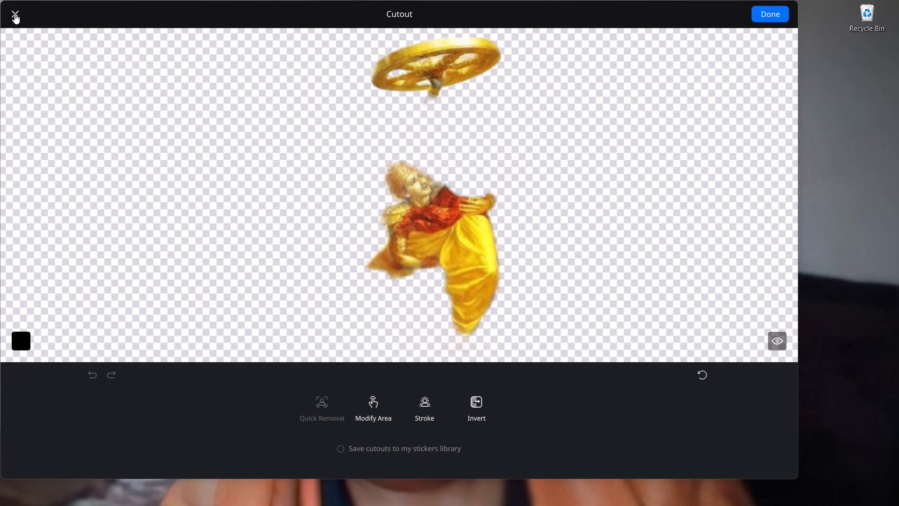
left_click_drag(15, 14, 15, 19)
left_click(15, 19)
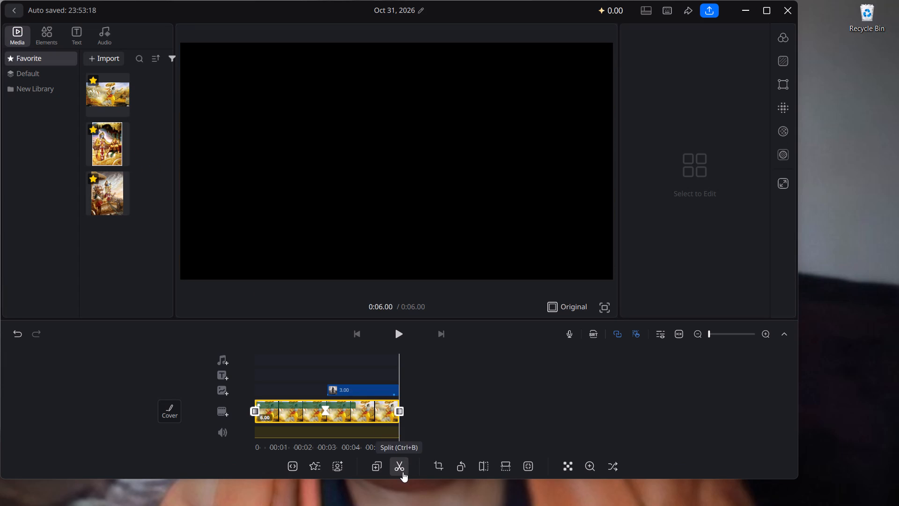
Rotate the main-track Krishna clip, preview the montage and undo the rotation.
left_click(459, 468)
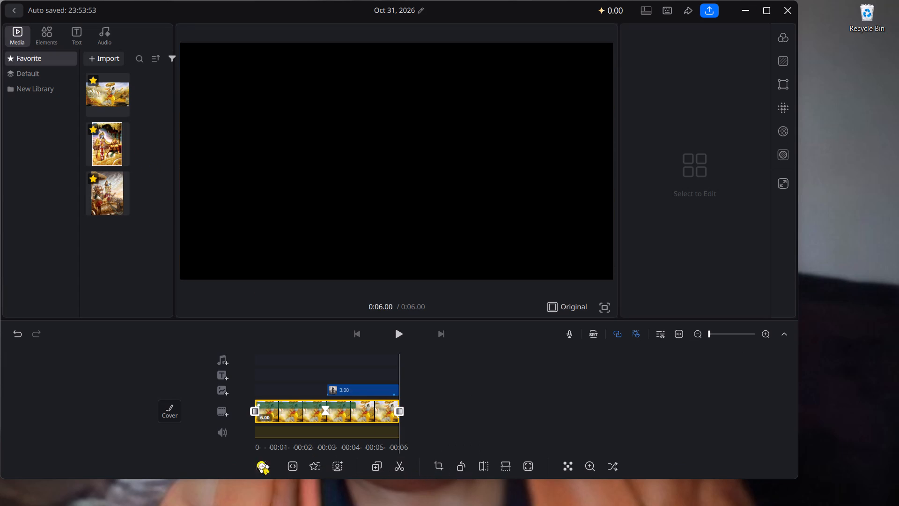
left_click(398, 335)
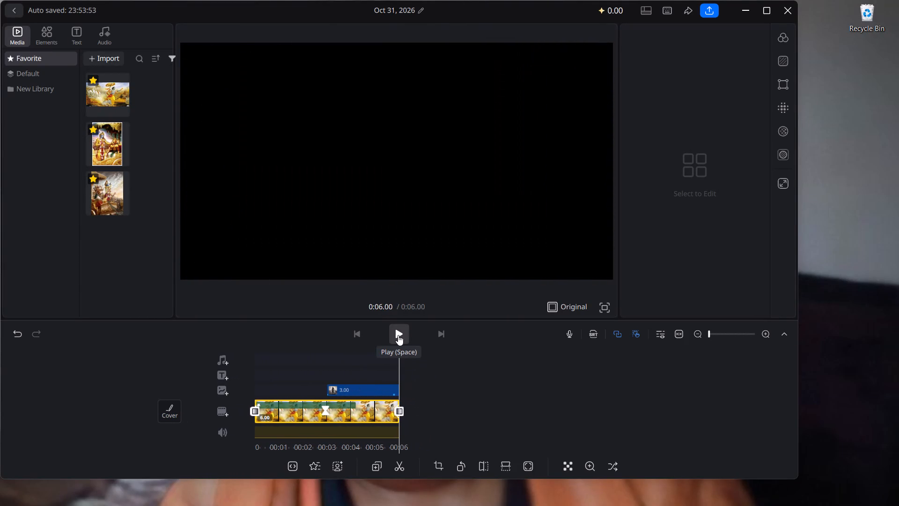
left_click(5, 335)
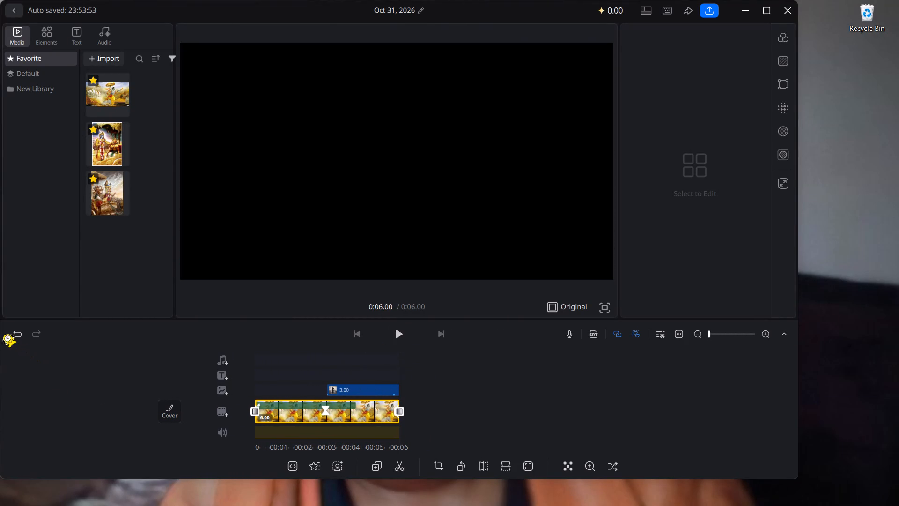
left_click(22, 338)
Play the montage again to review it.
left_click(403, 330)
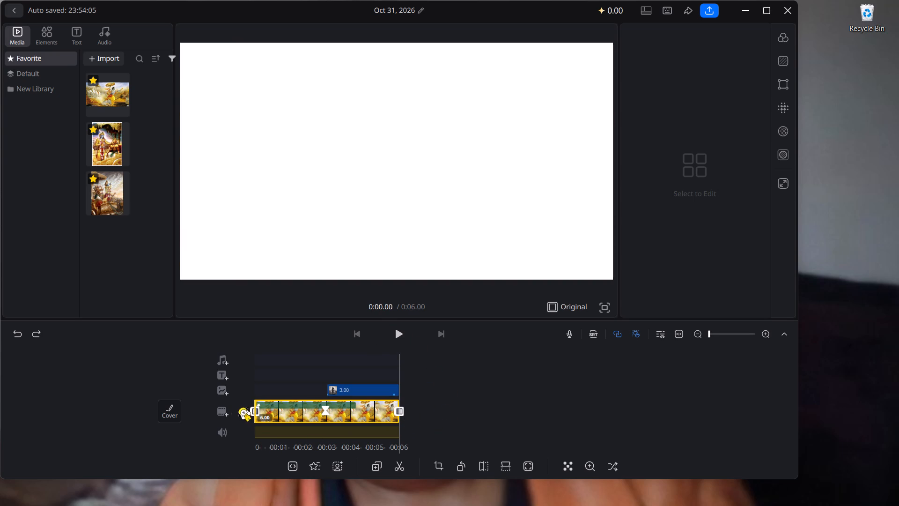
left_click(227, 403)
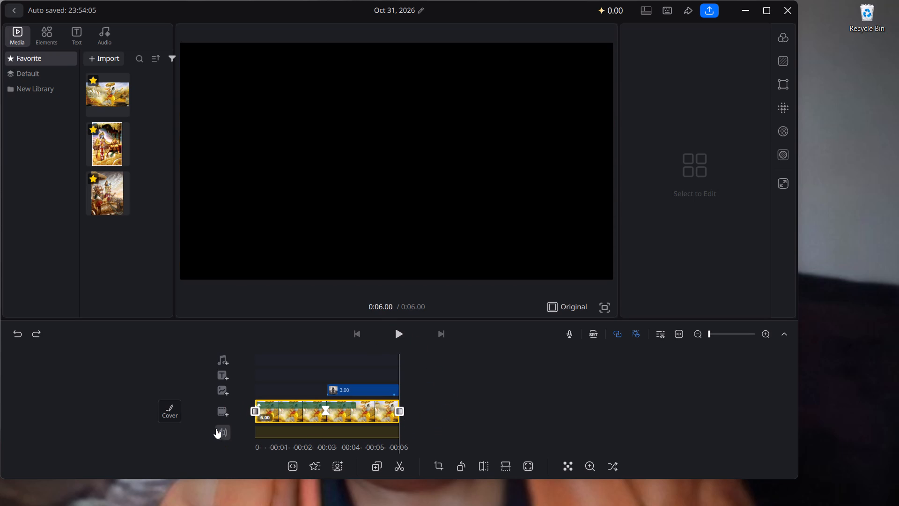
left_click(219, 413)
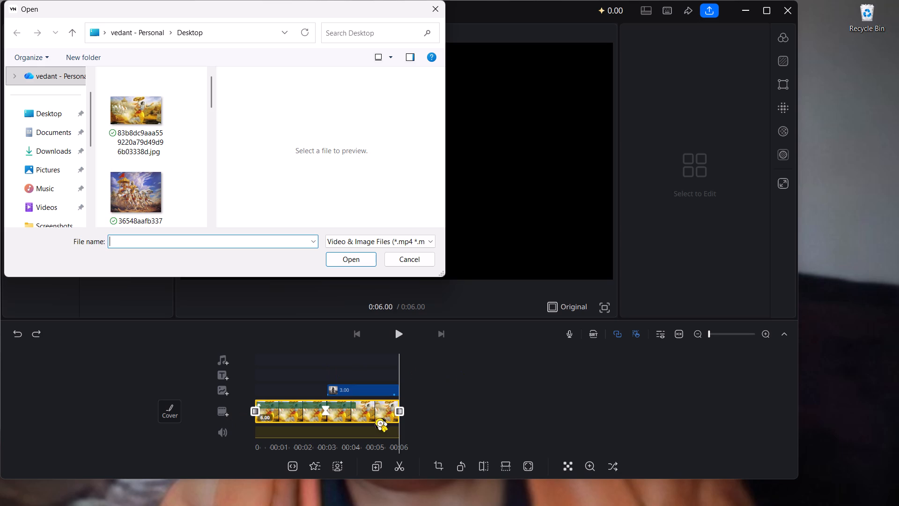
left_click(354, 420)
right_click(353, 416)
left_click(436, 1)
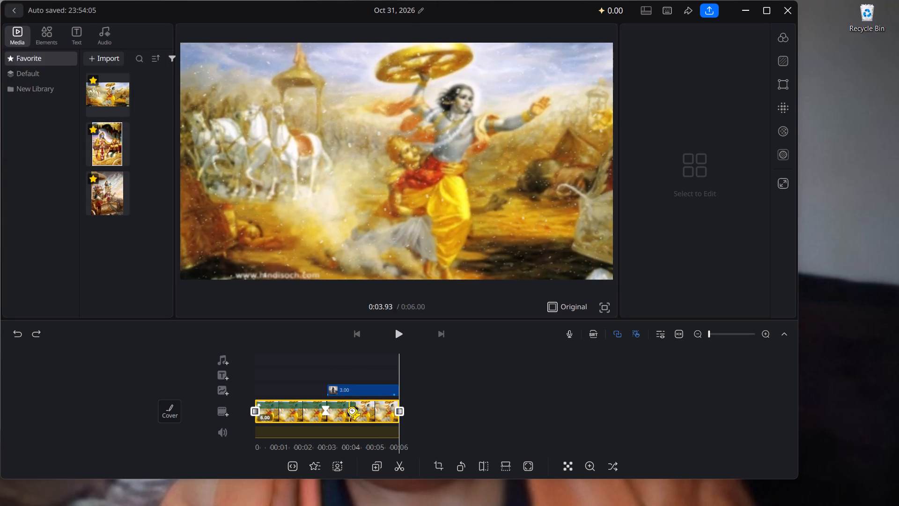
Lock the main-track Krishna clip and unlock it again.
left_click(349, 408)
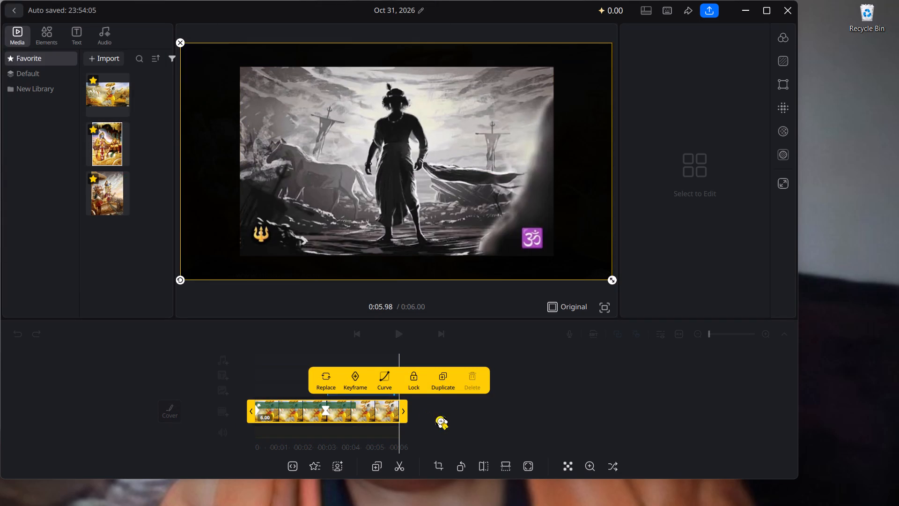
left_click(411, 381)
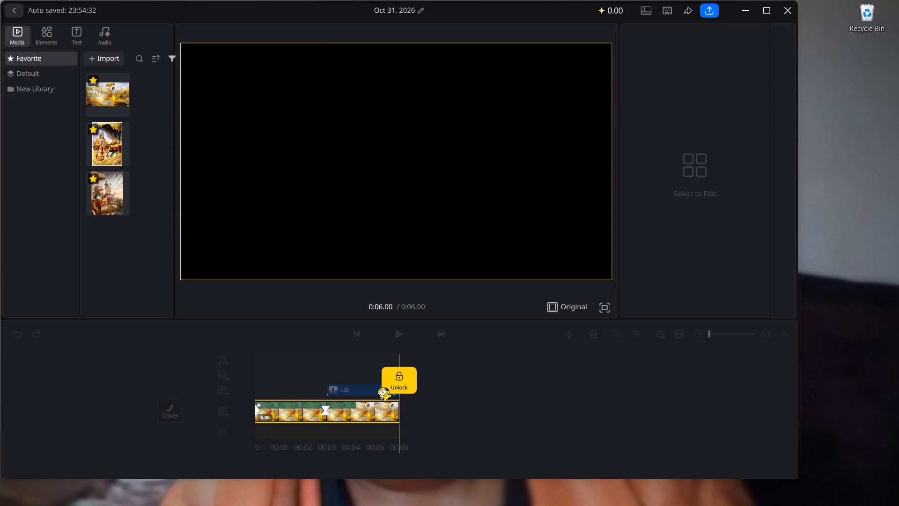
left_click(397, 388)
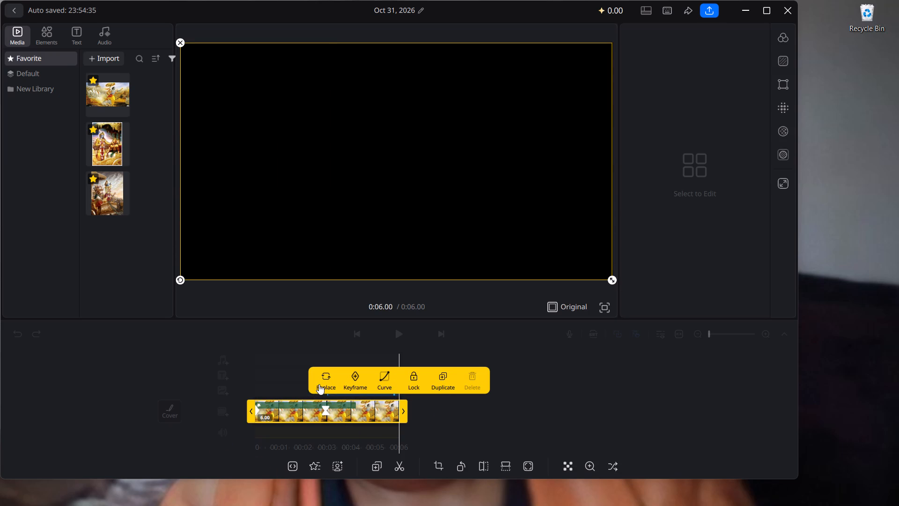
Check the keyframe curve options of the main-track Krishna clip, keeping EaseIn.
left_click(389, 379)
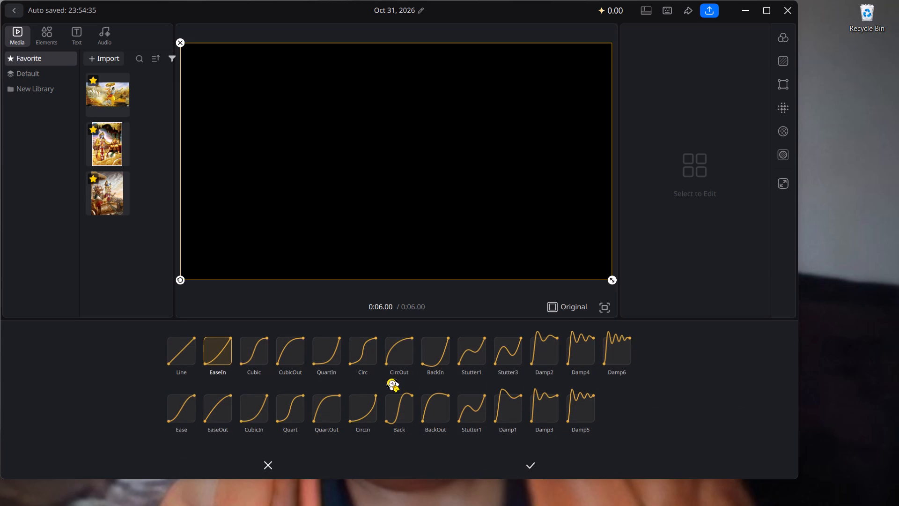
left_click(529, 461)
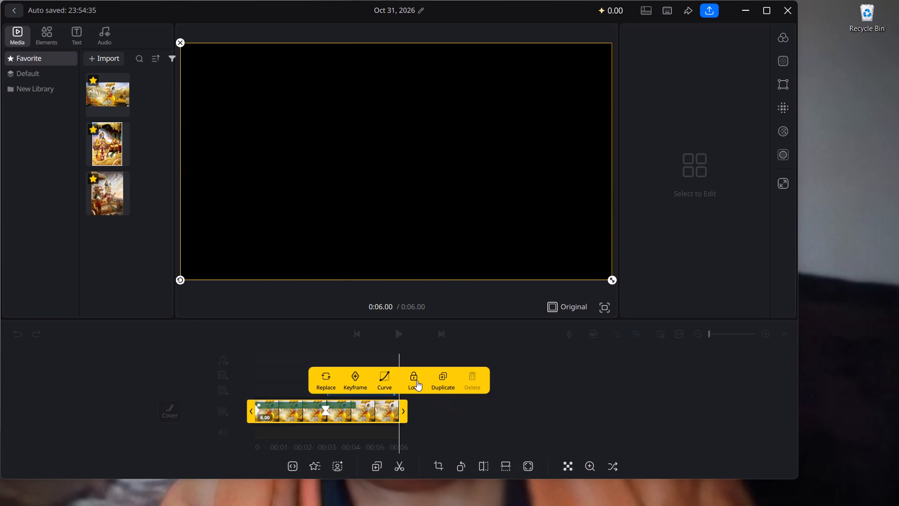
Lock the main-track Krishna clip.
left_click(417, 380)
left_click(214, 426)
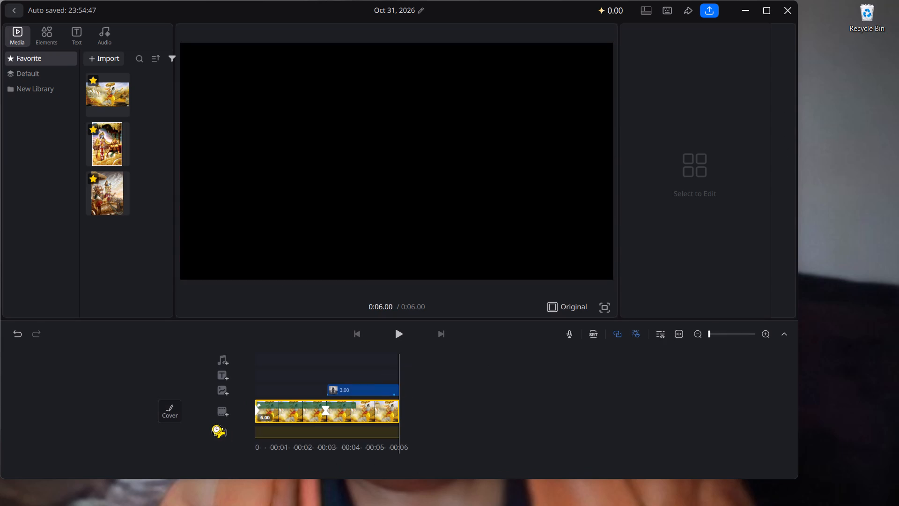
Add the image editing file.jpg from the Desktop to the main track.
left_click(221, 410)
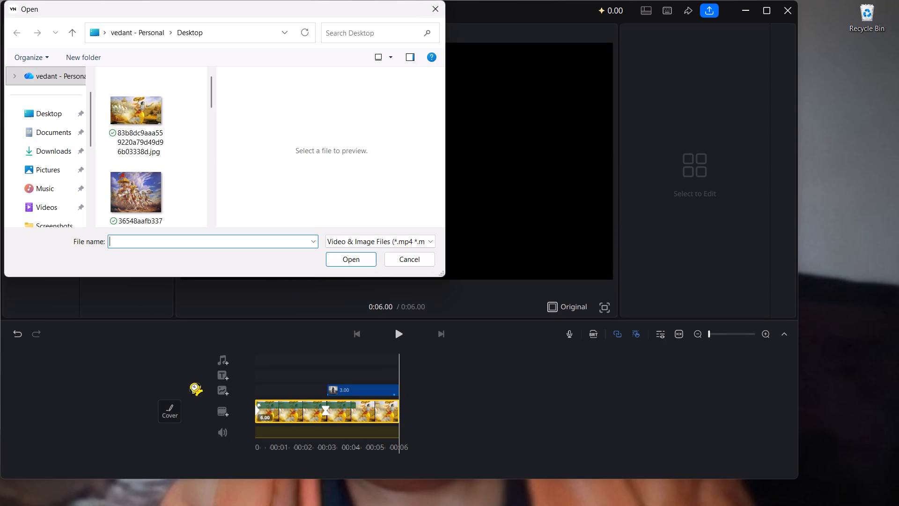
scroll(113, 202, "down", 1)
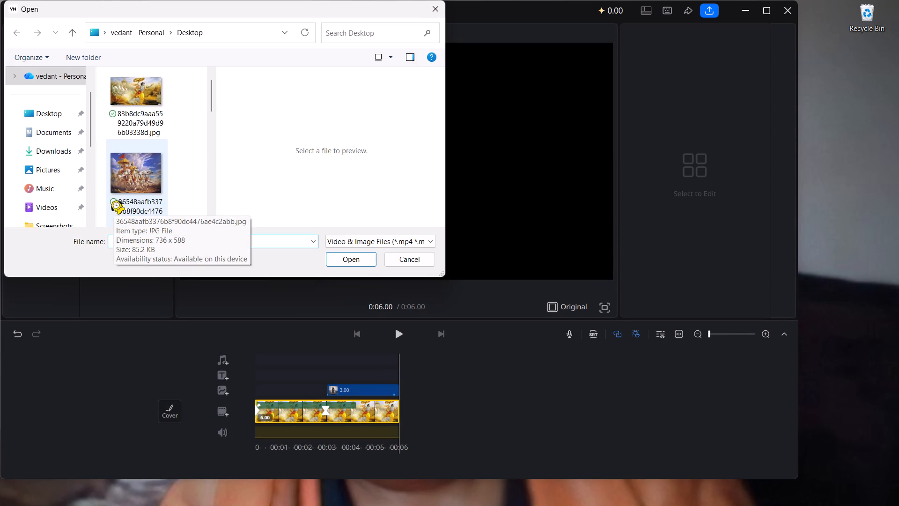
scroll(113, 202, "down", 1)
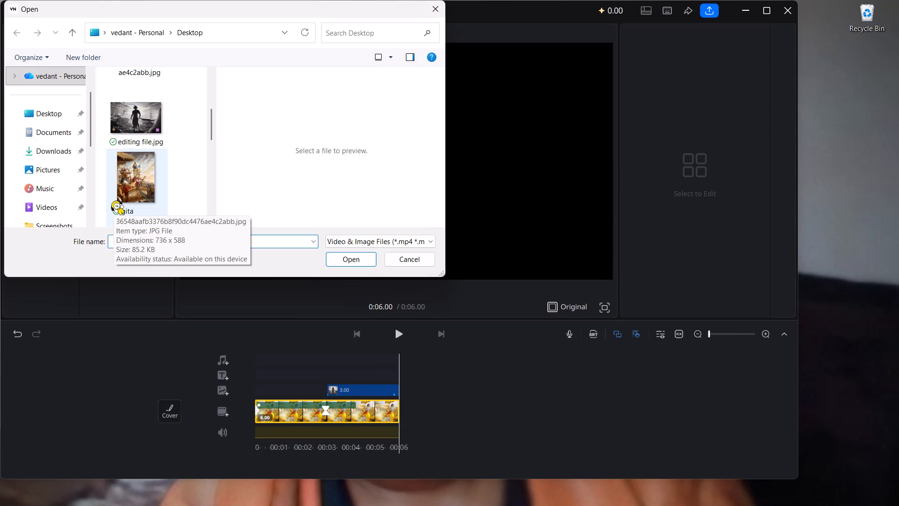
scroll(113, 202, "down", 2)
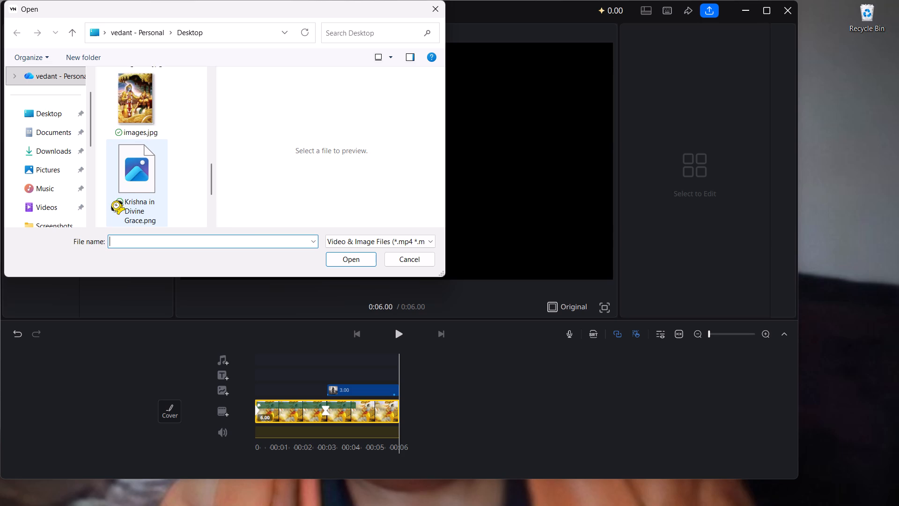
scroll(113, 202, "down", 1)
scroll(113, 202, "up", 1)
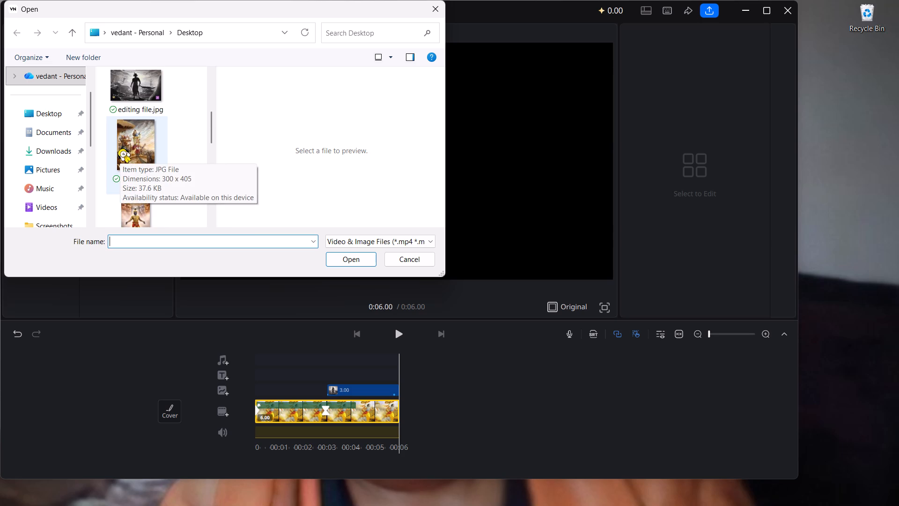
left_click(131, 82)
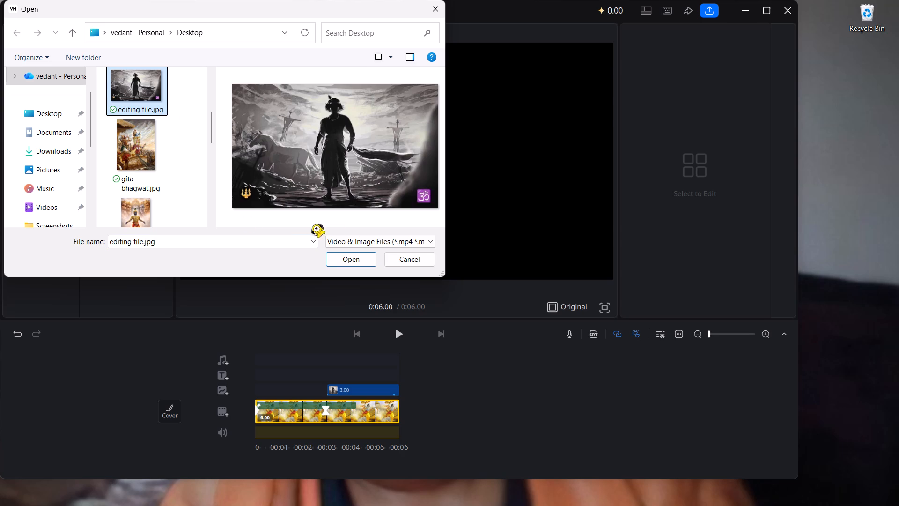
left_click(344, 254)
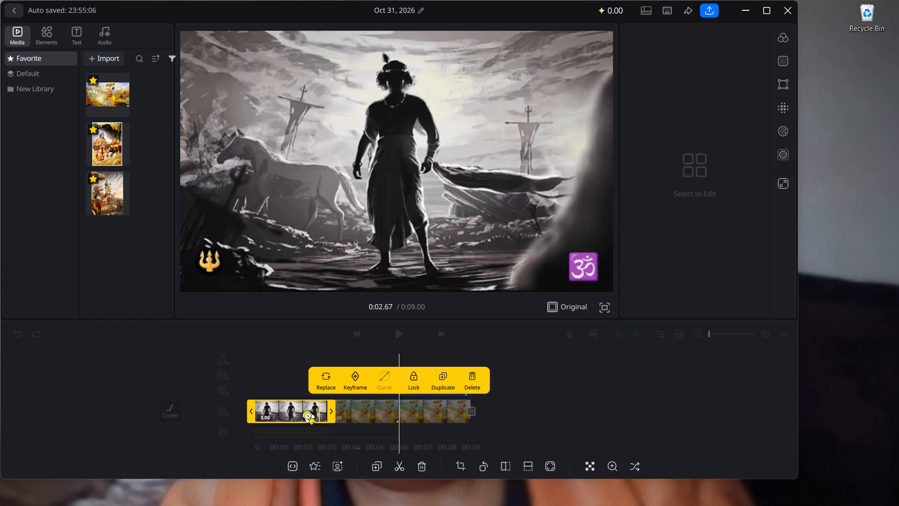
Move the new black-and-white silhouette clip behind the Krishna clip at the end of the main track.
left_click_drag(298, 410, 429, 408)
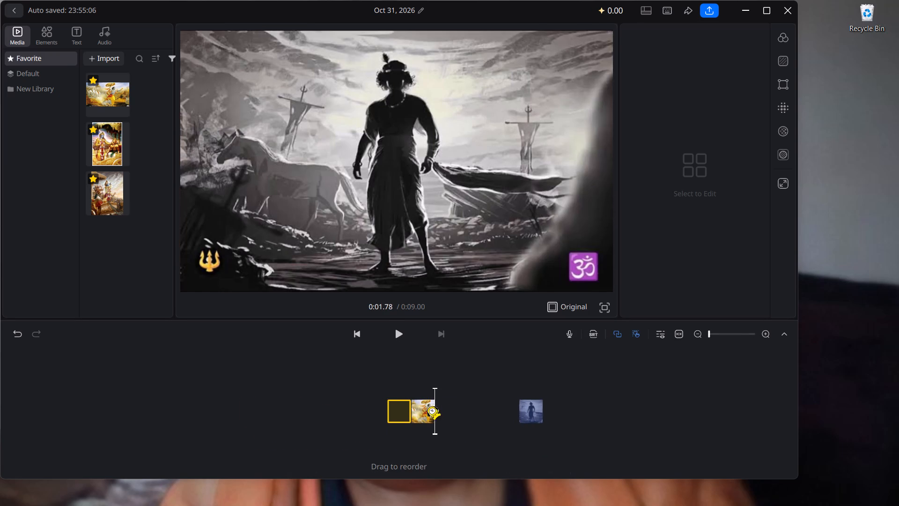
left_click(500, 409)
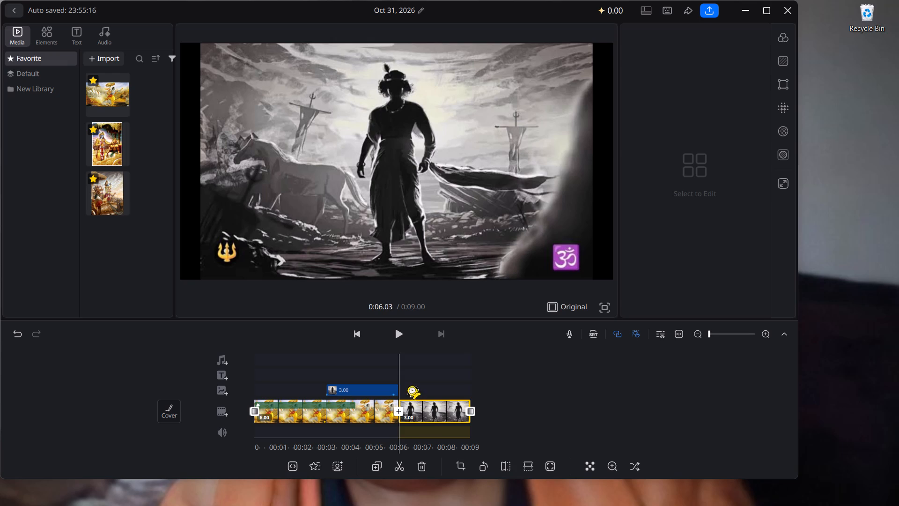
Play a short part of the silhouette clip to review its new place in the montage.
left_click(395, 340)
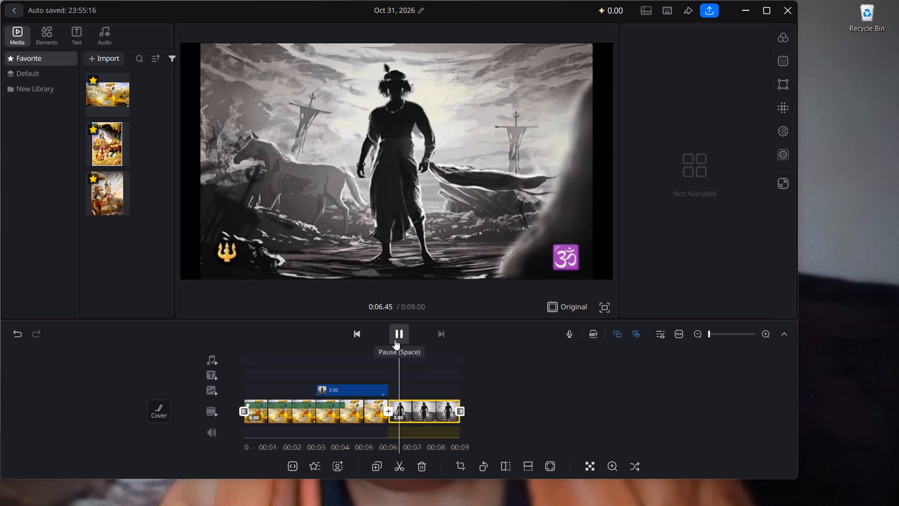
left_click(395, 340)
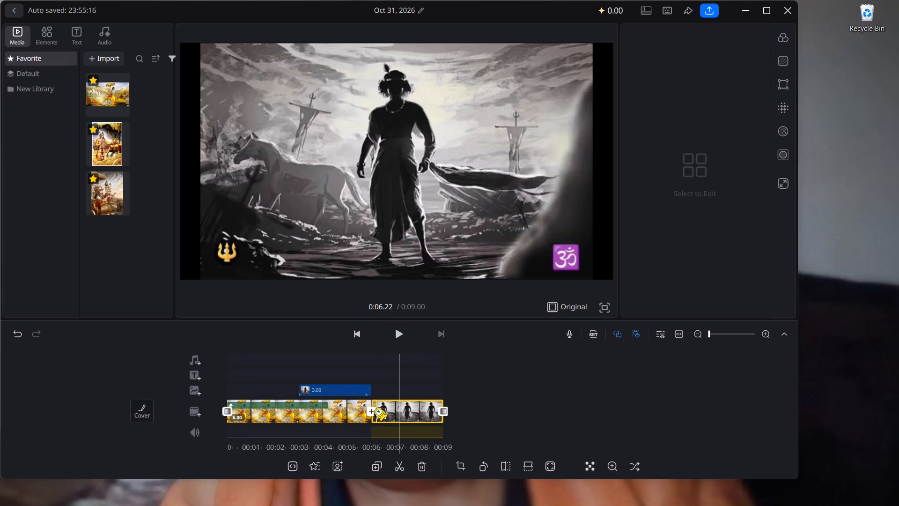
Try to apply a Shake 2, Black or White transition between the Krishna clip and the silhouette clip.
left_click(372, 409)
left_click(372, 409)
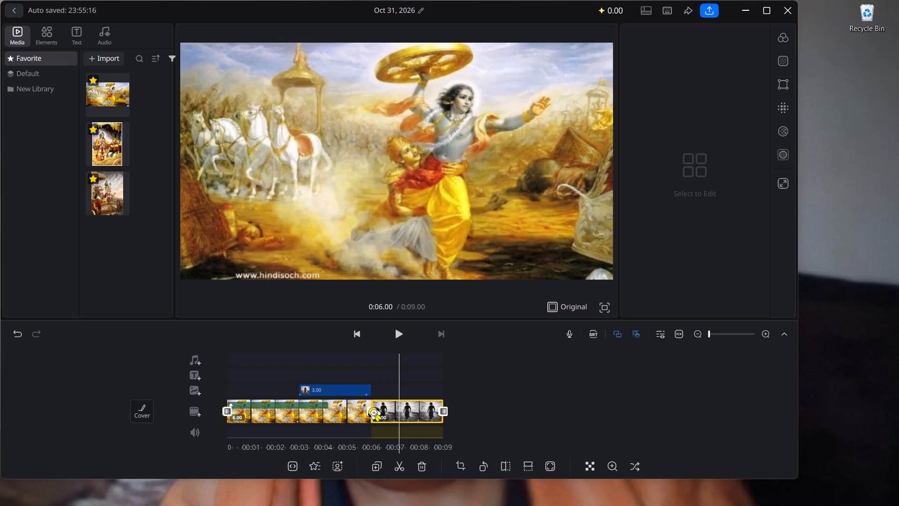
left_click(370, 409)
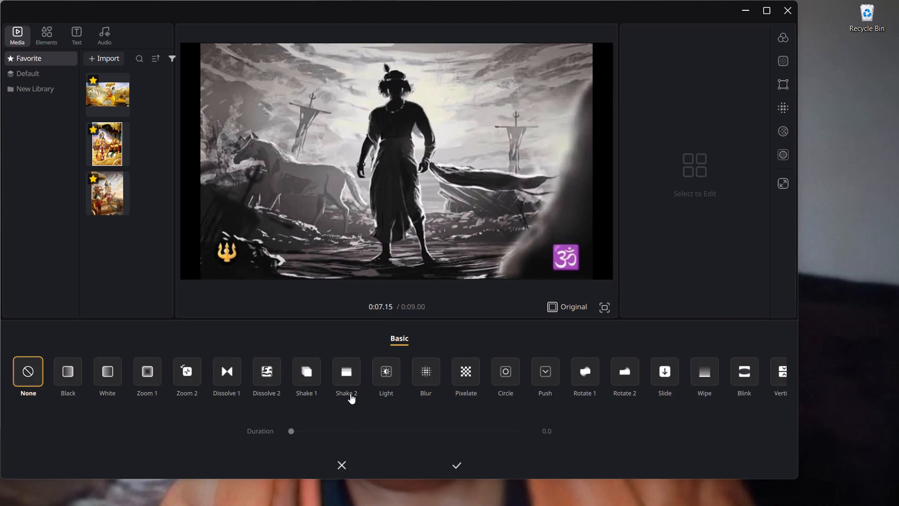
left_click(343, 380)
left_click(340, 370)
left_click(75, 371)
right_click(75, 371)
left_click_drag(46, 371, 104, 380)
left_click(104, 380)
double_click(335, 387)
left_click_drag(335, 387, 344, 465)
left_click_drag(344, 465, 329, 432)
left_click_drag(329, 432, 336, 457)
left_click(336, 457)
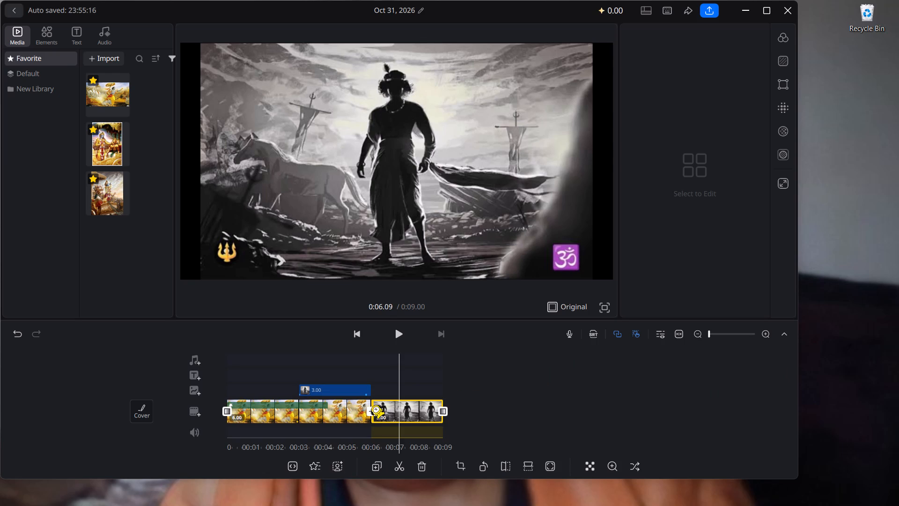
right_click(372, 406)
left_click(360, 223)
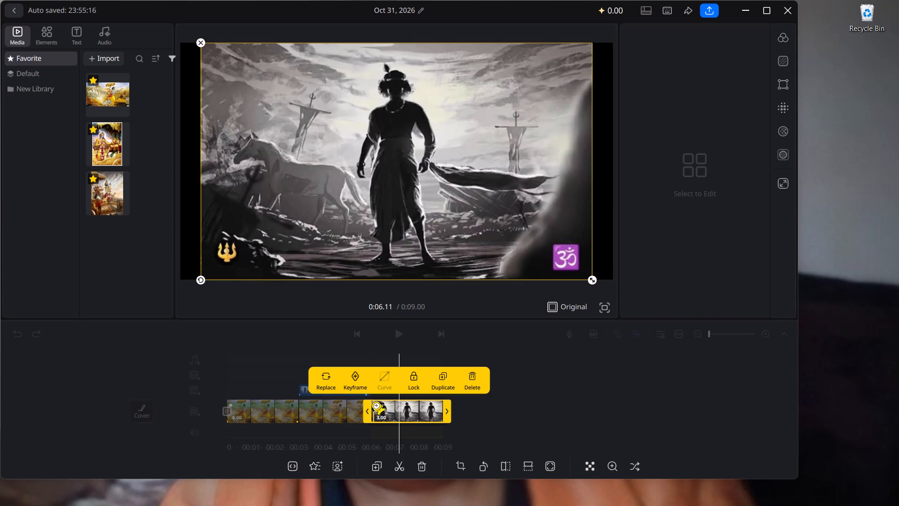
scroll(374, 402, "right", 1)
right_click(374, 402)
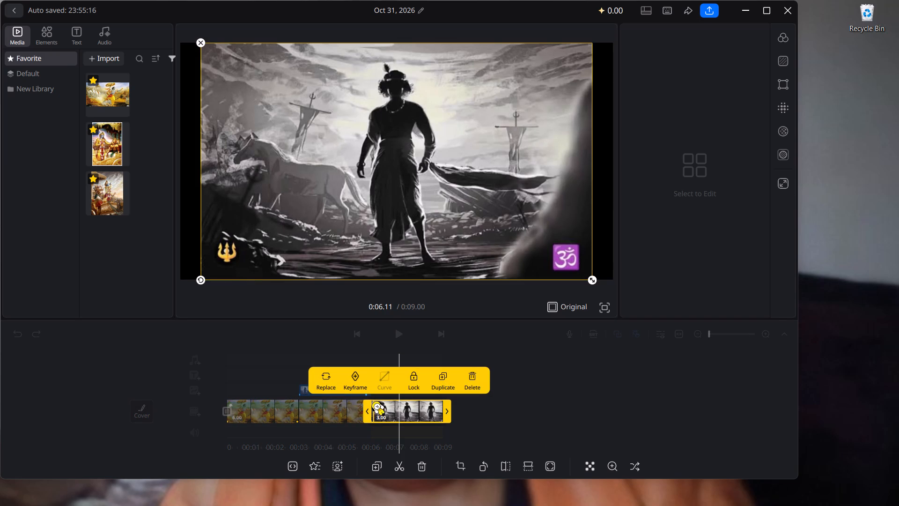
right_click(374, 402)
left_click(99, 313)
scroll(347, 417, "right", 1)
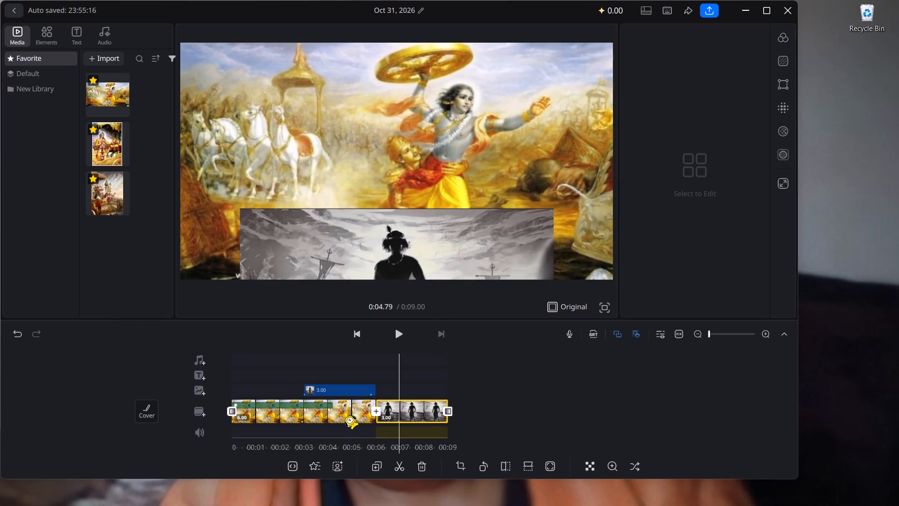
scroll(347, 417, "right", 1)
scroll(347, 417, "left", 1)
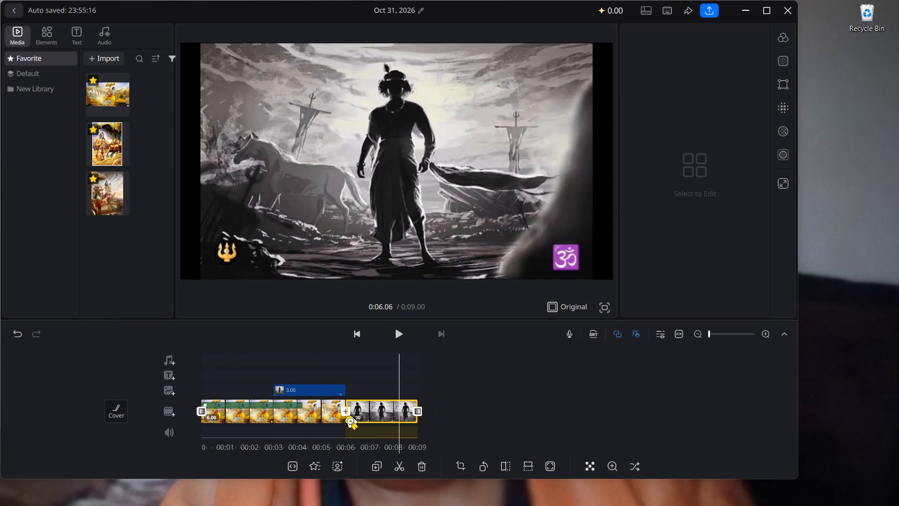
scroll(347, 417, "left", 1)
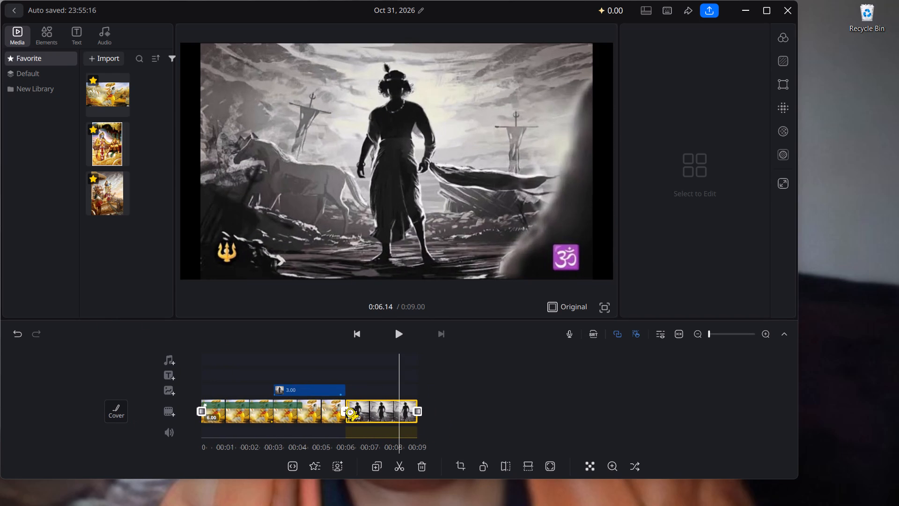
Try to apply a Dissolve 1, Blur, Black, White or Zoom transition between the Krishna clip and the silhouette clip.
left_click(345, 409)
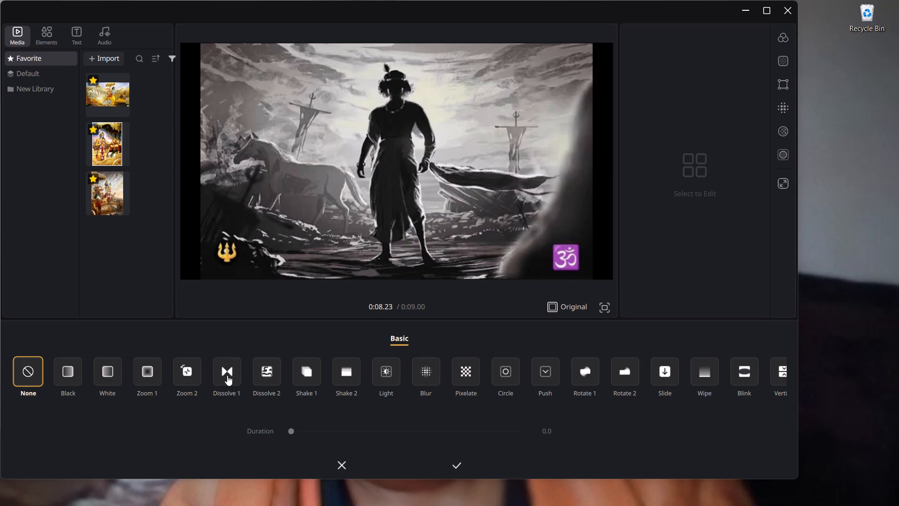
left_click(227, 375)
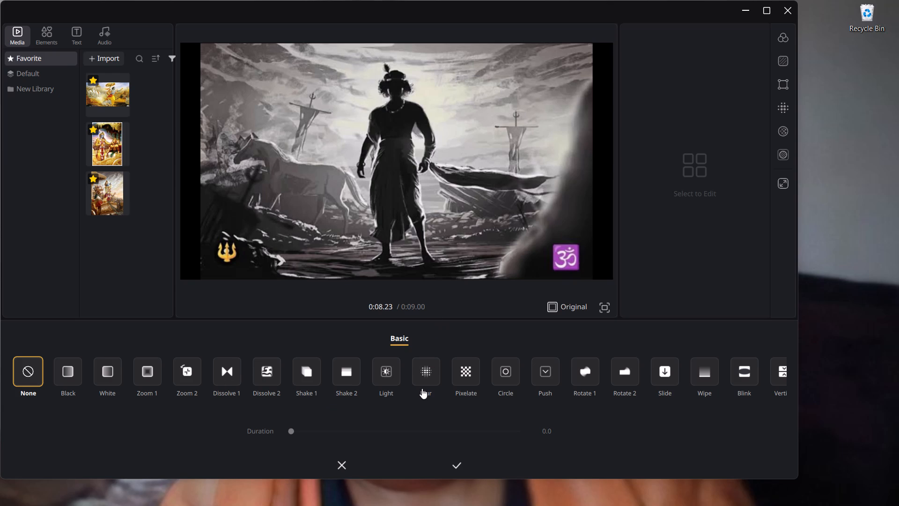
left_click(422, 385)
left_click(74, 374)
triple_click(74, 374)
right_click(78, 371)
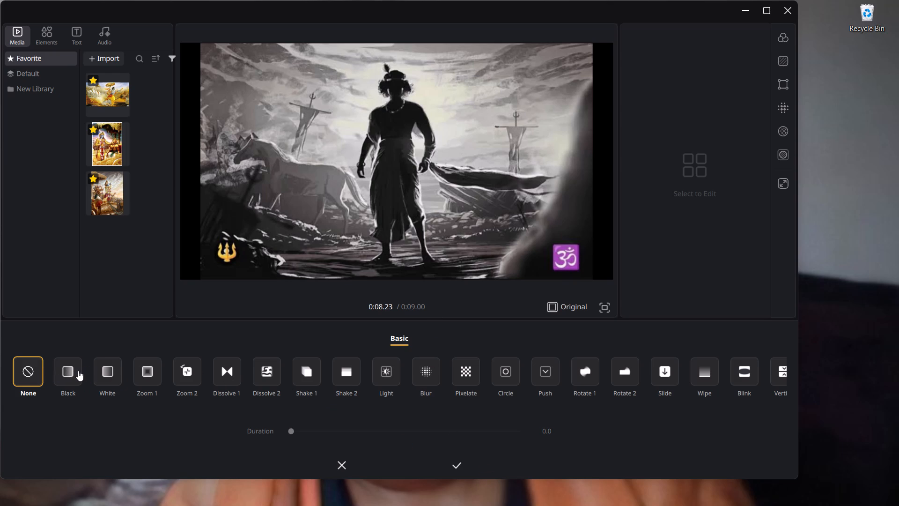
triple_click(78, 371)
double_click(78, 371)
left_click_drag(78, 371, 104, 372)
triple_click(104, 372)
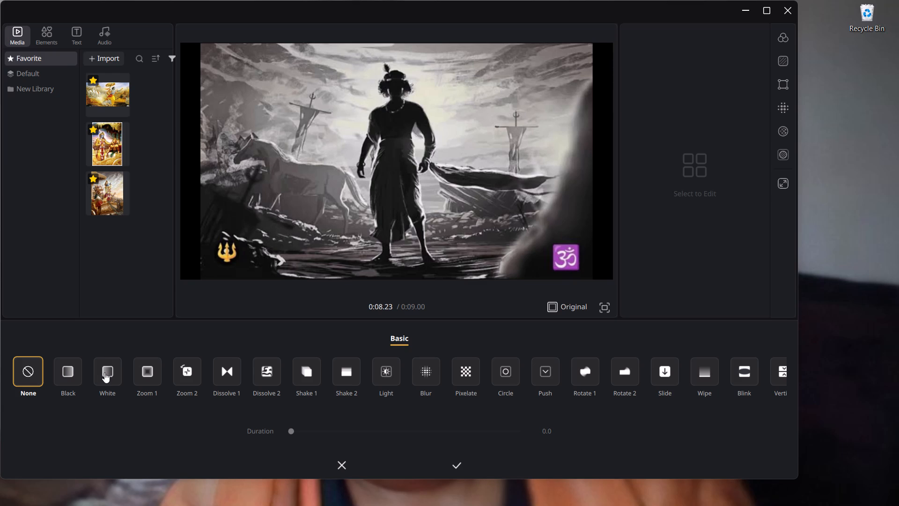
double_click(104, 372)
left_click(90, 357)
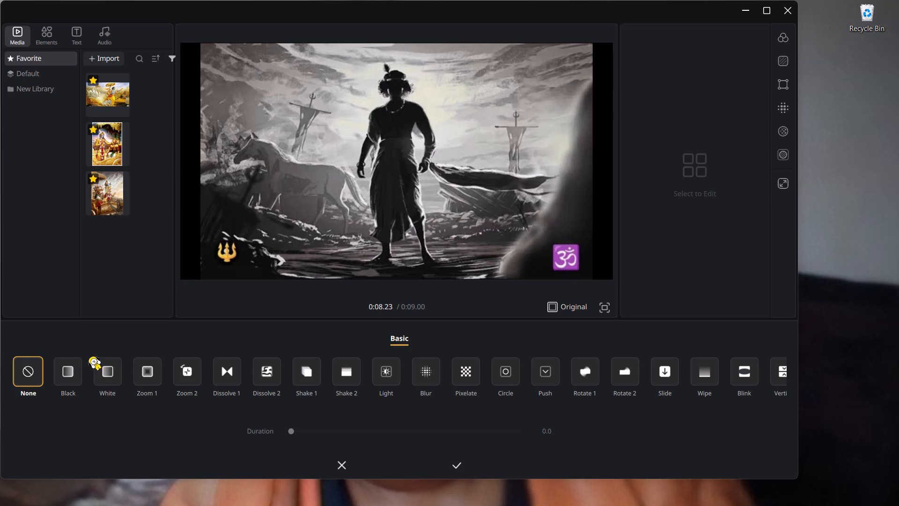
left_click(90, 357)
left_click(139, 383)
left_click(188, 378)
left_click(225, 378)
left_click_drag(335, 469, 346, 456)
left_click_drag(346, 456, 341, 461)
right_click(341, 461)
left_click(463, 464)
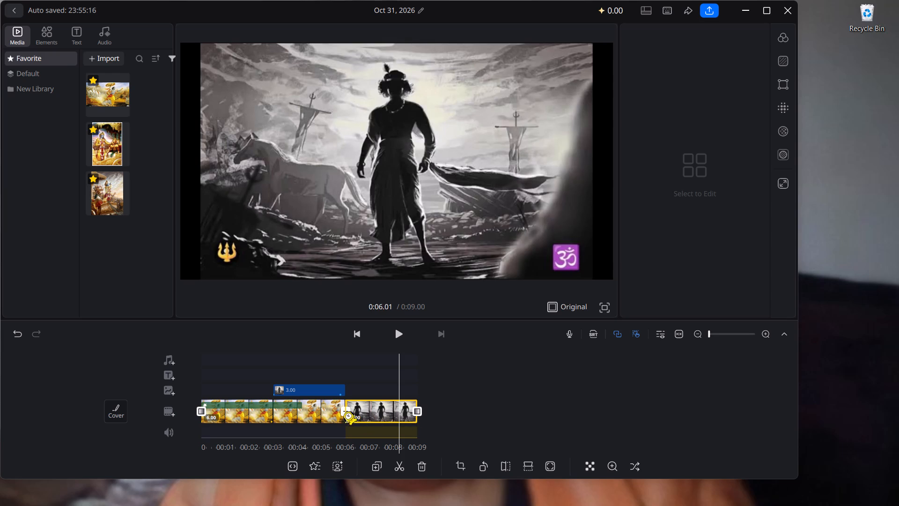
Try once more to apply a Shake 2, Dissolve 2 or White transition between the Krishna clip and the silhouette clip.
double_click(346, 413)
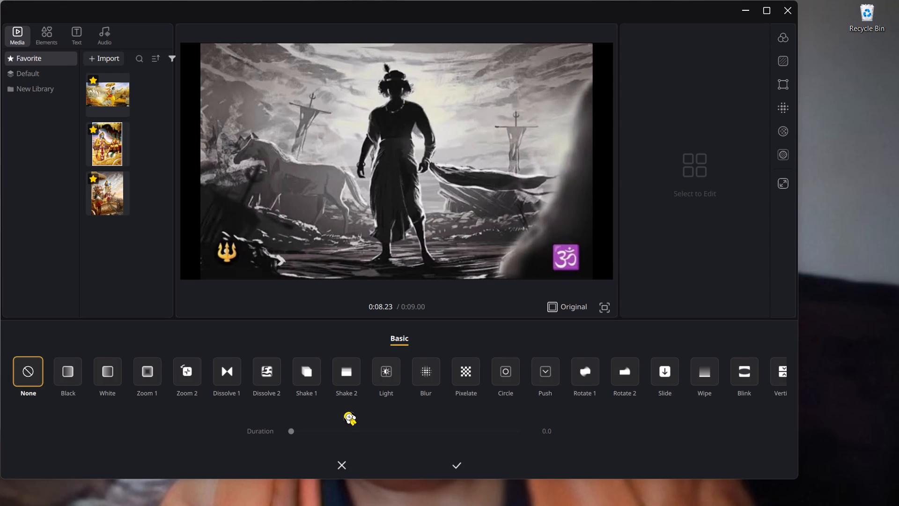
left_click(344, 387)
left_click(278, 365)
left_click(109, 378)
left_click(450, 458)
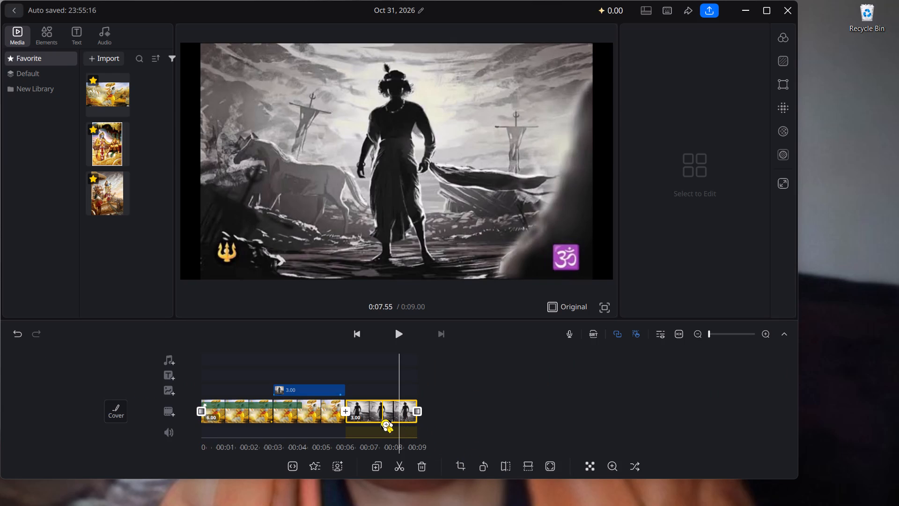
Add keyframes to the black-and-white silhouette clip near its start at about 6.34 s and near its end at about 8.88 s.
scroll(383, 420, "right", 1)
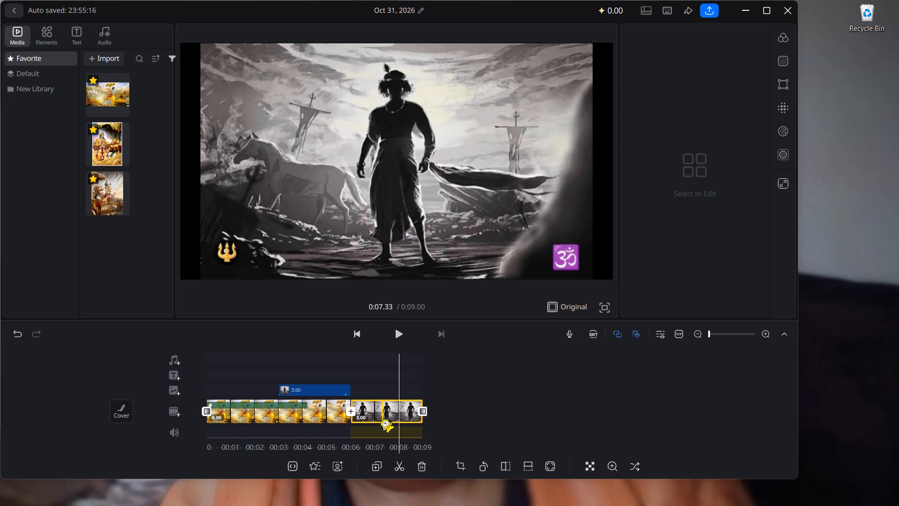
scroll(383, 420, "right", 2)
right_click(383, 420)
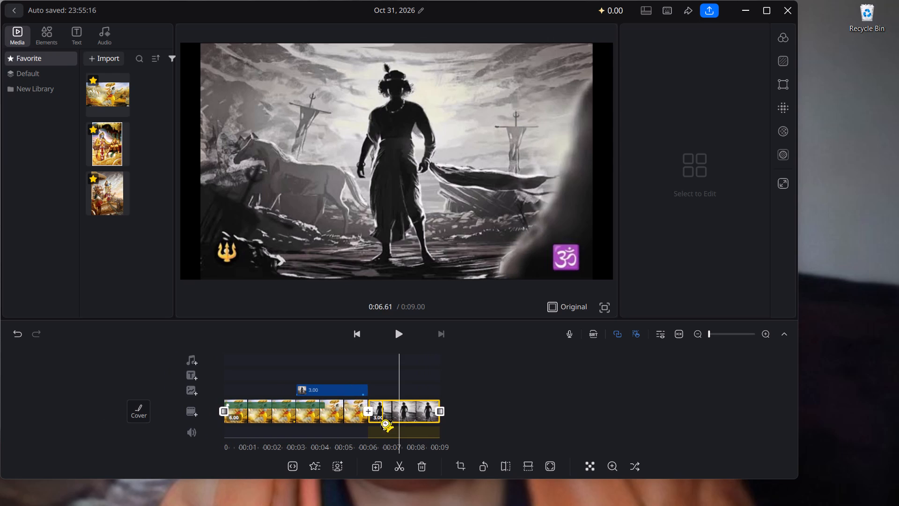
left_click(367, 183)
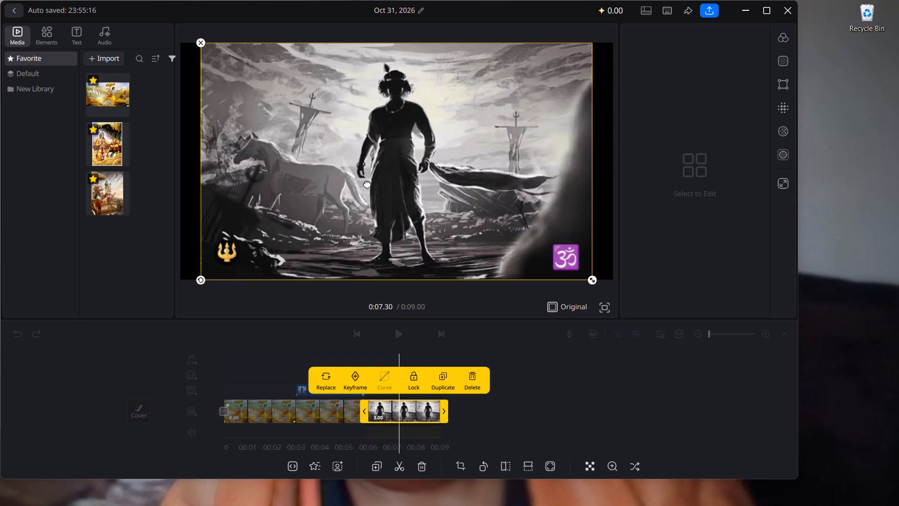
scroll(366, 379, "up", 1)
left_click(376, 413)
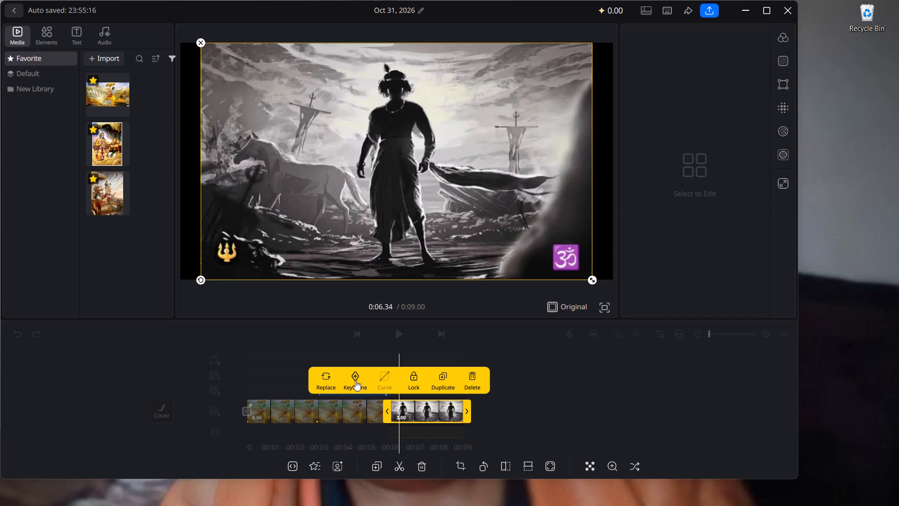
left_click(355, 379)
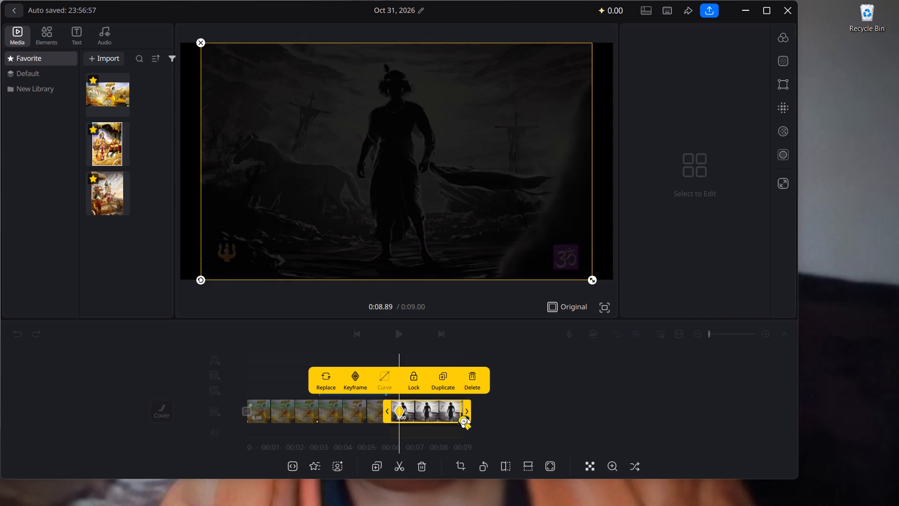
left_click(460, 417)
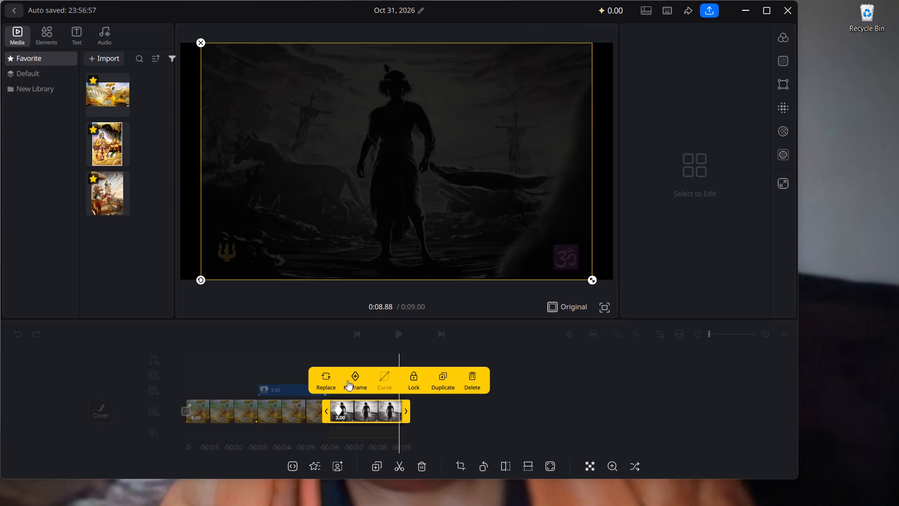
left_click(347, 380)
Add Lord Krishna Divine Portrait.png from the Desktop as an overlay clip at 7.50 s, over the silhouette clip.
left_click(366, 420)
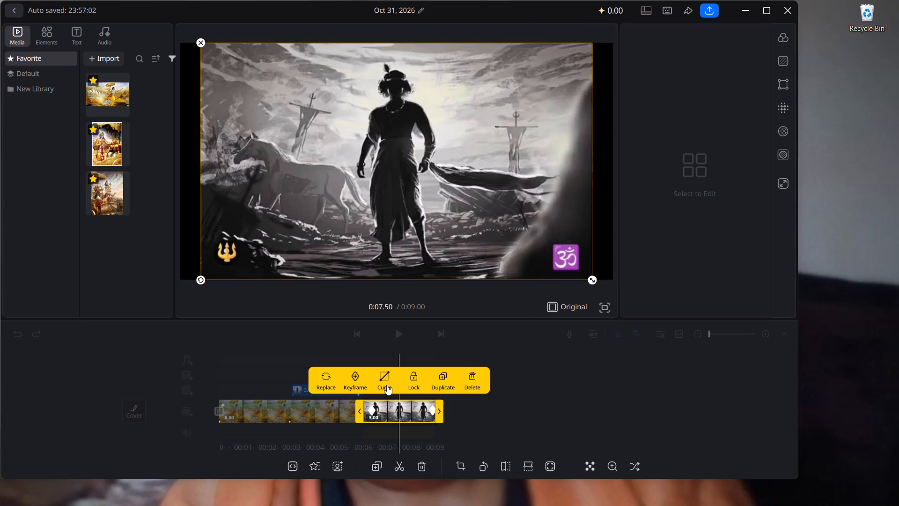
left_click(74, 403)
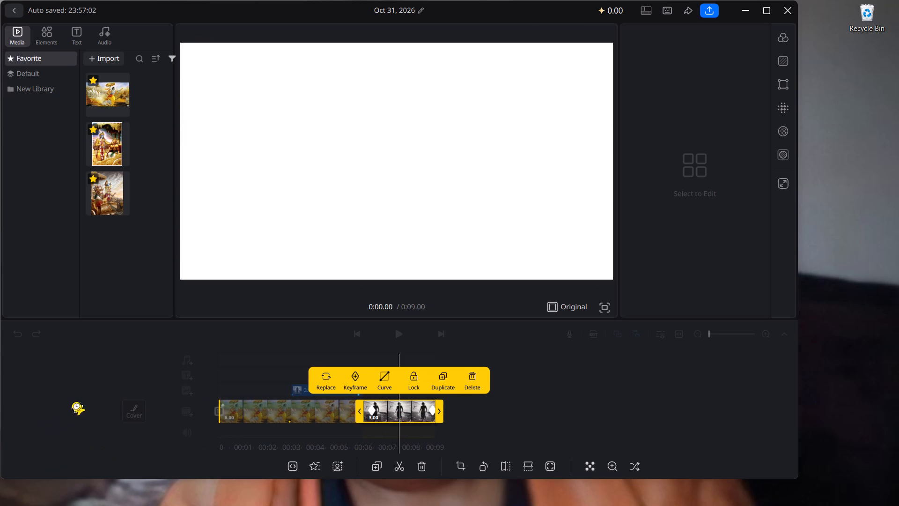
left_click(190, 391)
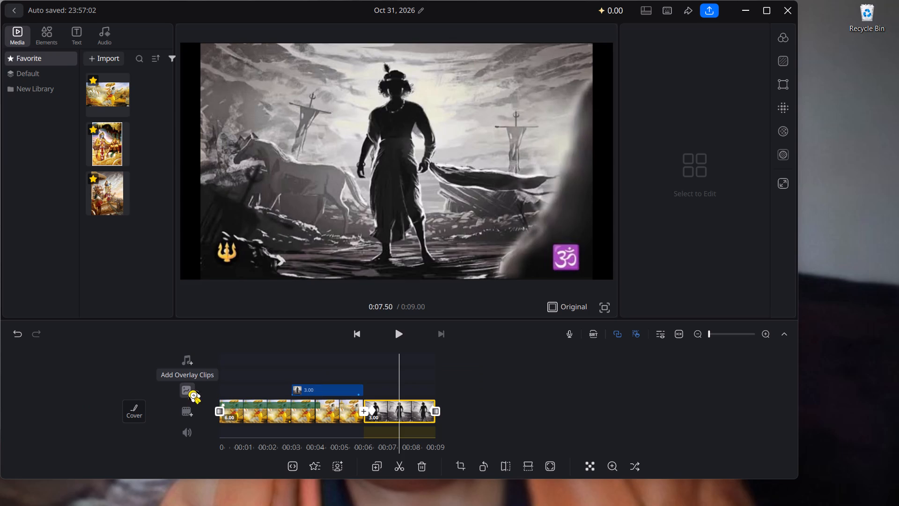
scroll(98, 198, "down", 3)
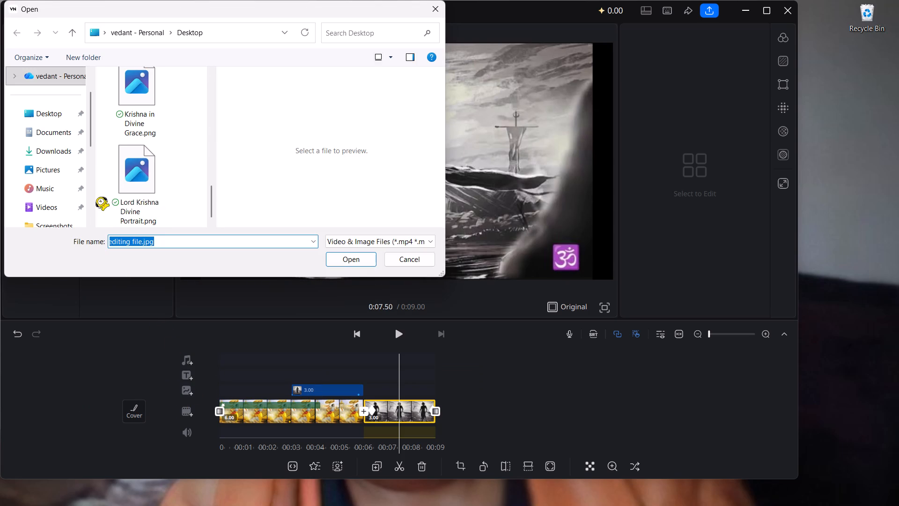
left_click(138, 188)
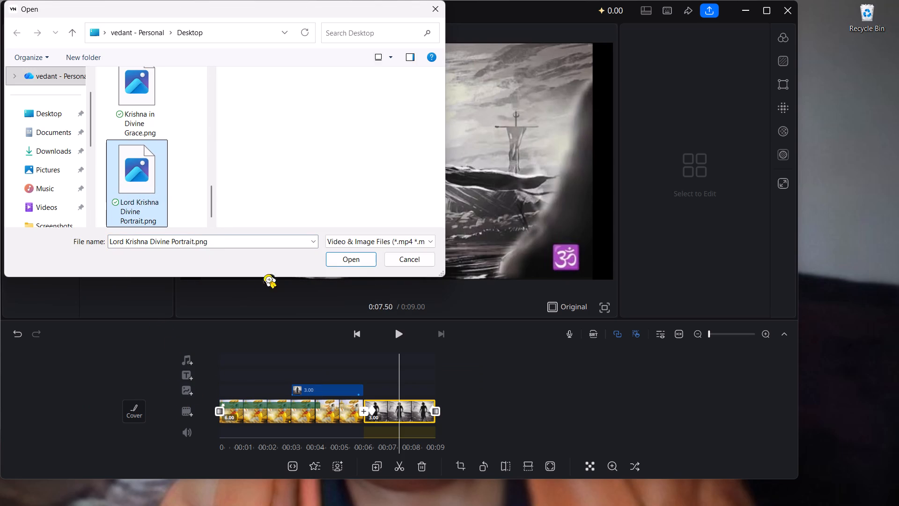
left_click(341, 253)
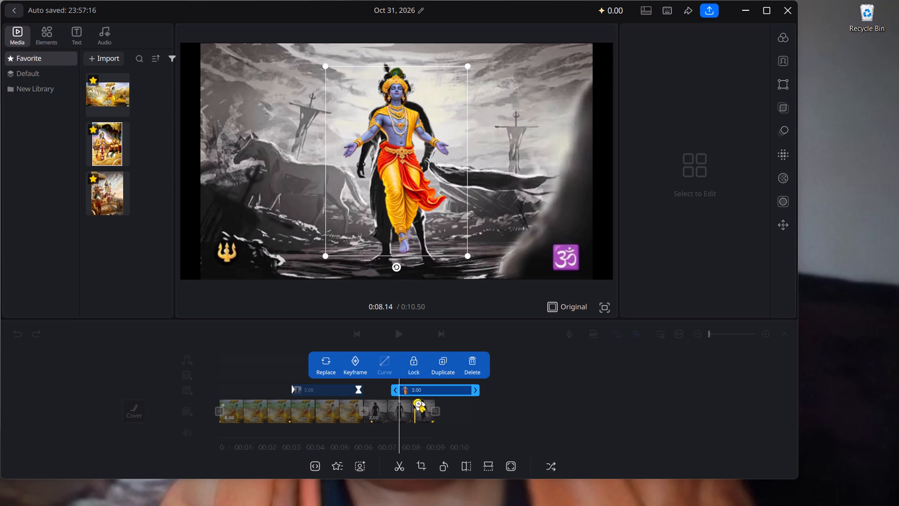
Shorten the new Krishna overlay from its end to about 1.5 s, so it finishes with the main track at 9.00 s.
left_click_drag(414, 383, 367, 385)
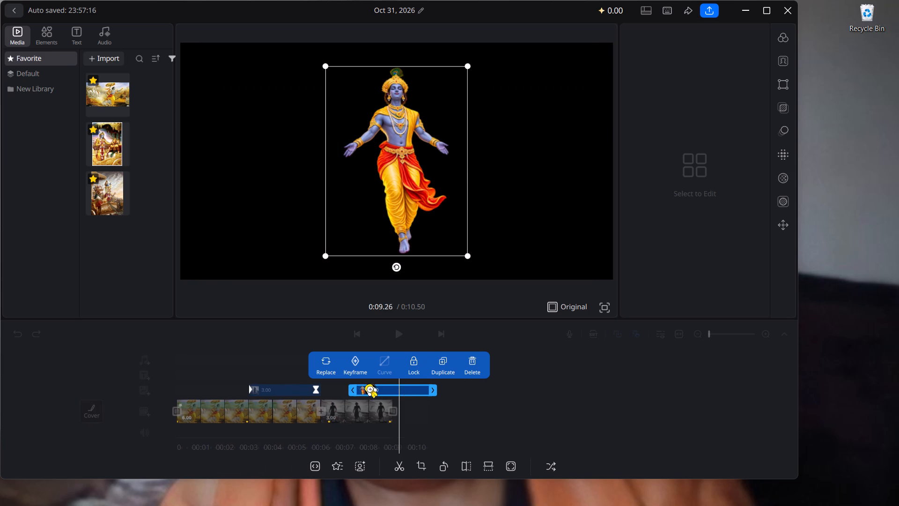
left_click_drag(367, 385, 408, 392)
right_click_drag(408, 392, 382, 393)
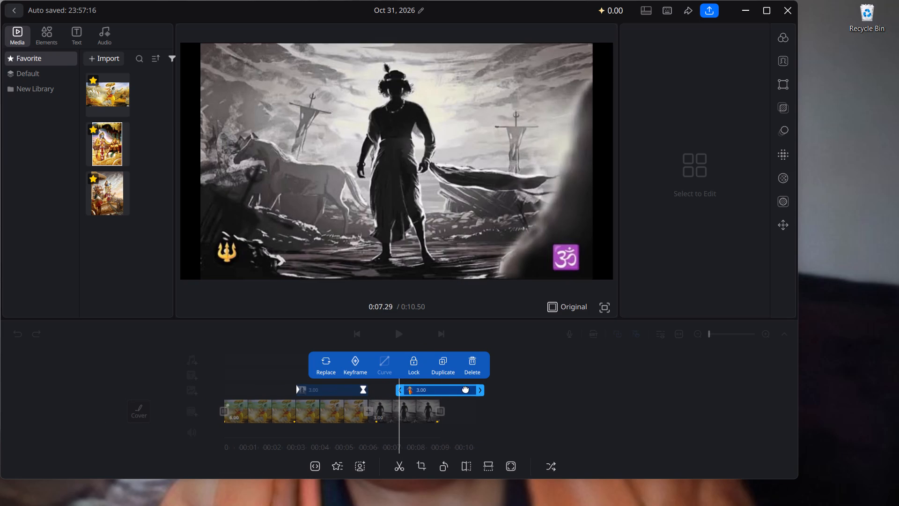
right_click(476, 389)
right_click_drag(467, 389, 433, 391)
left_click_drag(483, 387, 480, 387)
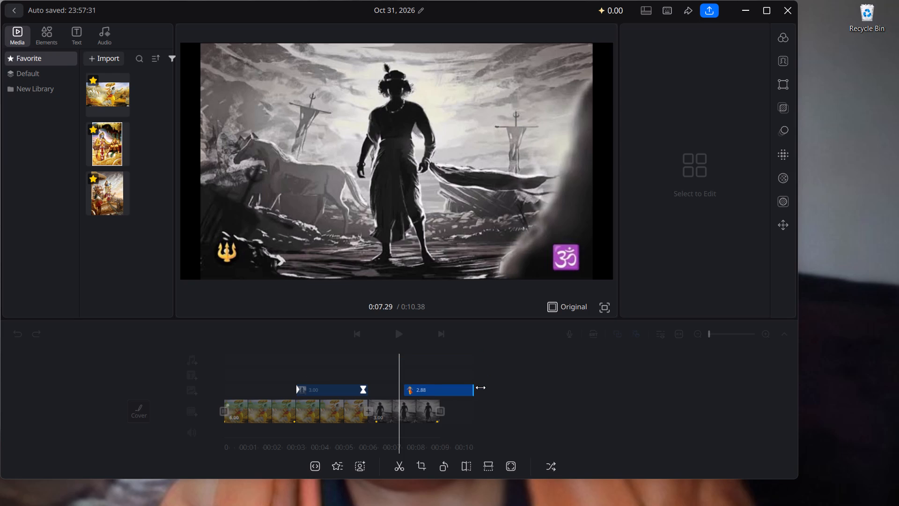
left_click_drag(480, 387, 449, 395)
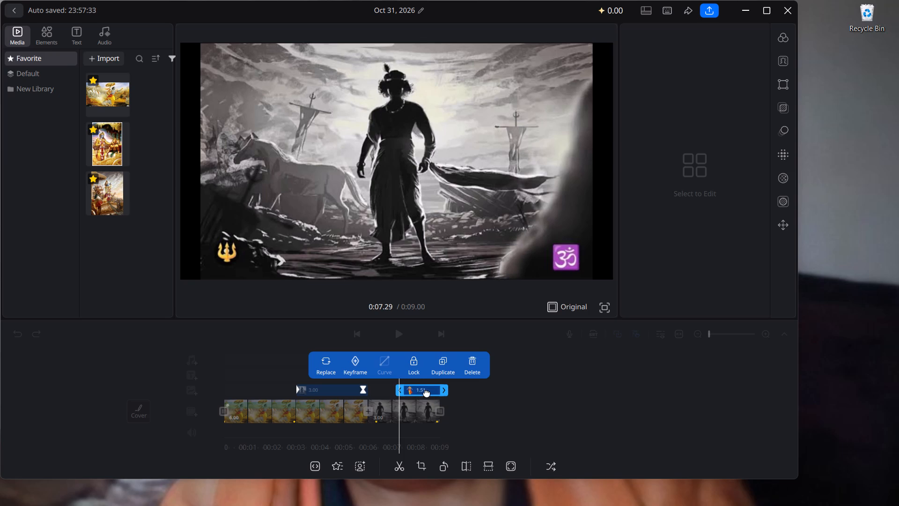
Move the Krishna portrait overlay earlier over the silhouette clip, extend its end to about 2.07 s duration, and preview the result.
left_click_drag(404, 393, 378, 394)
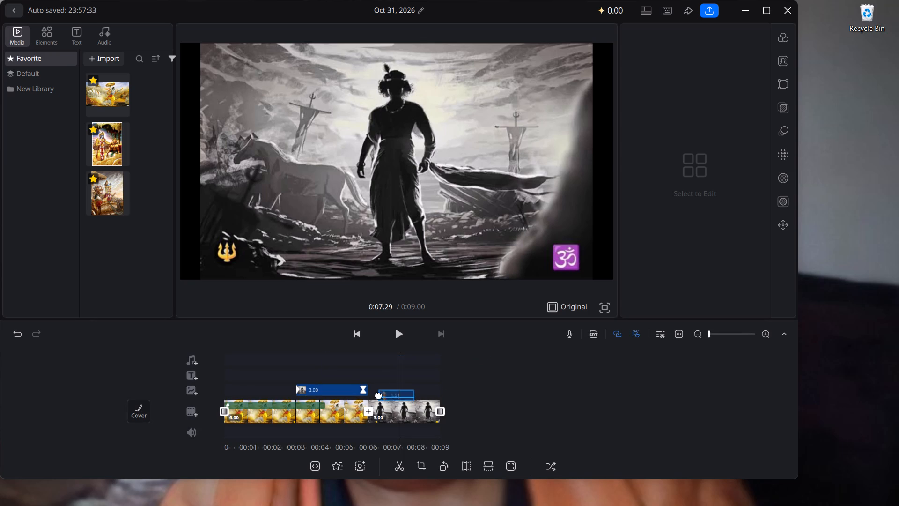
left_click_drag(378, 394, 375, 396)
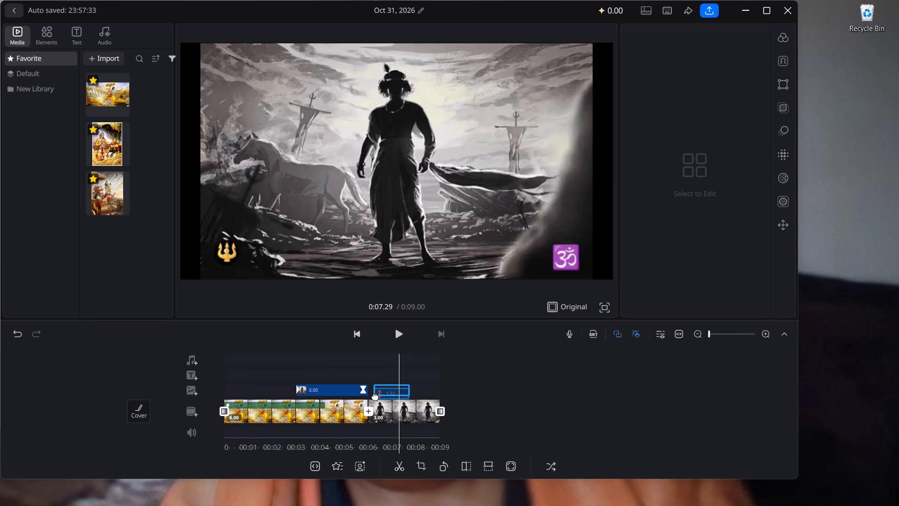
left_click_drag(375, 396, 383, 395)
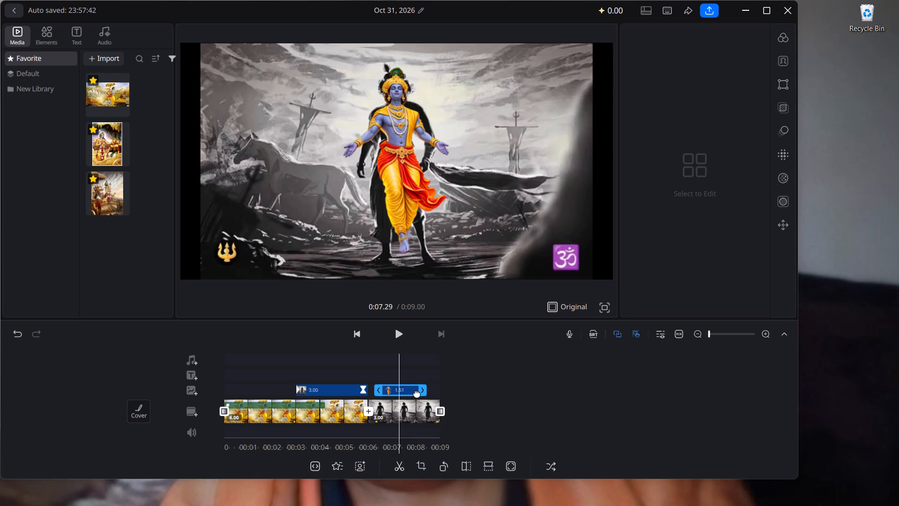
left_click_drag(420, 394, 439, 396)
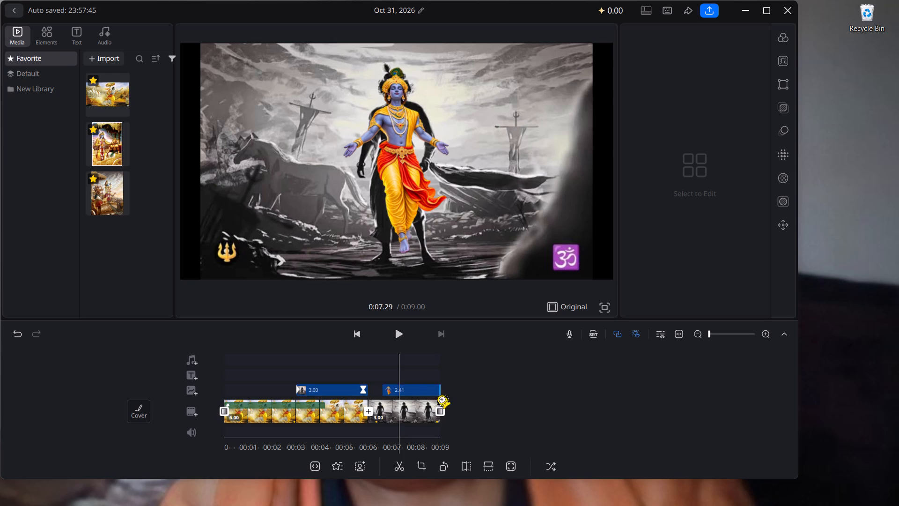
left_click_drag(439, 396, 433, 397)
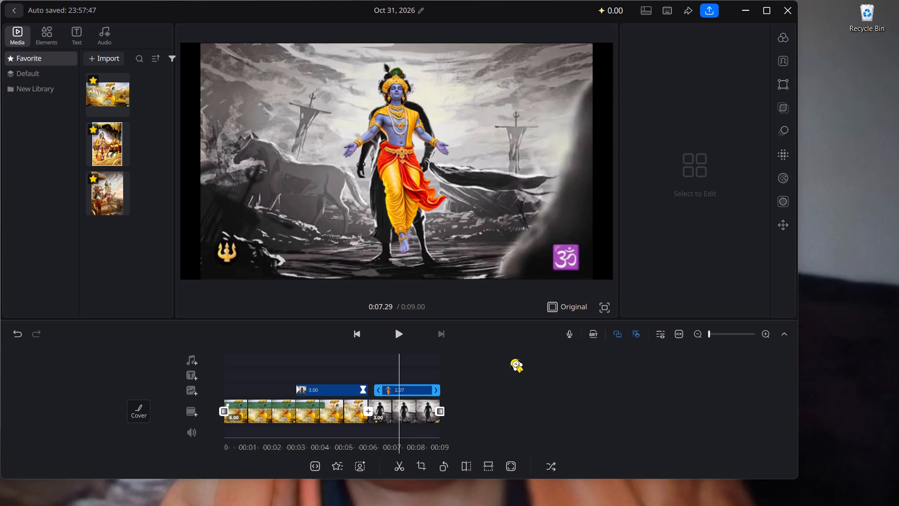
left_click(402, 334)
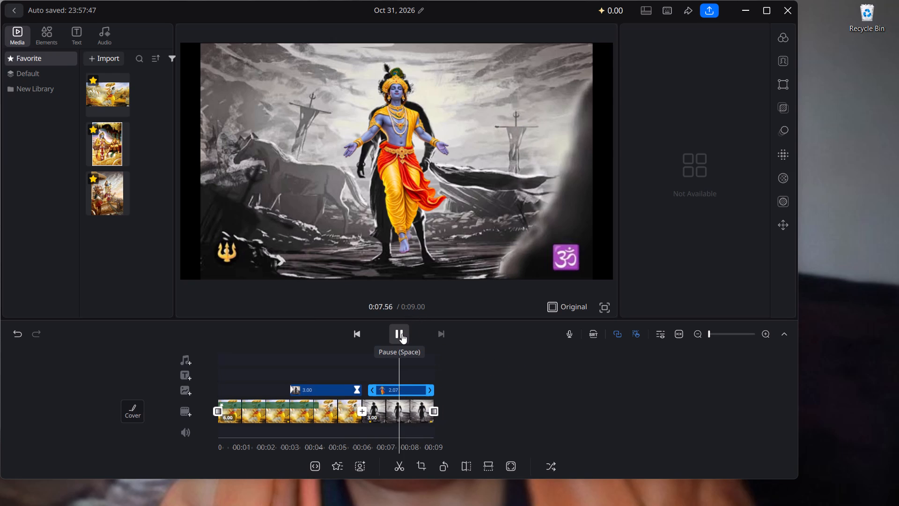
left_click(402, 334)
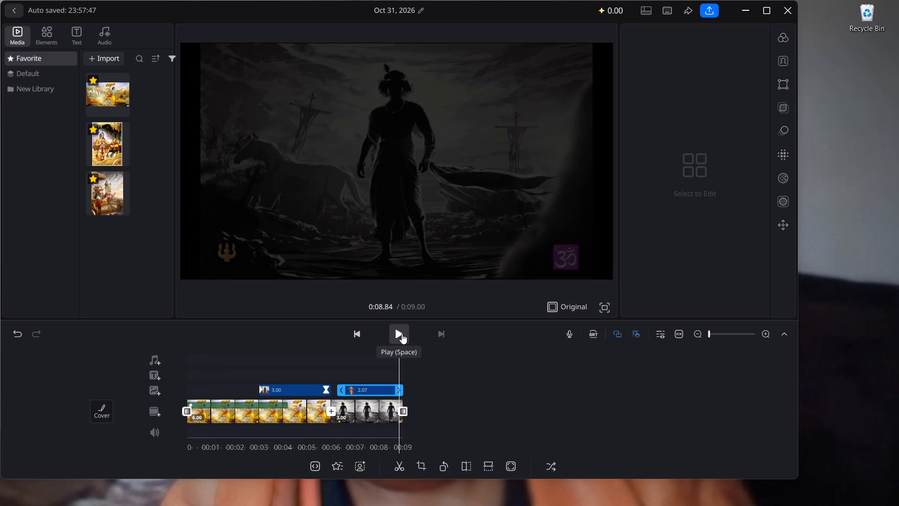
scroll(402, 334, "right", 1)
scroll(370, 393, "down", 1)
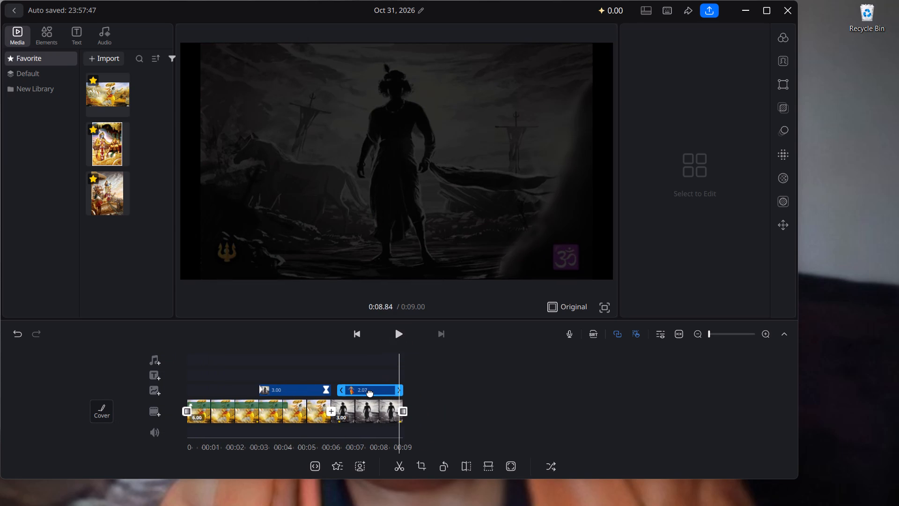
Shift the silhouette clip's image slightly upward in the frame at 6.73 s, adding a position keyframe there.
left_click(356, 392)
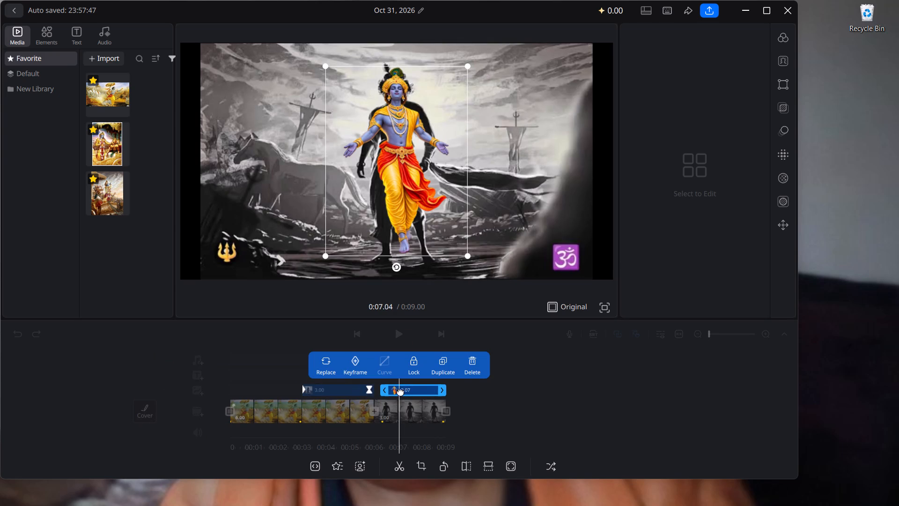
left_click(401, 416)
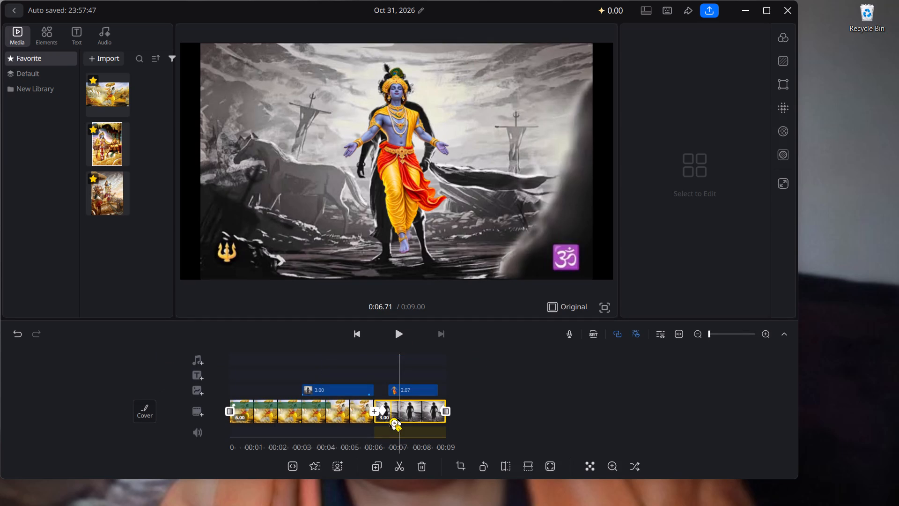
right_click(391, 419)
left_click(303, 238)
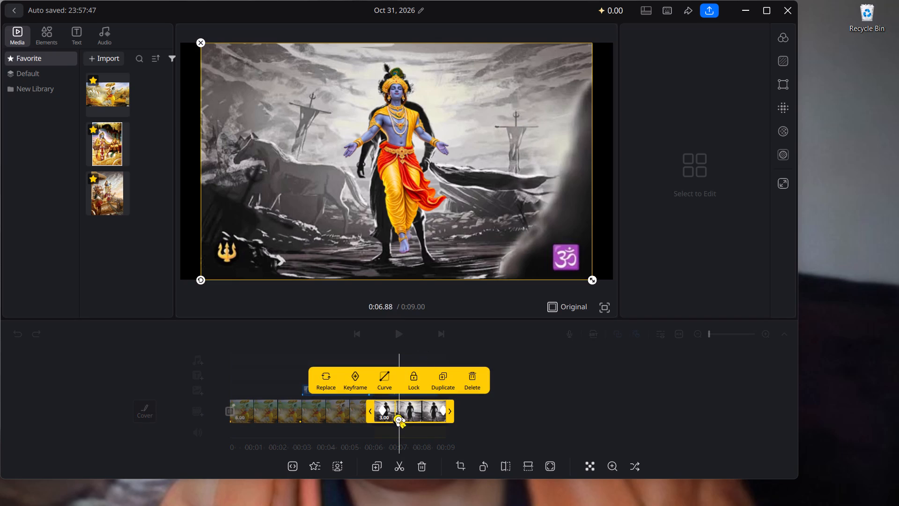
left_click(395, 416)
left_click(383, 413)
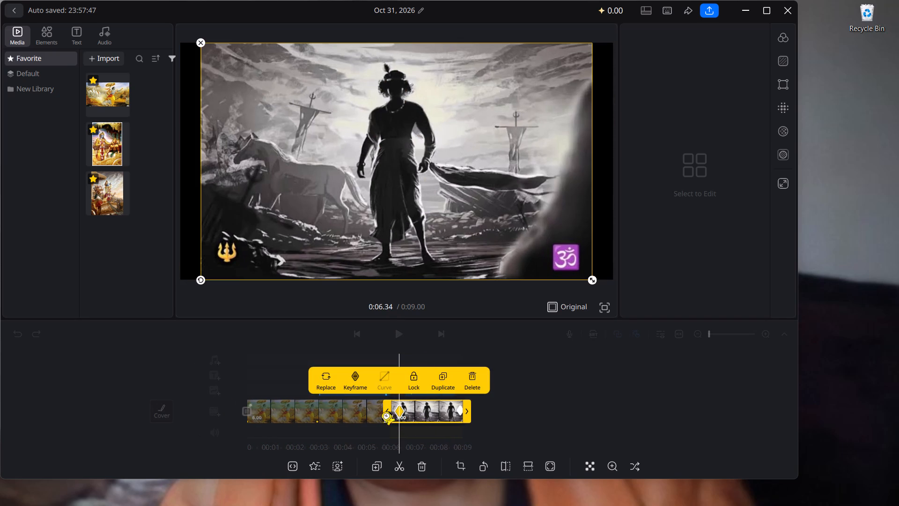
left_click(409, 404)
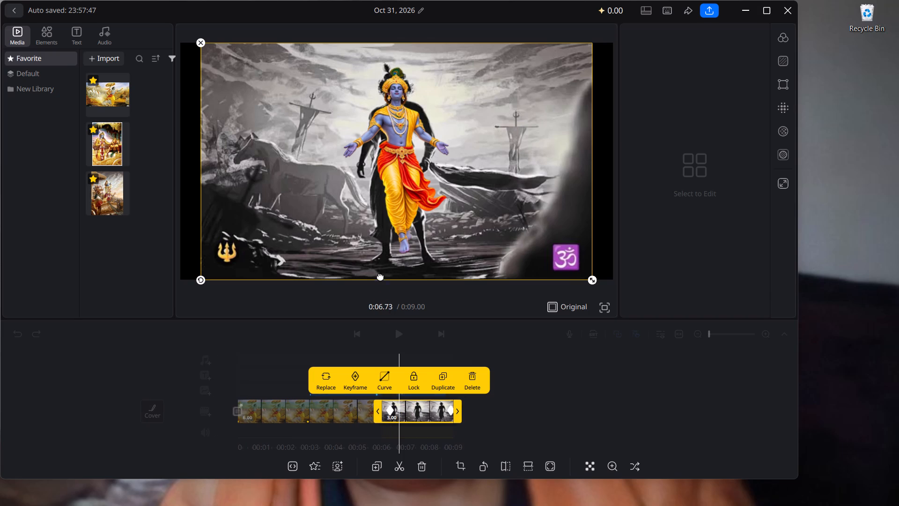
left_click_drag(394, 200, 395, 205)
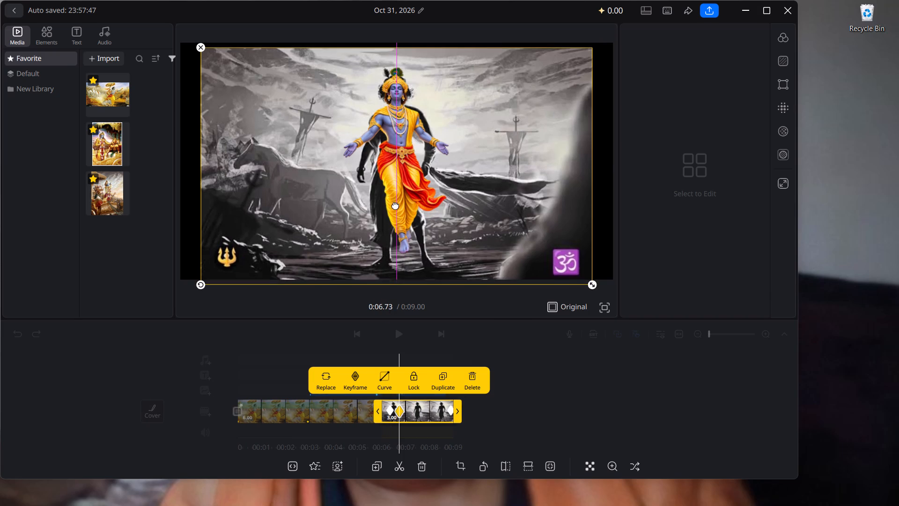
left_click_drag(395, 205, 391, 188)
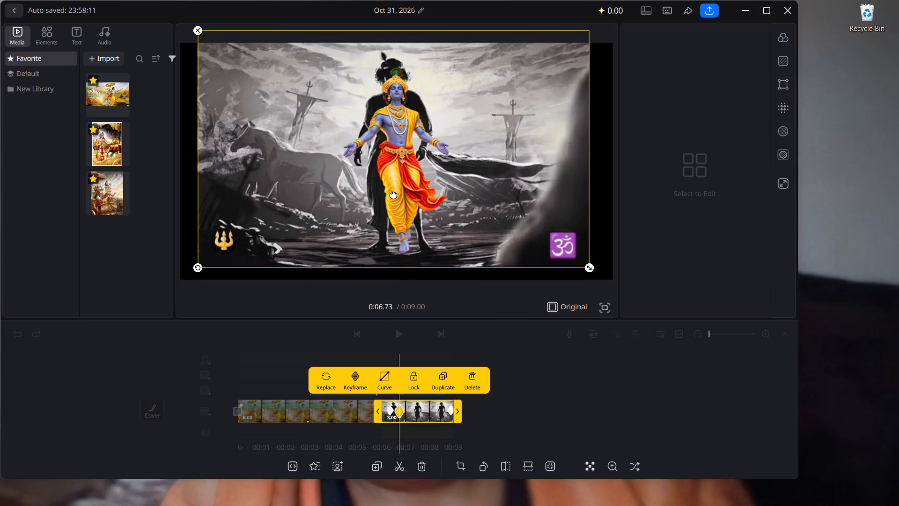
left_click_drag(394, 197, 398, 203)
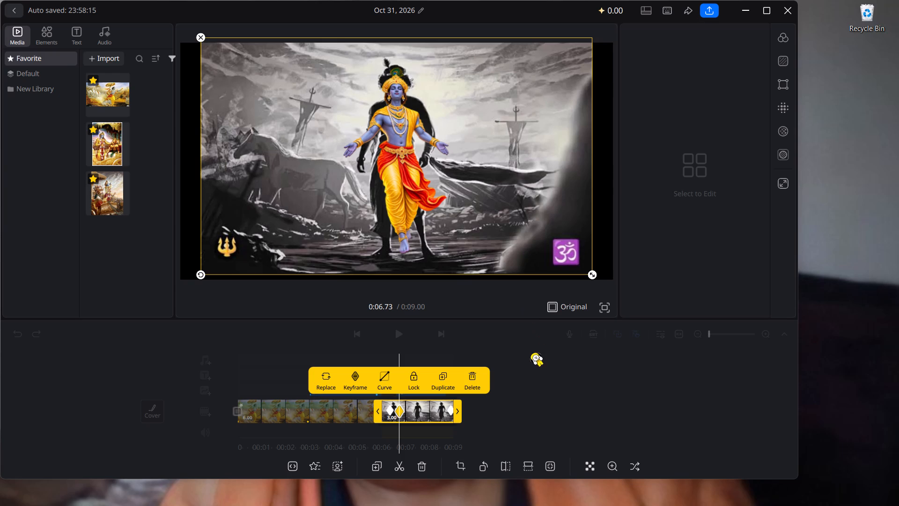
left_click(532, 354)
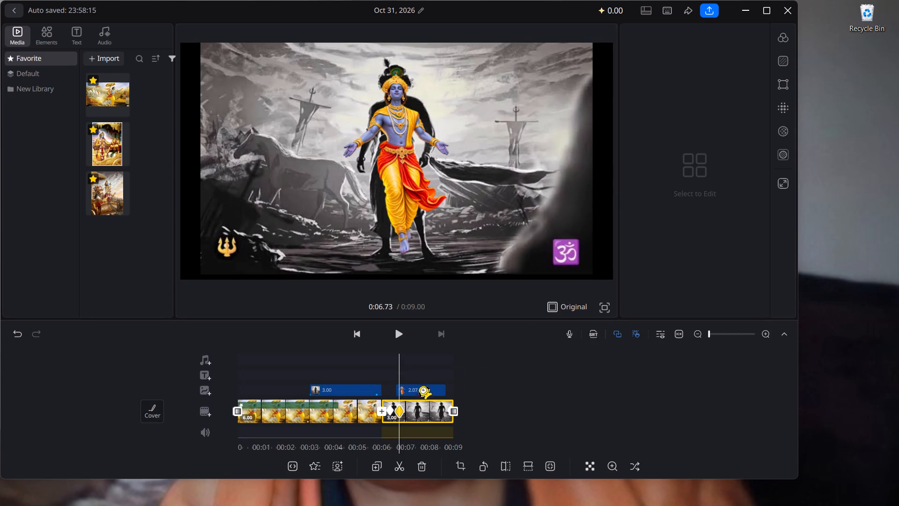
Add keyframes to the Krishna portrait overlay near its start at 6.98 s and near its end at 8.42 s.
left_click(419, 384)
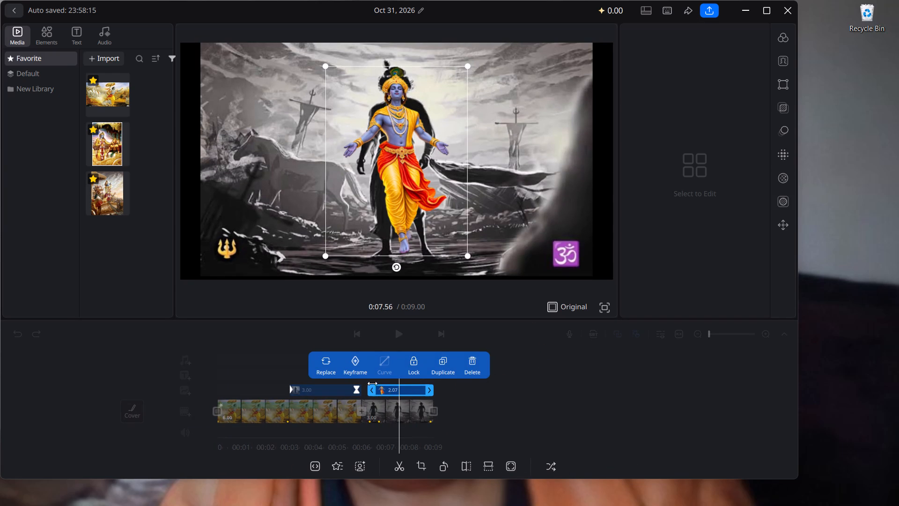
left_click(385, 389)
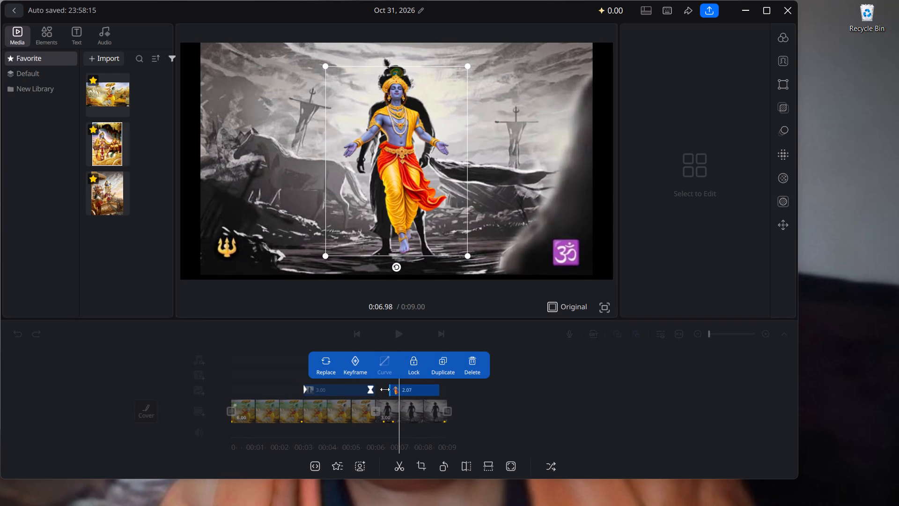
left_click(356, 365)
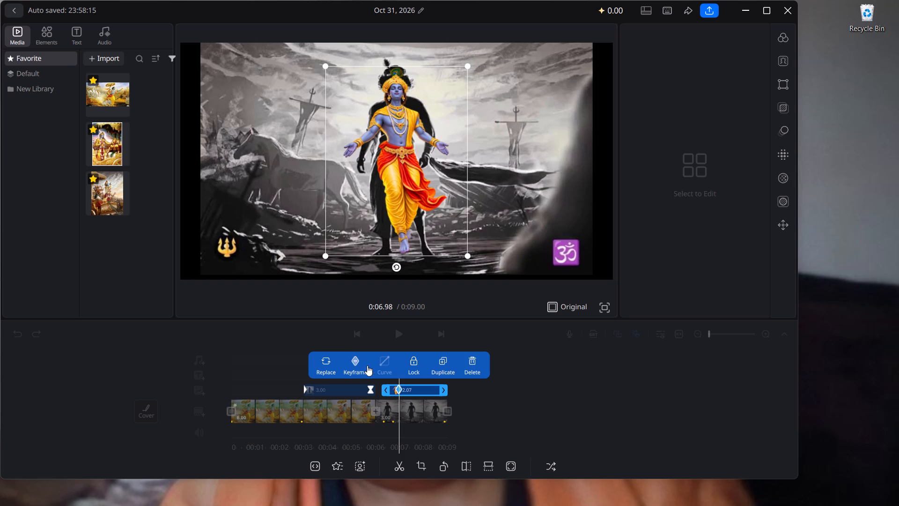
left_click(434, 392)
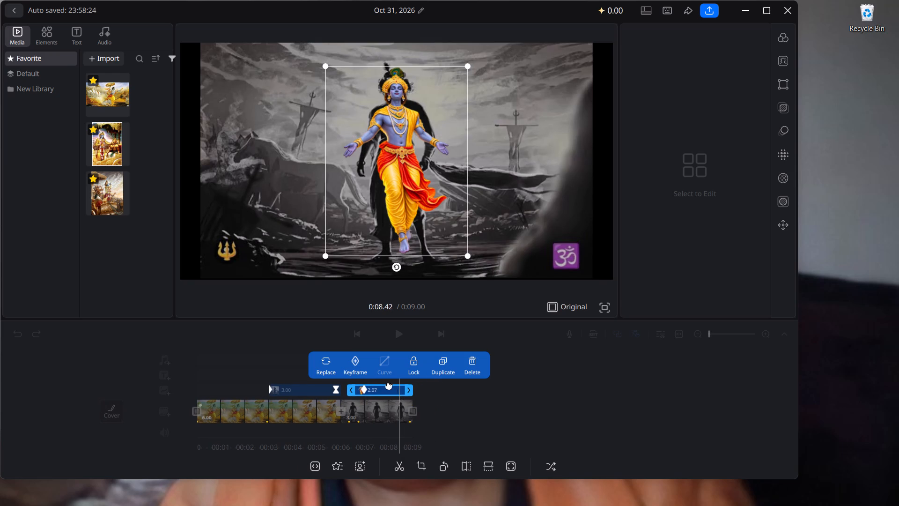
left_click(356, 364)
At the overlay's first keyframe at 6.98 s, move the Krishna portrait straight down until it is just below the visible frame.
left_click(377, 392)
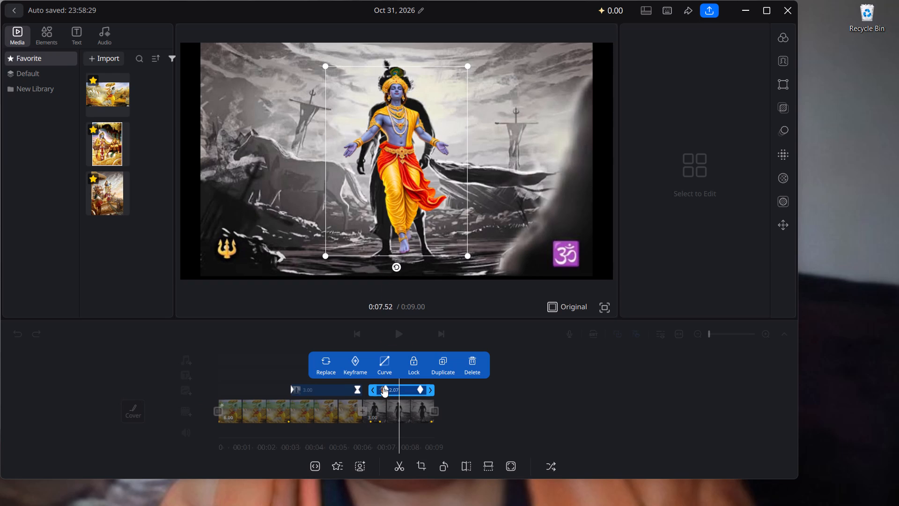
left_click(383, 387)
left_click_drag(386, 215, 382, 309)
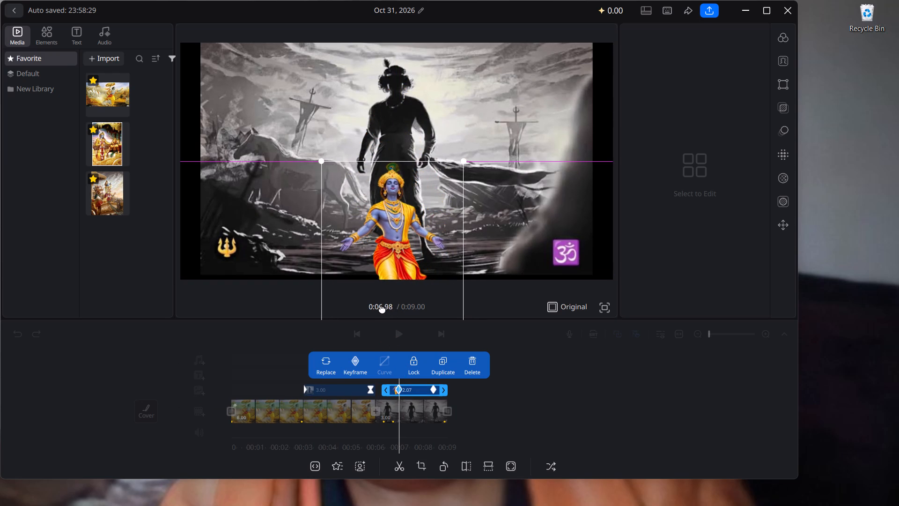
left_click_drag(382, 309, 386, 321)
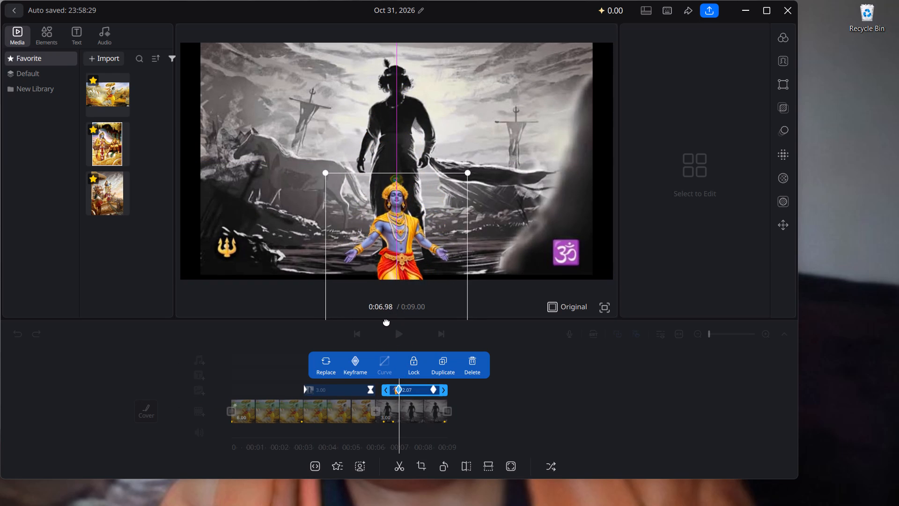
left_click_drag(386, 321, 391, 393)
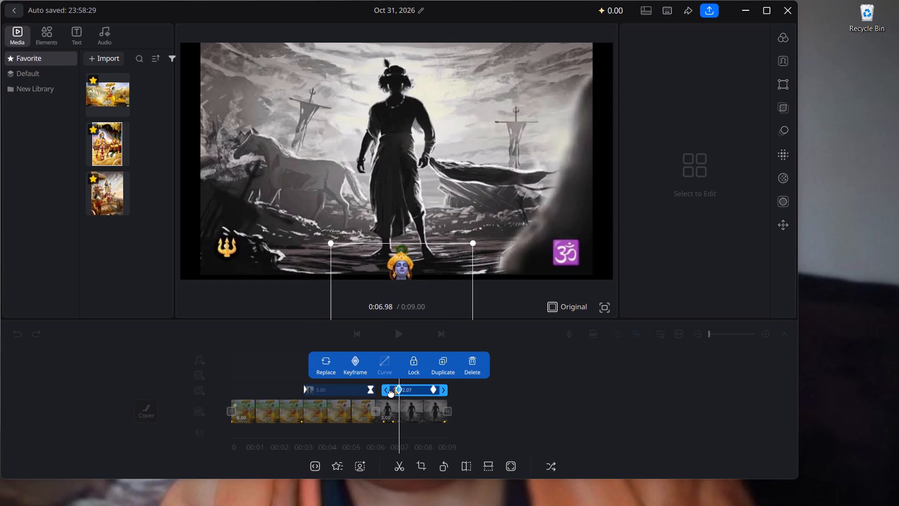
left_click_drag(391, 393, 391, 409)
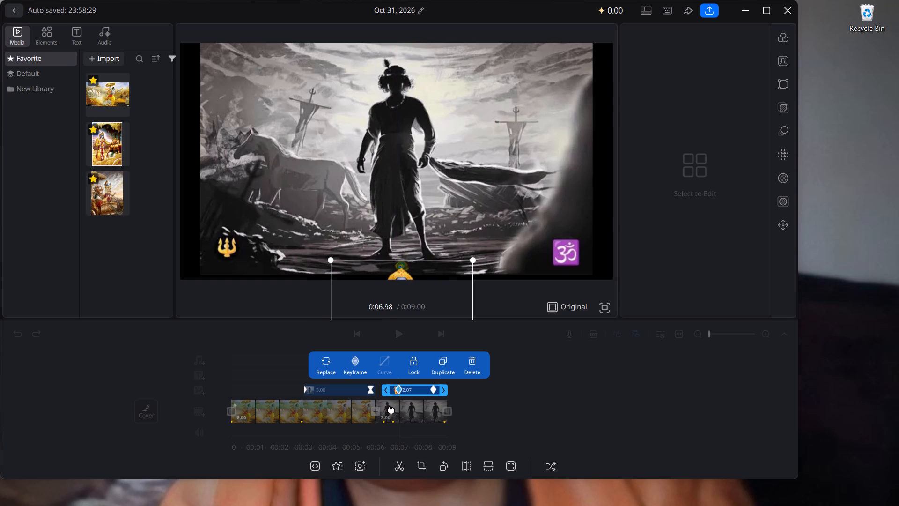
left_click_drag(391, 409, 402, 458)
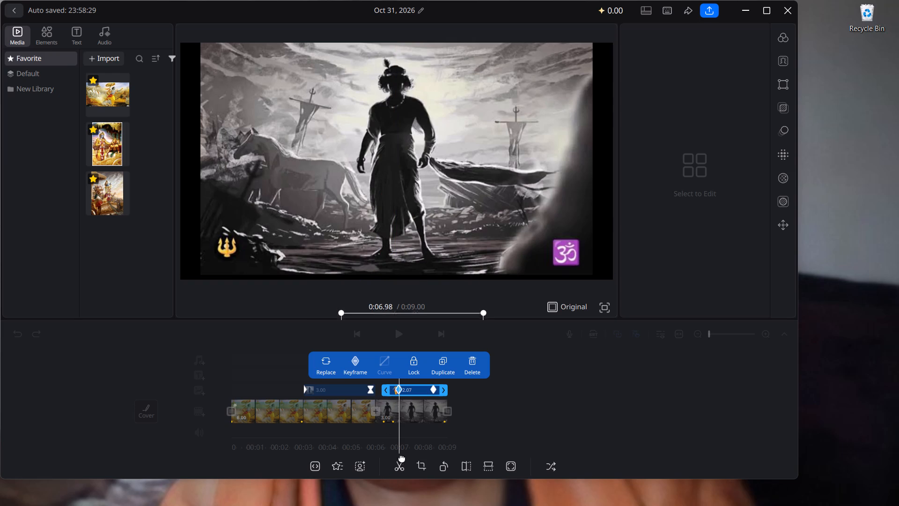
left_click_drag(402, 458, 392, 437)
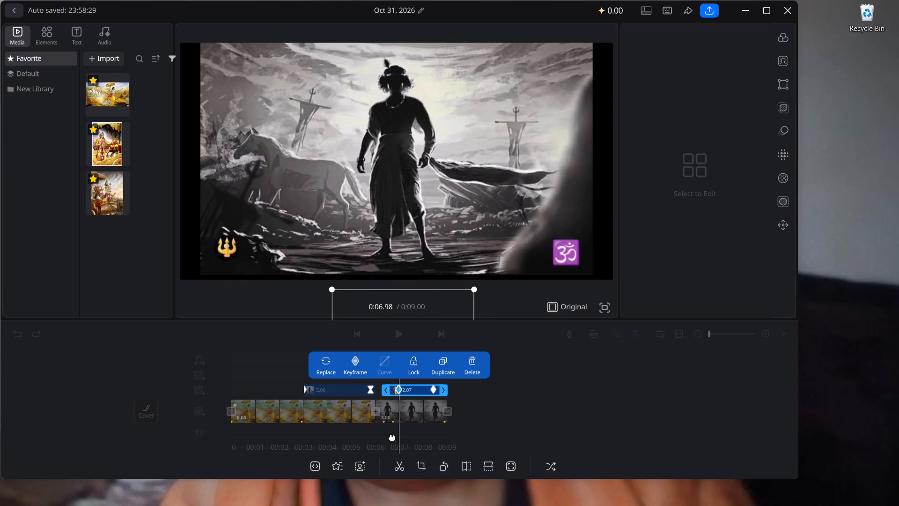
left_click_drag(392, 437, 389, 431)
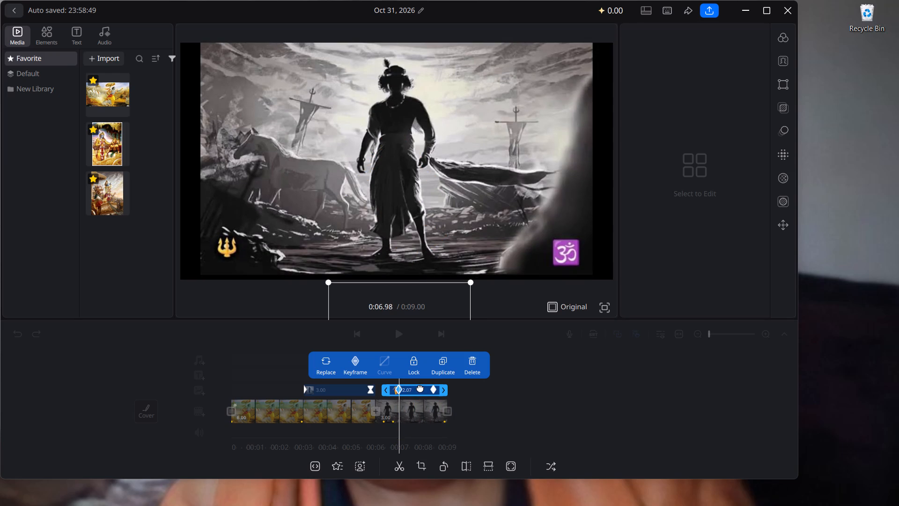
Apply the EaseIn curve between the Krishna overlay's two keyframes.
left_click(420, 387)
left_click(420, 387)
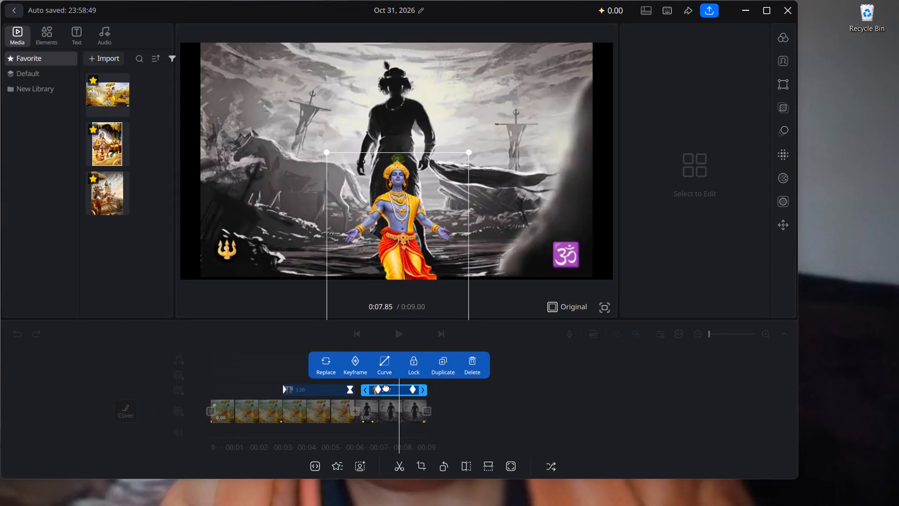
left_click(381, 367)
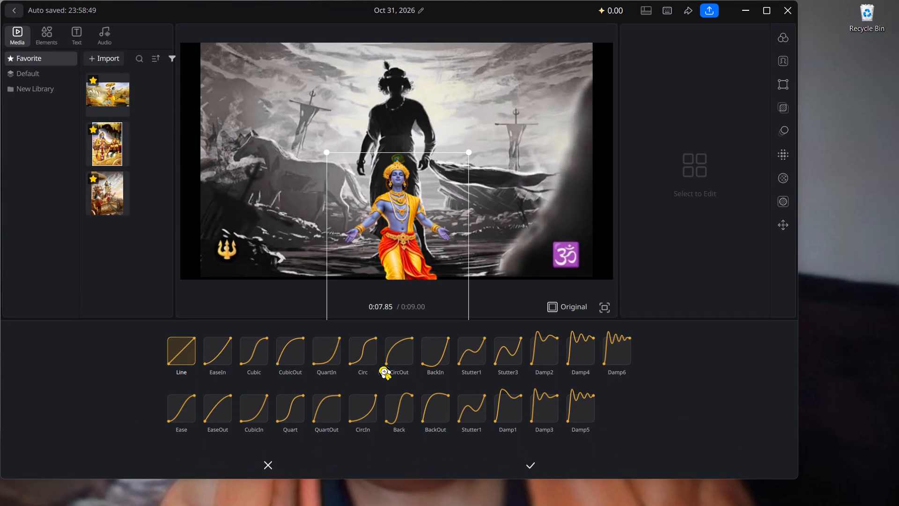
left_click(219, 352)
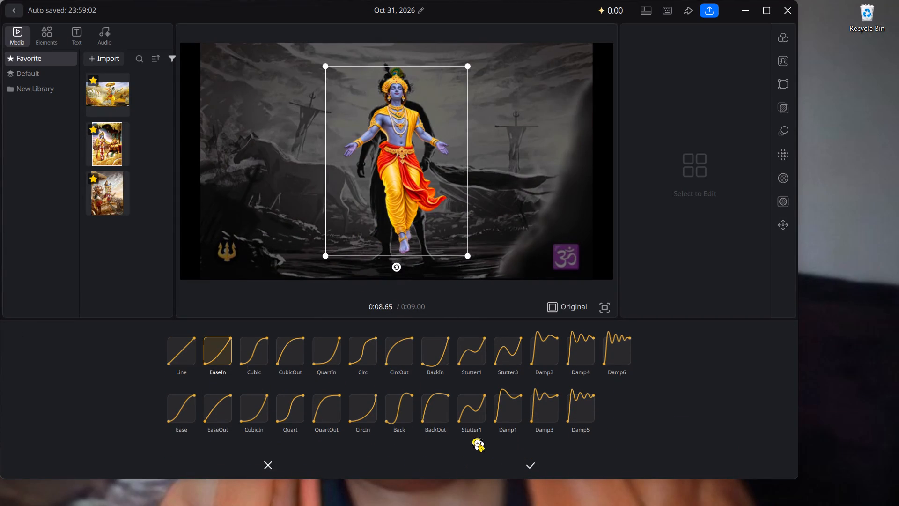
left_click(524, 460)
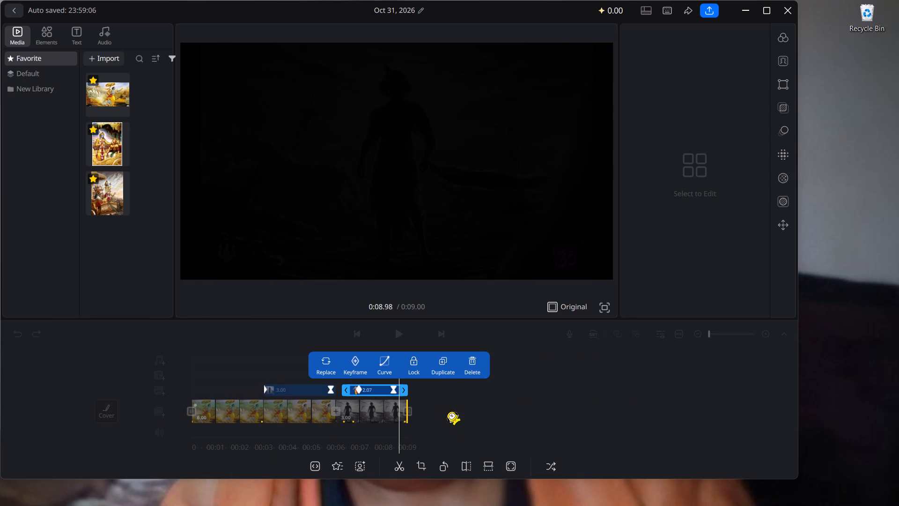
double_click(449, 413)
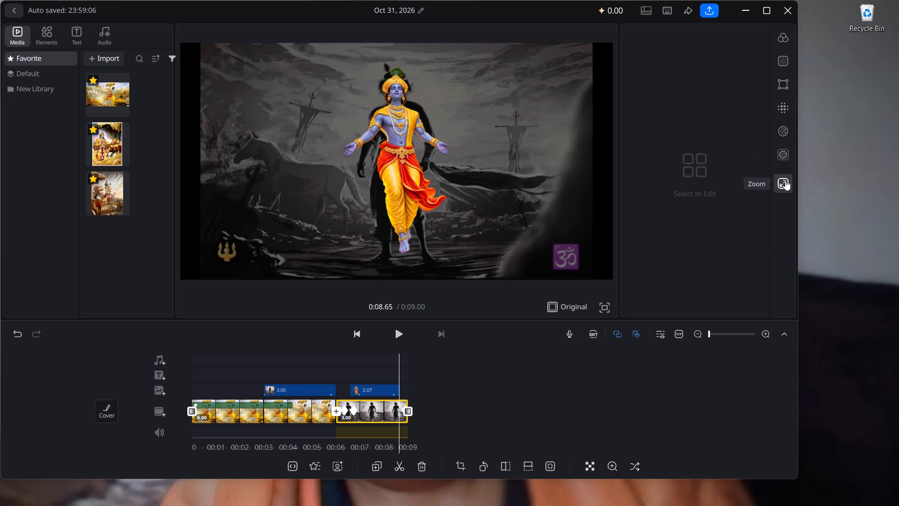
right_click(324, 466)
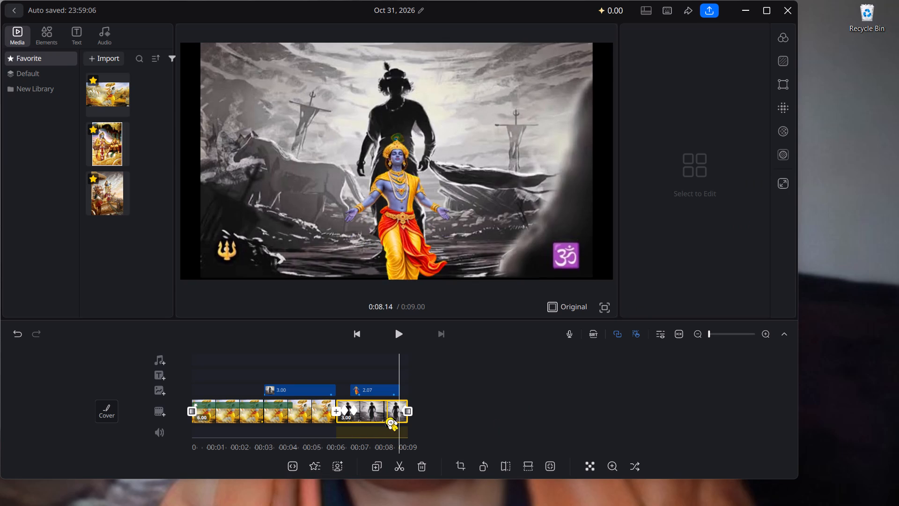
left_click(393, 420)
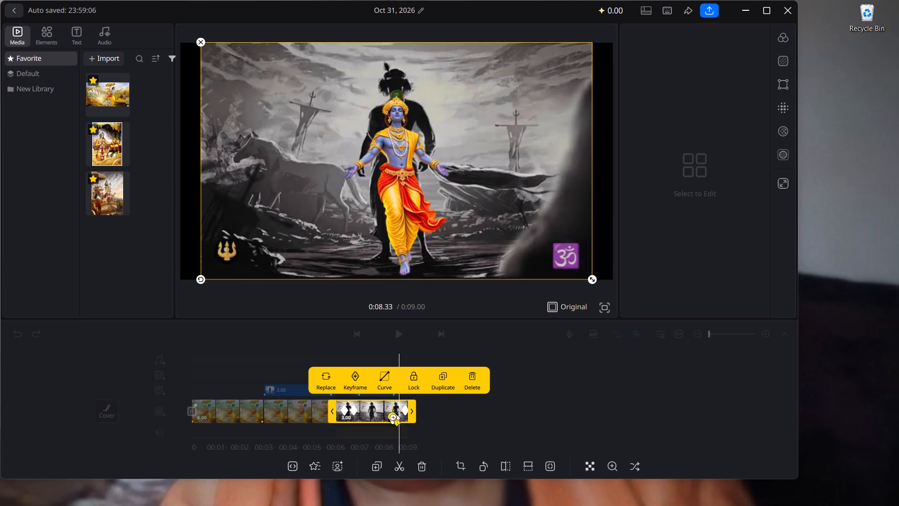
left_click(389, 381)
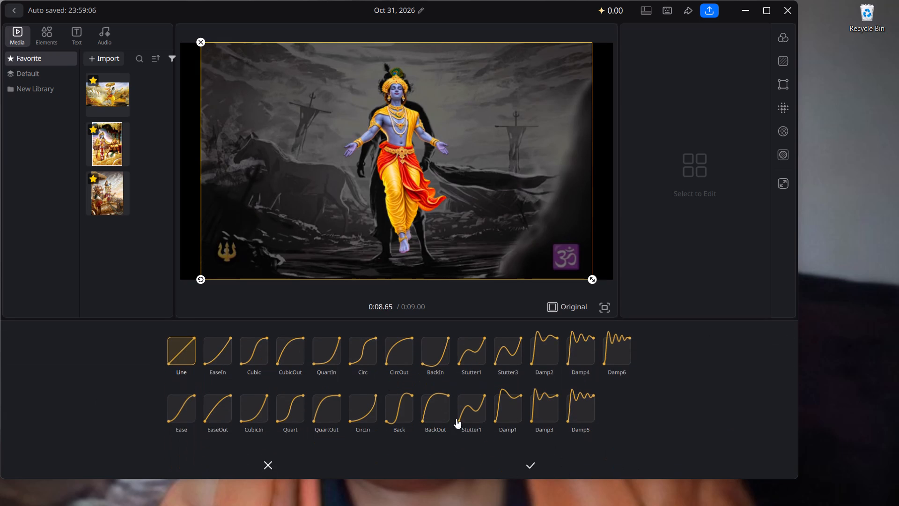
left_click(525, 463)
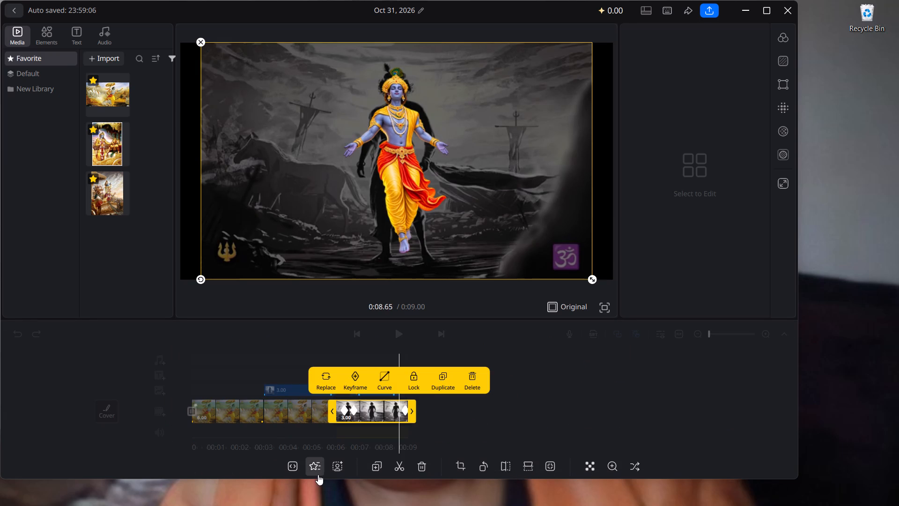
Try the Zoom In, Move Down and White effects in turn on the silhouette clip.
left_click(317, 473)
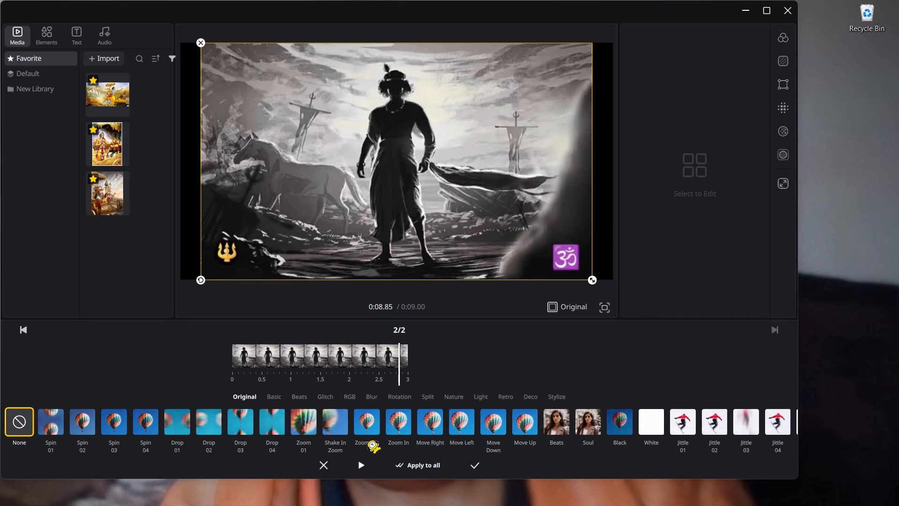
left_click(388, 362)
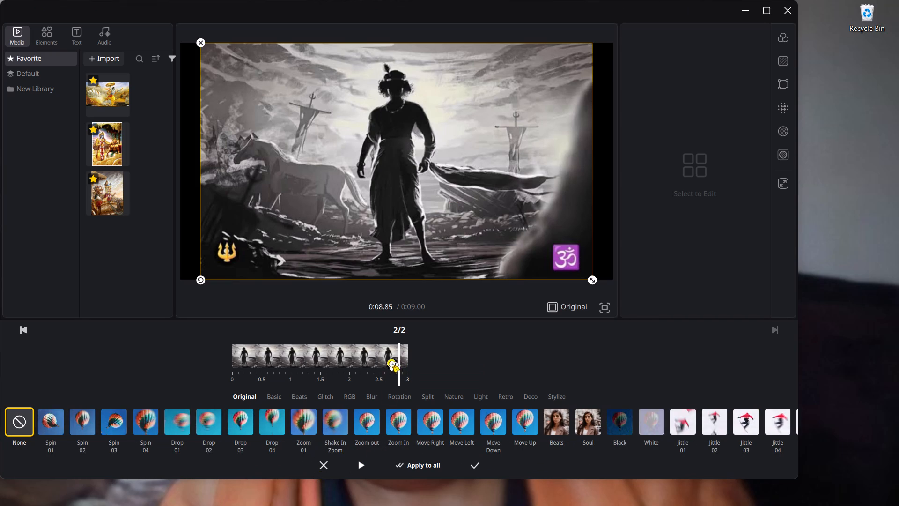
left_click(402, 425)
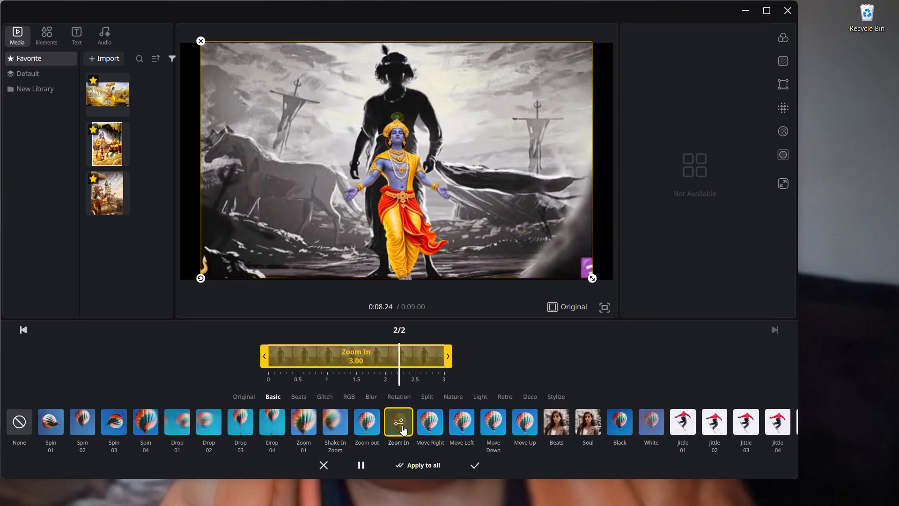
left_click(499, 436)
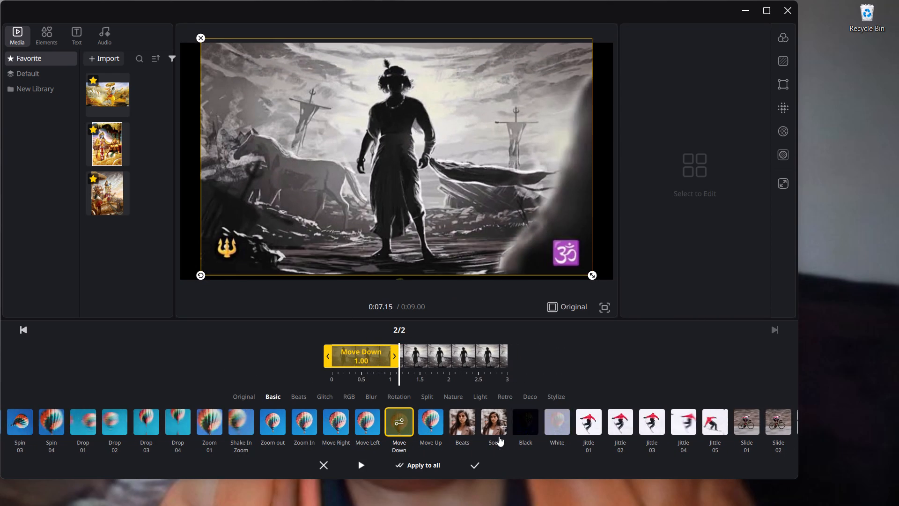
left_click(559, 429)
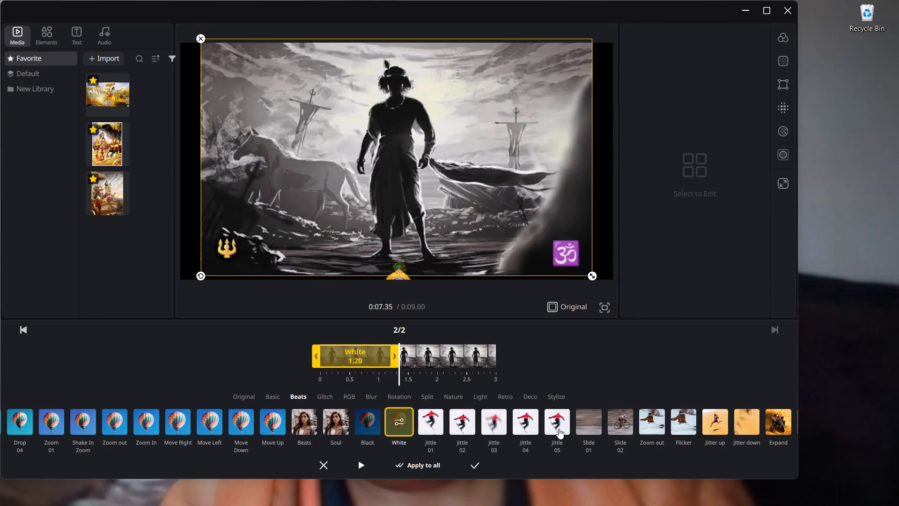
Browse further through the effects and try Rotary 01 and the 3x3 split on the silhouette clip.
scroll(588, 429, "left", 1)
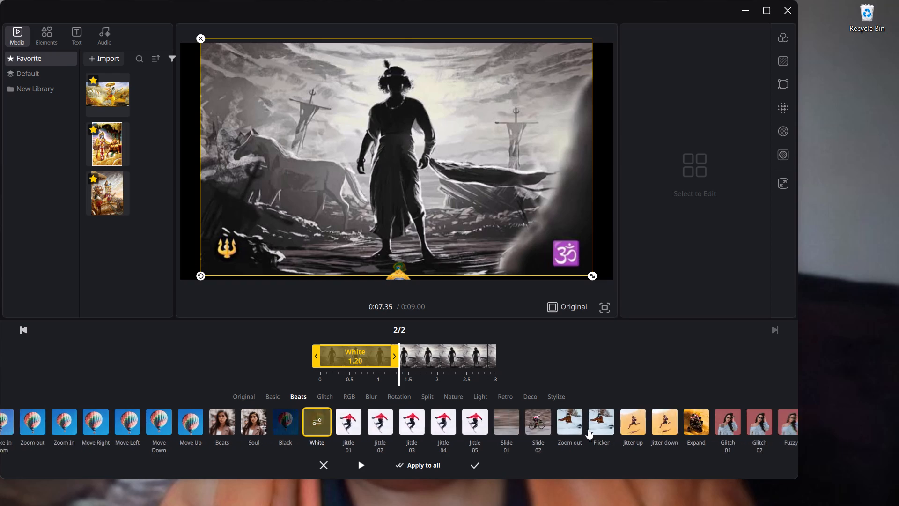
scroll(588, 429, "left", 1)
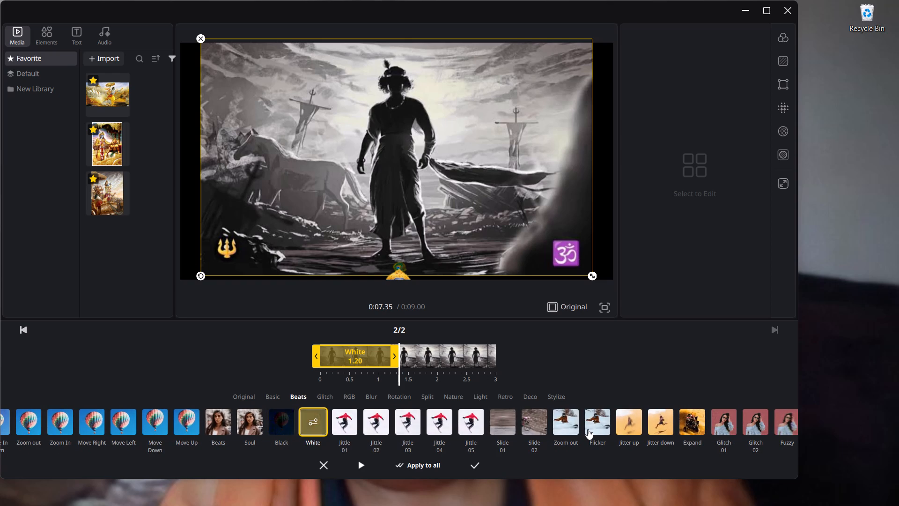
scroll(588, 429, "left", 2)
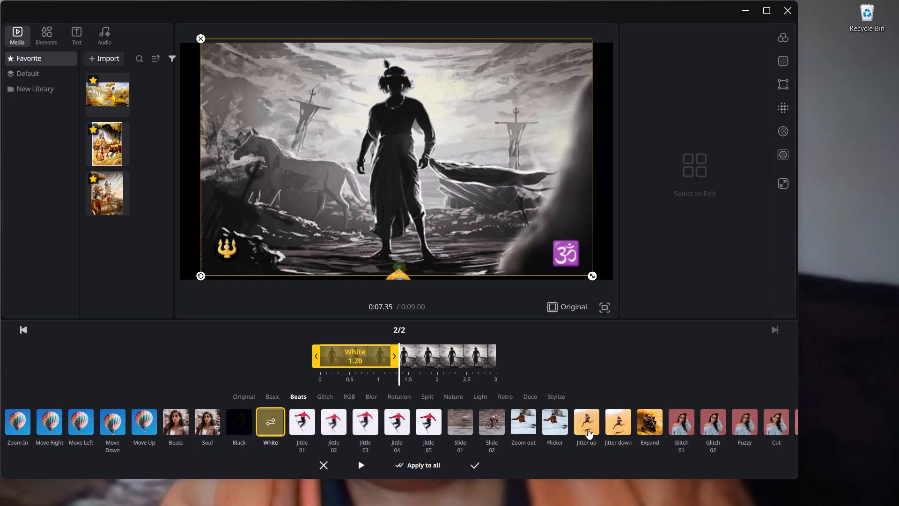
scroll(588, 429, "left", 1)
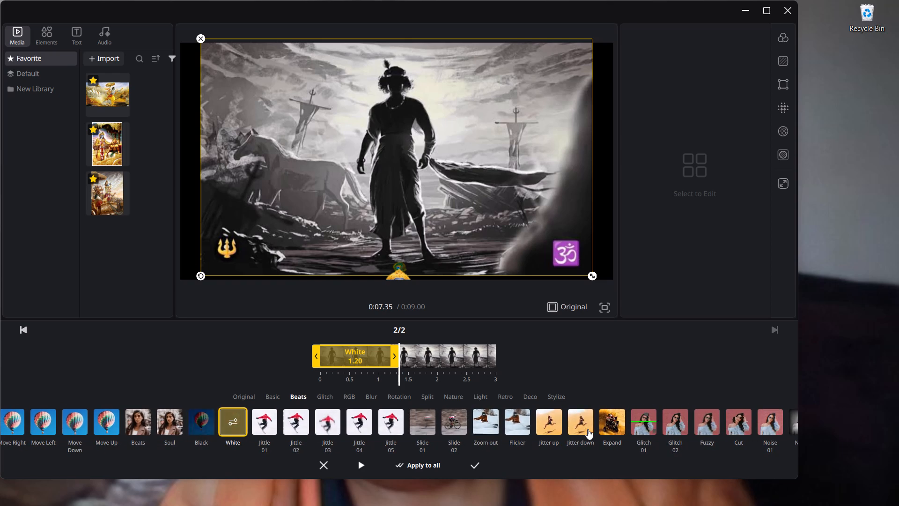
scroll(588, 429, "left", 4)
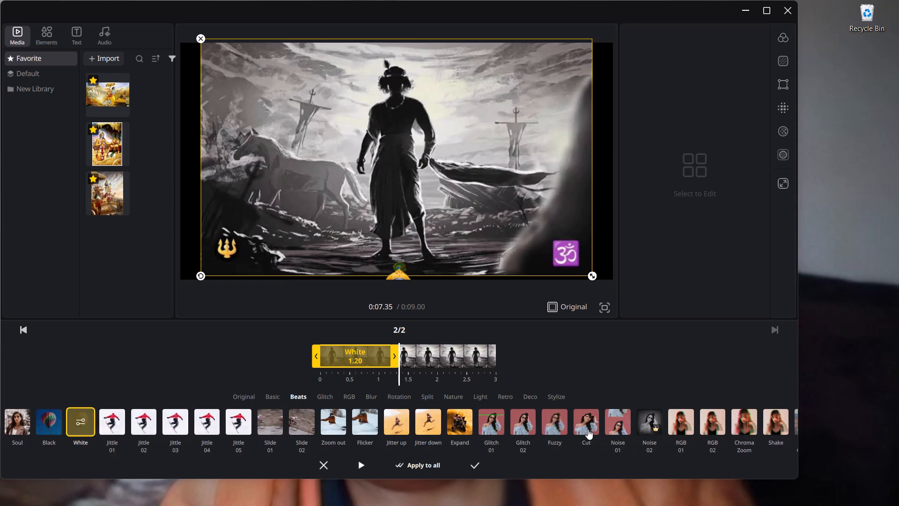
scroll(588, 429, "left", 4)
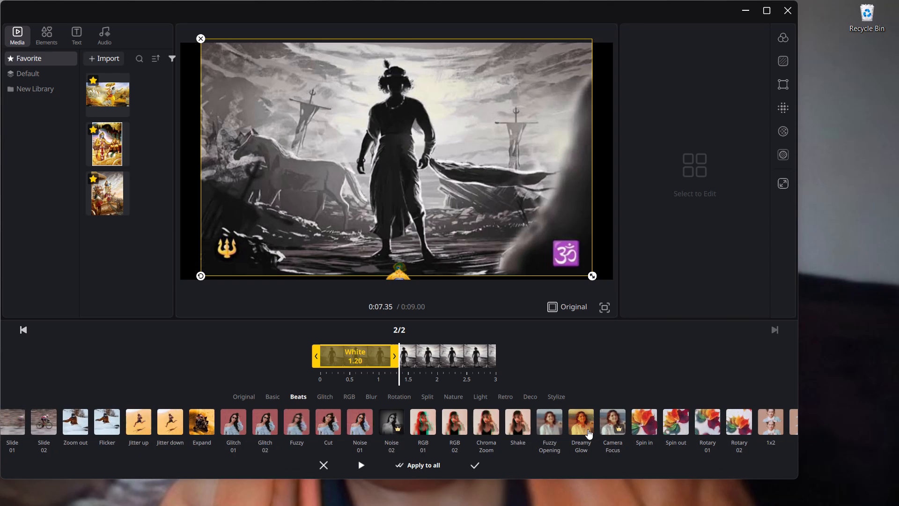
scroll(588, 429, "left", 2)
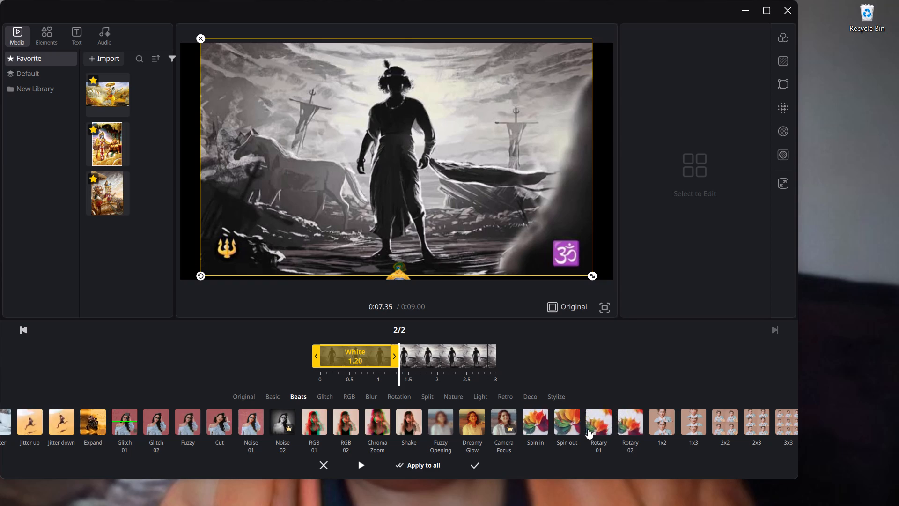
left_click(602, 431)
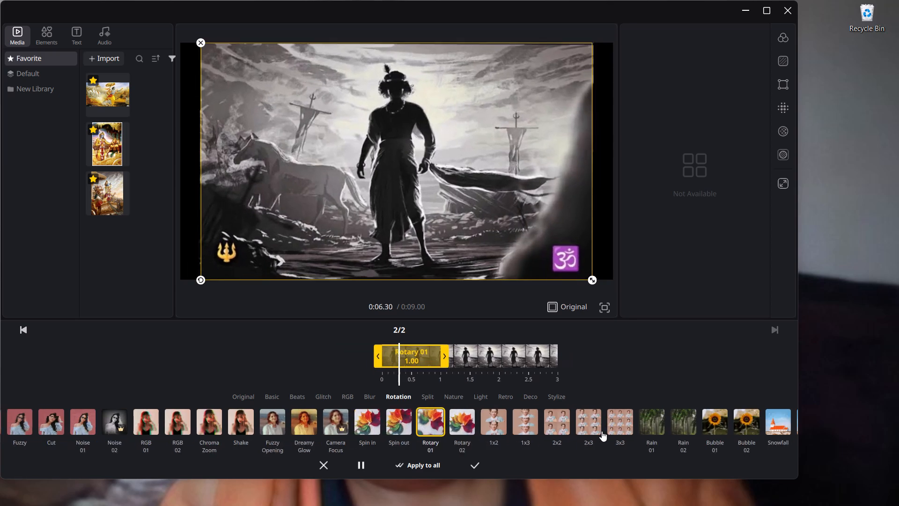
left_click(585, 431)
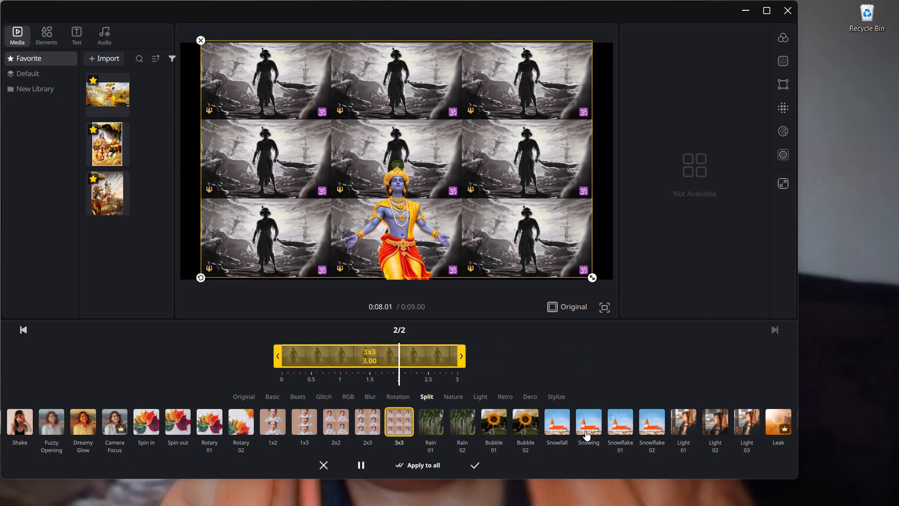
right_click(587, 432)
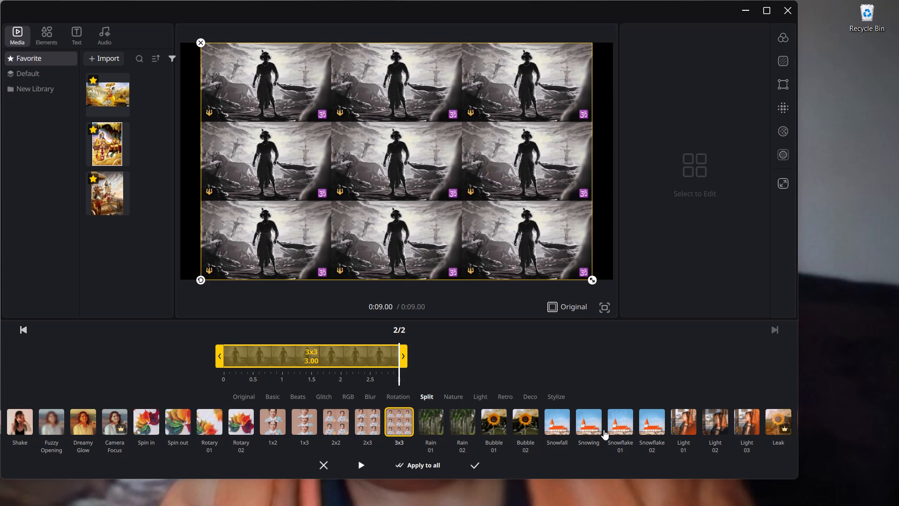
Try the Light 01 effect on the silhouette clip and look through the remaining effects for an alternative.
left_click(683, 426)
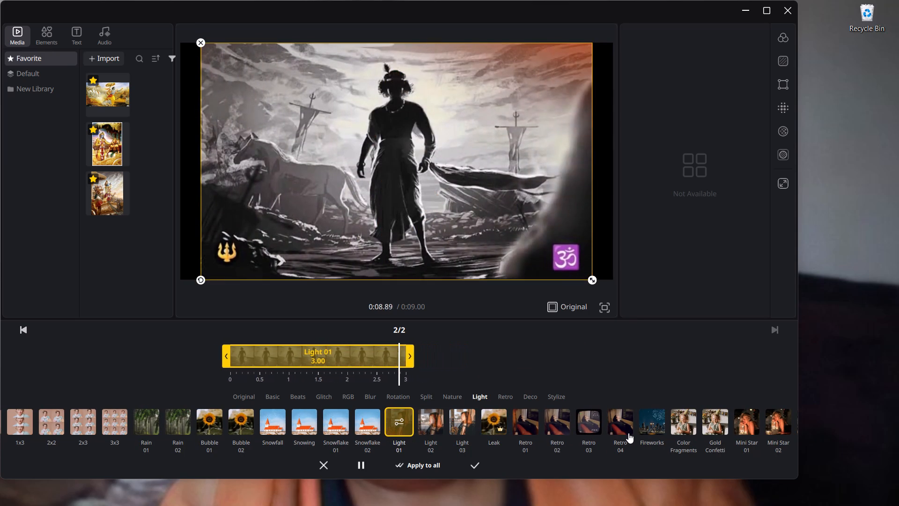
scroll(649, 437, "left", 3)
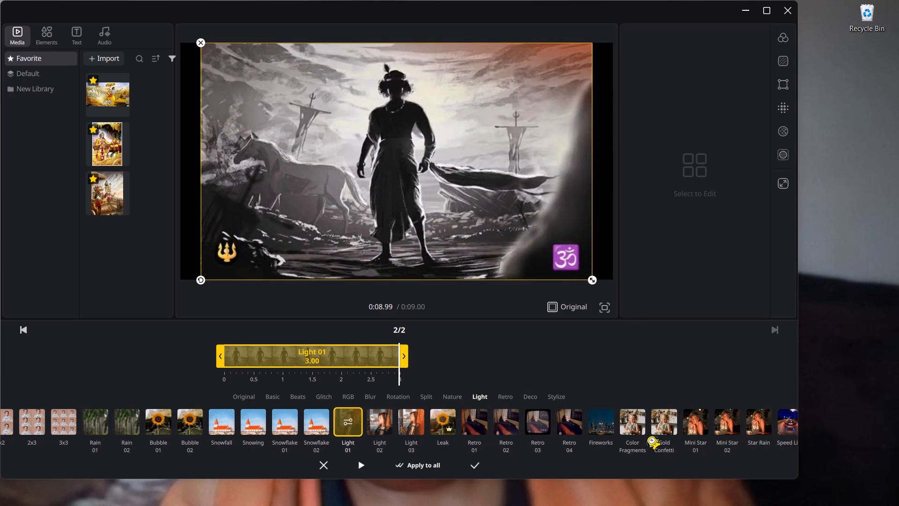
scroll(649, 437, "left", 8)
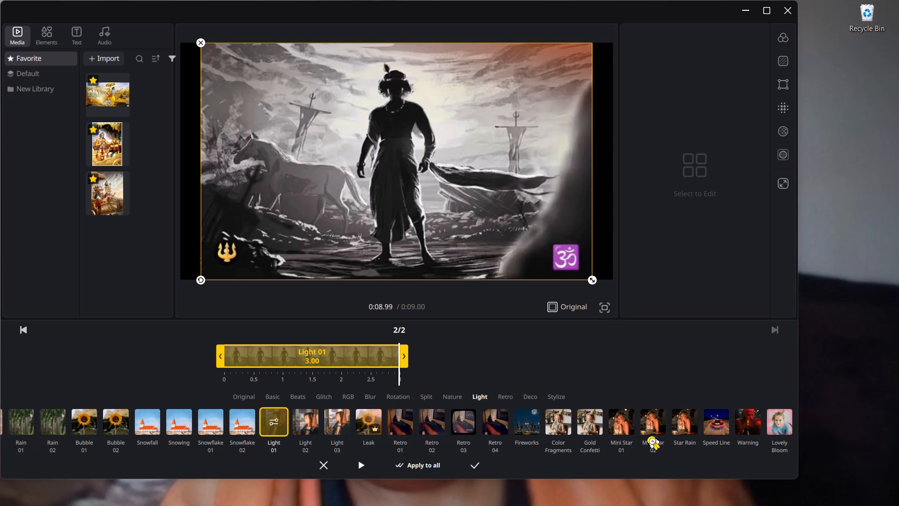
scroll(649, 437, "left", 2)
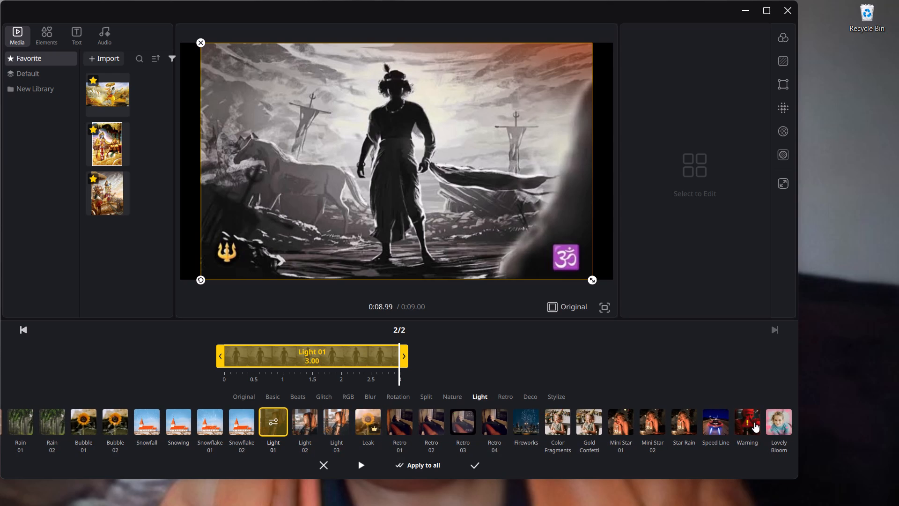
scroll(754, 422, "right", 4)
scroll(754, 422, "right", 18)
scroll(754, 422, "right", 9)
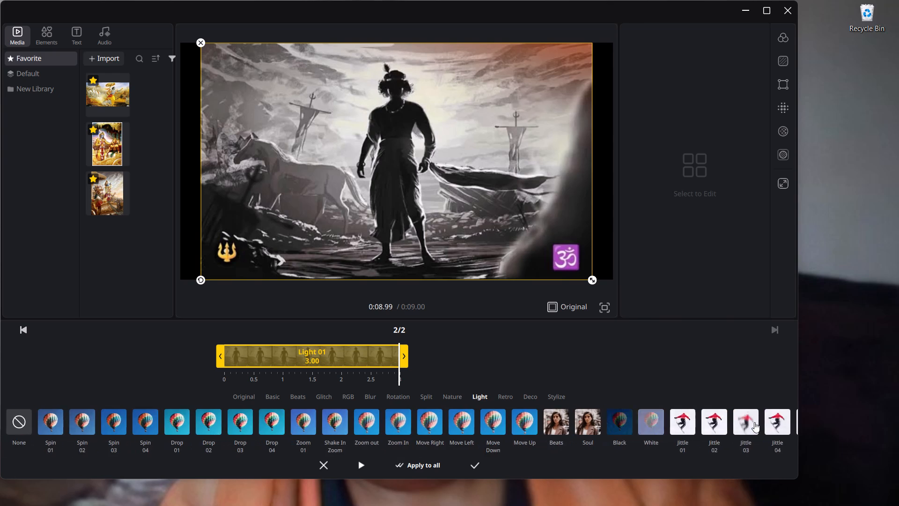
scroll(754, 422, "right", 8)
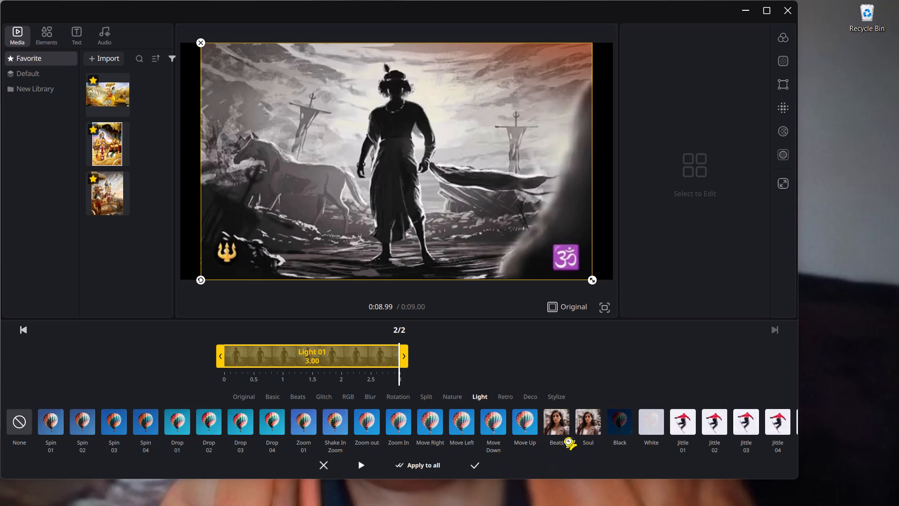
Apply the Beats effect to the silhouette clip, trimmed to a 0.58 s span at the clip's end.
left_click(555, 430)
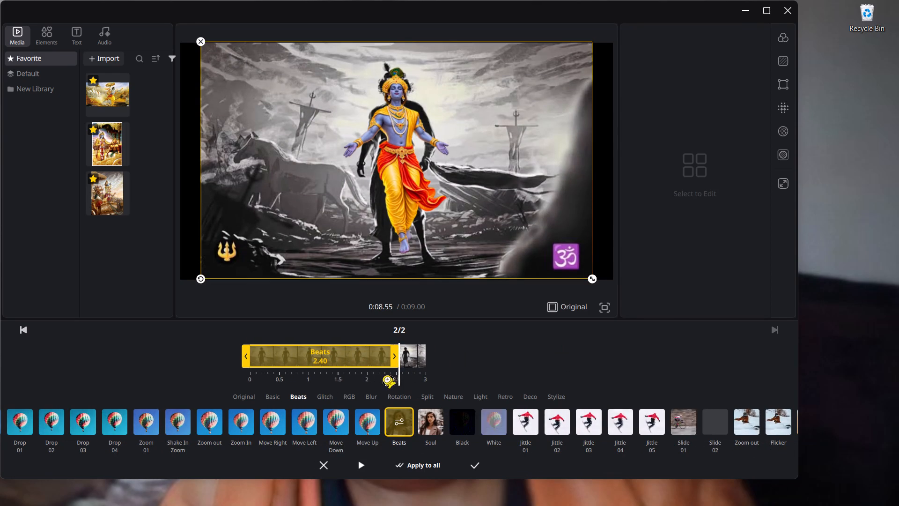
left_click_drag(391, 359, 413, 357)
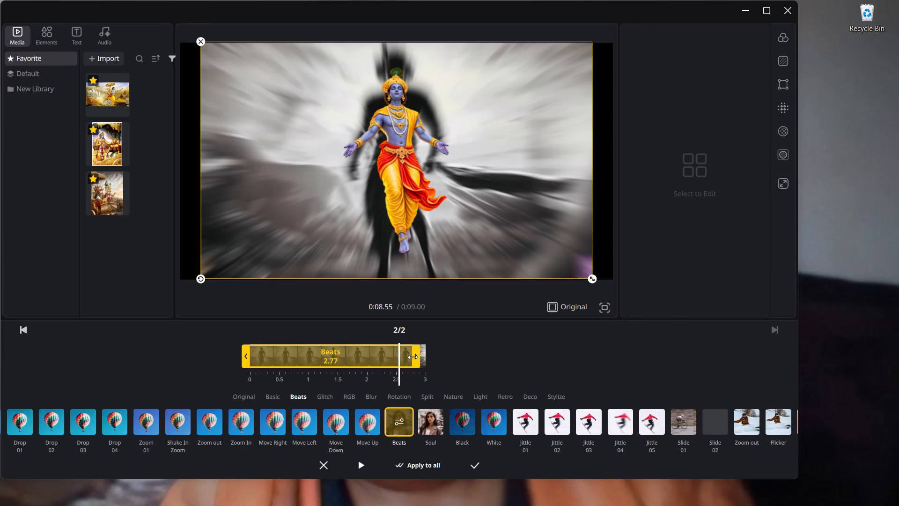
left_click_drag(413, 357, 425, 358)
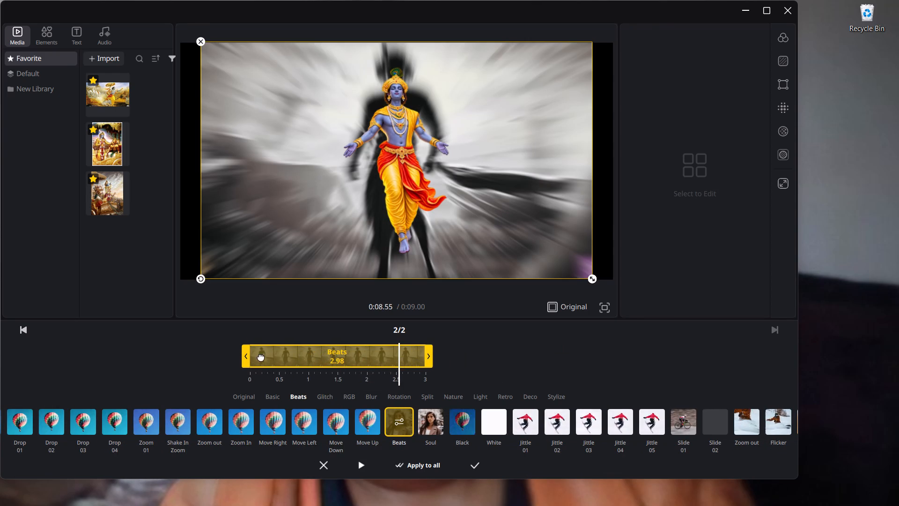
left_click_drag(249, 353, 346, 351)
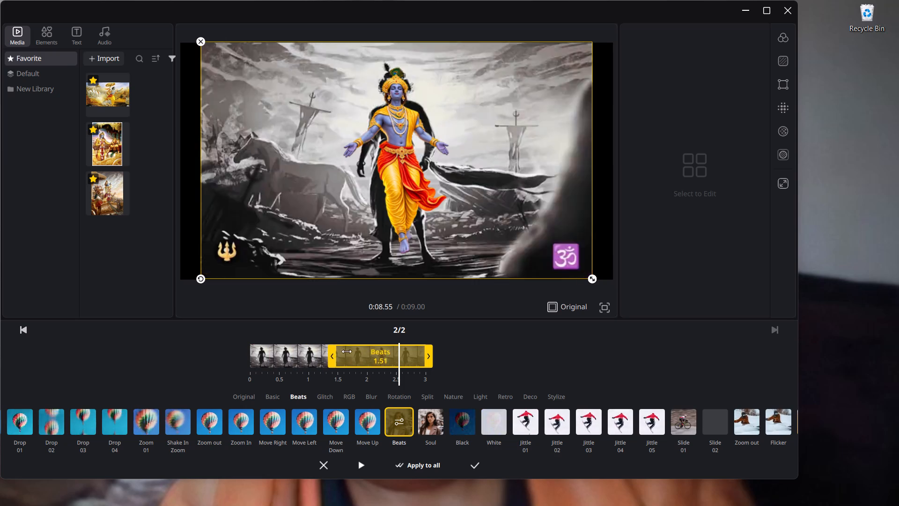
left_click_drag(346, 351, 390, 355)
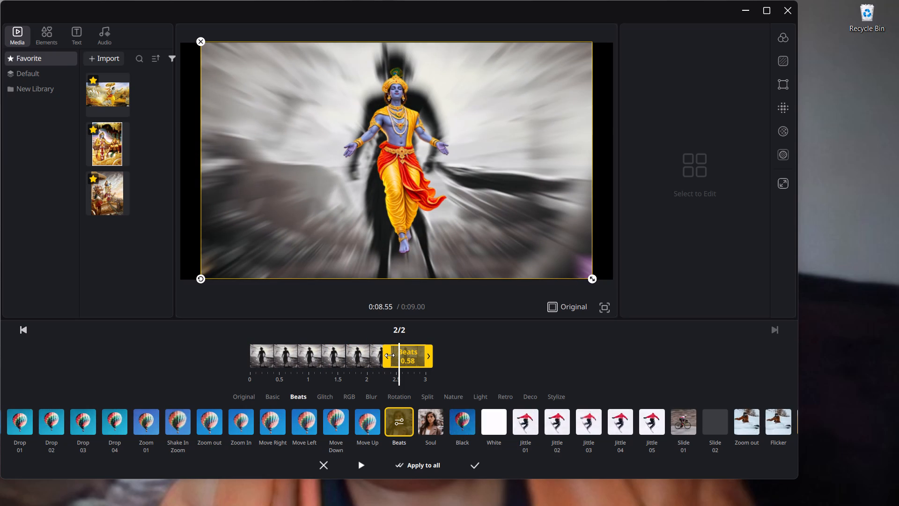
left_click(506, 350)
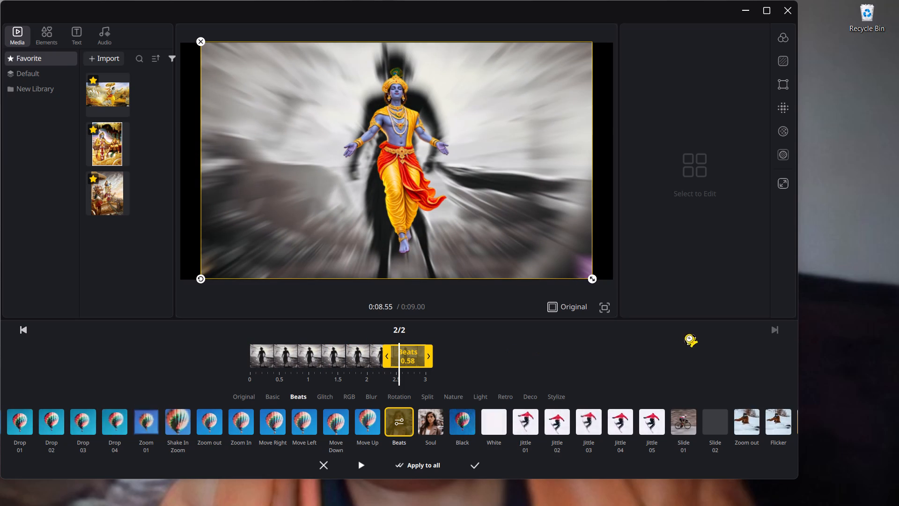
left_click(475, 474)
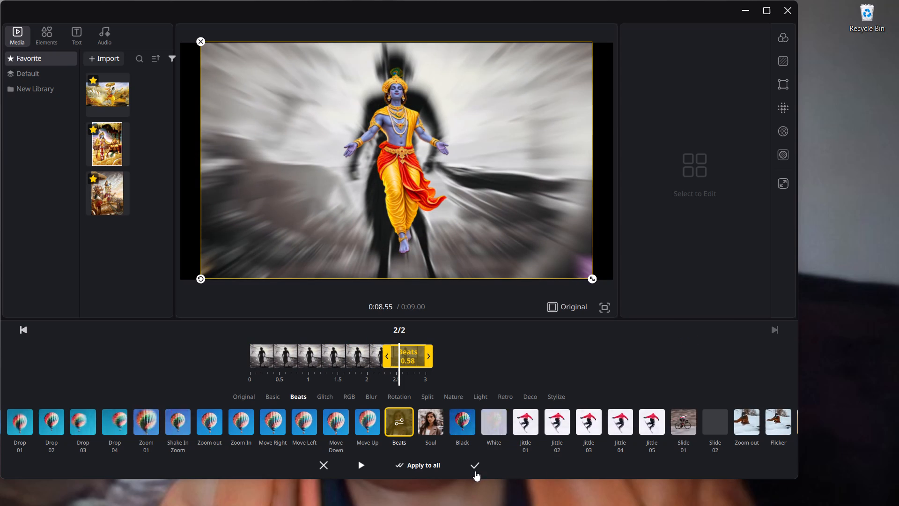
left_click(472, 465)
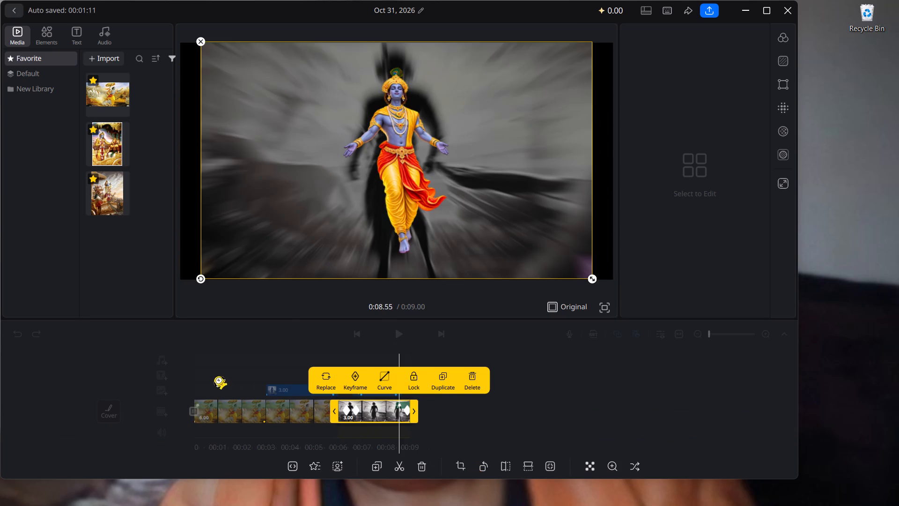
left_click(209, 366)
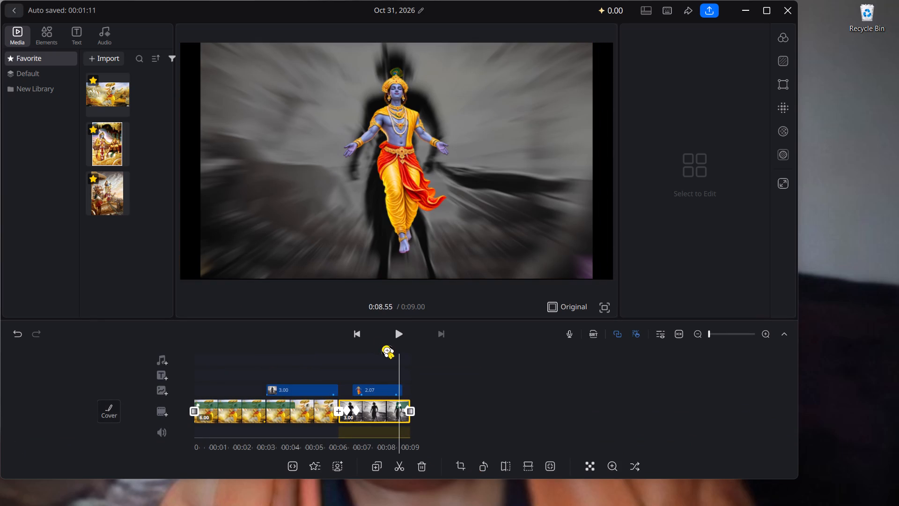
Play back the end of the montage to review the portrait overlay and silhouette clip.
left_click(394, 335)
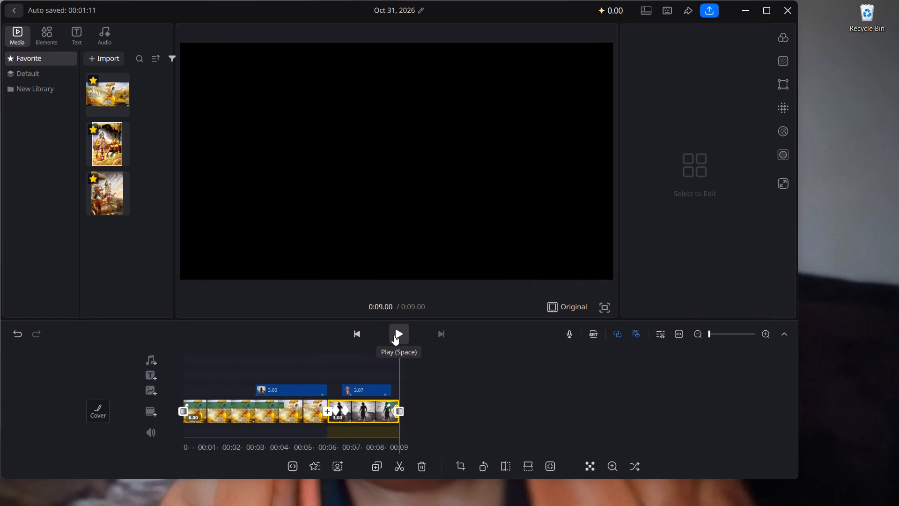
left_click(394, 335)
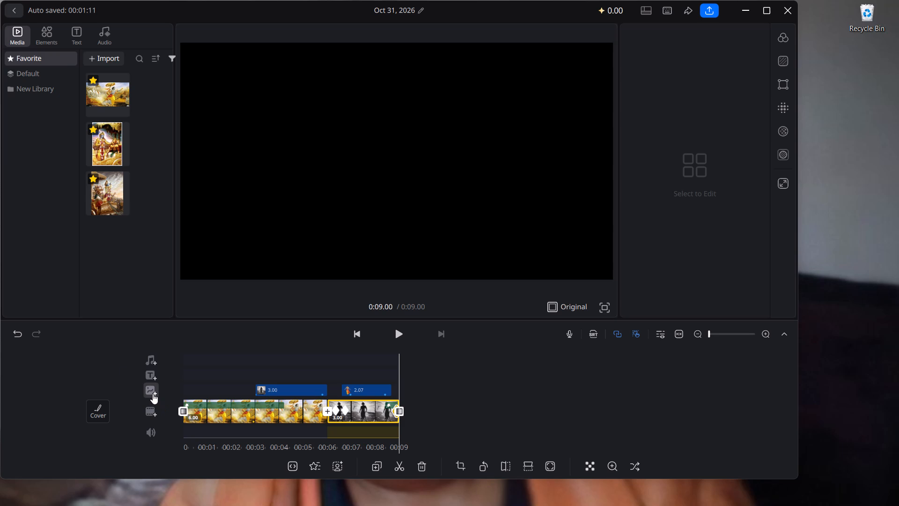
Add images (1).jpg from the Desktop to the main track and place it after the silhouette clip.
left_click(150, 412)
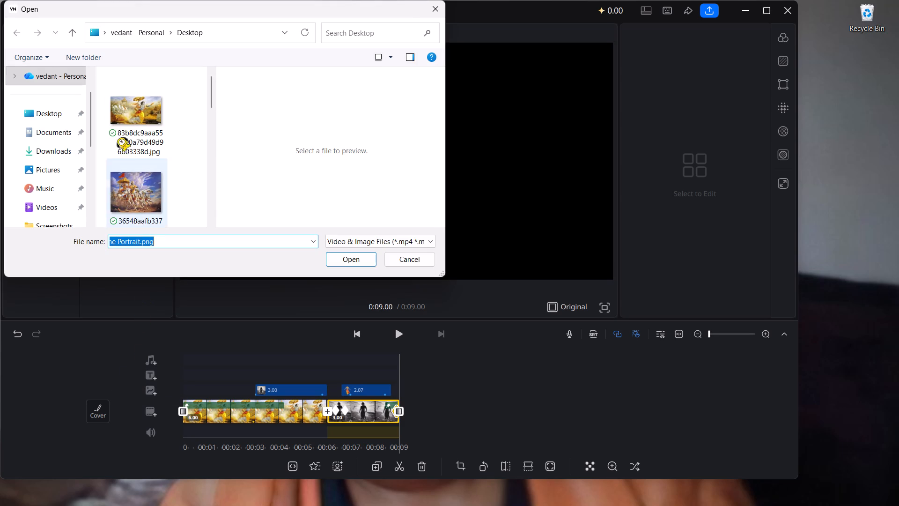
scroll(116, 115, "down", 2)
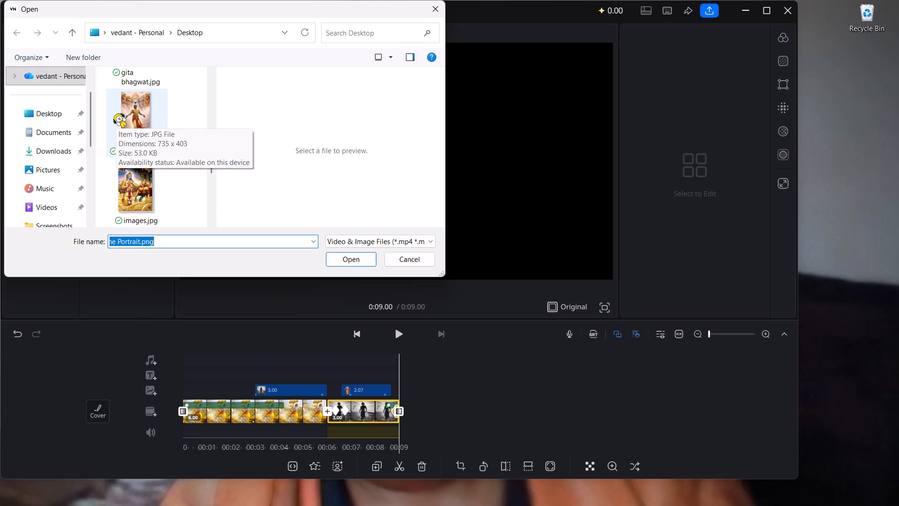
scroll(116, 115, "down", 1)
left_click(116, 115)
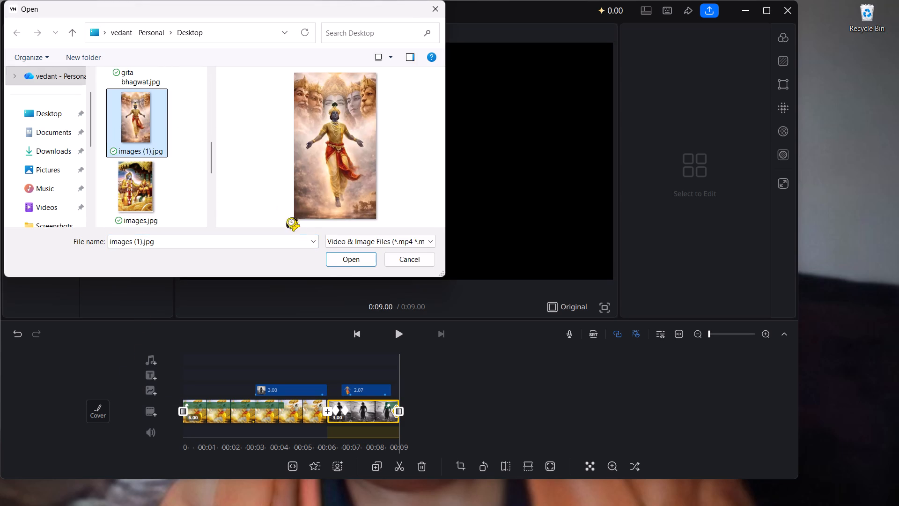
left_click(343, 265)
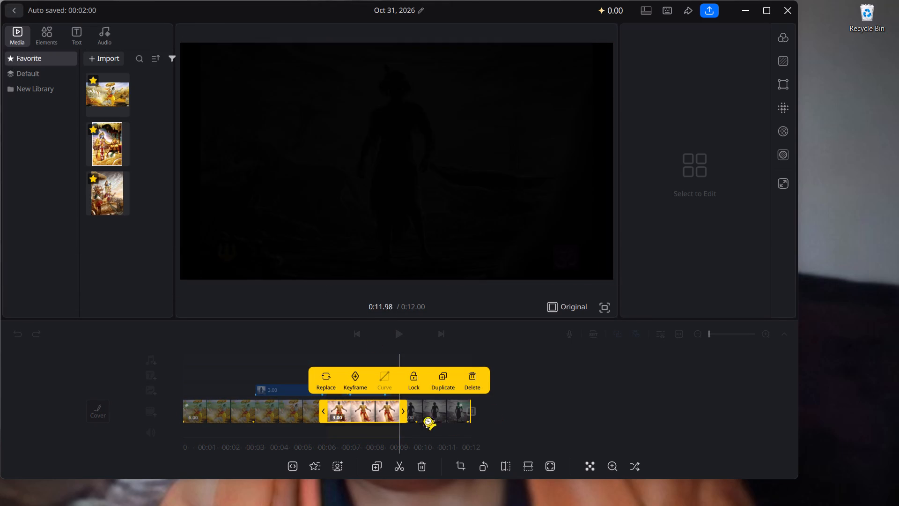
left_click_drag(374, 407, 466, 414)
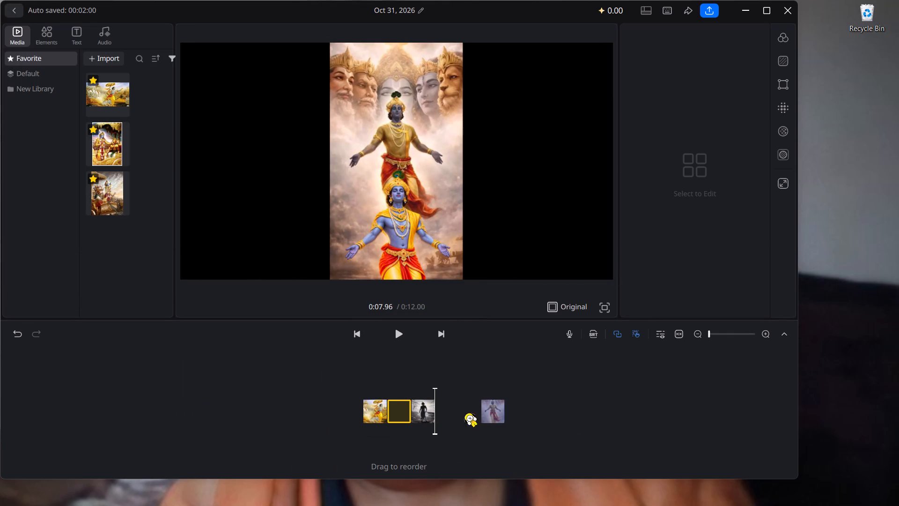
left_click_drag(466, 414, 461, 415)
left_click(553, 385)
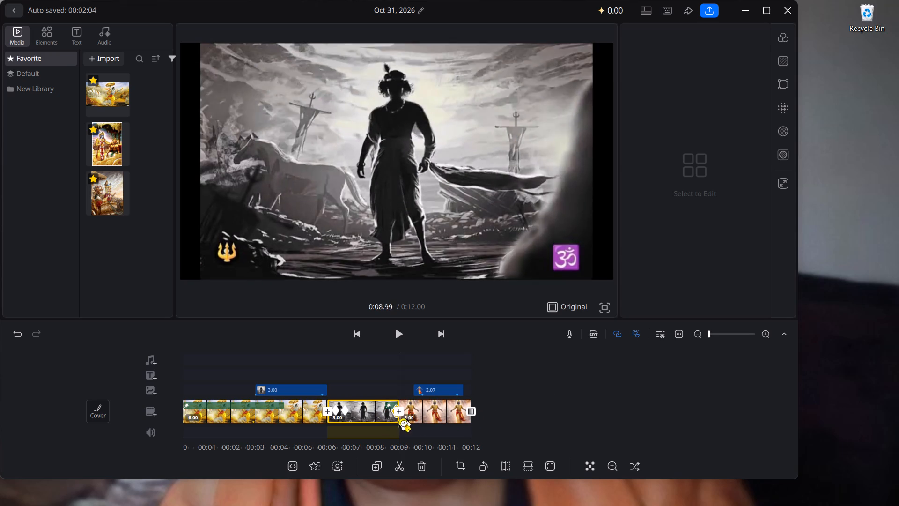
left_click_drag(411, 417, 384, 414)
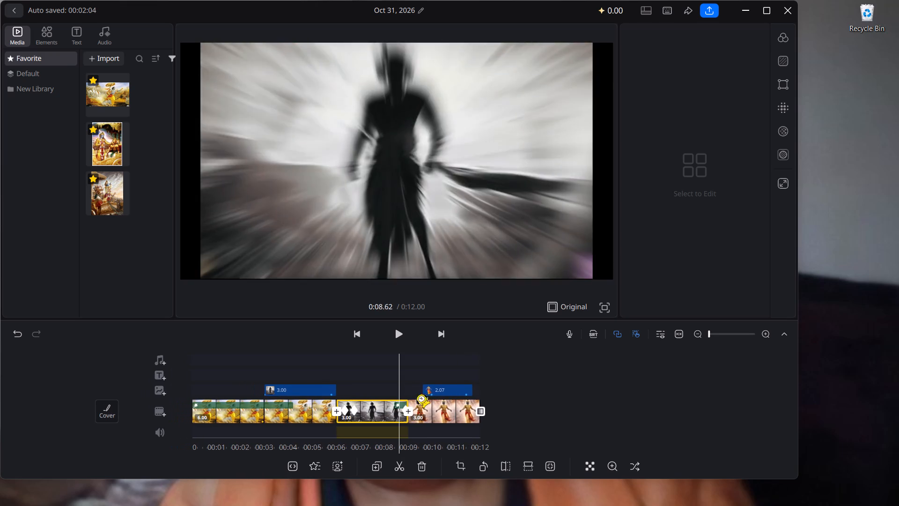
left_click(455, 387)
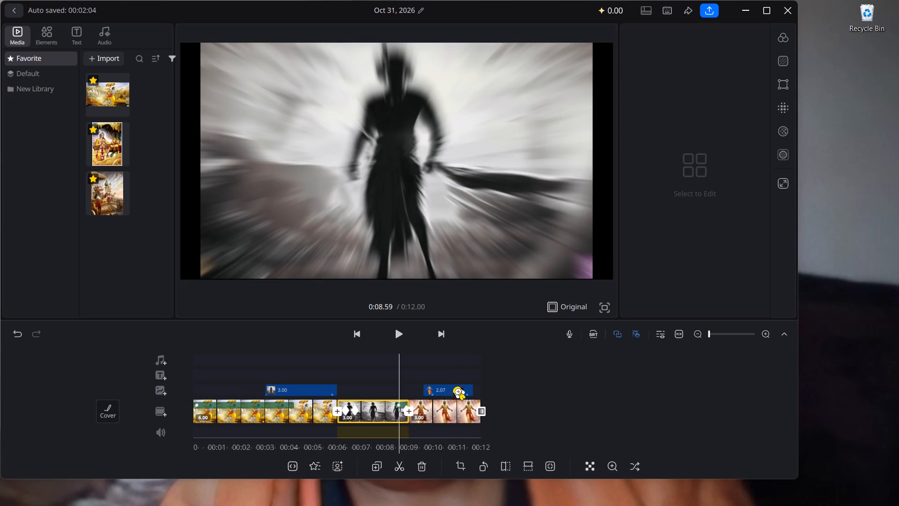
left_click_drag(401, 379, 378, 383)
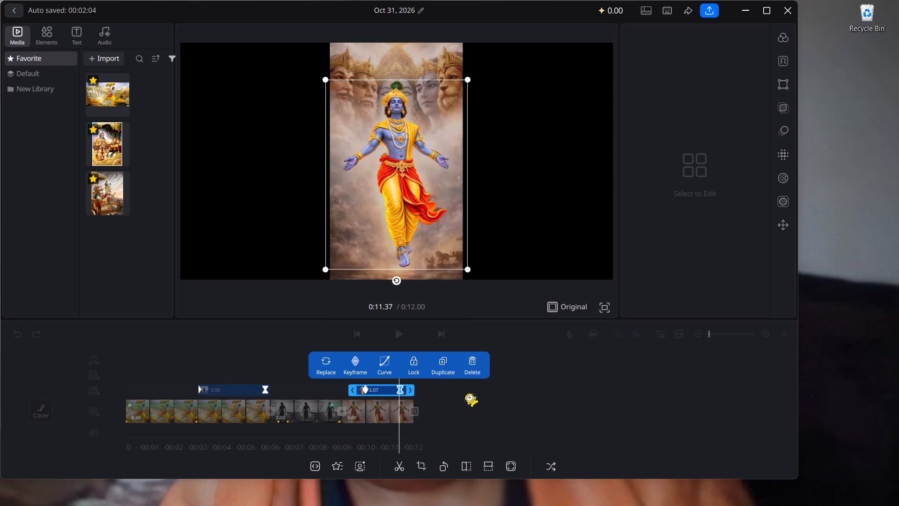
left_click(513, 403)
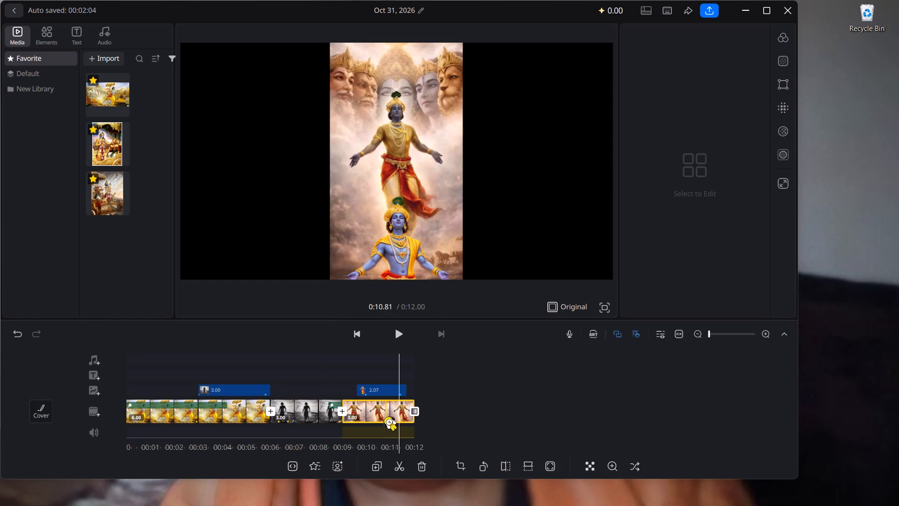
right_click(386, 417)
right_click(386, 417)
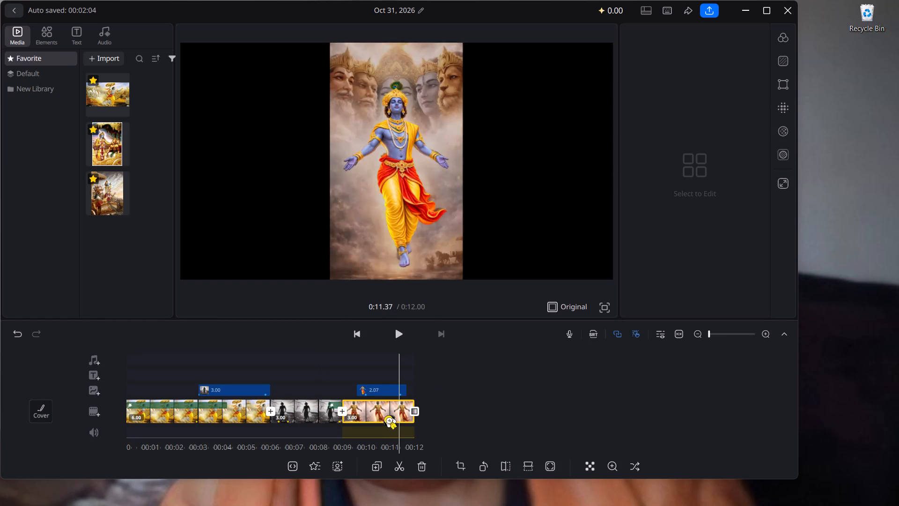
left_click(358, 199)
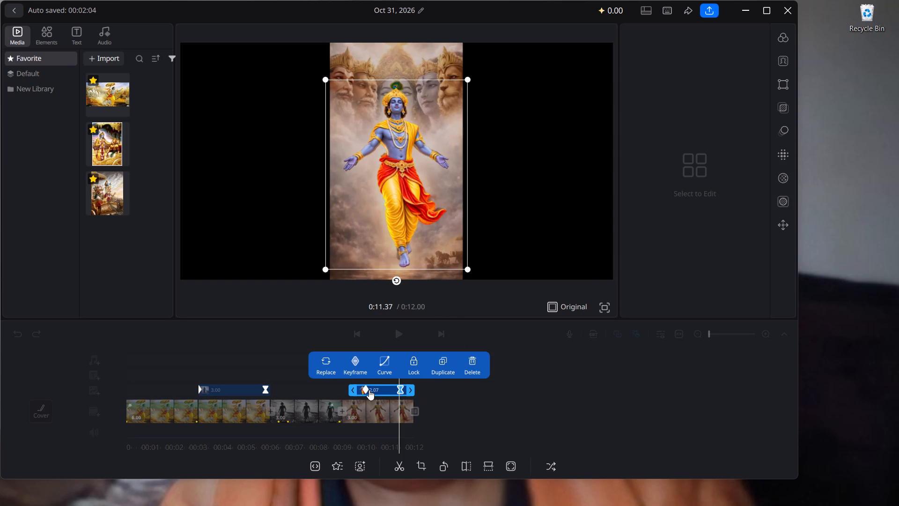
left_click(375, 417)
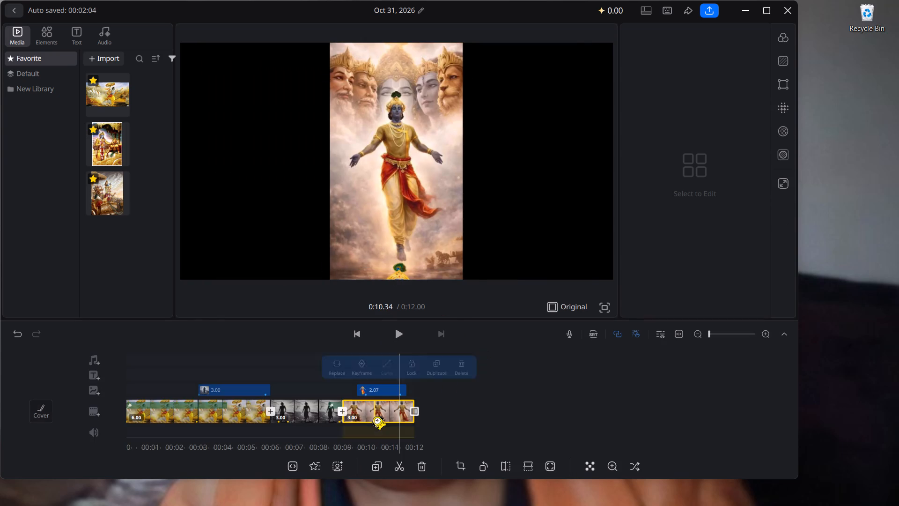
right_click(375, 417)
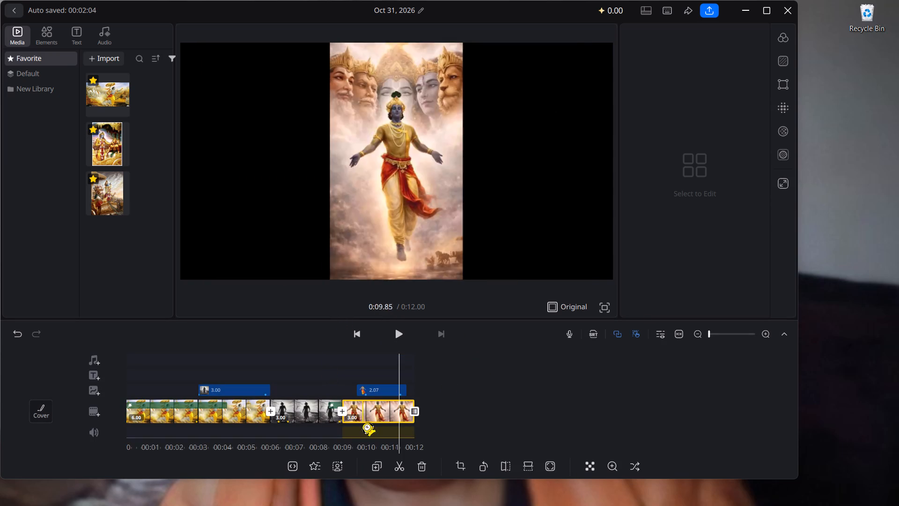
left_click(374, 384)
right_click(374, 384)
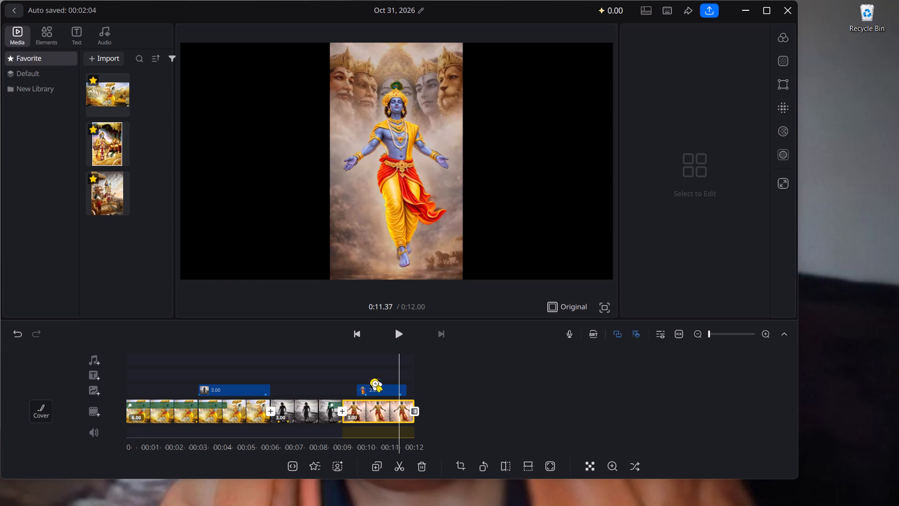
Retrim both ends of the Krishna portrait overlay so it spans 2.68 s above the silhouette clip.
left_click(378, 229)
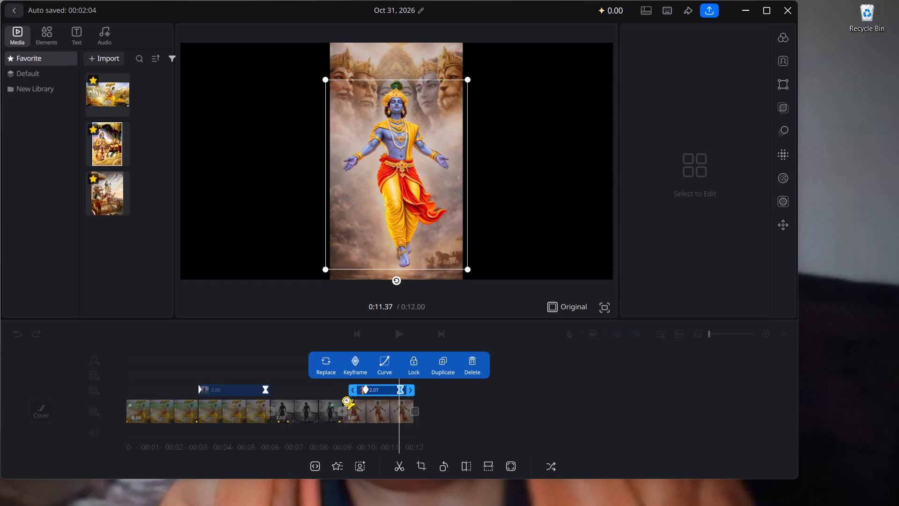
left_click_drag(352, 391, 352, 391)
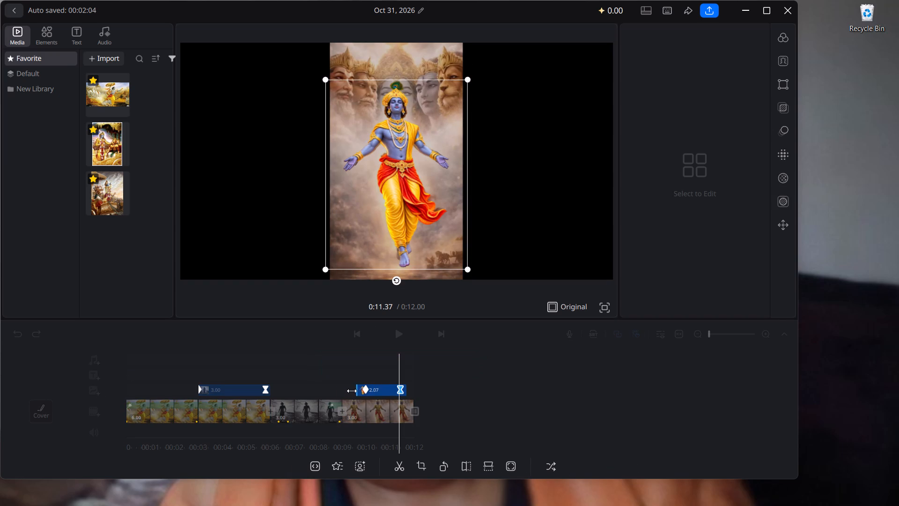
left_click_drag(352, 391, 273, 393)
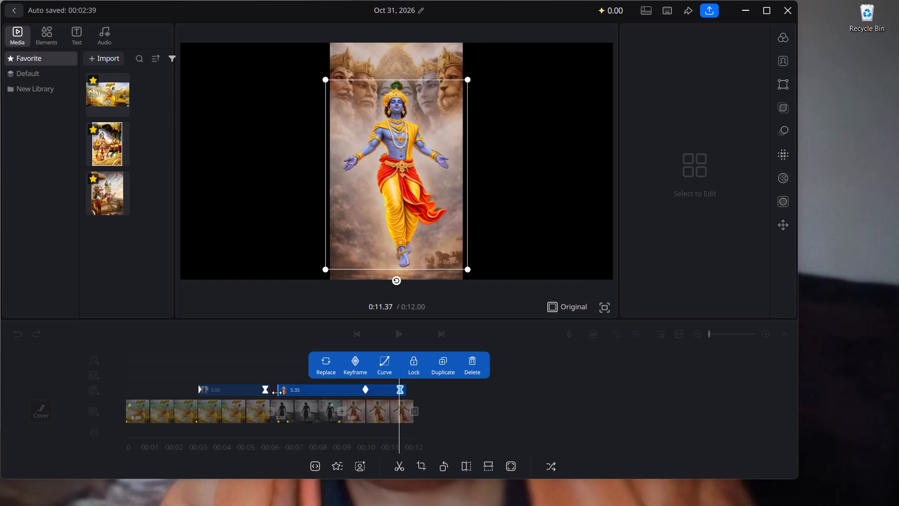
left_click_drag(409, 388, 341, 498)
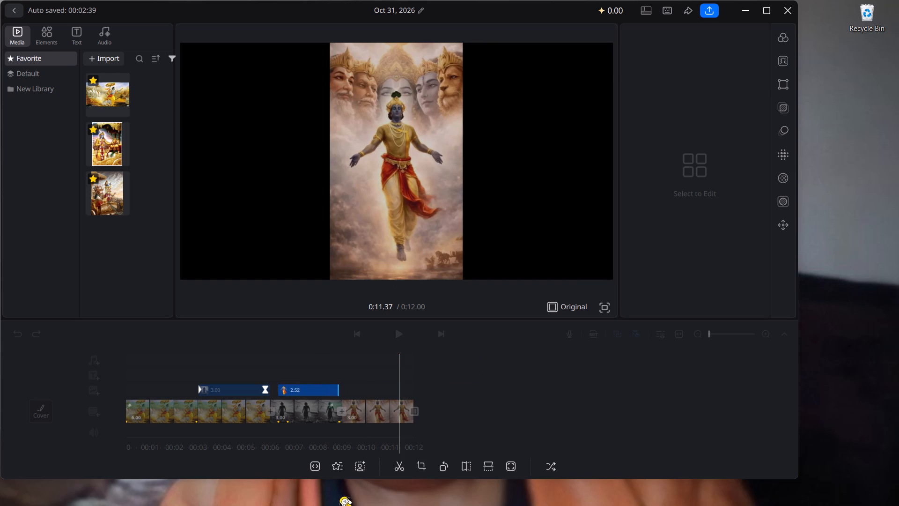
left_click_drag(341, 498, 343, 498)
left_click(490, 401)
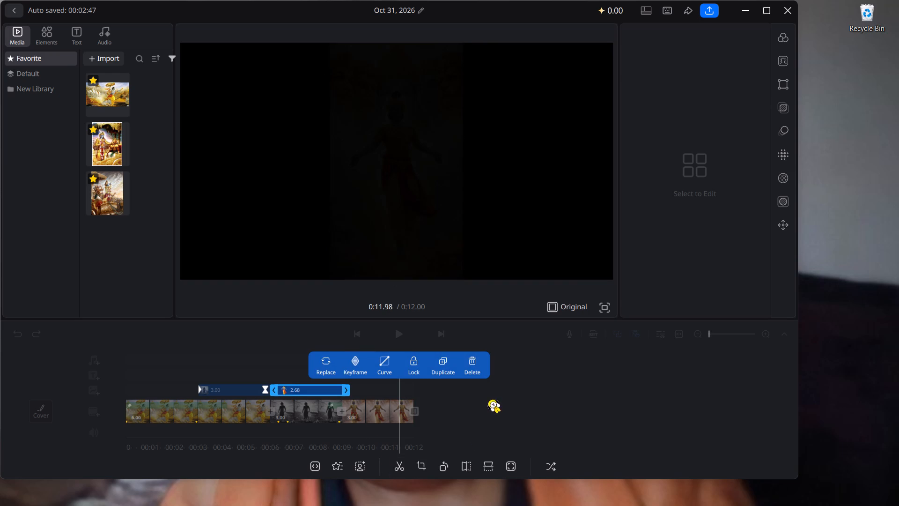
Play the montage through to its end to review the retrimmed portrait overlay and the added image clip.
scroll(182, 383, "right", 4)
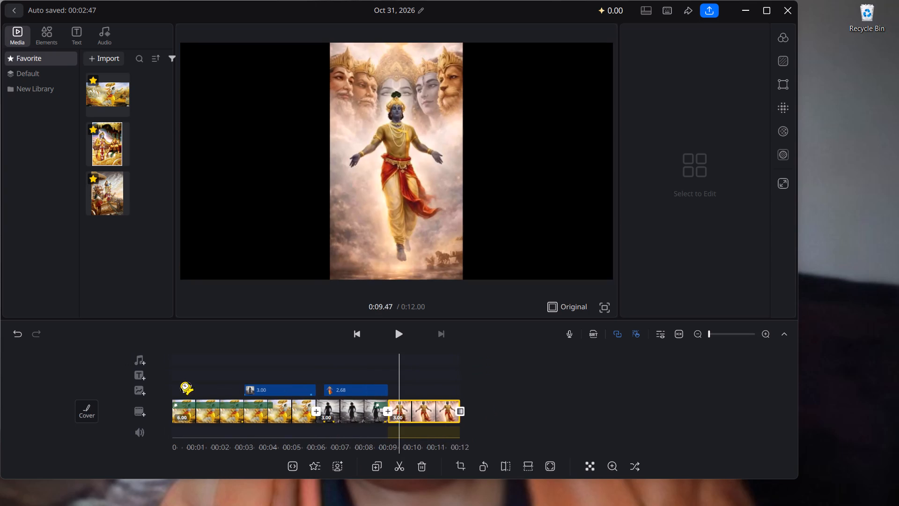
scroll(182, 383, "right", 3)
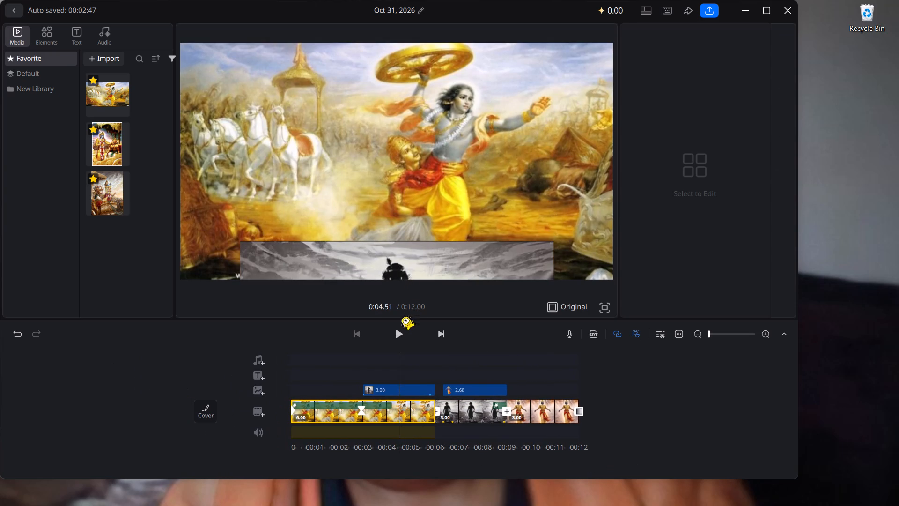
left_click(394, 333)
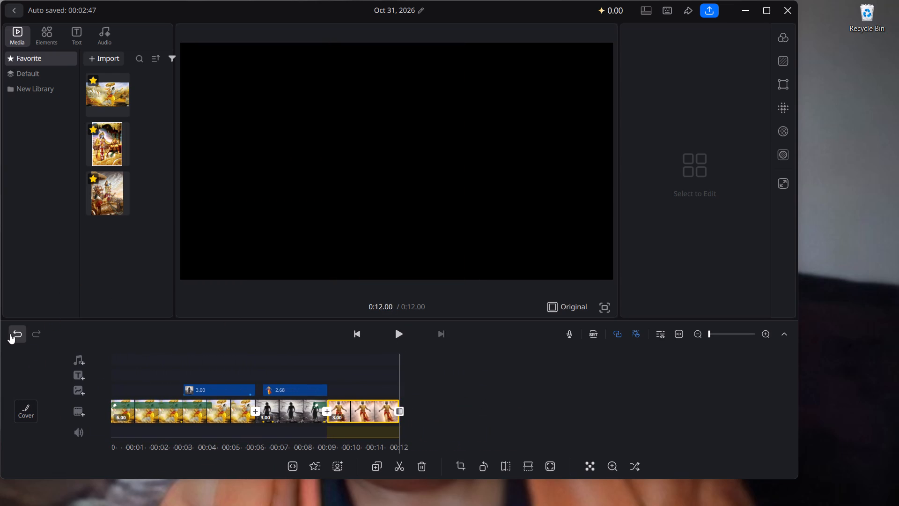
Undo the portrait overlay trims, the added image clip and the Beats effect, back to the 3x3 split effect.
left_click(10, 334)
left_click(10, 334)
left_click(10, 334)
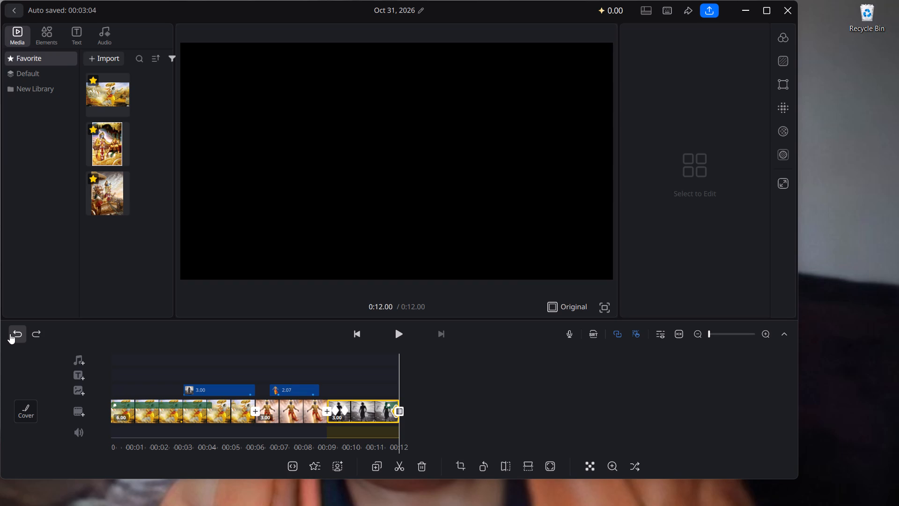
left_click(10, 334)
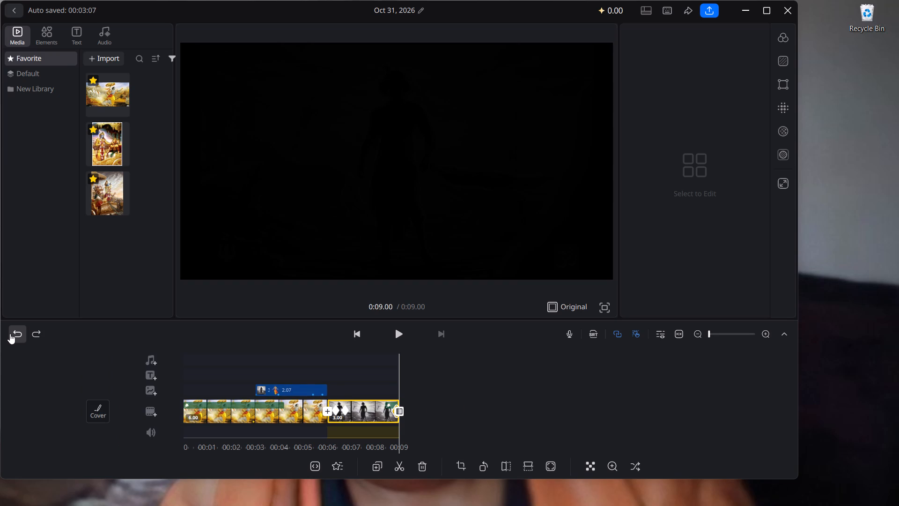
left_click(10, 334)
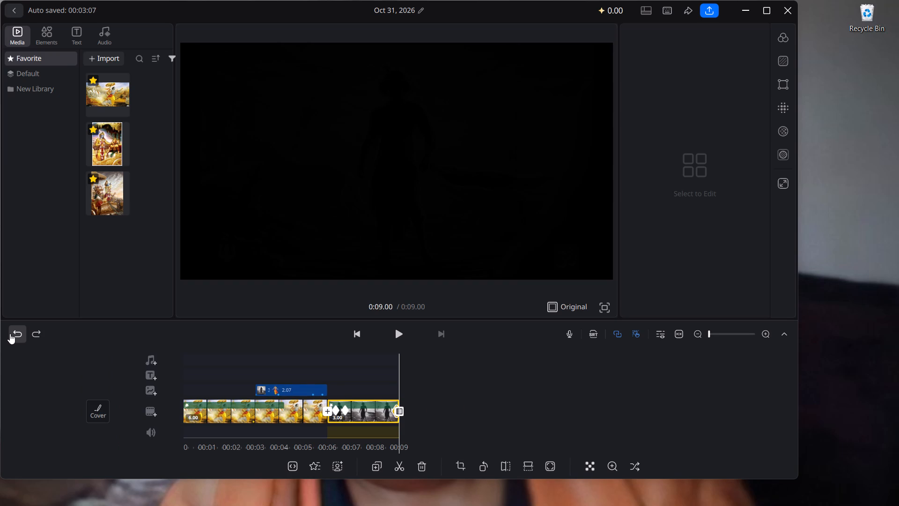
left_click(10, 334)
Play back the montage from the start to review the restored version.
left_click(390, 331)
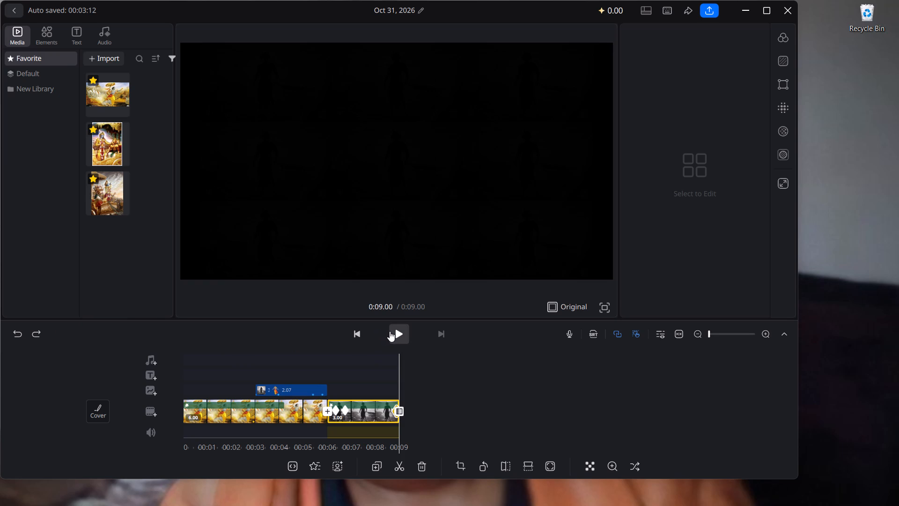
left_click(390, 331)
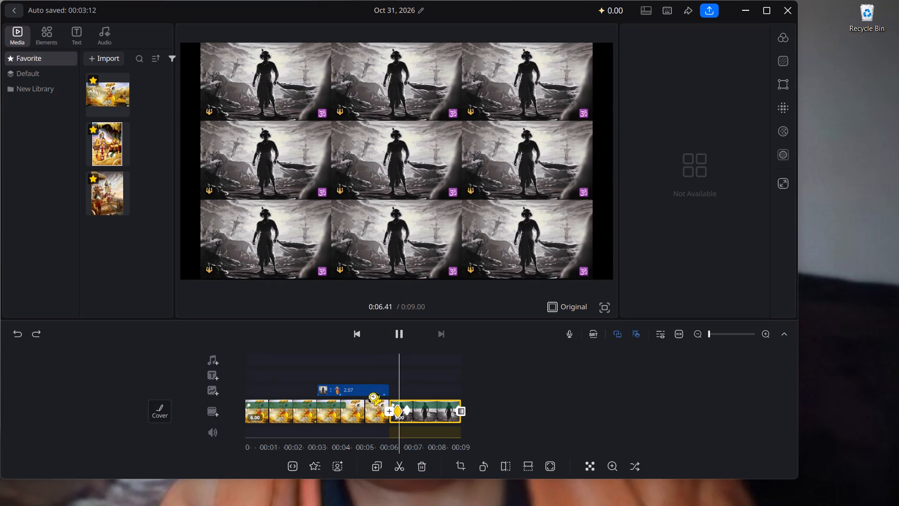
Retrim both ends of the Krishna portrait overlay to span 2.79 s, starting where the silhouette clip begins.
left_click(356, 395)
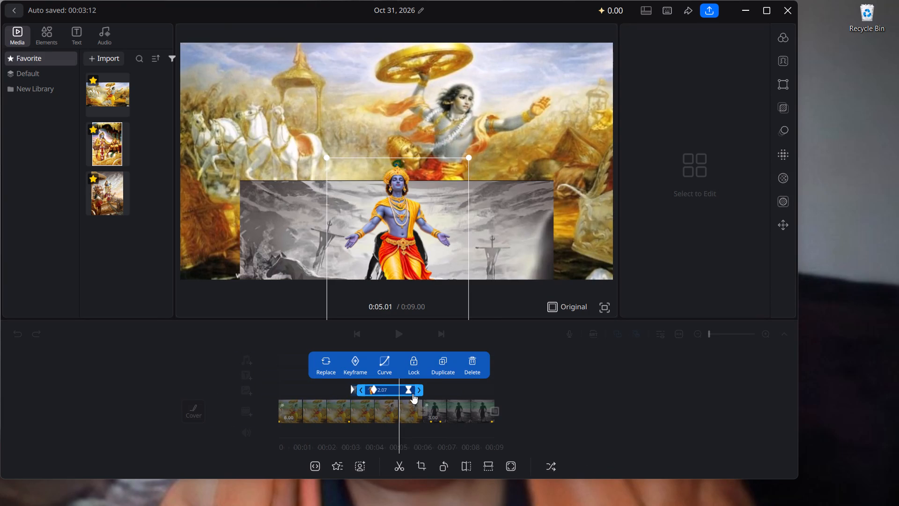
left_click_drag(420, 392, 497, 402)
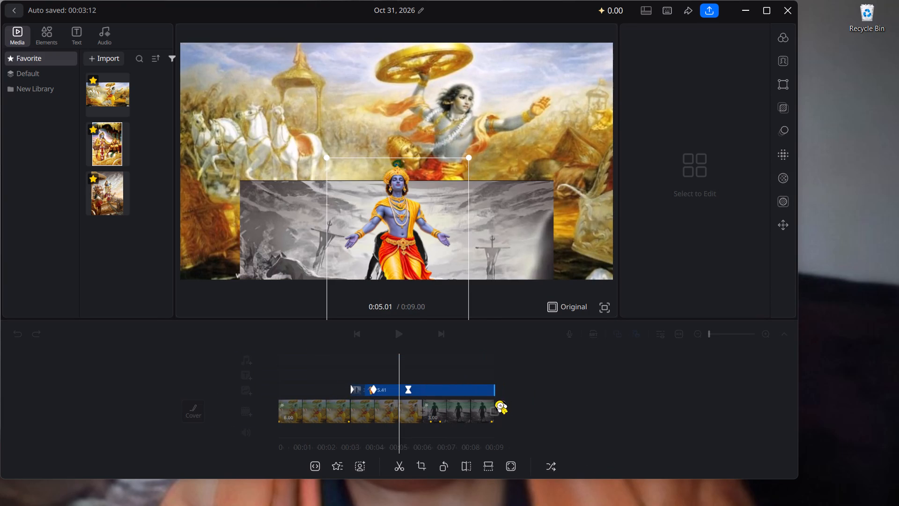
left_click_drag(497, 402, 495, 402)
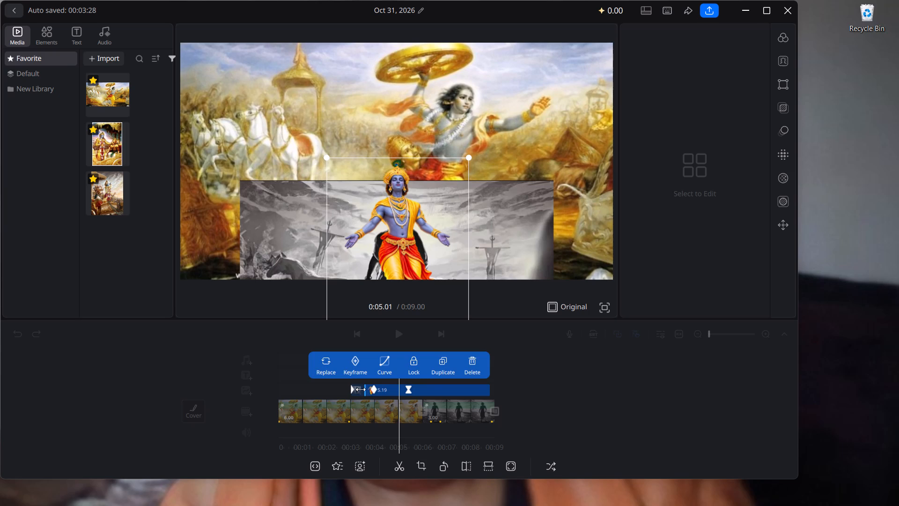
left_click_drag(361, 389, 398, 394)
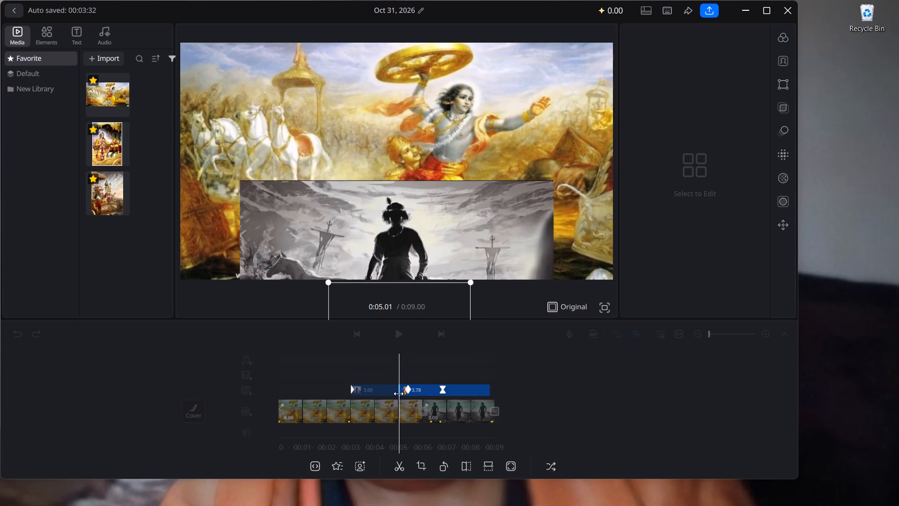
left_click_drag(398, 394, 417, 395)
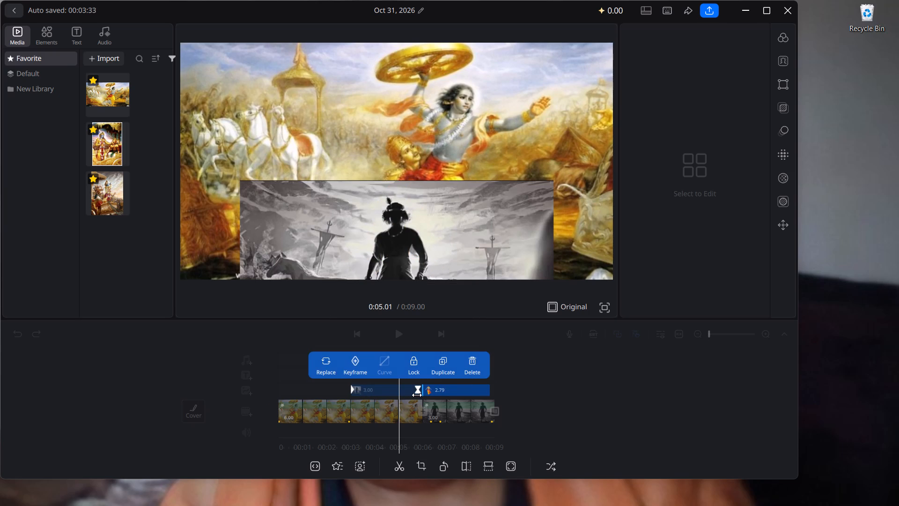
left_click(126, 414)
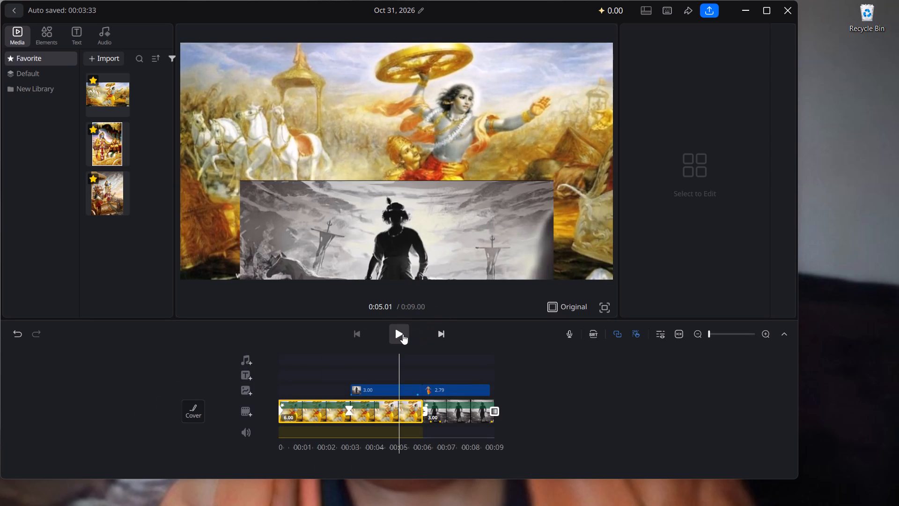
Play the montage from 0:05.01 to review the retrimmed portrait overlay above the silhouette clip.
left_click(397, 334)
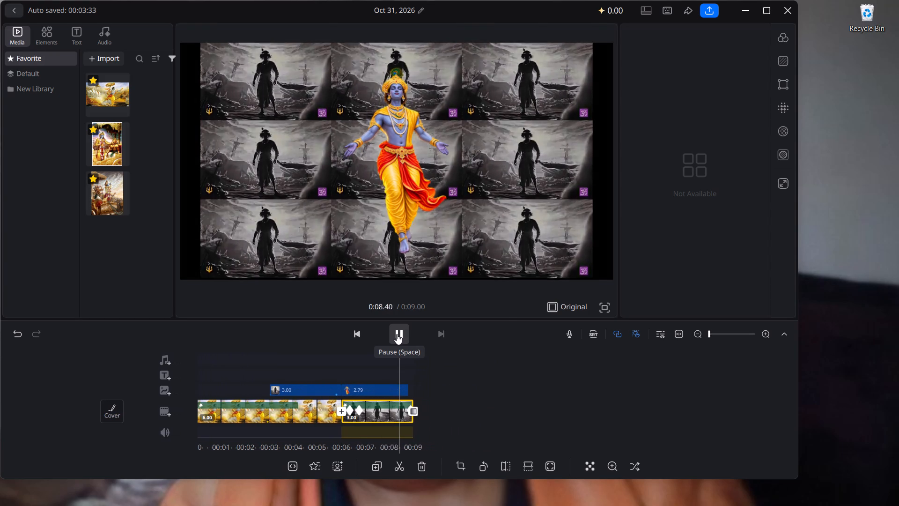
Shift the Krishna portrait overlay slightly later above the silhouette clip so it ends at about 9.16 s.
left_click(355, 391)
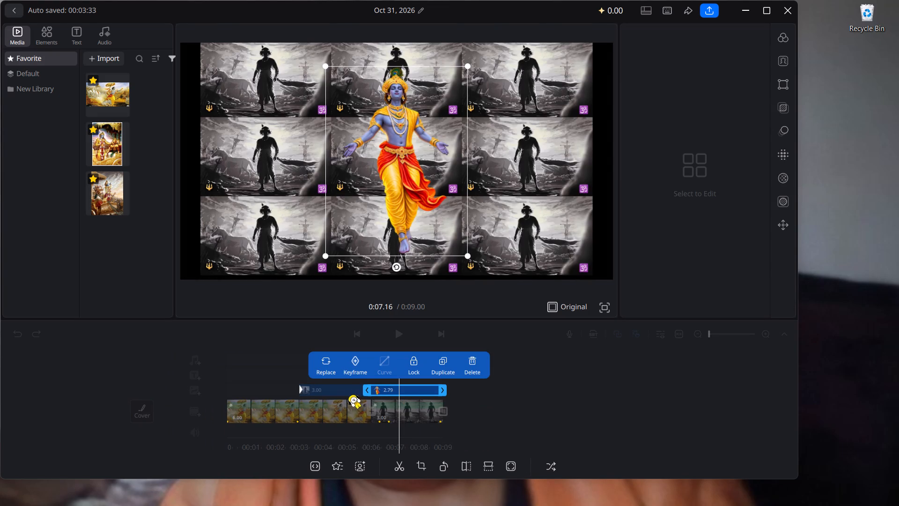
left_click_drag(372, 395, 402, 395)
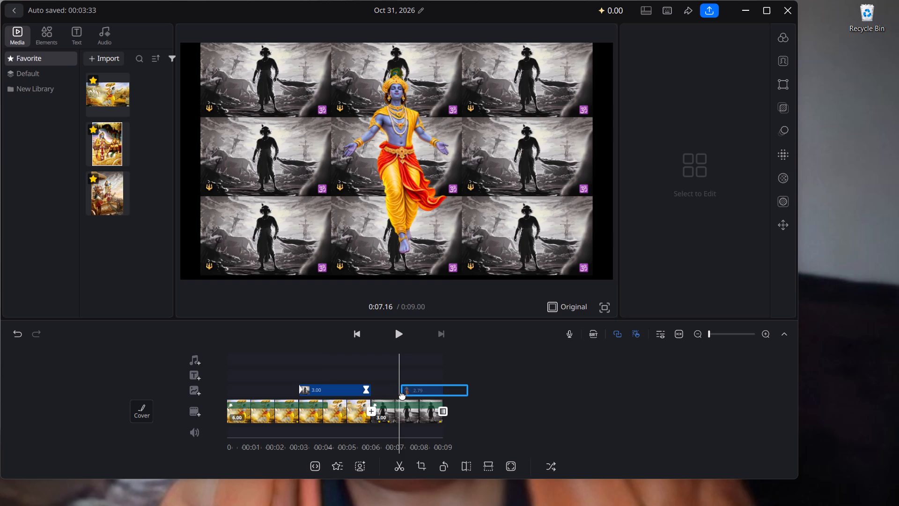
left_click_drag(402, 395, 381, 396)
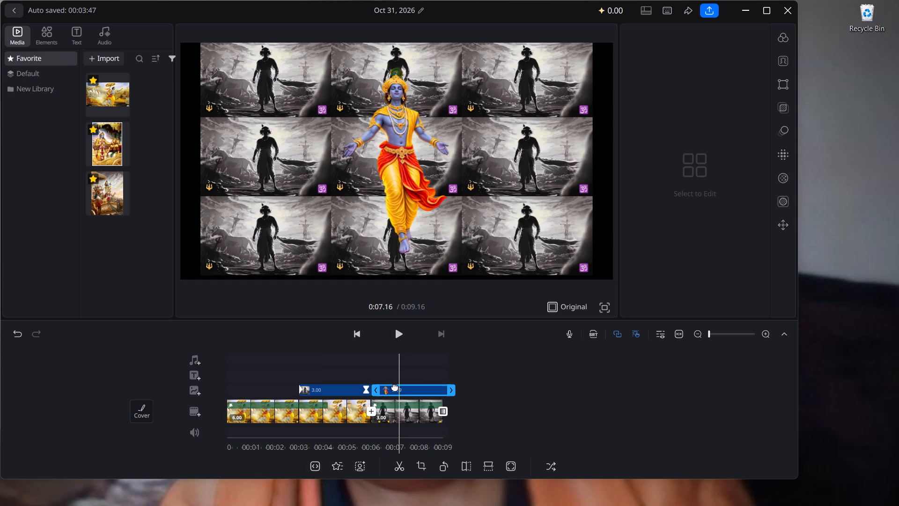
left_click(395, 387)
left_click(396, 387)
right_click(396, 387)
left_click(548, 347)
left_click(405, 214)
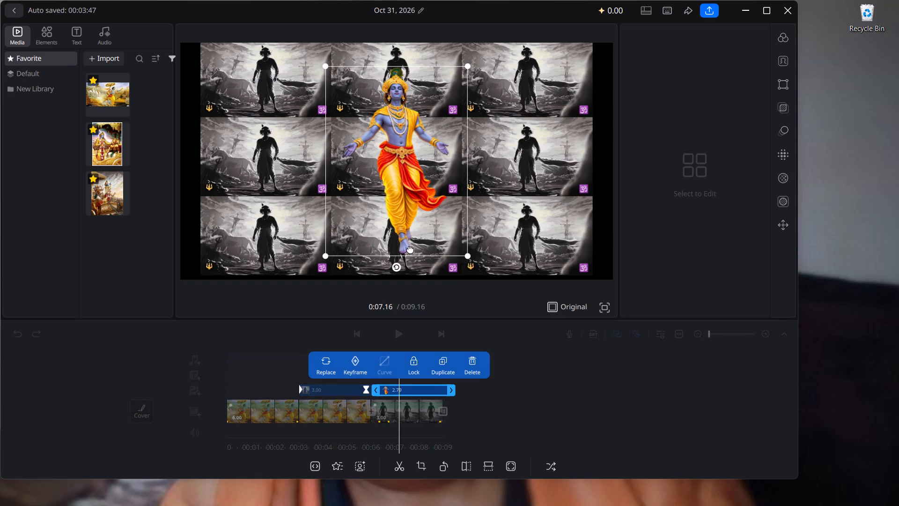
Add keyframes to the Krishna portrait overlay at 0:06.59 and 0:08.78.
left_click(391, 389)
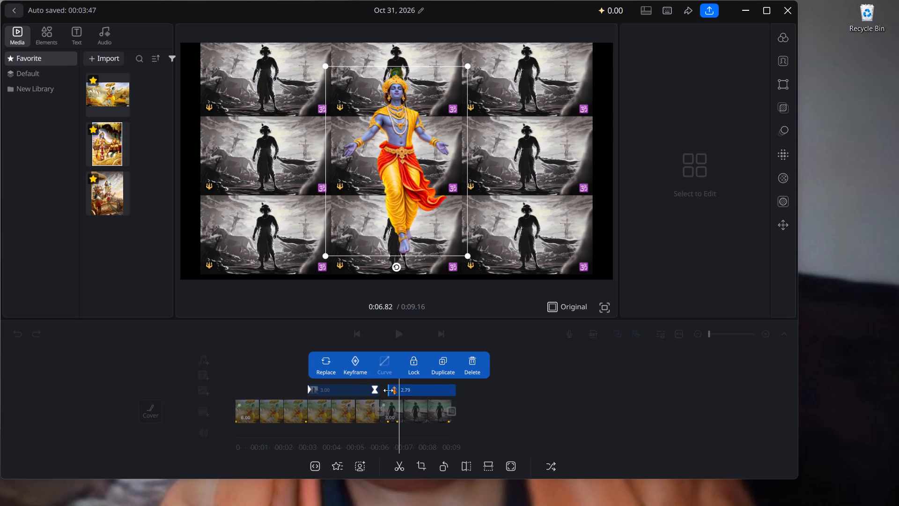
left_click(394, 392)
left_click(354, 370)
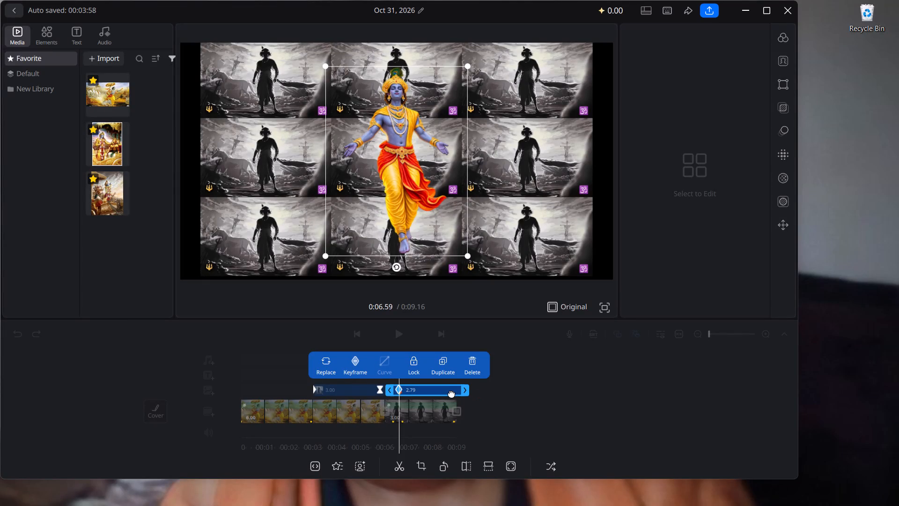
left_click(451, 393)
left_click(353, 369)
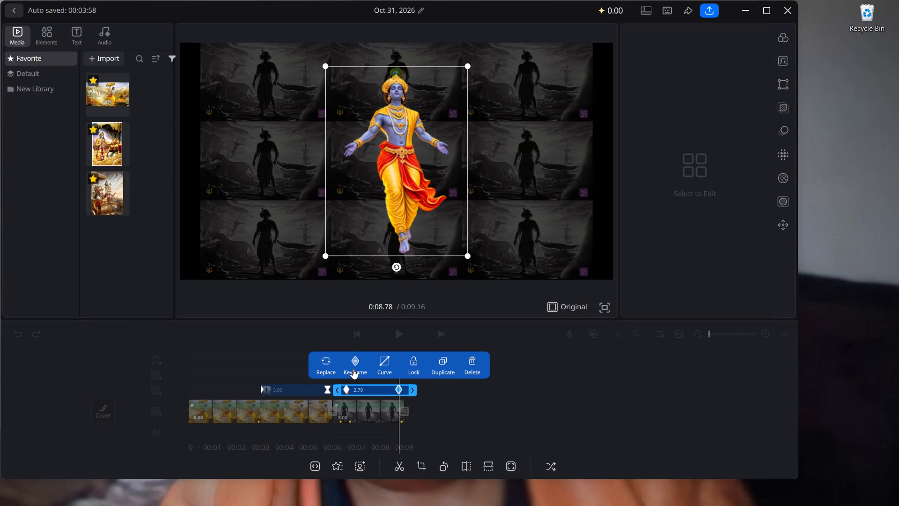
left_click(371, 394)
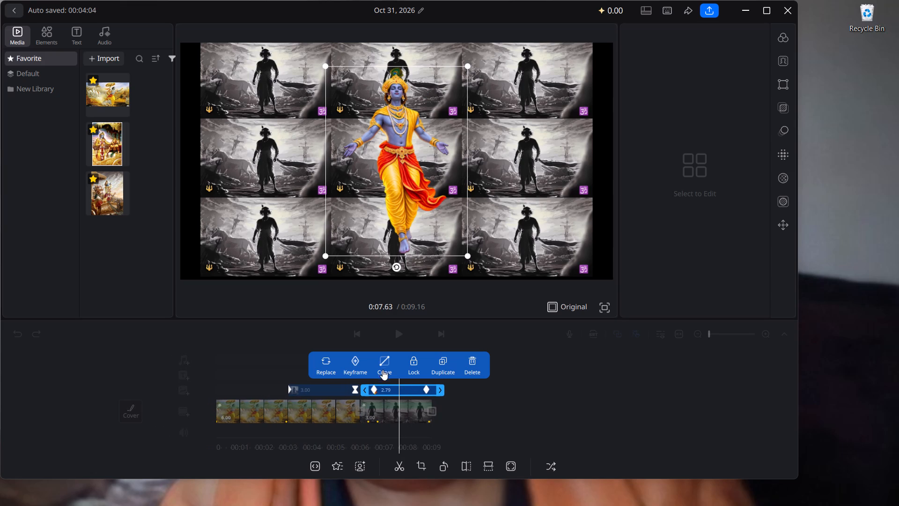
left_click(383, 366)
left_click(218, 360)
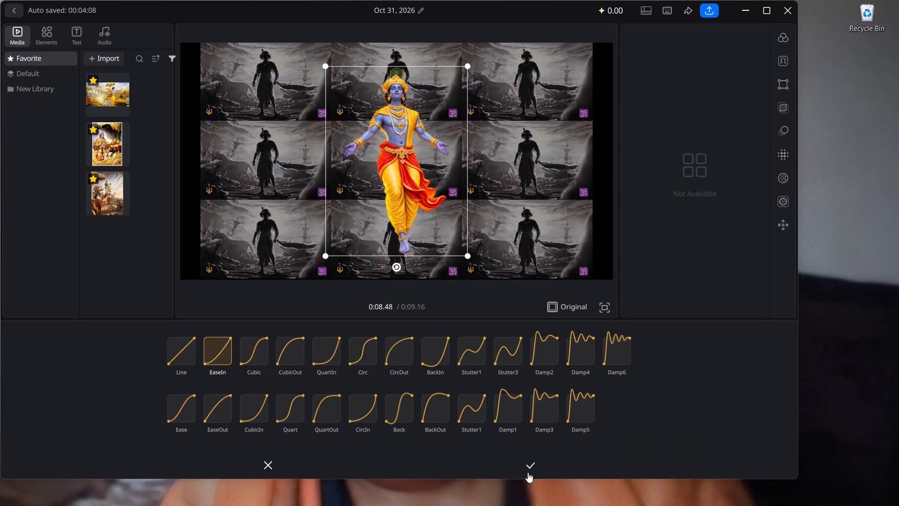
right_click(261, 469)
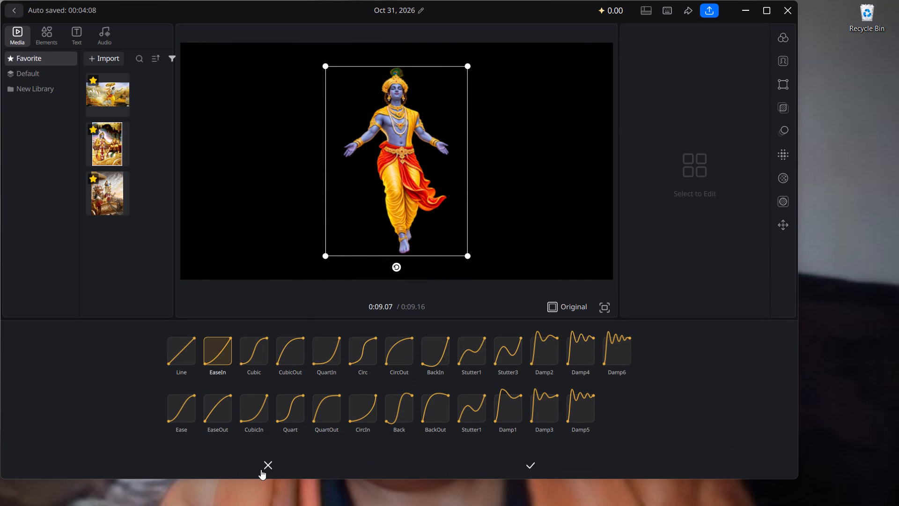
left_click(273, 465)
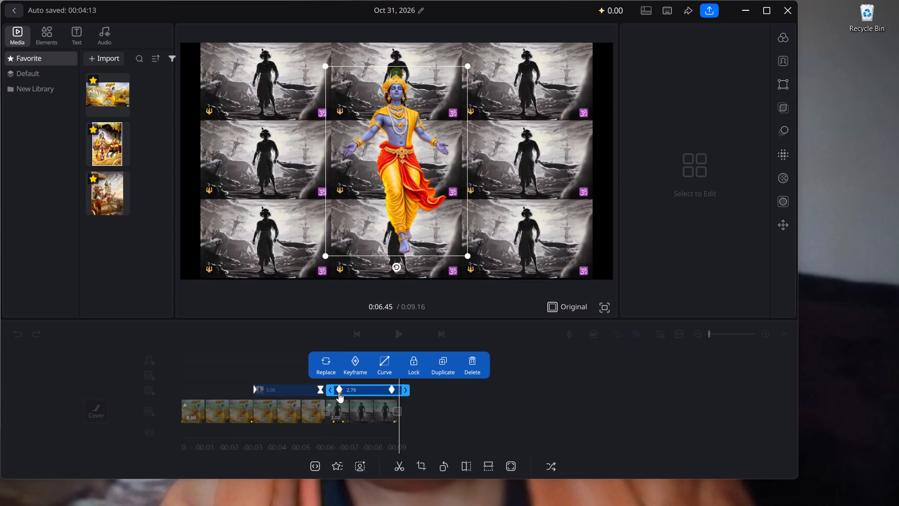
At the overlay's first keyframe, move the Krishna portrait straight down until it sits just below the frame's bottom edge.
left_click(340, 386)
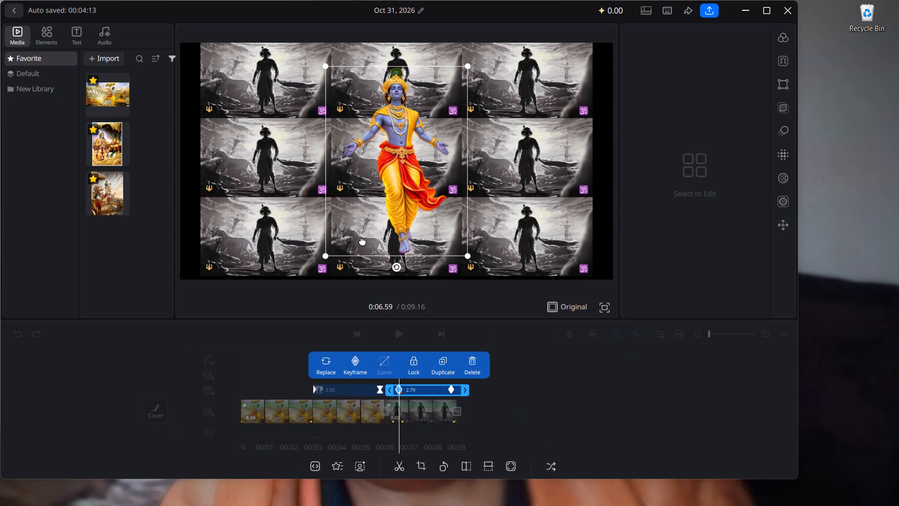
left_click_drag(369, 184, 368, 279)
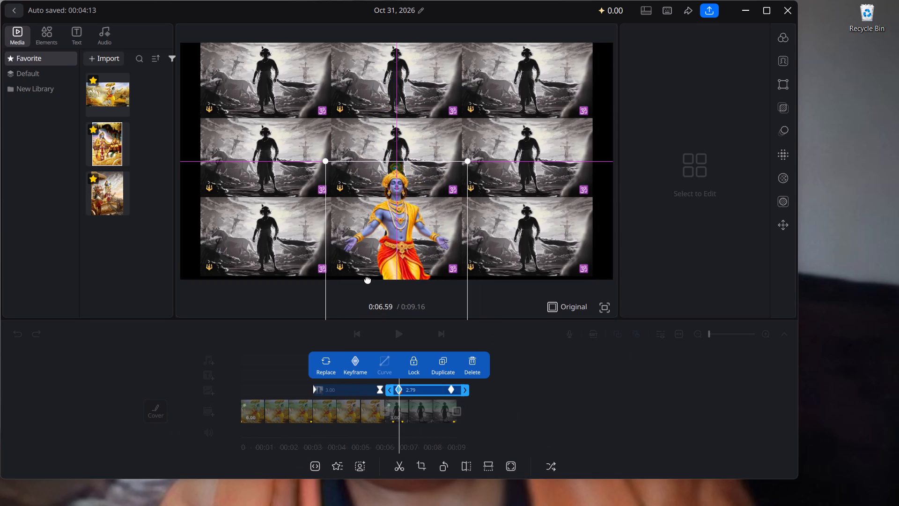
left_click_drag(368, 279, 376, 329)
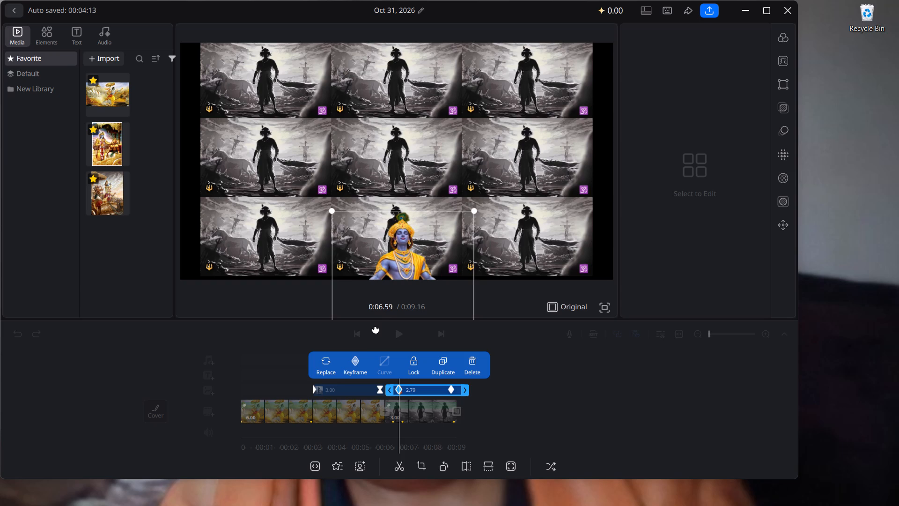
left_click_drag(376, 329, 375, 384)
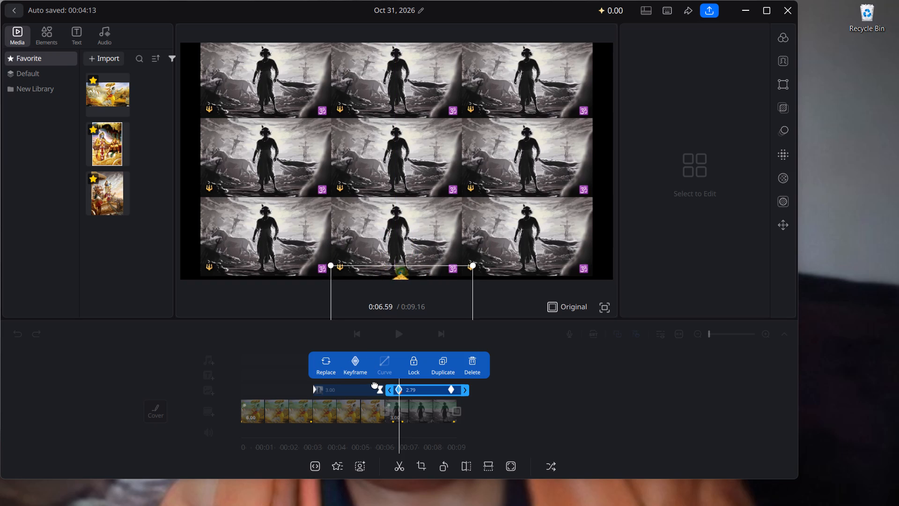
left_click_drag(375, 384, 375, 392)
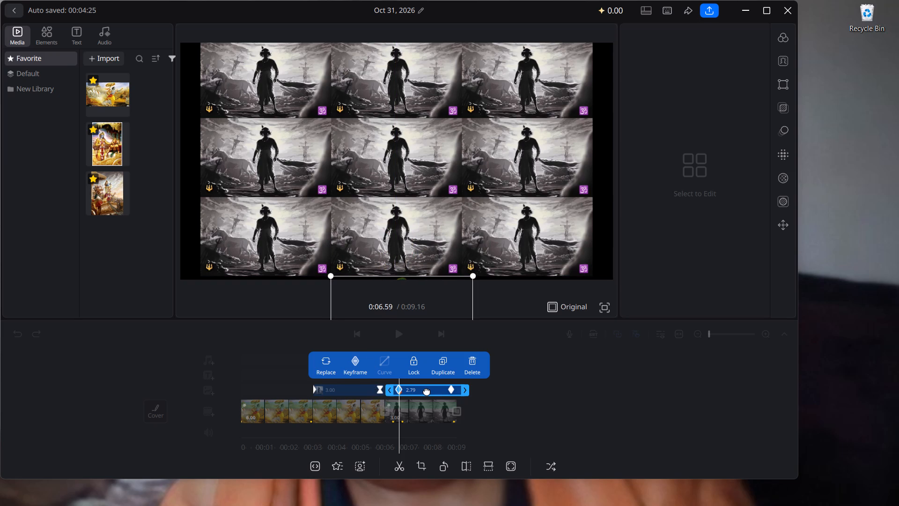
Apply the EaseIn curve between the Krishna portrait overlay's two keyframes.
left_click(415, 391)
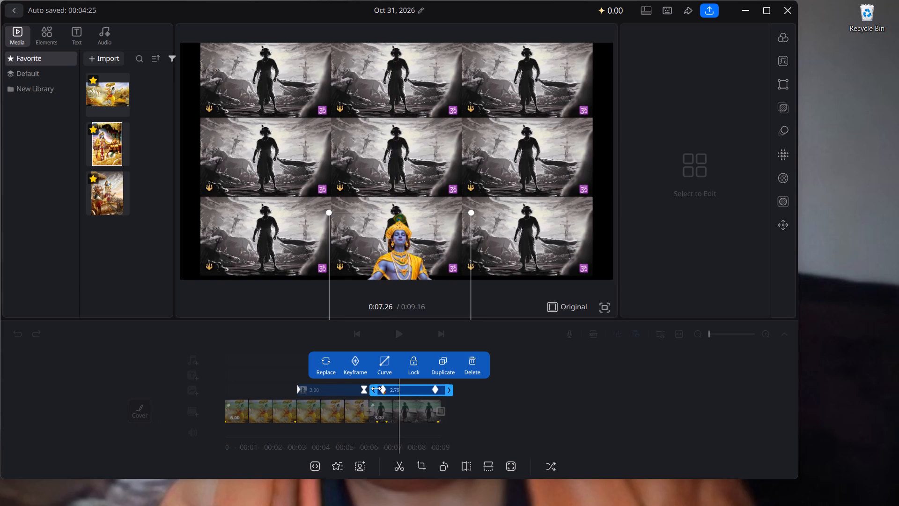
left_click(384, 365)
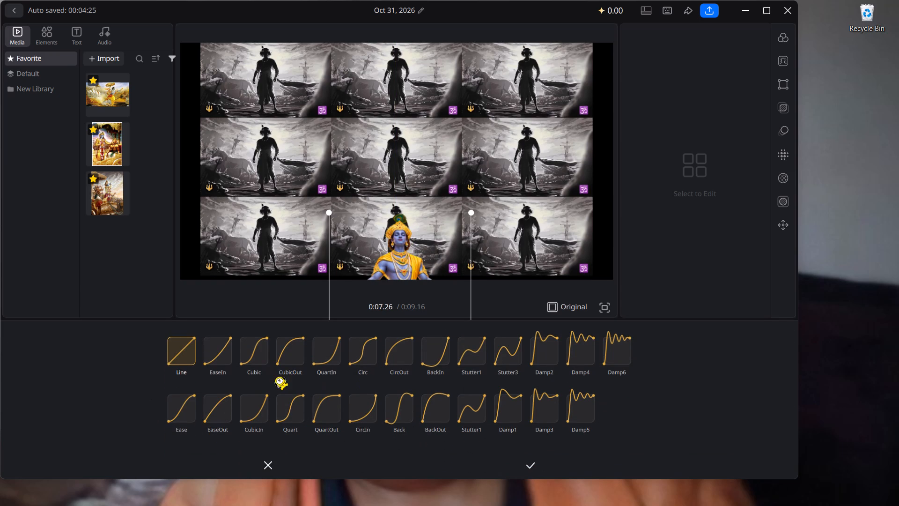
left_click(217, 357)
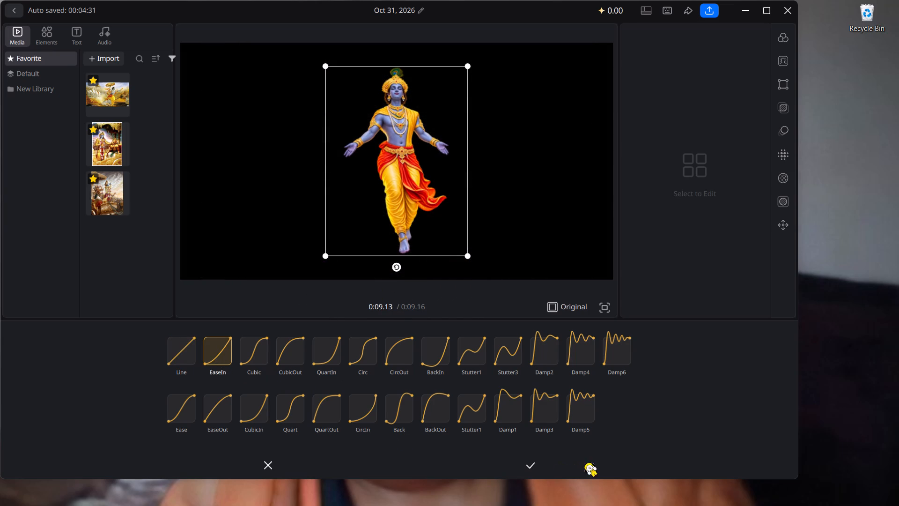
left_click(538, 465)
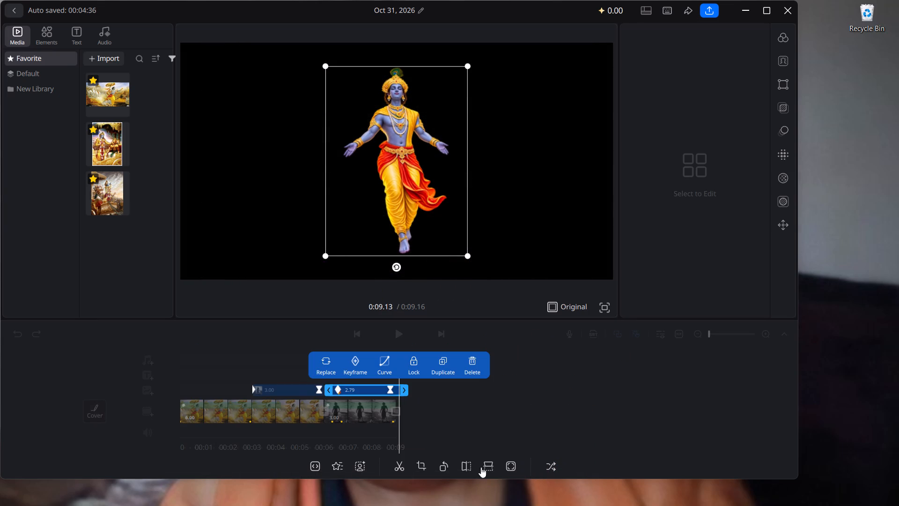
left_click(116, 343)
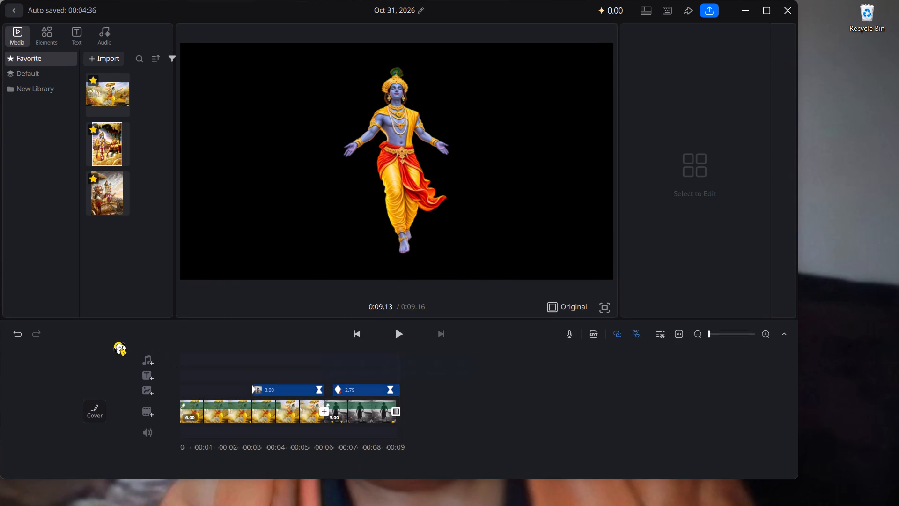
Play the montage through to its end to review the Krishna portrait's eased rise.
left_click(400, 334)
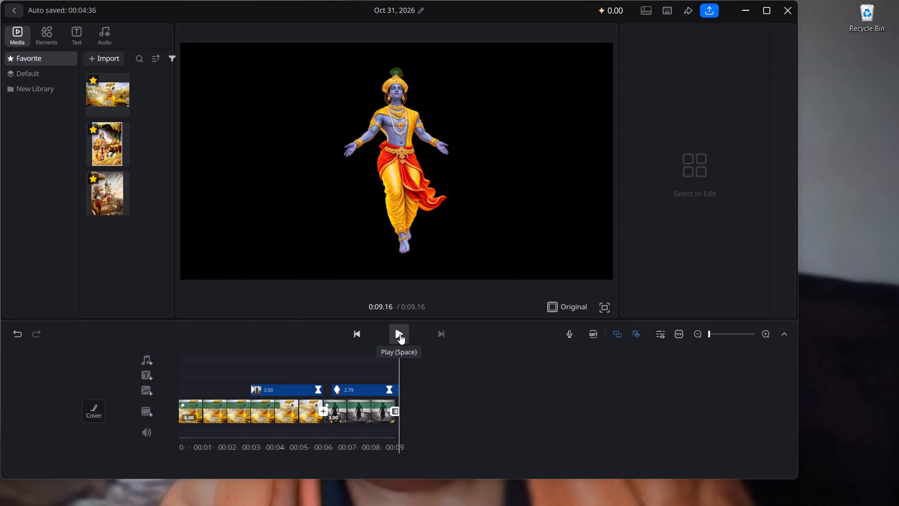
left_click(400, 334)
Append images (1).jpg from the Desktop to the main track after the silhouette clip.
left_click(147, 413)
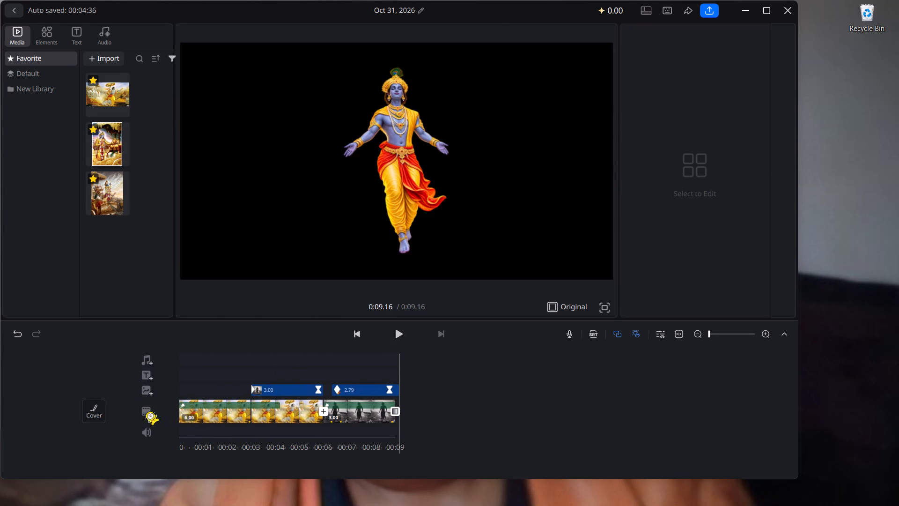
scroll(127, 225, "down", 1)
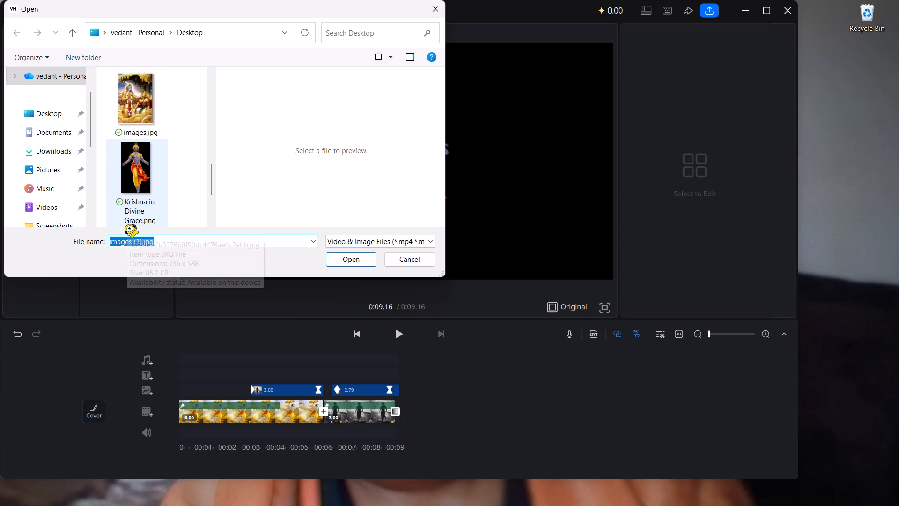
scroll(127, 225, "down", 1)
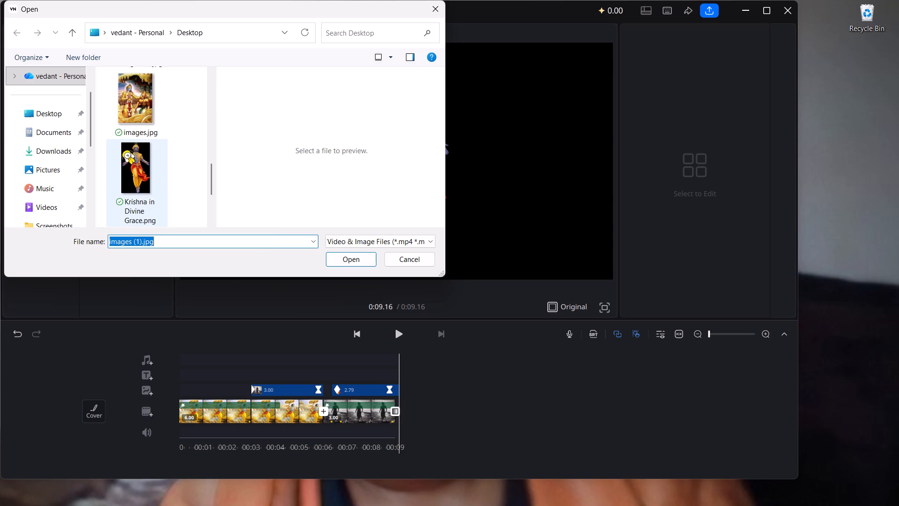
scroll(124, 151, "up", 1)
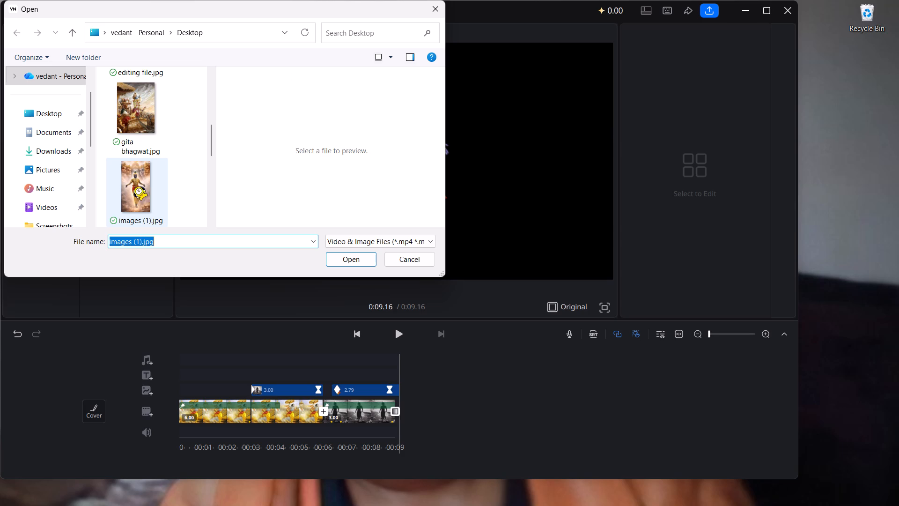
left_click(136, 188)
left_click(351, 263)
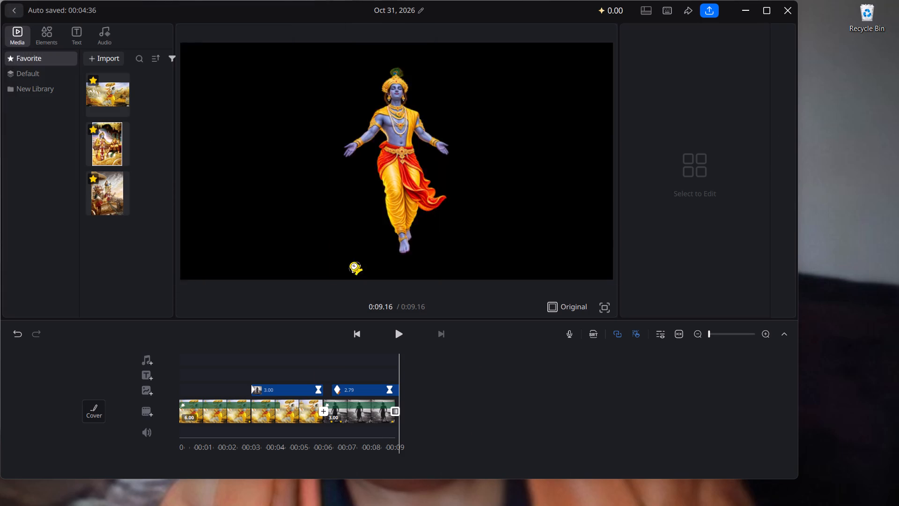
left_click(554, 382)
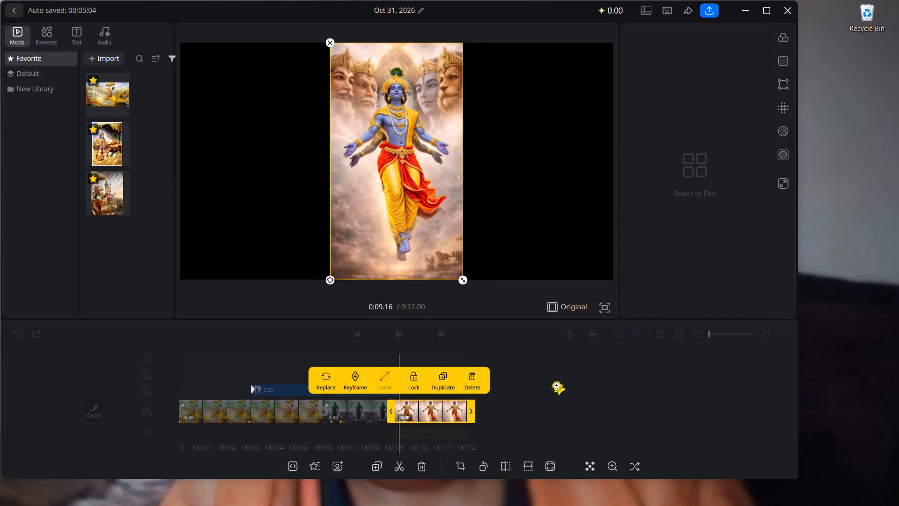
Play back the newly added Krishna image clip near the end of the montage to review it.
left_click(400, 335)
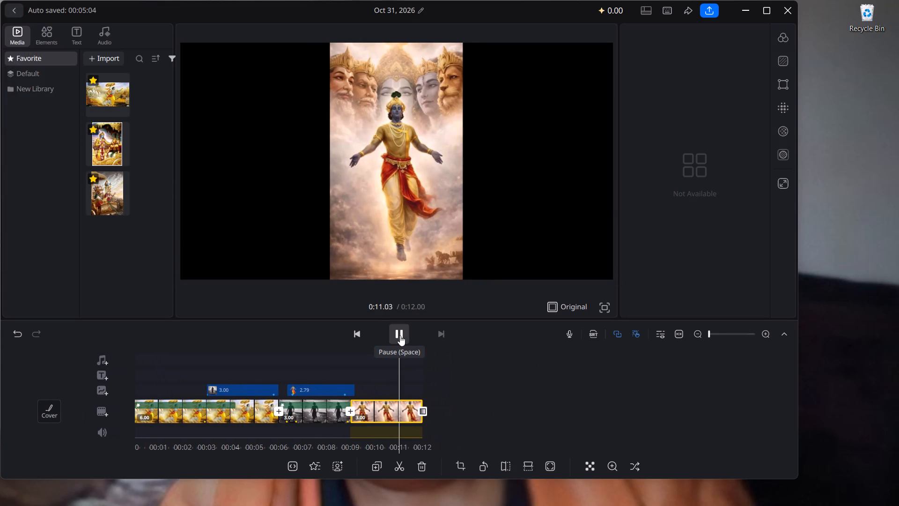
left_click(400, 335)
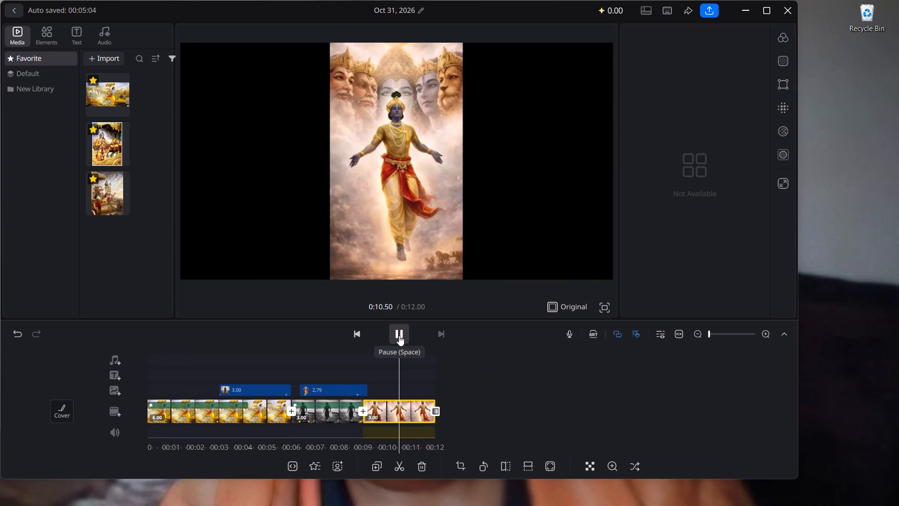
left_click(399, 335)
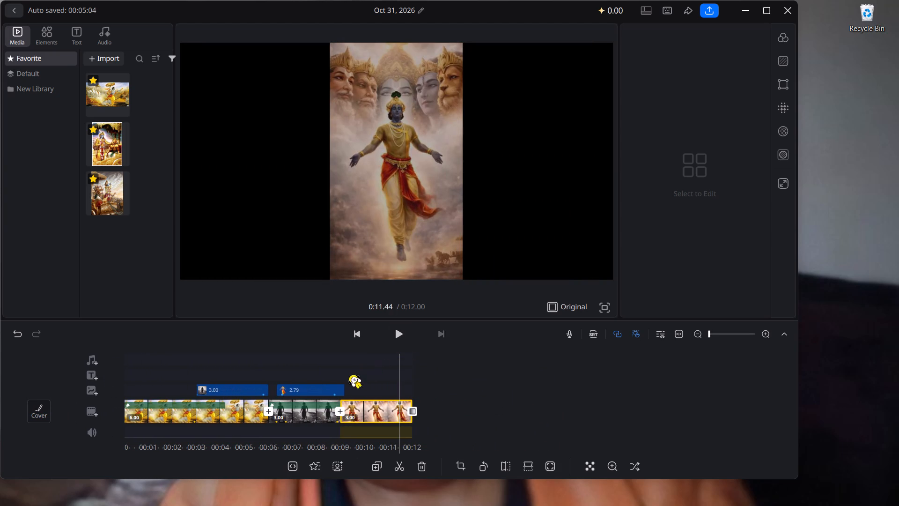
Try out the Basic transitions at the cut between the silhouette clip and the new Krishna image, settling on Light.
left_click(341, 413)
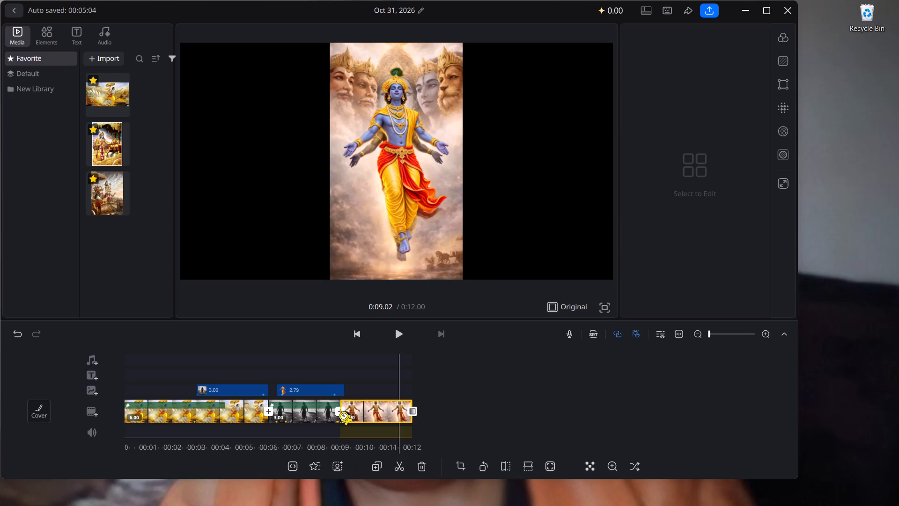
right_click(341, 413)
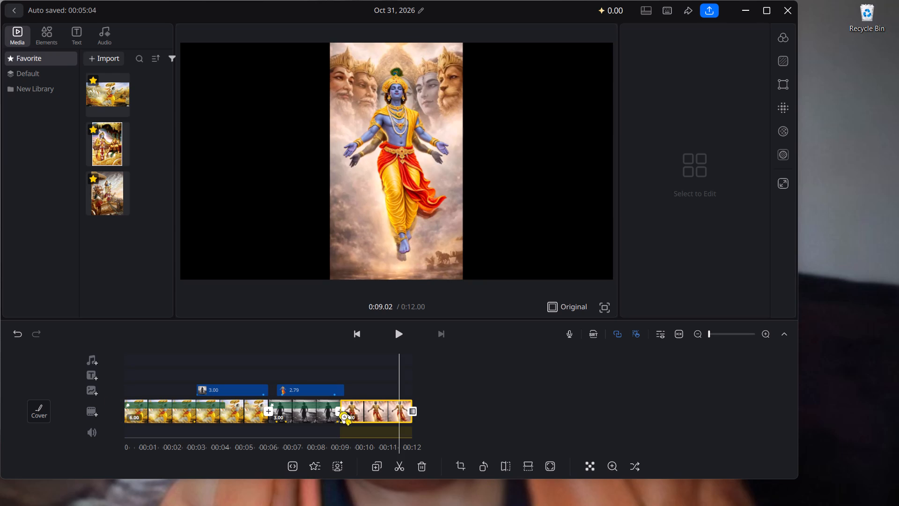
left_click(339, 413)
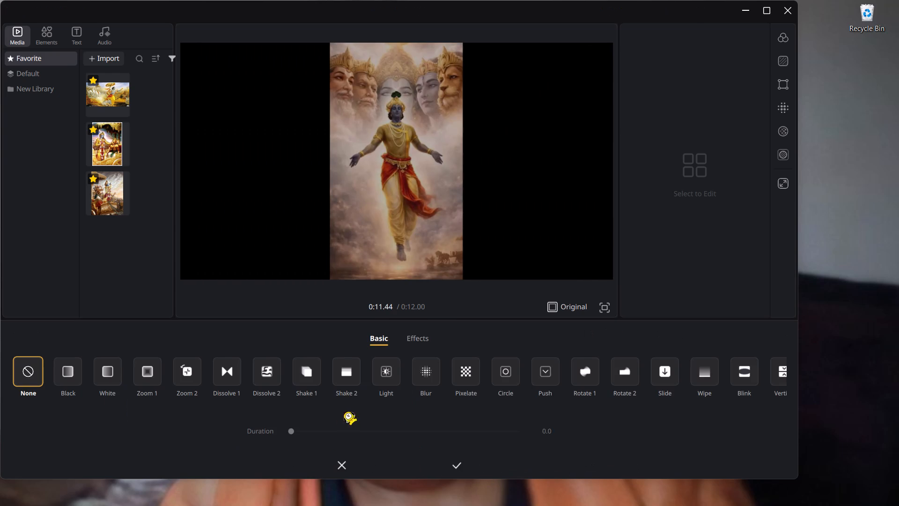
left_click(347, 377)
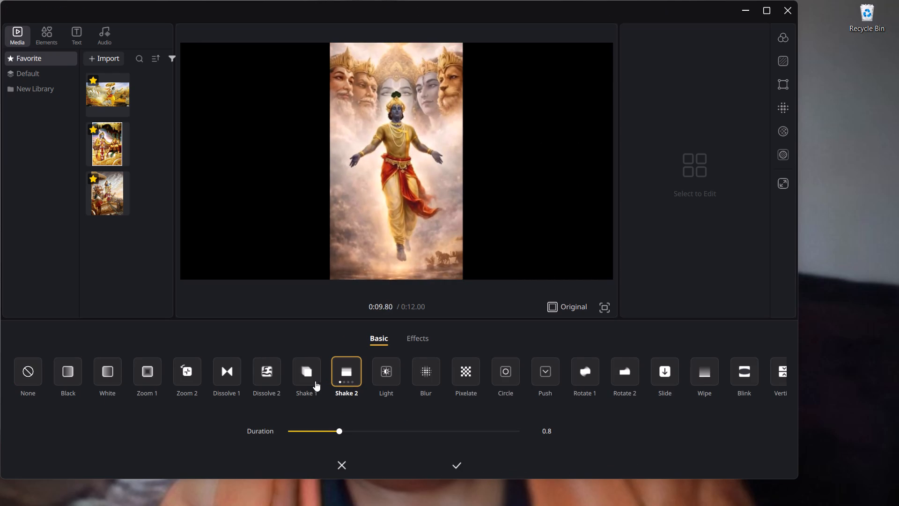
left_click(378, 385)
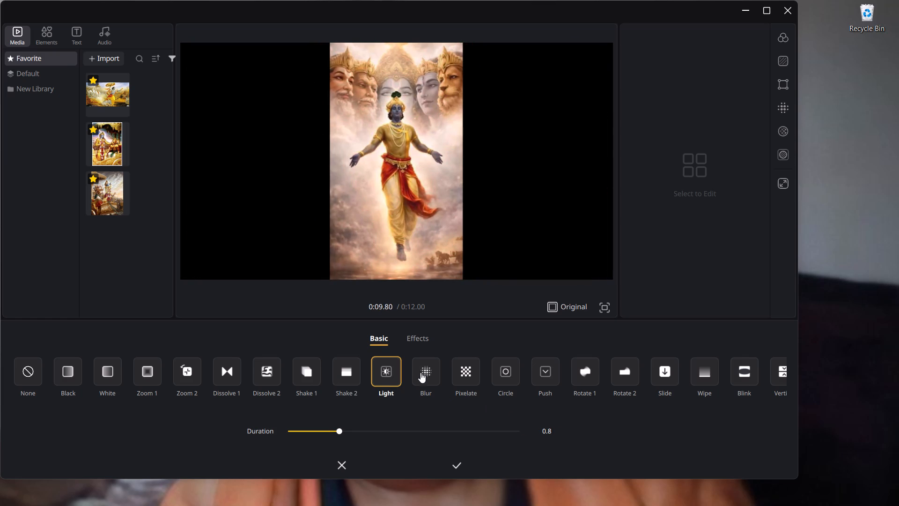
left_click(420, 372)
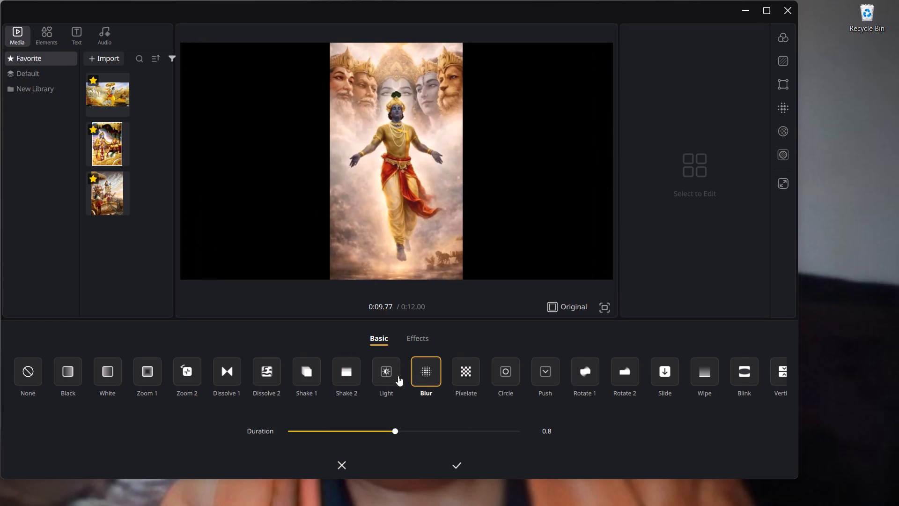
left_click(78, 365)
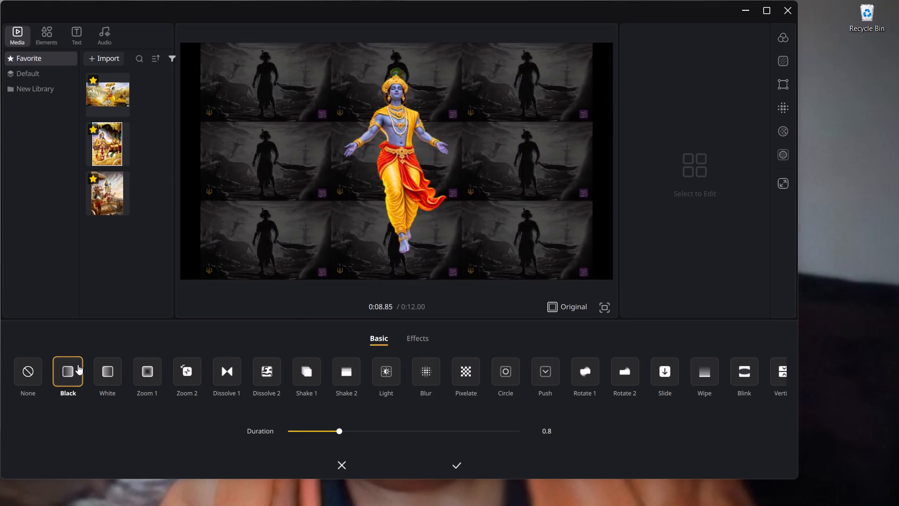
left_click(103, 365)
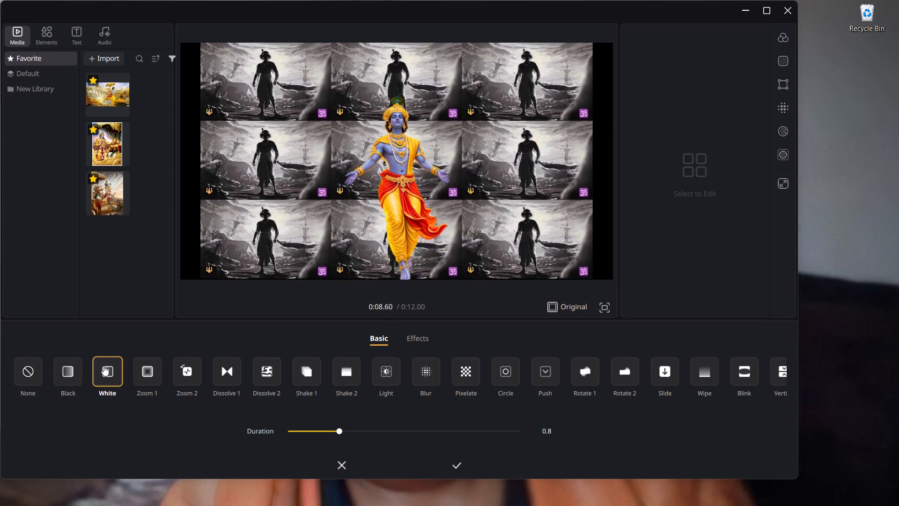
left_click(150, 373)
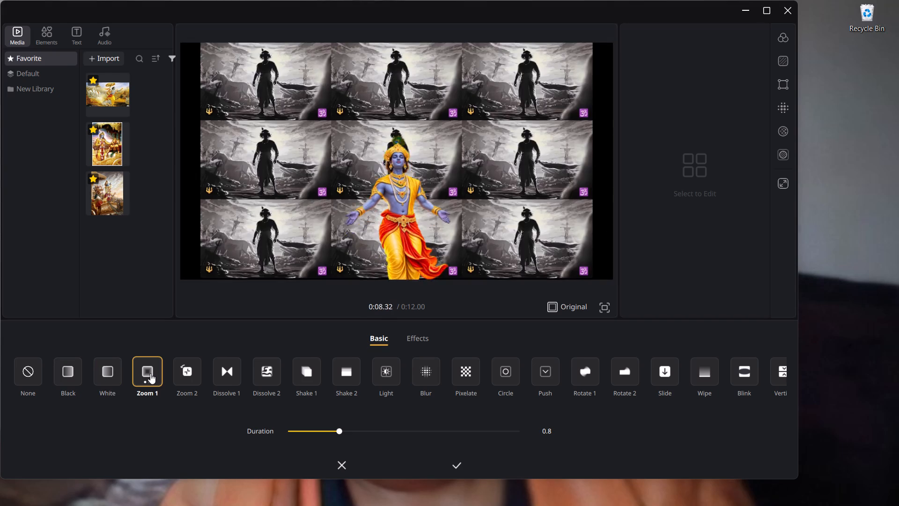
left_click(182, 372)
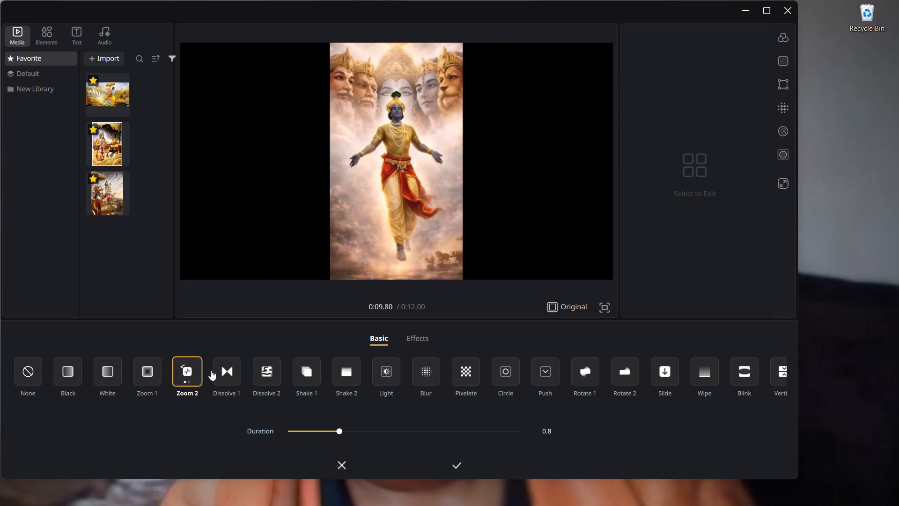
left_click(213, 370)
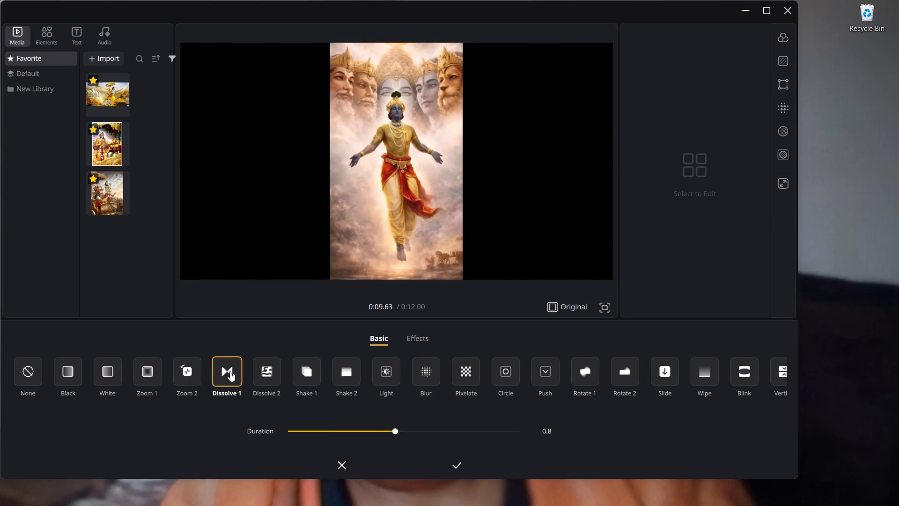
left_click(264, 374)
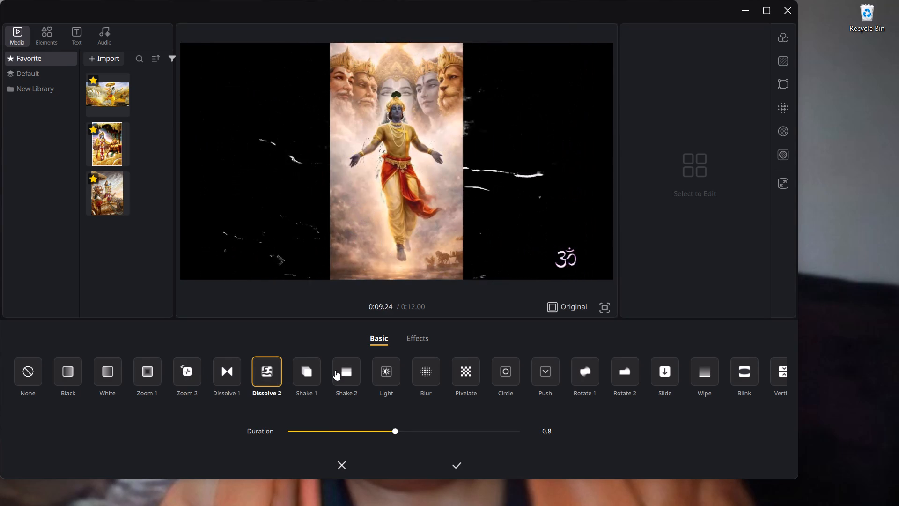
left_click(313, 372)
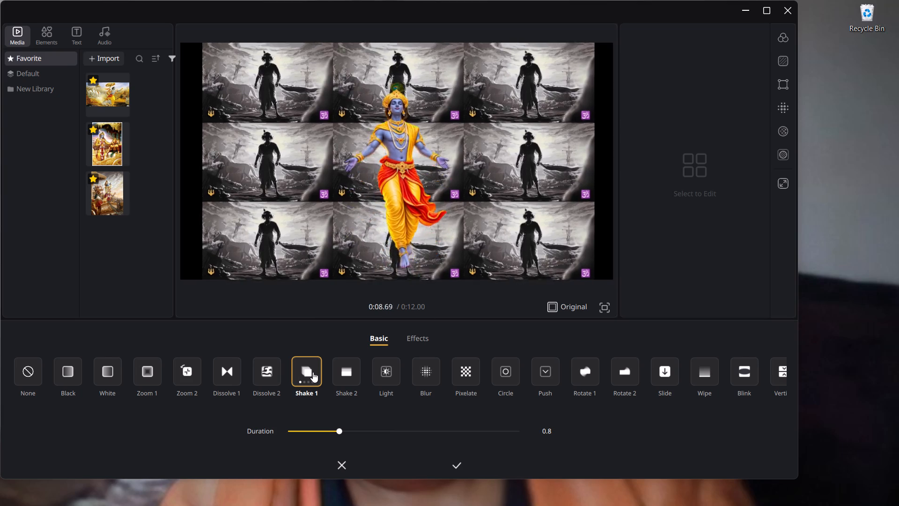
left_click(350, 369)
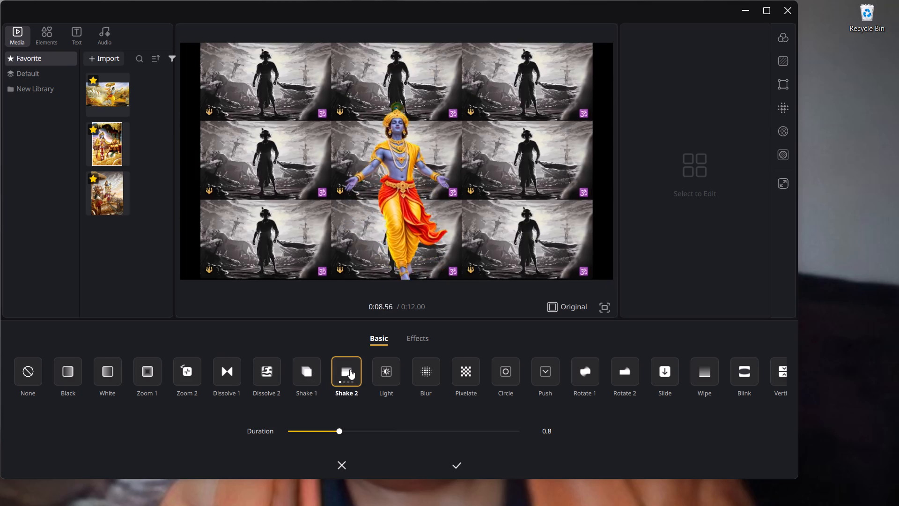
left_click(383, 364)
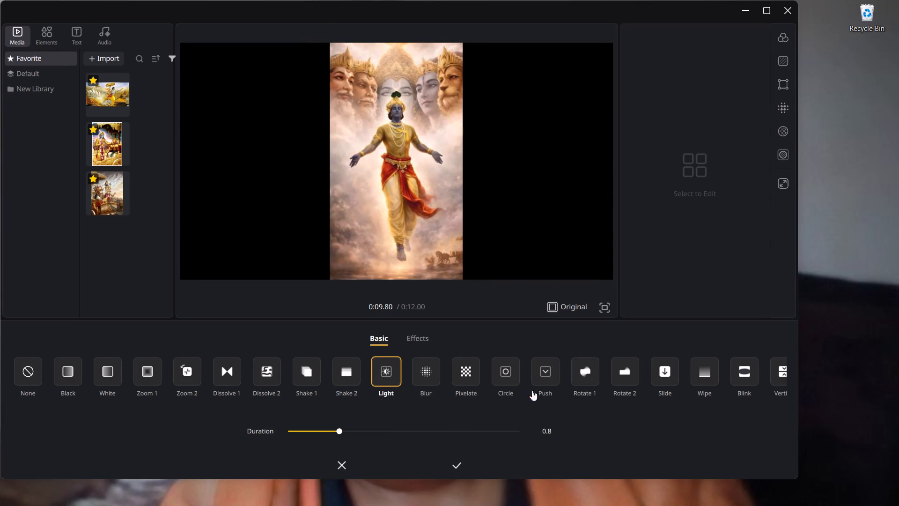
Set the Light transition's duration to 0.6 and apply it to the cut.
scroll(570, 379, "left", 2)
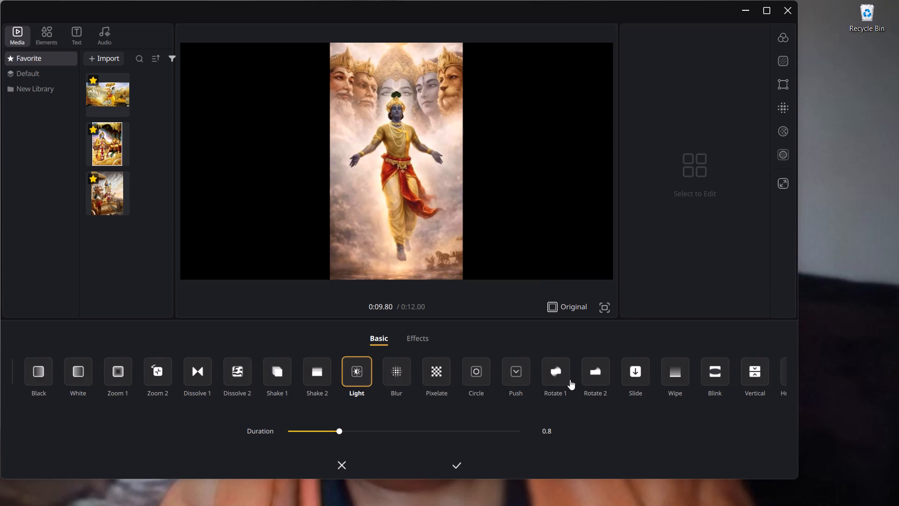
scroll(570, 379, "left", 3)
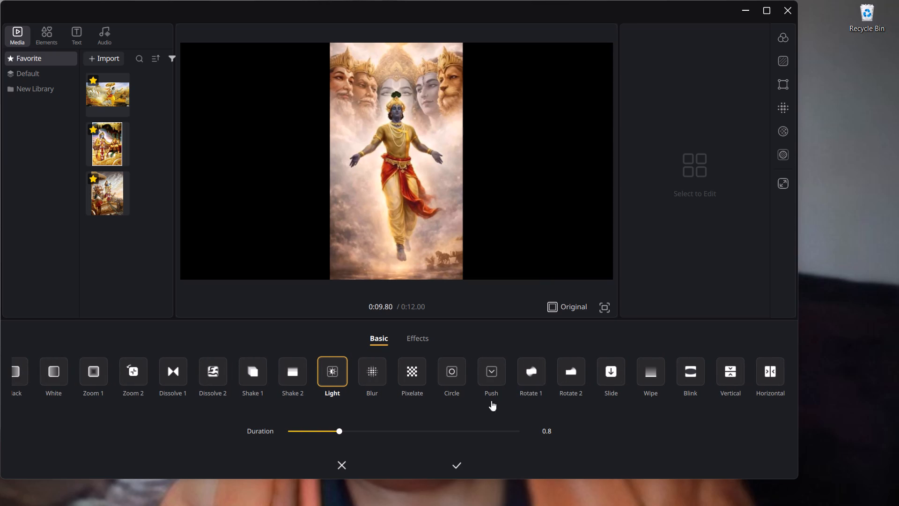
left_click(386, 426)
left_click(320, 425)
left_click(320, 424)
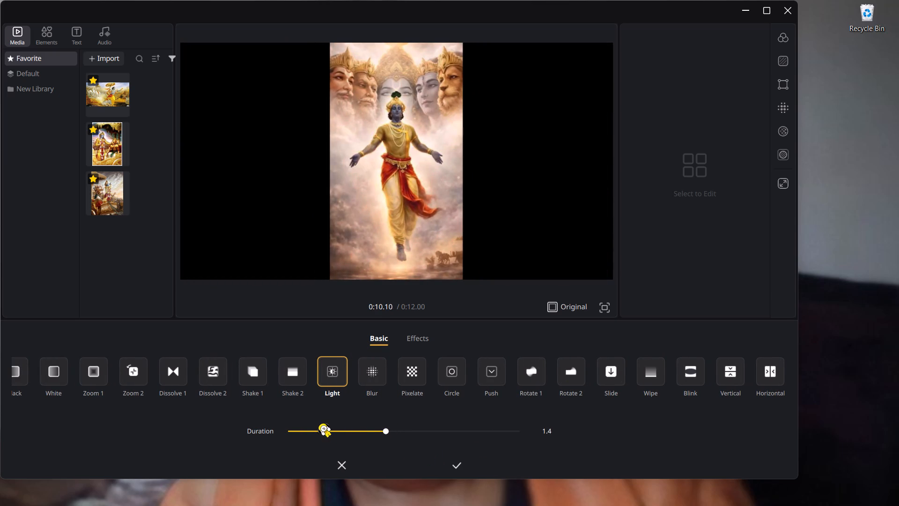
left_click(330, 424)
left_click_drag(385, 427, 354, 505)
left_click_drag(351, 431, 326, 440)
left_click_drag(326, 440, 333, 445)
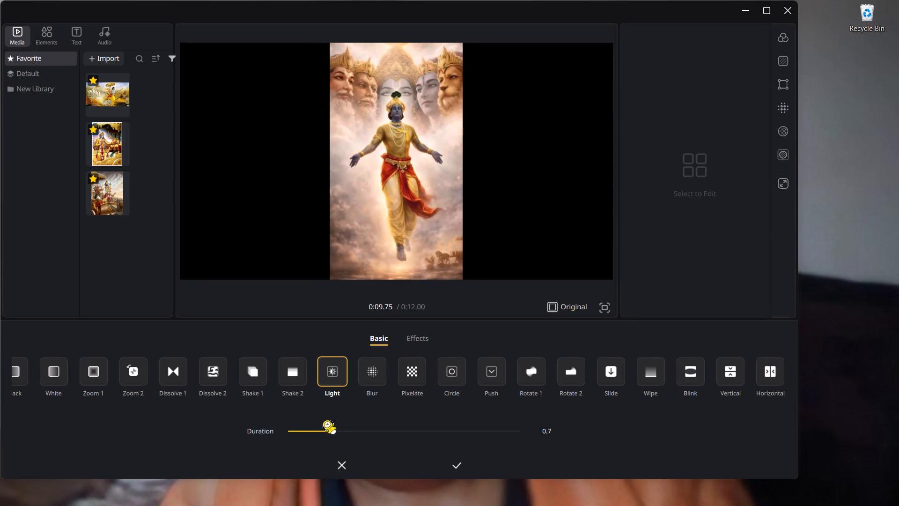
left_click_drag(334, 427, 324, 433)
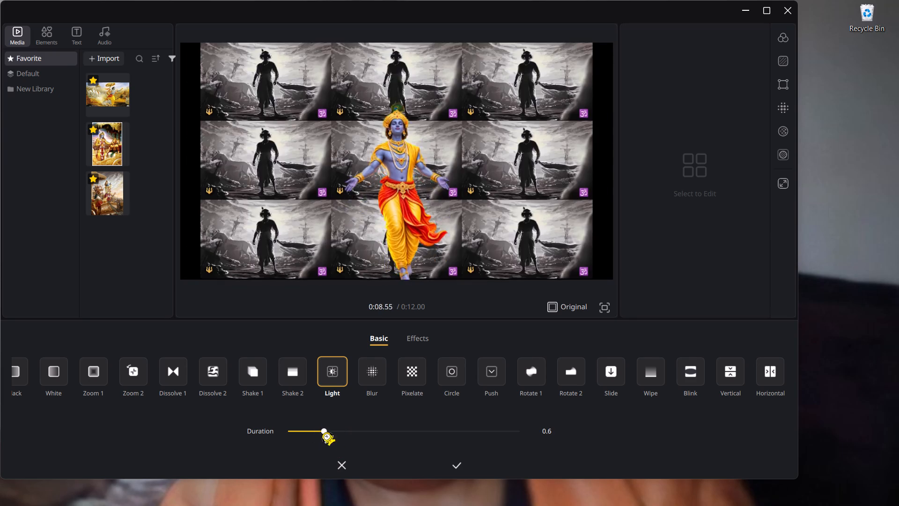
left_click(460, 459)
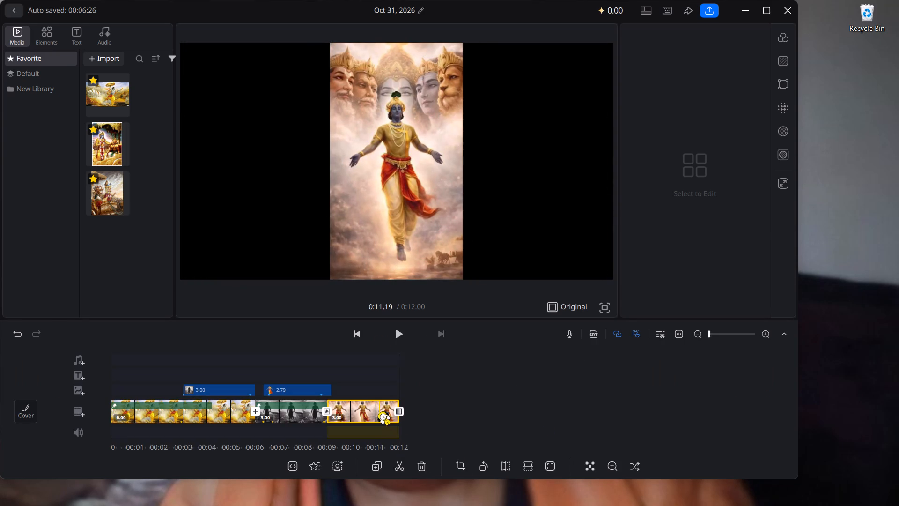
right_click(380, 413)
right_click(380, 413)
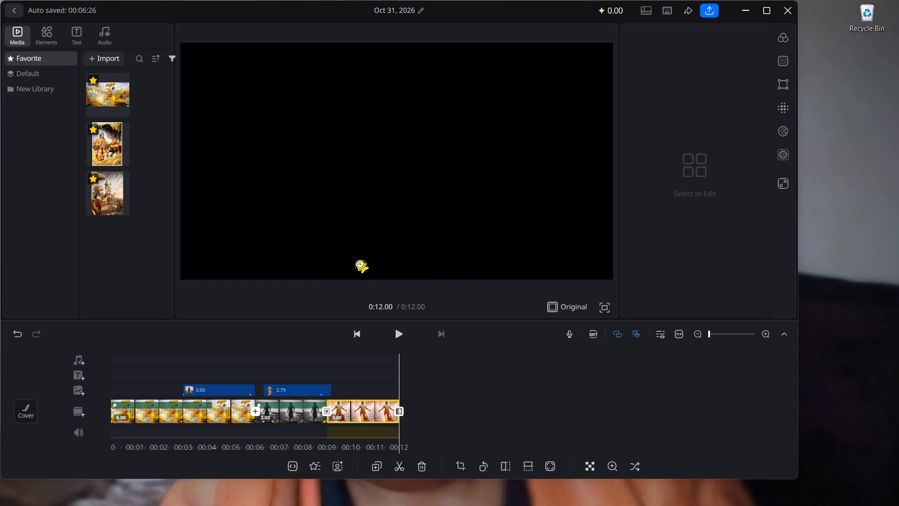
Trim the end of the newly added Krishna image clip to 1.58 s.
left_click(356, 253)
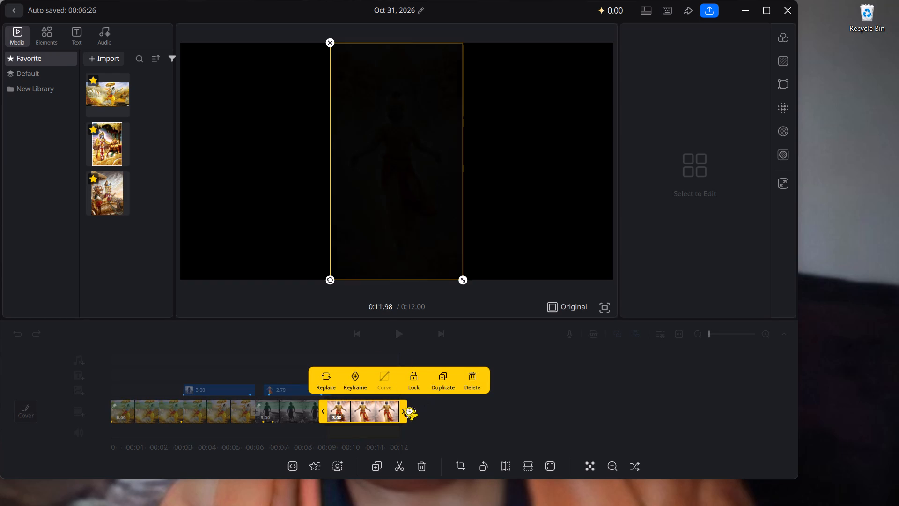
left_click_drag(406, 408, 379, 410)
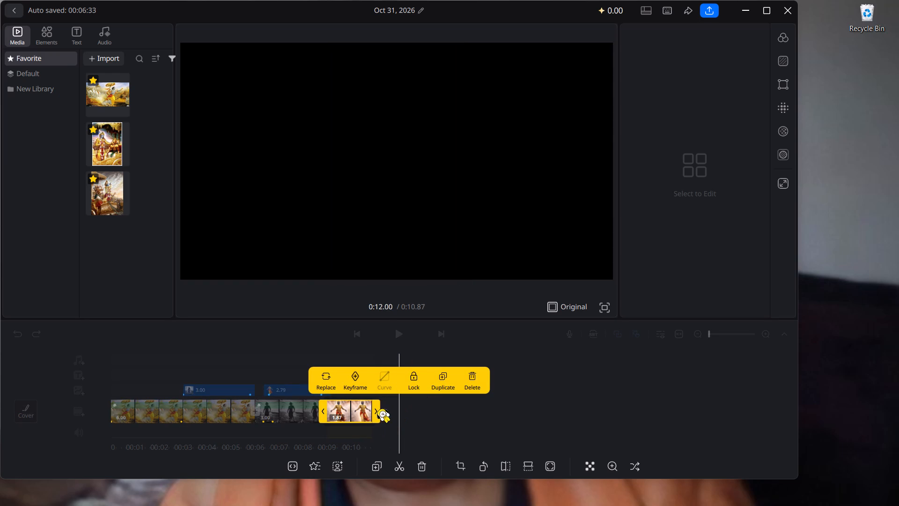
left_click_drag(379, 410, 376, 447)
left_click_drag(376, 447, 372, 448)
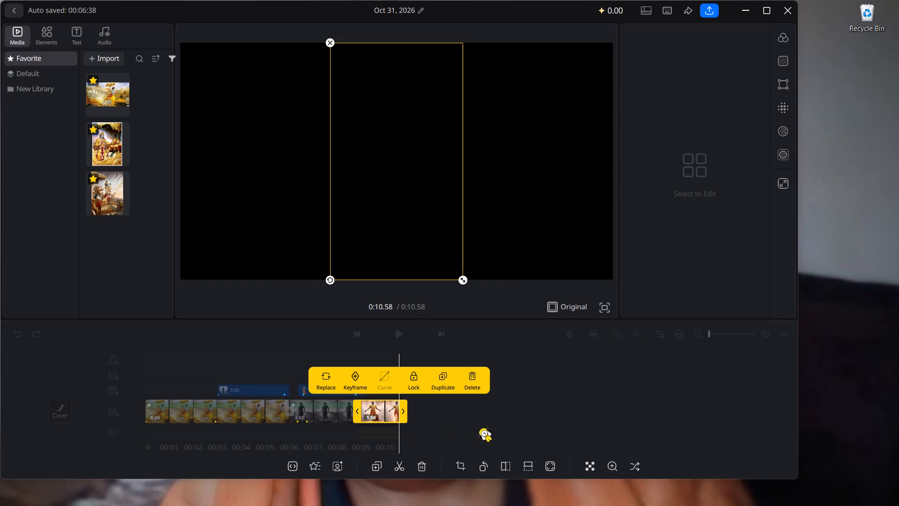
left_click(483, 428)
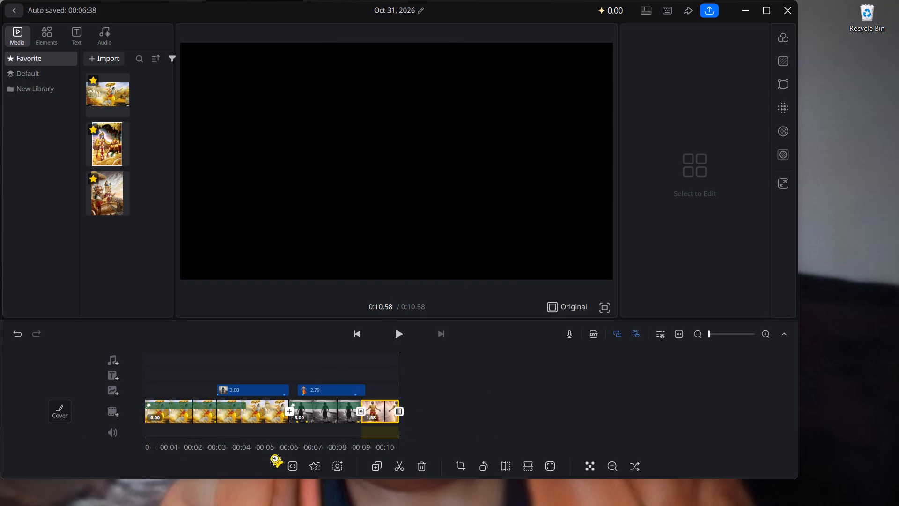
Add the Krishna chariot image from the Desktop to the main track and reorder it to follow the Krishna image clip.
left_click(109, 409)
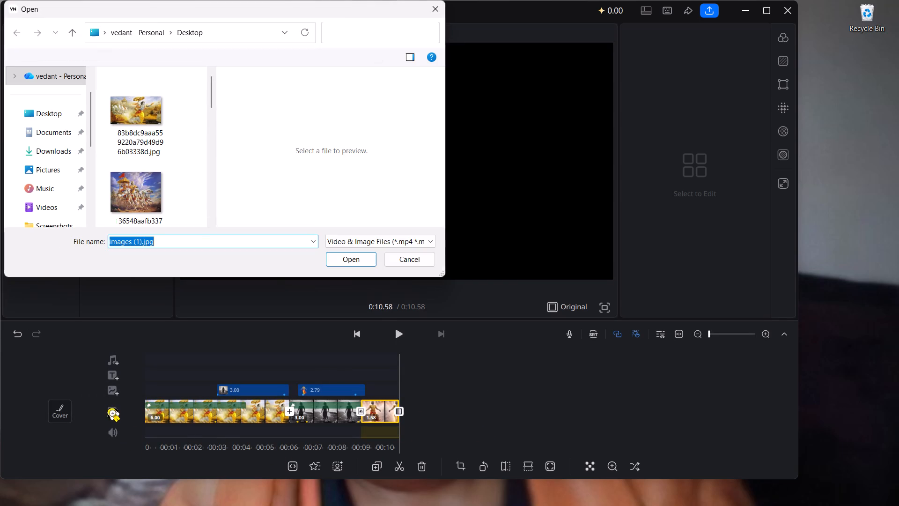
left_click(128, 179)
left_click(339, 261)
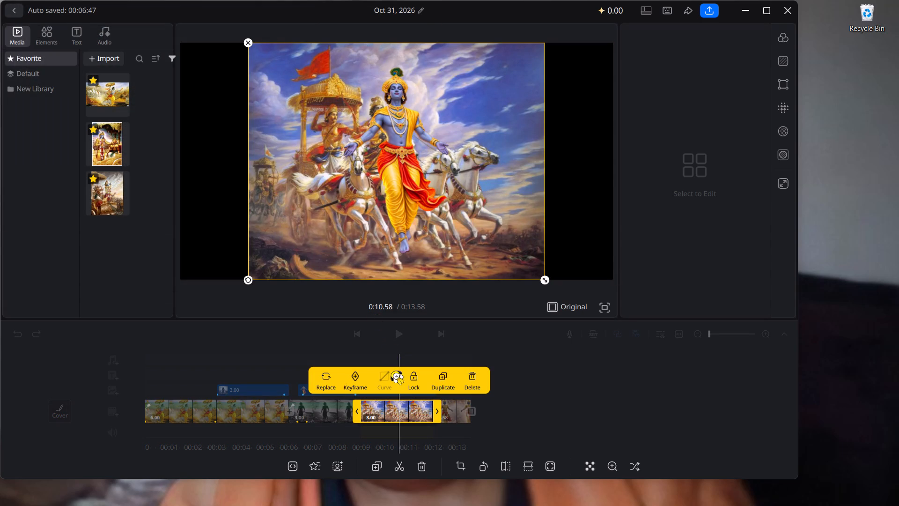
left_click_drag(394, 410, 429, 410)
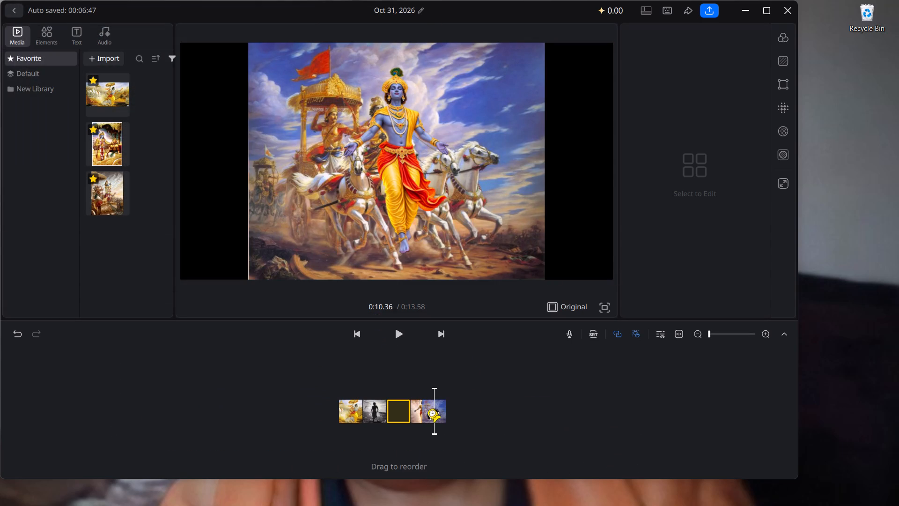
left_click_drag(429, 410, 448, 438)
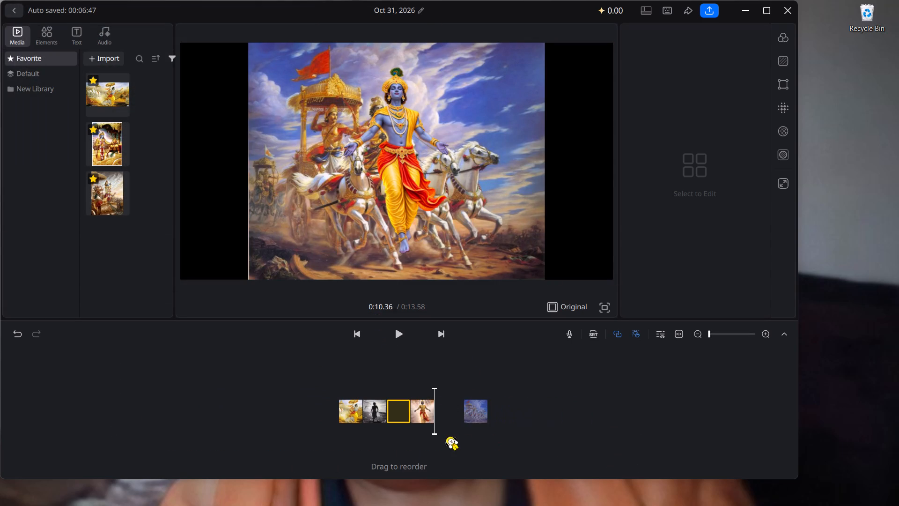
left_click_drag(448, 438, 444, 443)
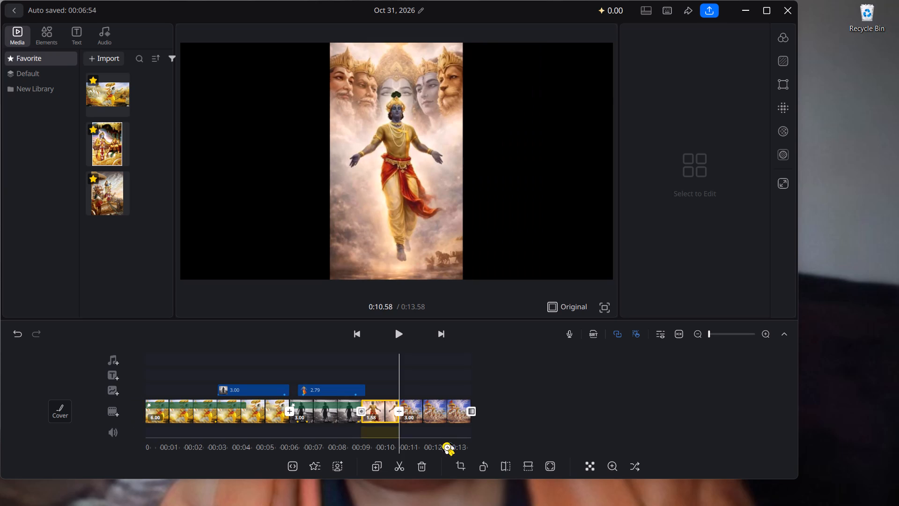
left_click(529, 394)
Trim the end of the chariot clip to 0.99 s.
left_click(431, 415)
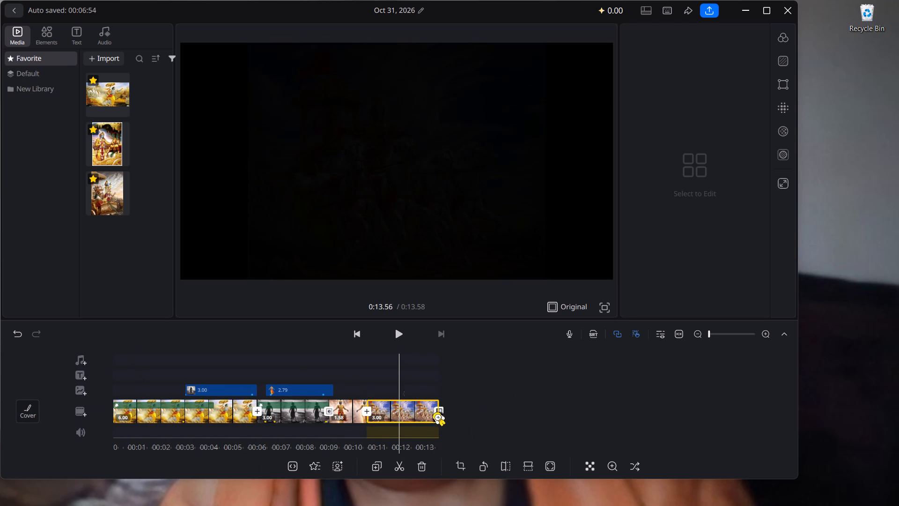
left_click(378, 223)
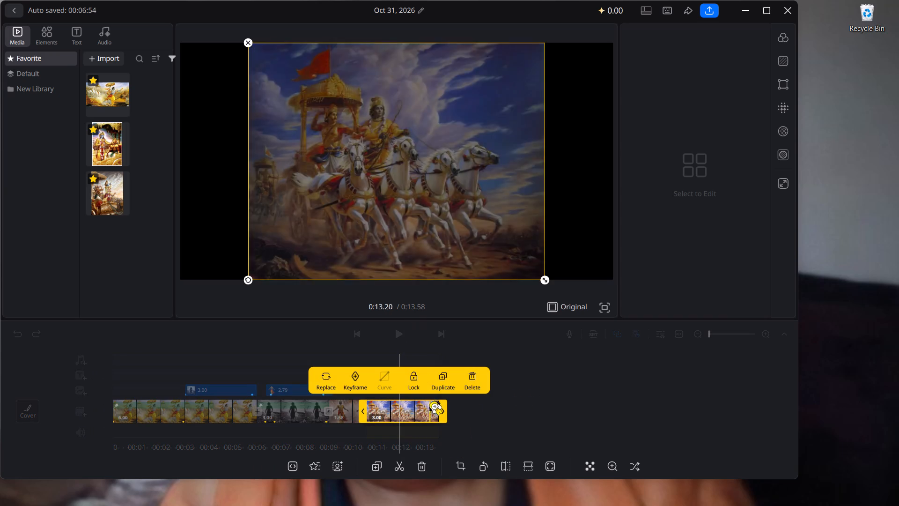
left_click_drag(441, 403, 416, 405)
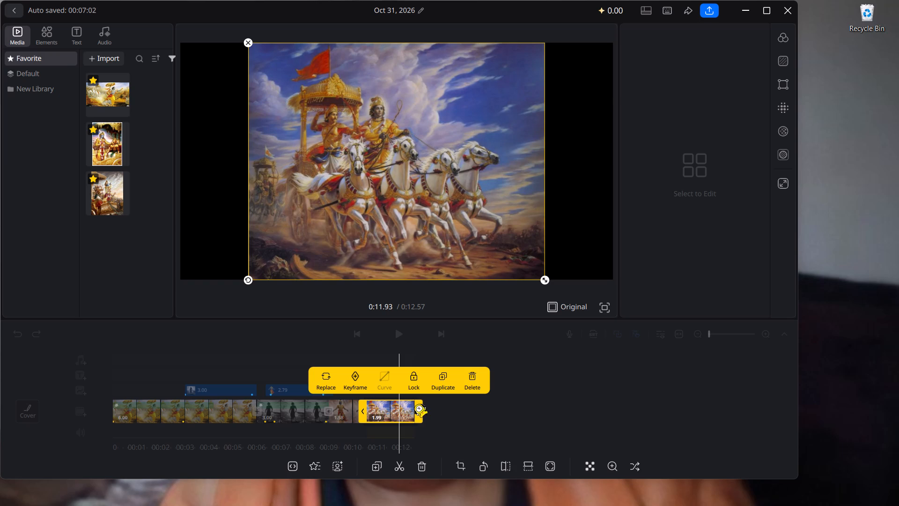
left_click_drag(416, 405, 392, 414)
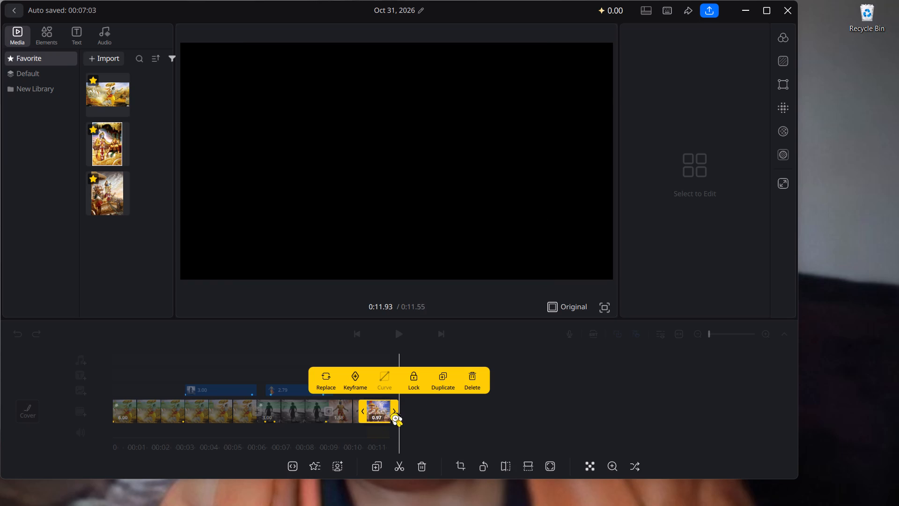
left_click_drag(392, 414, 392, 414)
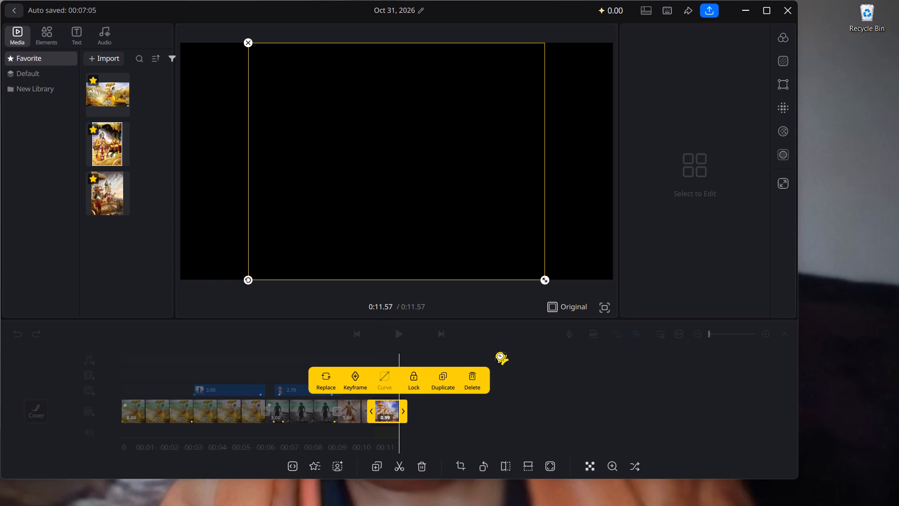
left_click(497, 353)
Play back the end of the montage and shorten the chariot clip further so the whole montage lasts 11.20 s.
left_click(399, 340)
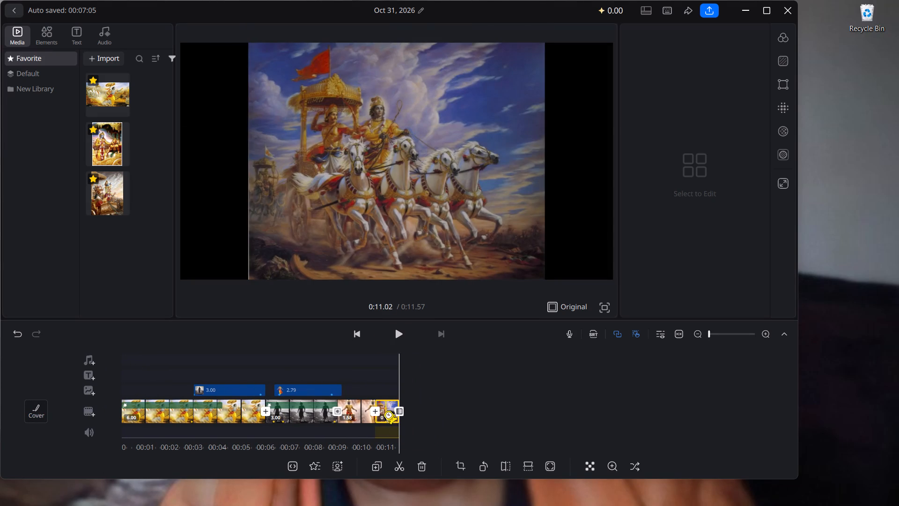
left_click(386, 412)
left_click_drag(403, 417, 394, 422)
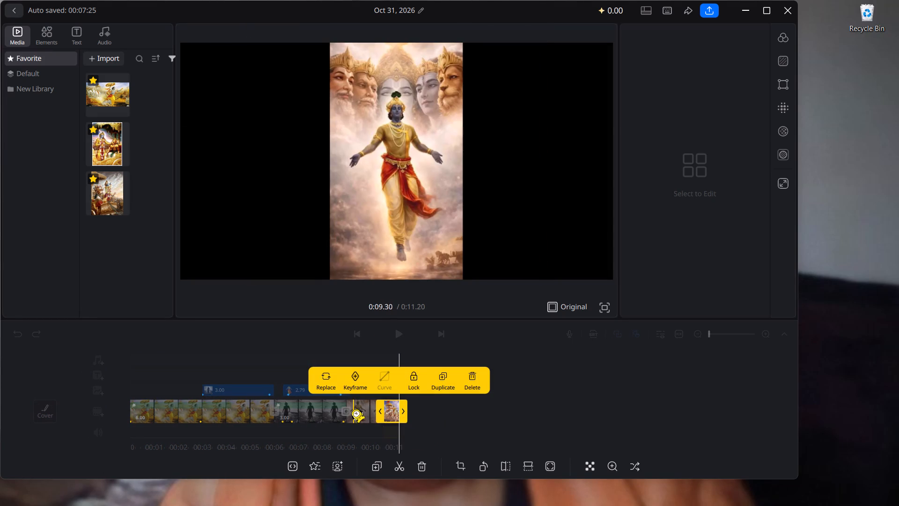
Trim the end of the Krishna image clip between the silhouette and chariot clips to 0.99 s.
left_click(354, 410)
left_click(369, 415)
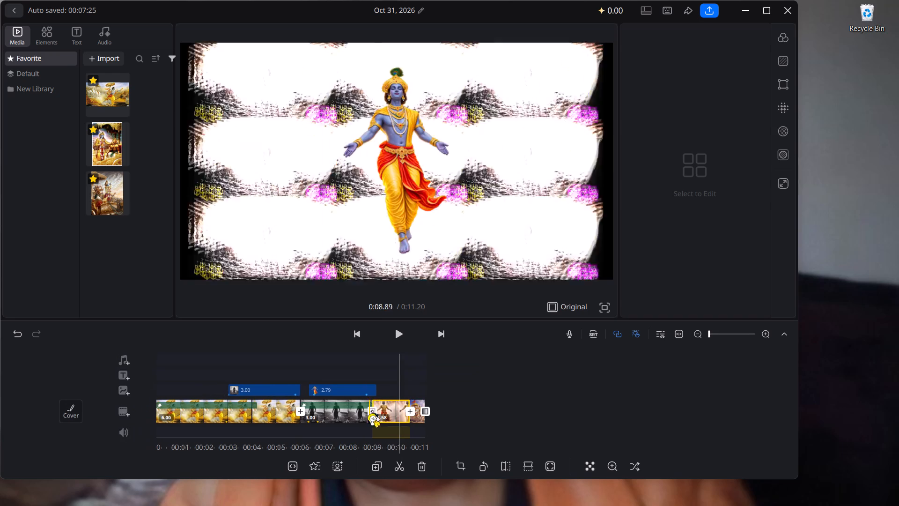
left_click(380, 245)
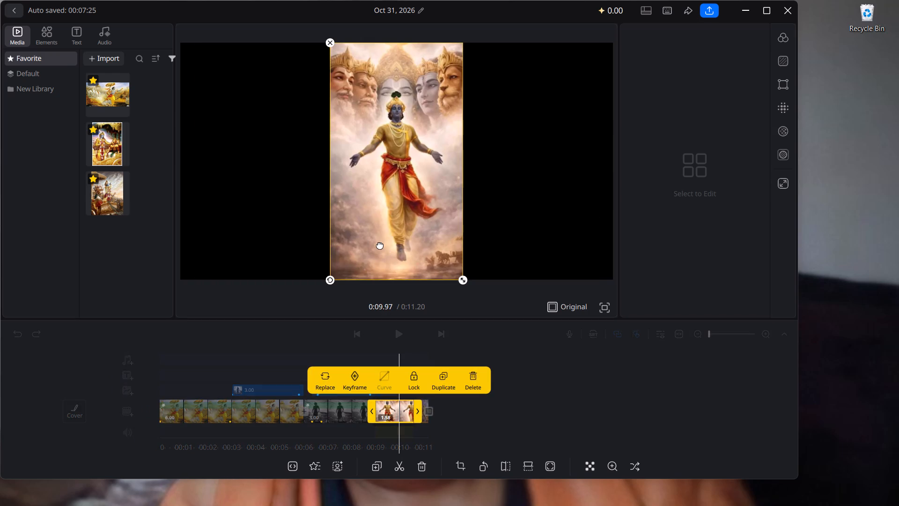
left_click_drag(418, 411, 416, 412)
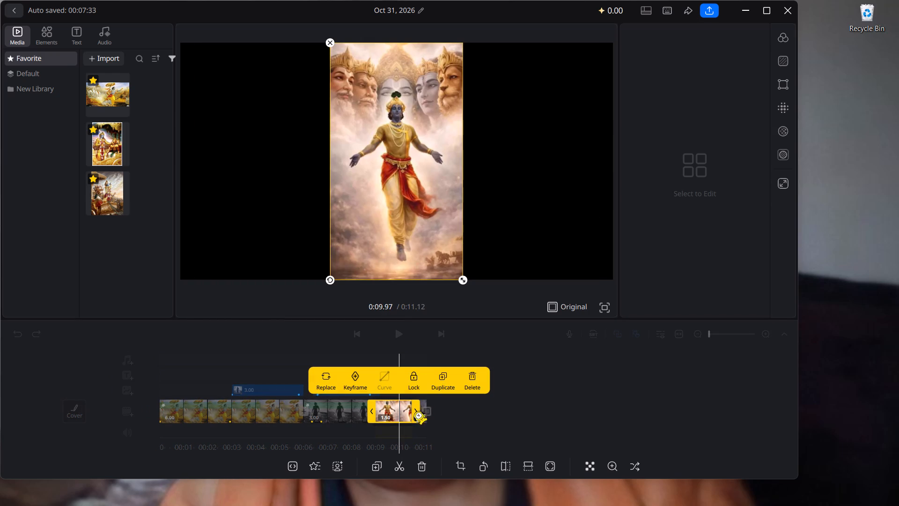
left_click_drag(416, 412, 393, 414)
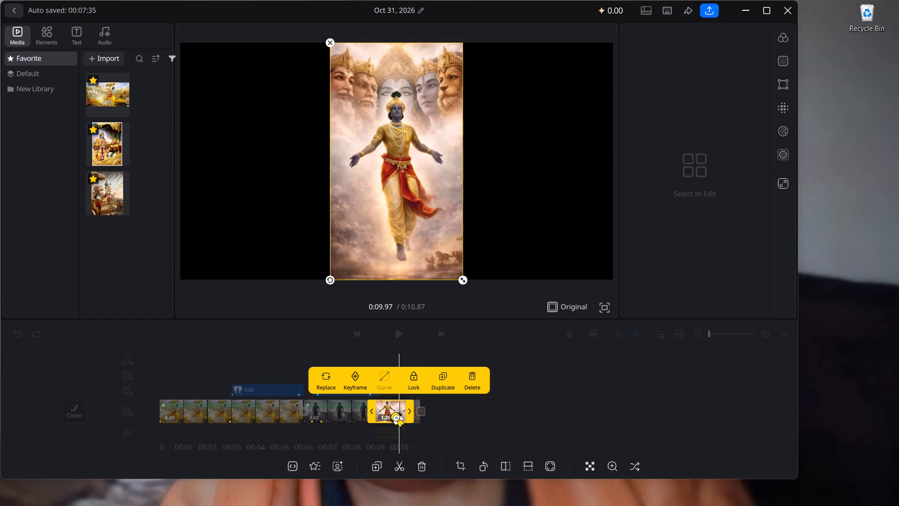
left_click_drag(393, 414, 401, 417)
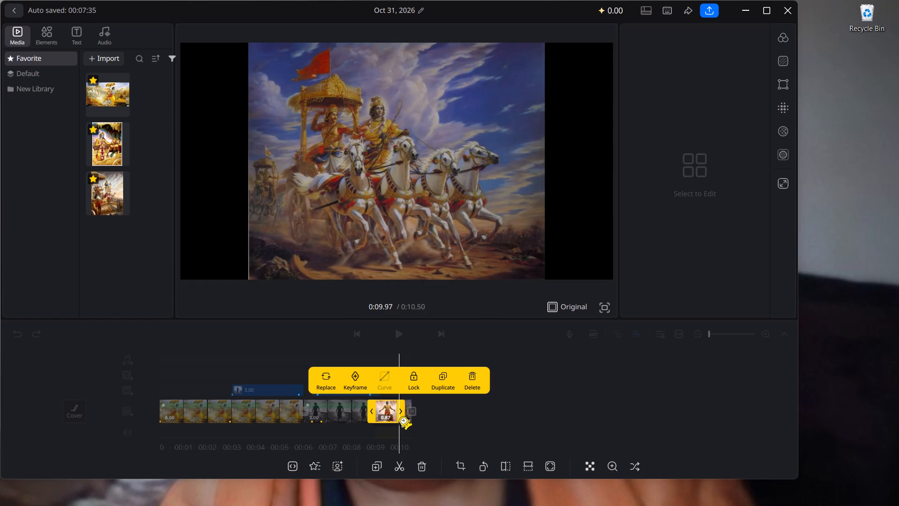
left_click_drag(401, 417, 404, 417)
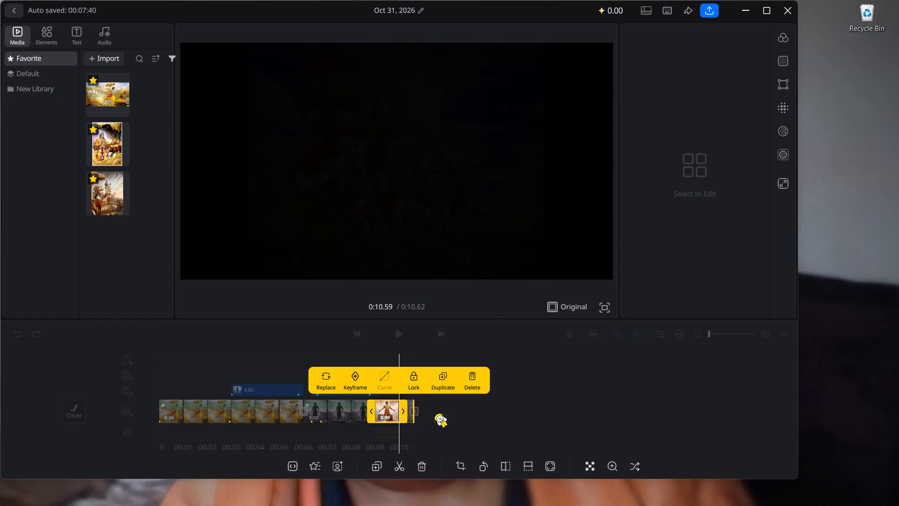
left_click(487, 393)
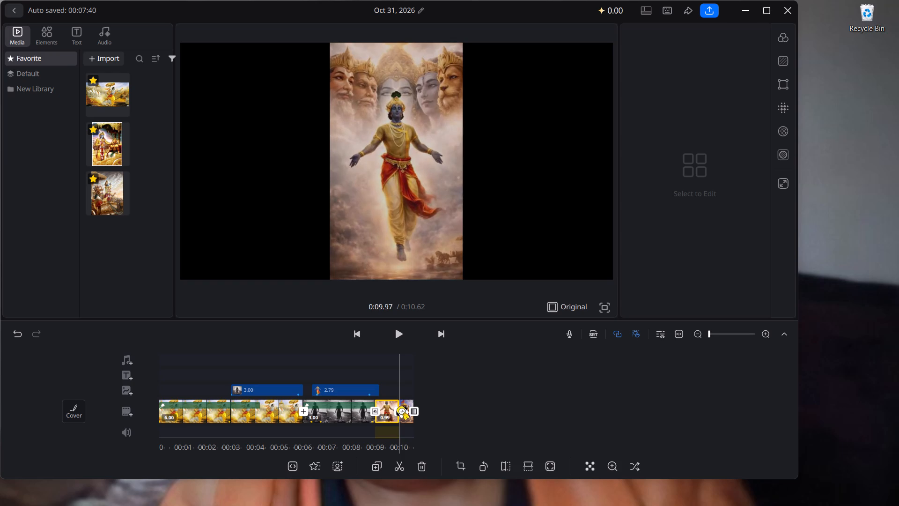
Apply a Blur transition with a duration of 0.3 at the cut between the Krishna image and the chariot clip.
left_click(398, 407)
right_click(398, 407)
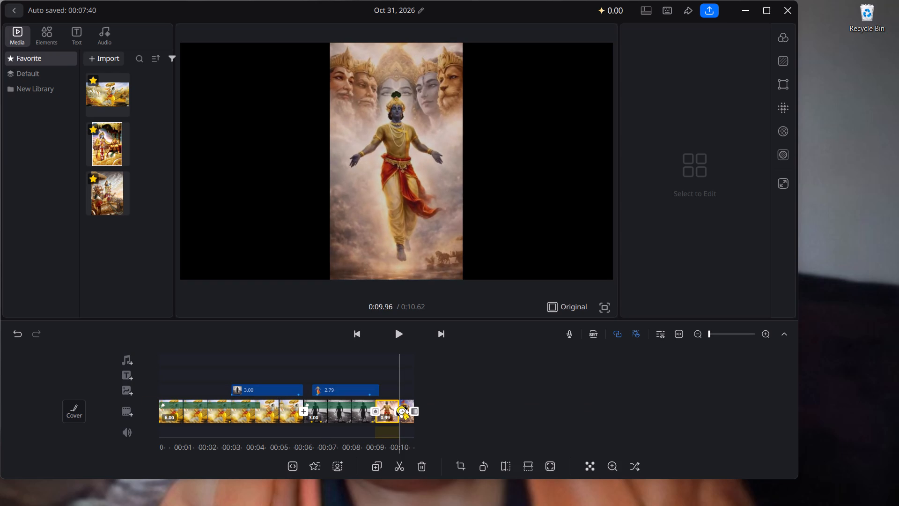
left_click(395, 409)
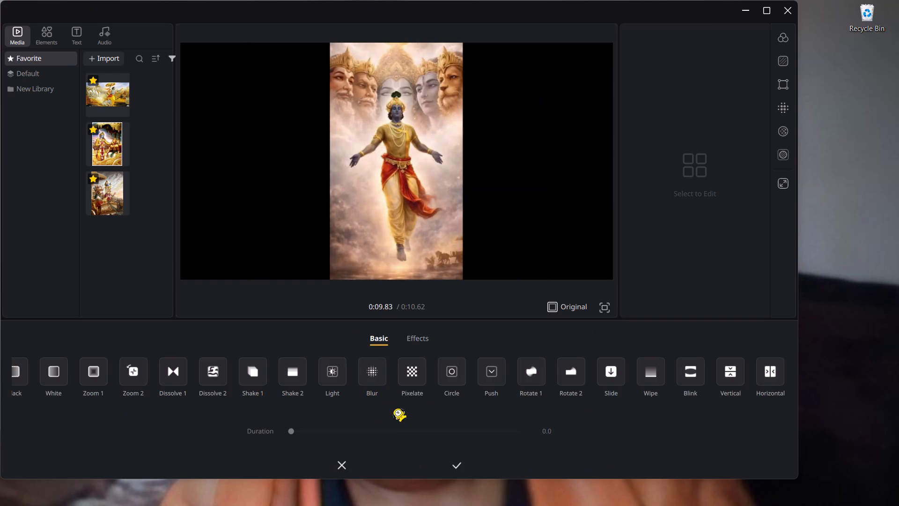
left_click(378, 385)
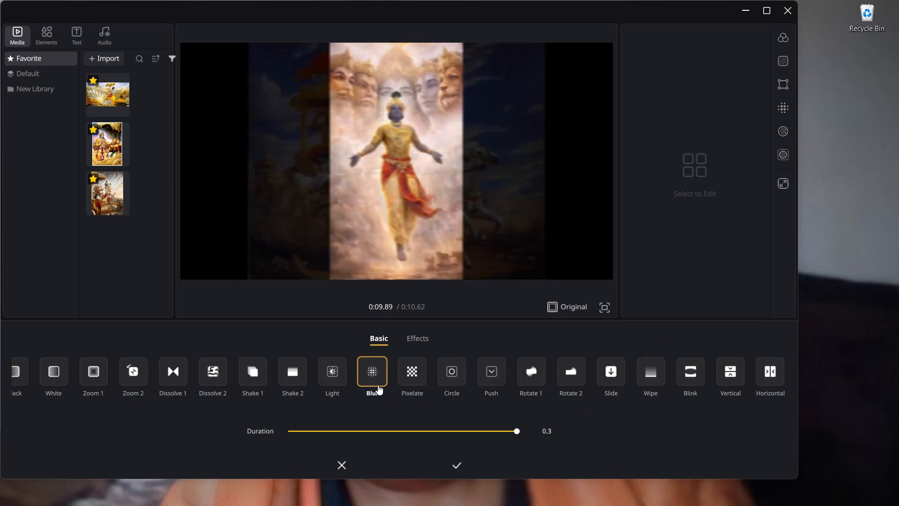
left_click(438, 426)
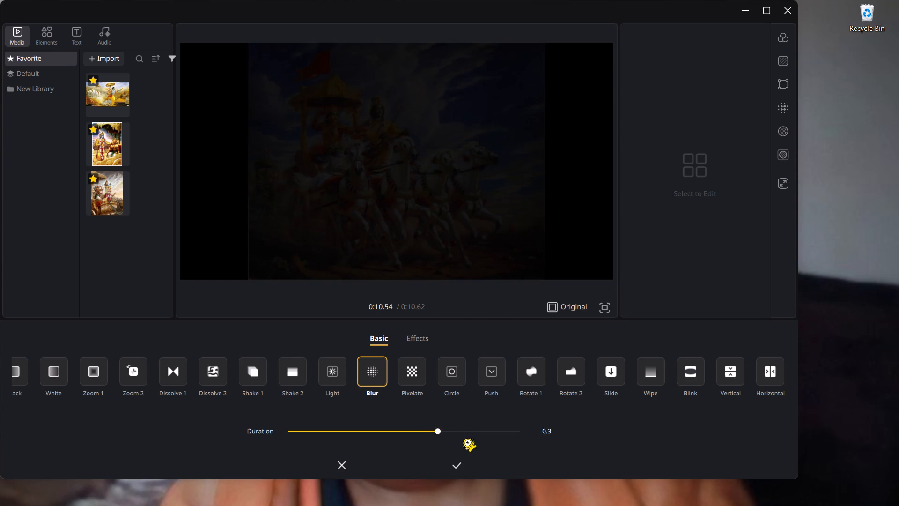
left_click(456, 461)
Adjust the end of the chariot clip so that it lasts 1.24 s.
left_click(404, 419)
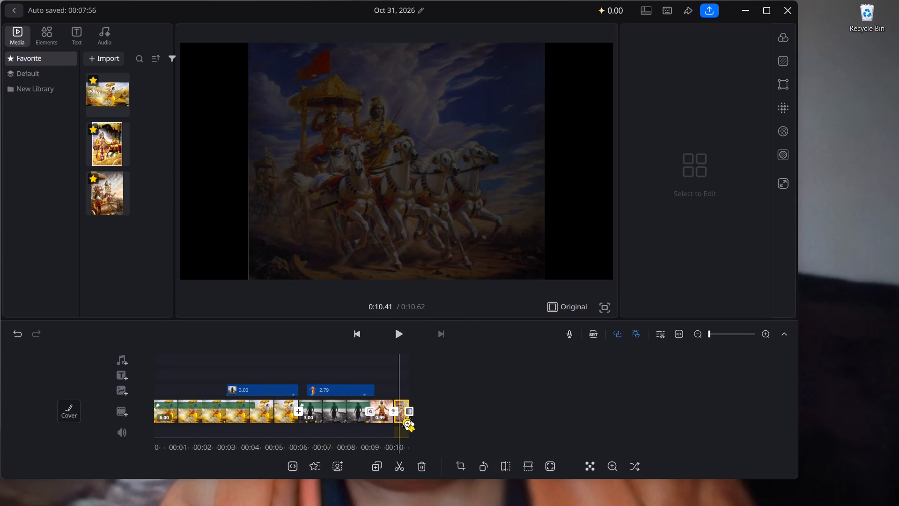
left_click(397, 226)
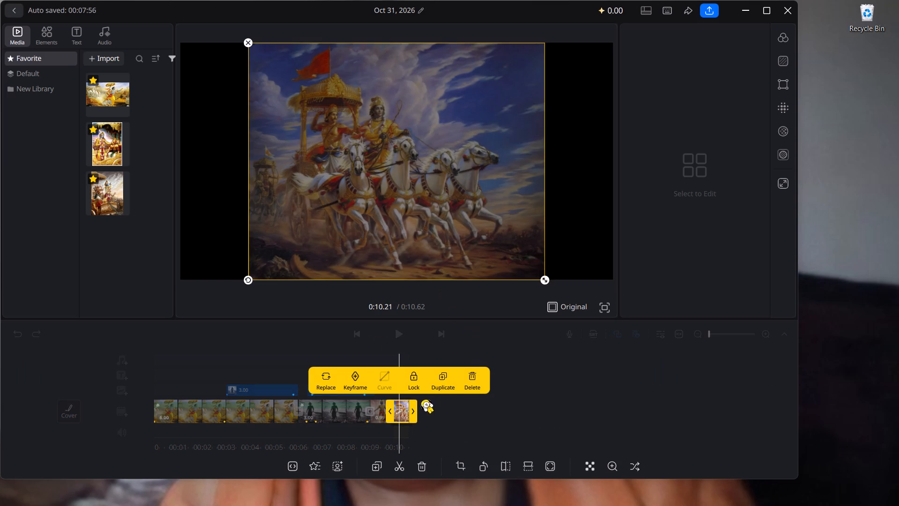
left_click_drag(414, 403, 418, 403)
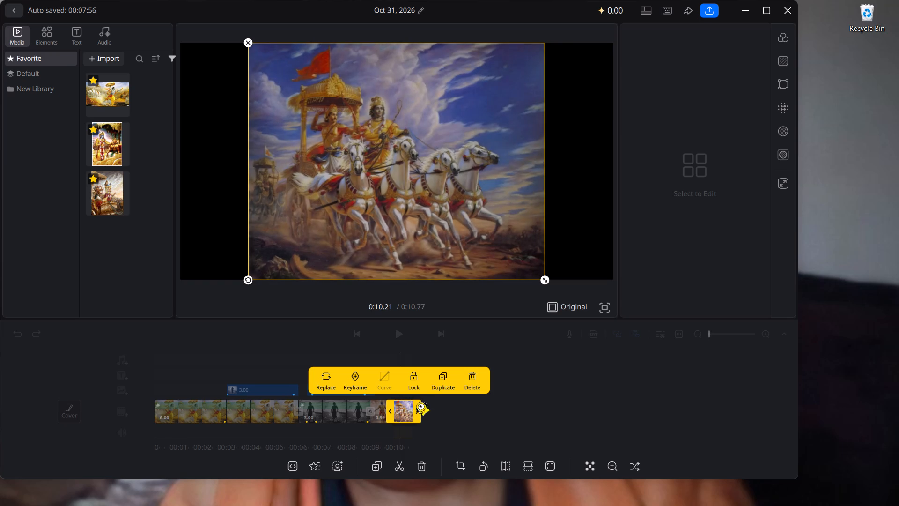
left_click_drag(418, 403, 392, 393)
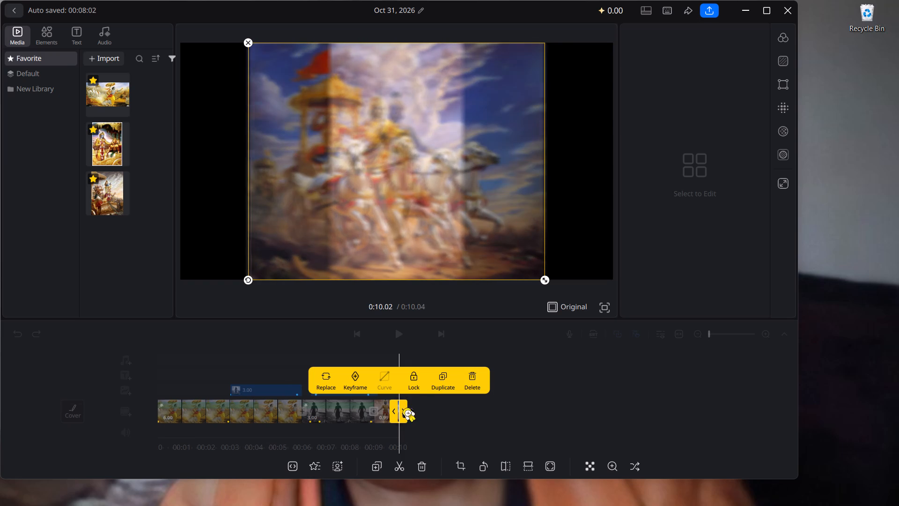
left_click_drag(403, 409, 412, 417)
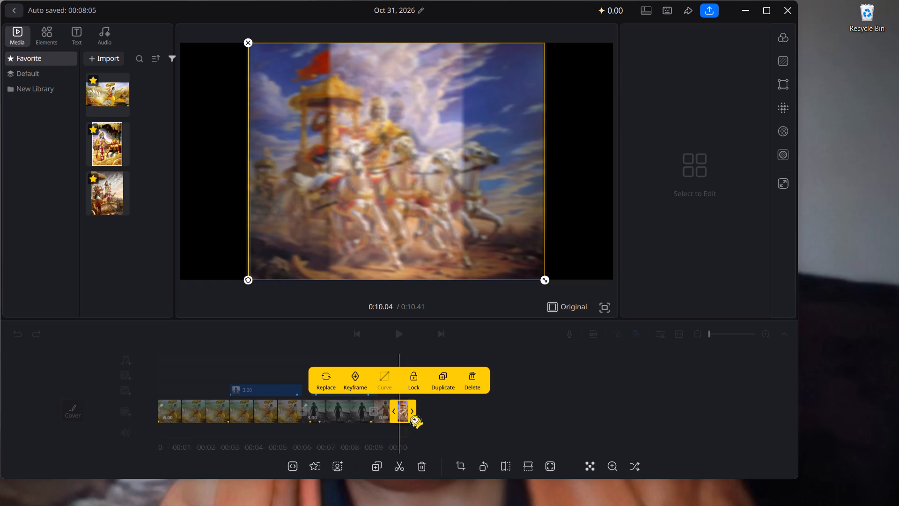
left_click_drag(412, 417, 473, 402)
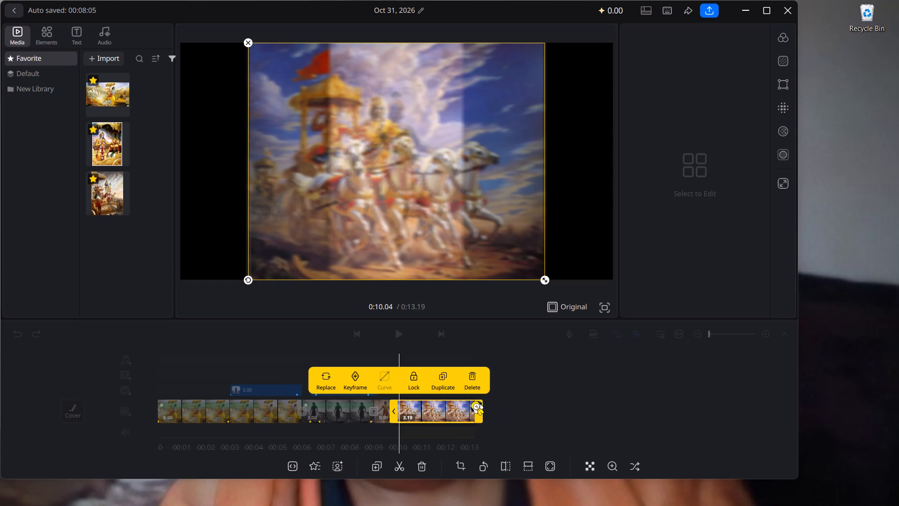
left_click_drag(473, 402, 432, 418)
left_click(431, 411)
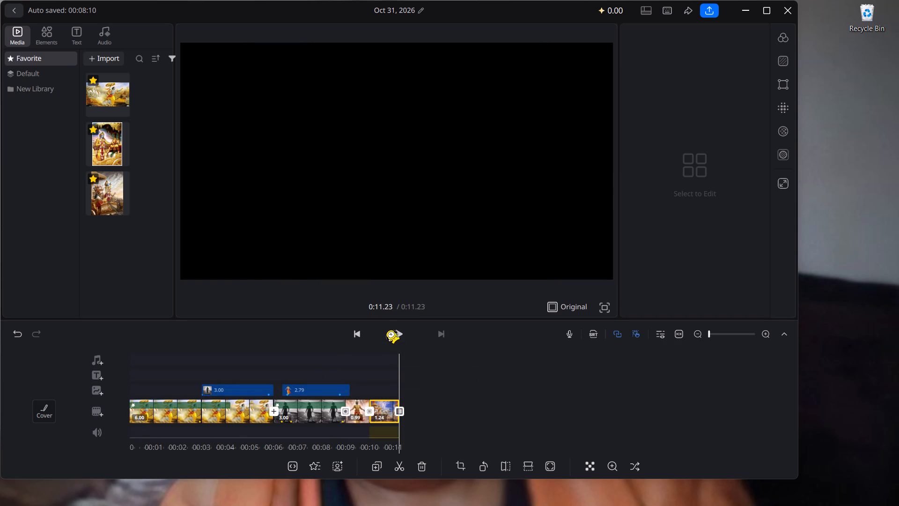
Add the gita bhagwat.jpg image from the Desktop to the main track near the end of the montage.
left_click(388, 331)
left_click(399, 331)
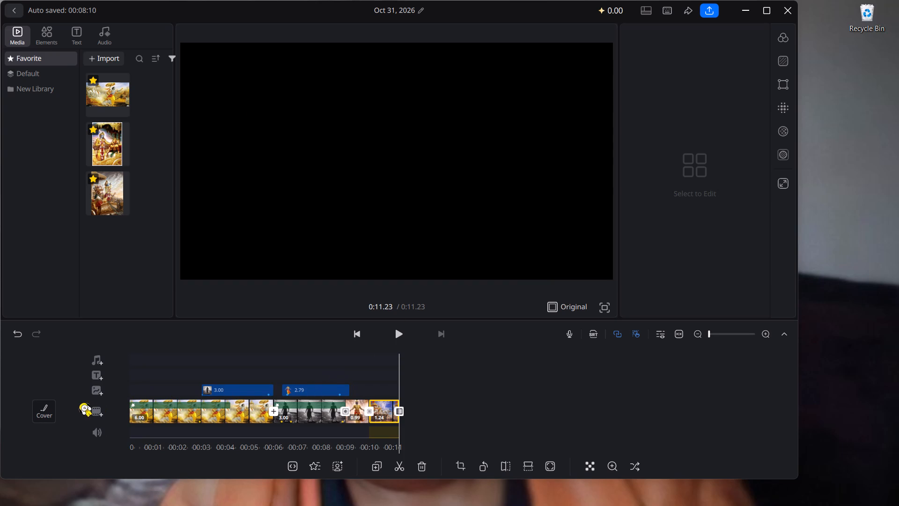
left_click(100, 409)
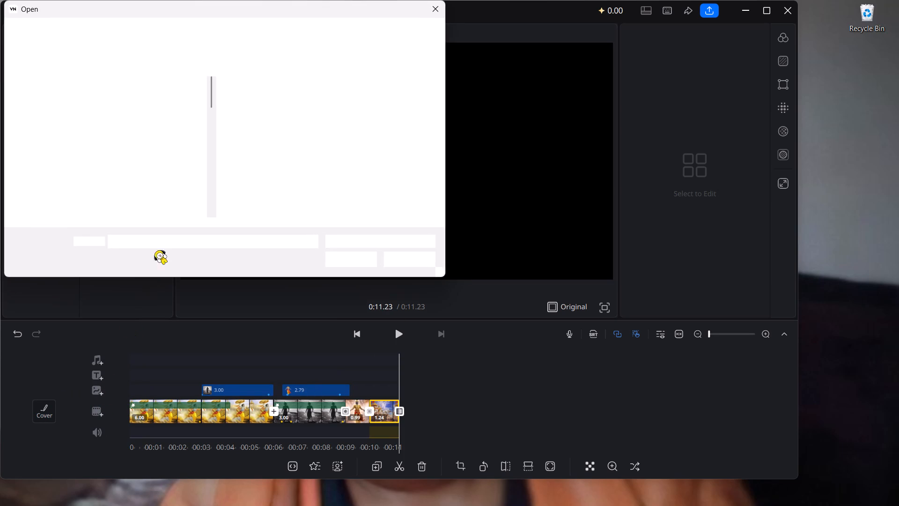
scroll(160, 162, "down", 1)
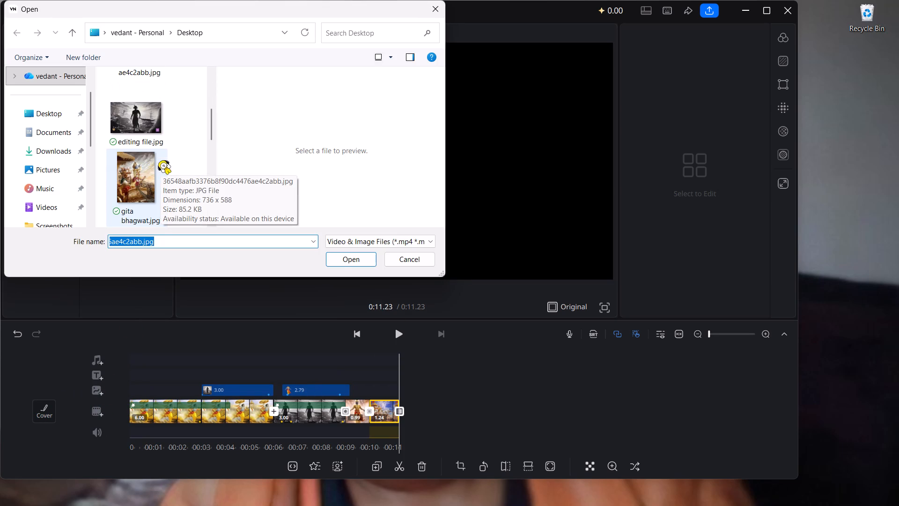
scroll(160, 162, "down", 3)
scroll(160, 162, "up", 2)
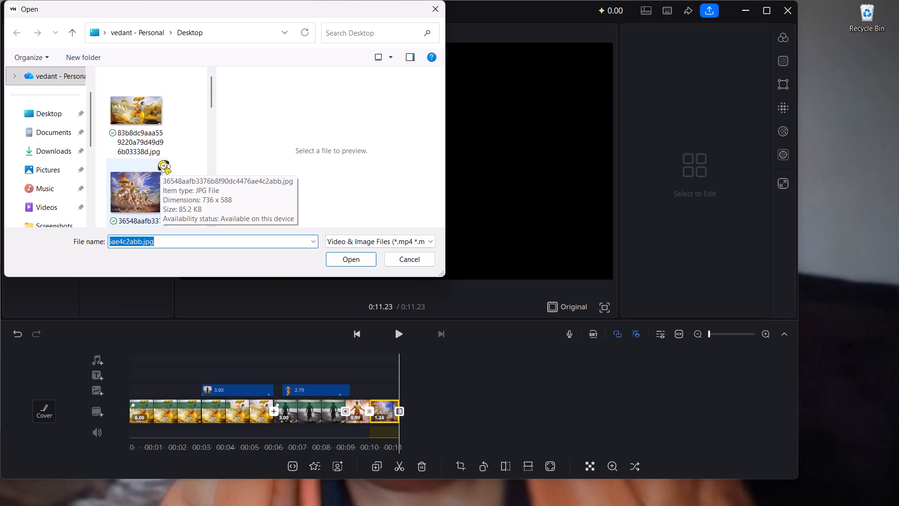
scroll(160, 162, "down", 2)
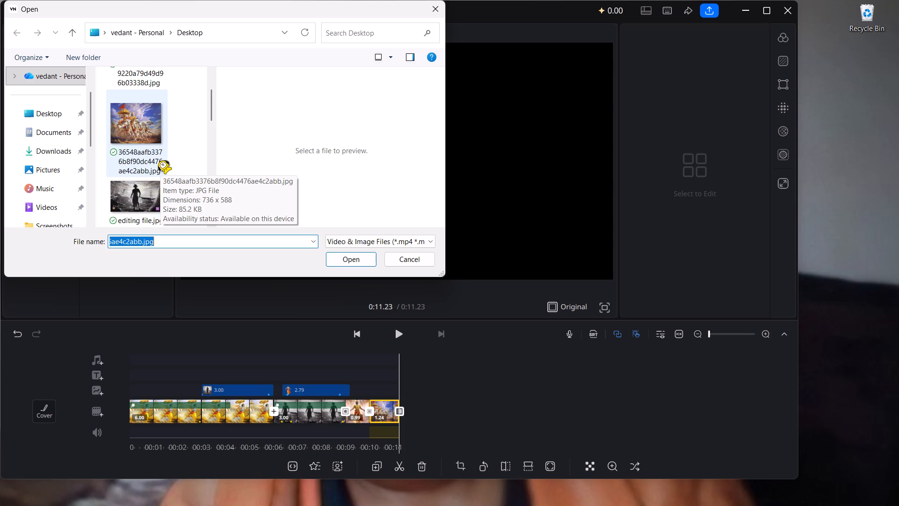
scroll(160, 162, "down", 2)
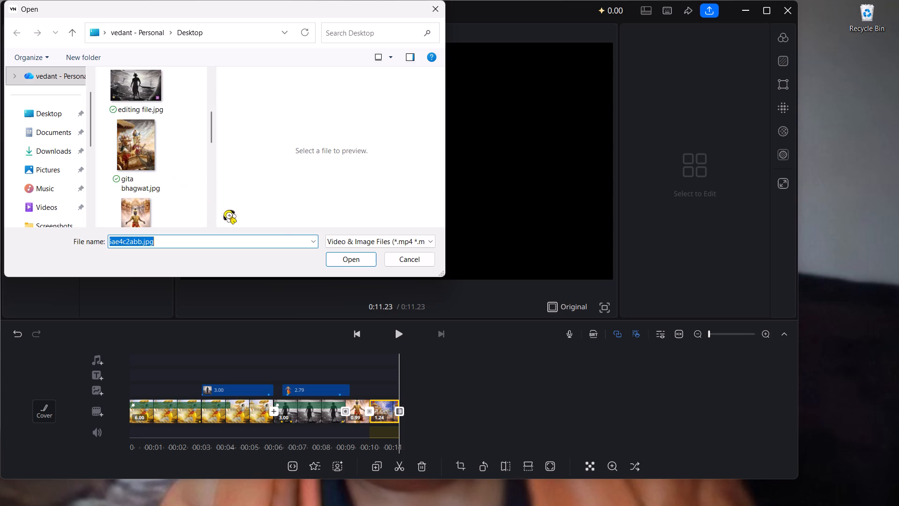
left_click(147, 155)
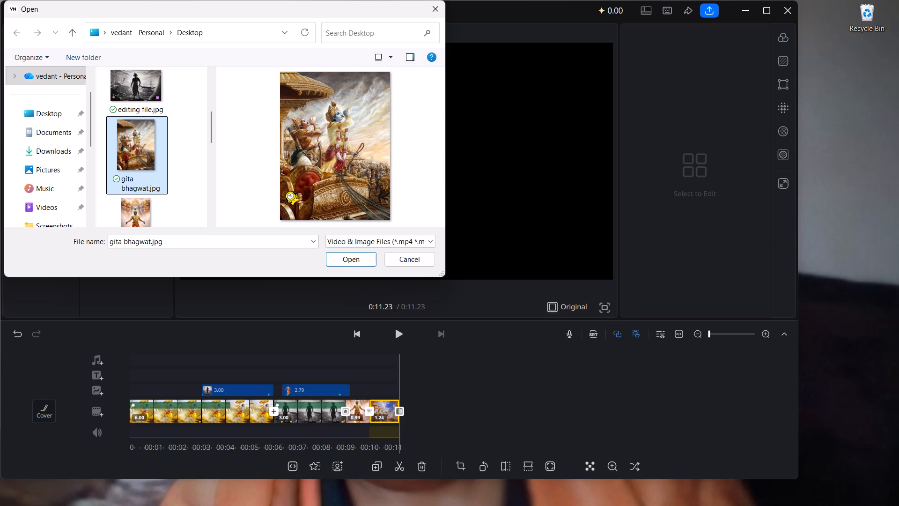
left_click(343, 258)
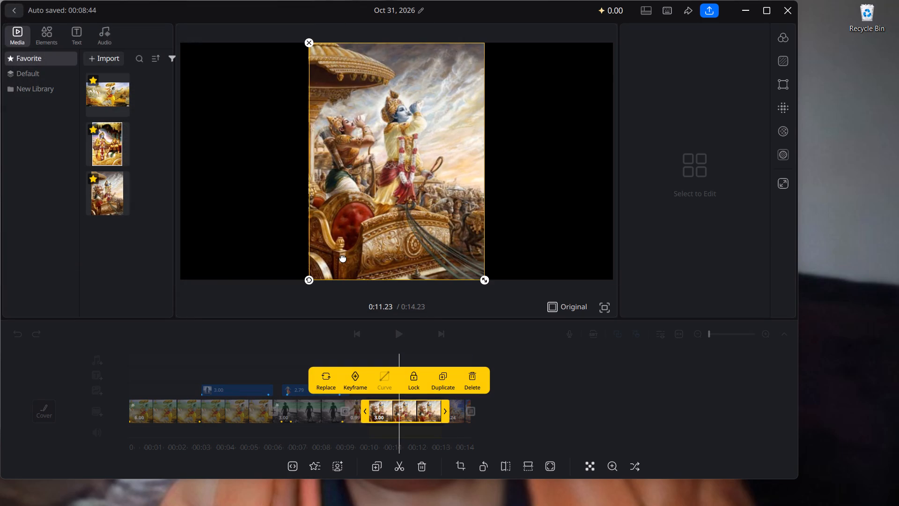
Move the gita bhagwat image clip behind the chariot clip so it is the last clip on the main track.
right_click_drag(415, 415, 481, 414)
right_click_drag(481, 414, 525, 411)
left_click_drag(402, 414, 446, 414)
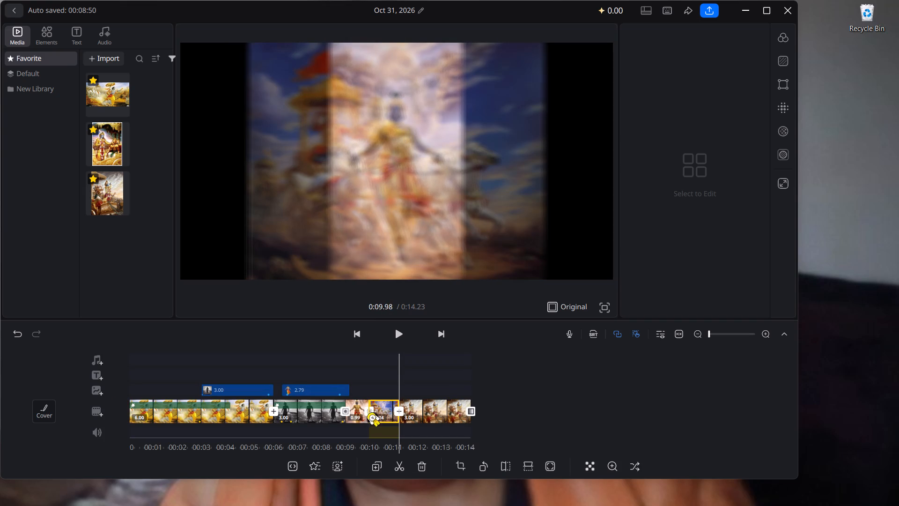
Trim the end of the gita bhagwat image clip so that it lasts 1.61 s.
left_click_drag(436, 388, 436, 389)
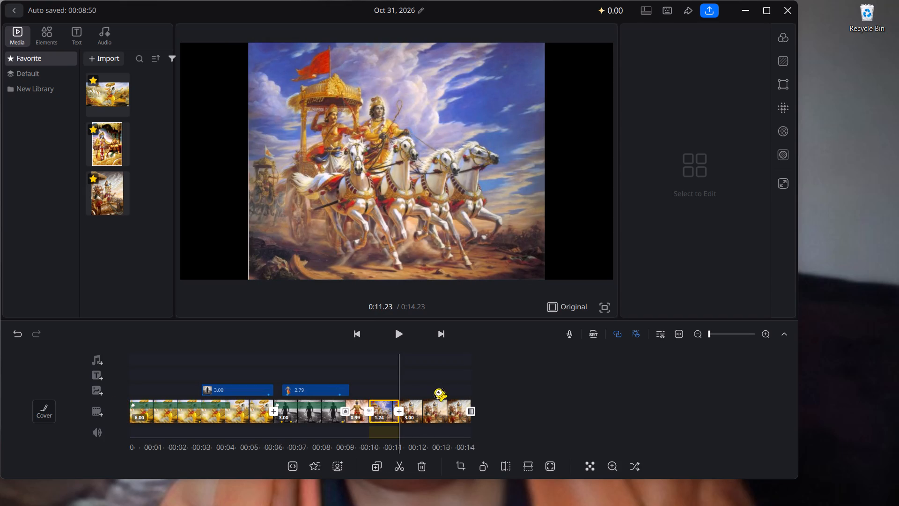
left_click_drag(436, 389, 438, 408)
left_click(438, 408)
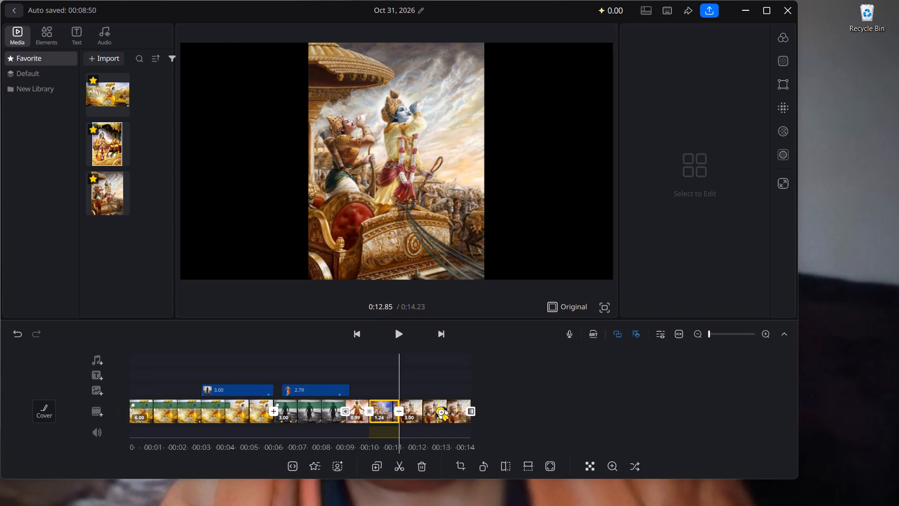
left_click(558, 371)
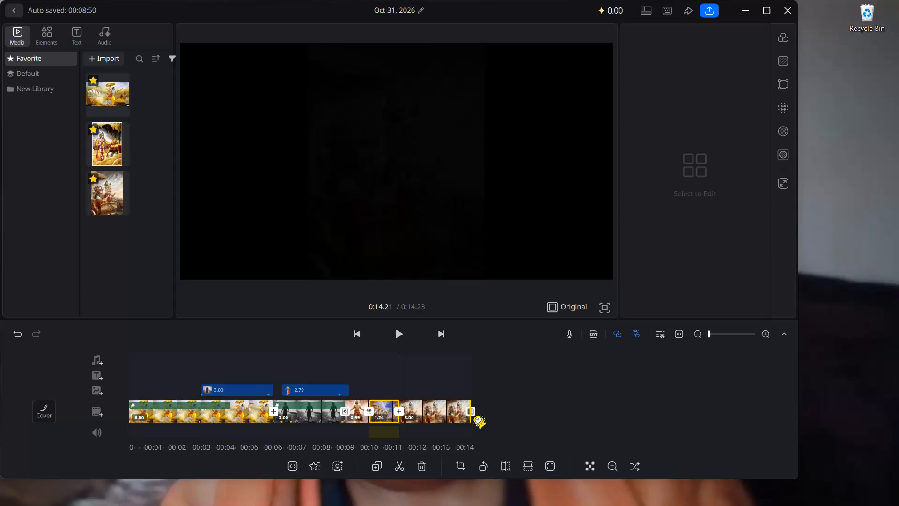
left_click(413, 410)
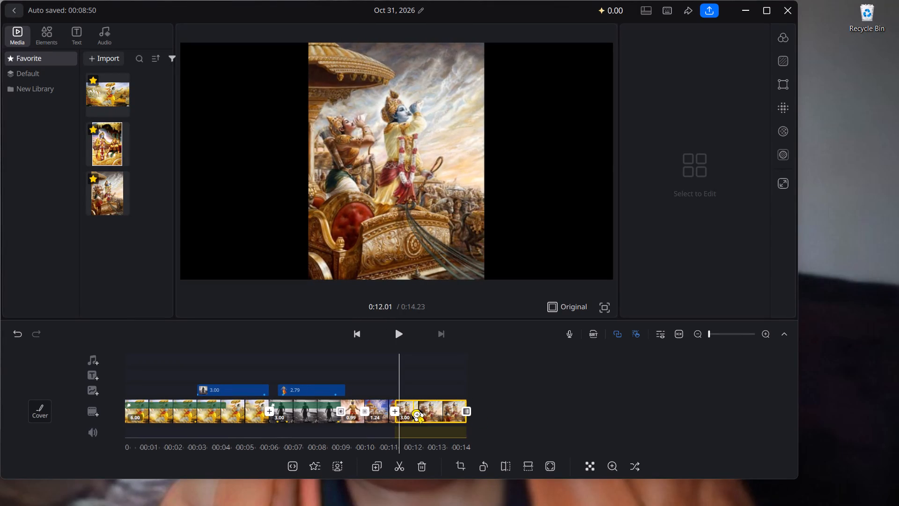
left_click(429, 406)
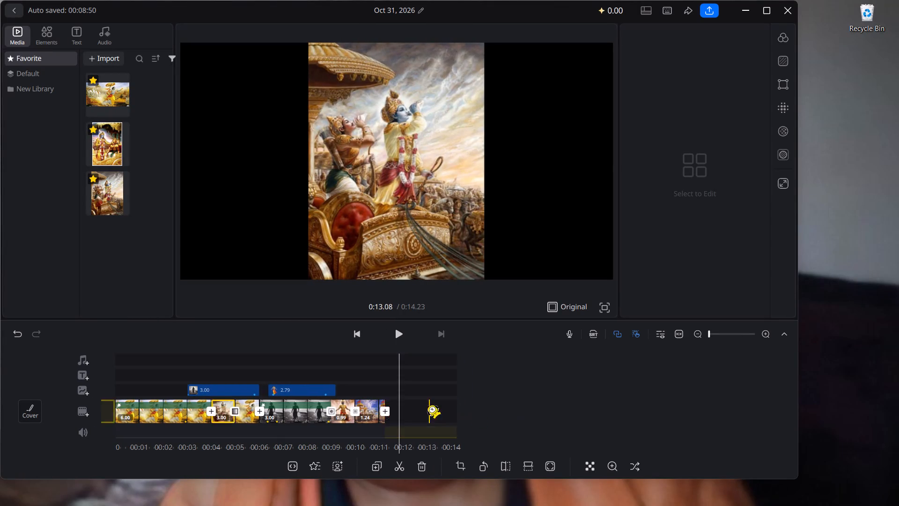
left_click(356, 233)
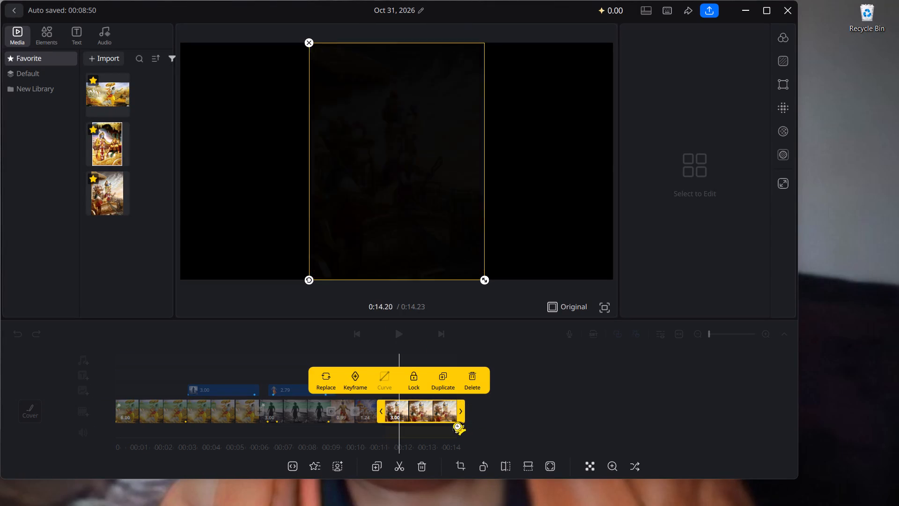
left_click_drag(458, 417, 426, 426)
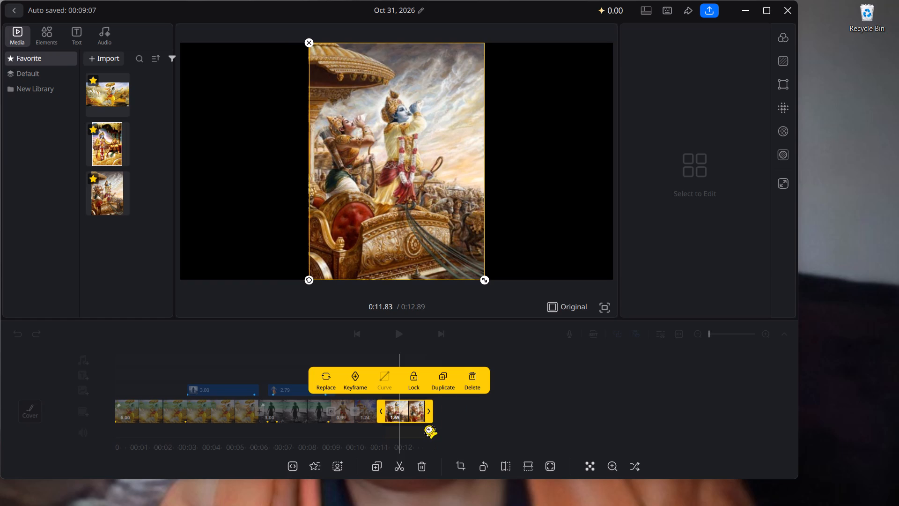
left_click_drag(426, 426, 422, 429)
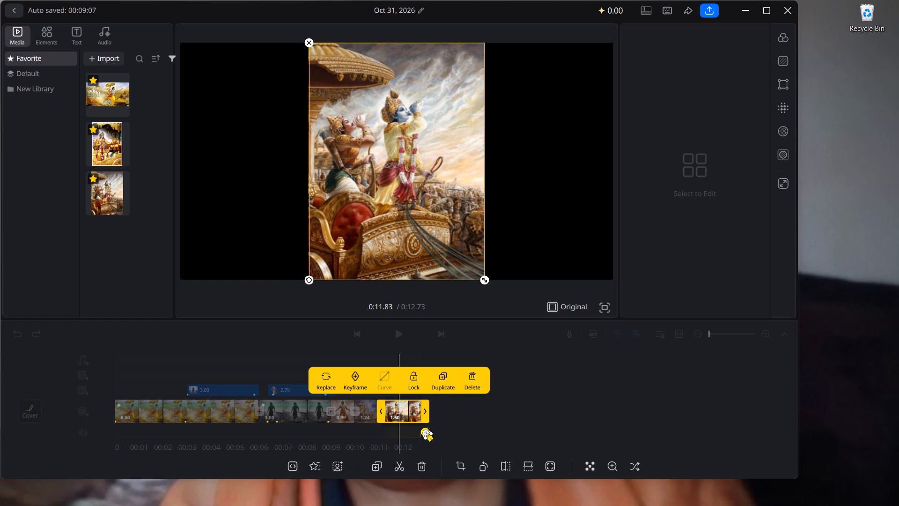
left_click_drag(422, 429, 425, 433)
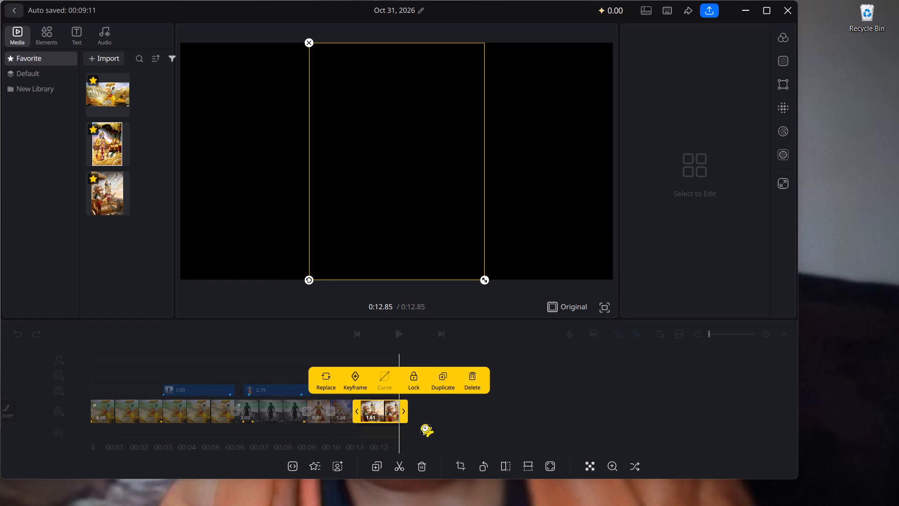
left_click(422, 425)
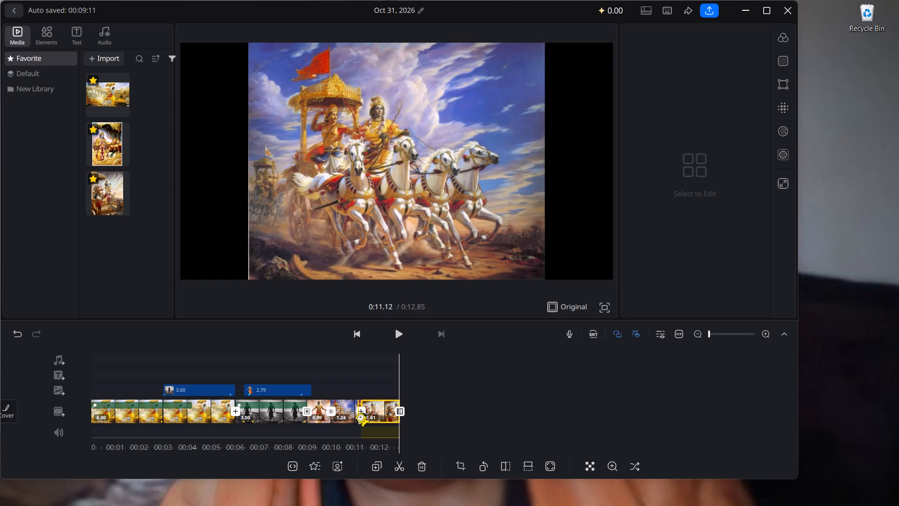
Apply a Zoom 1 transition with a duration of 0.4 at the cut between the chariot clip and the gita bhagwat clip.
left_click(361, 412)
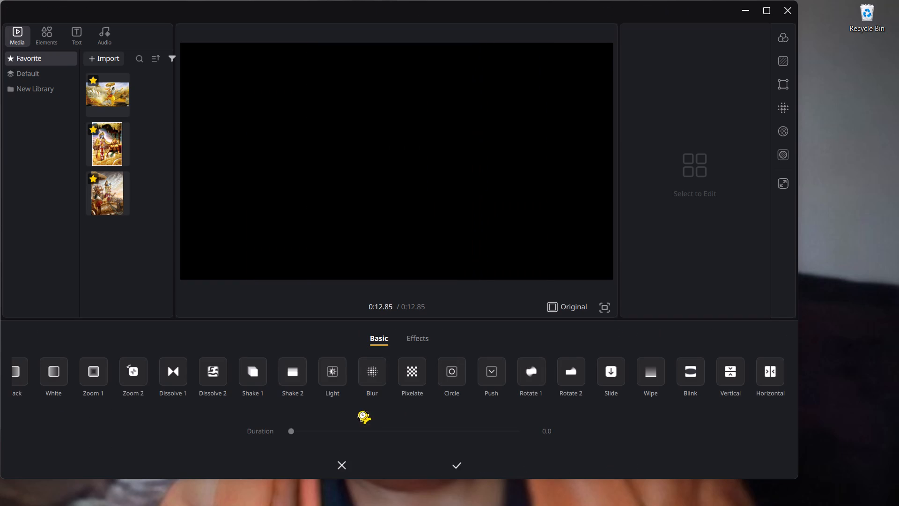
left_click(414, 392)
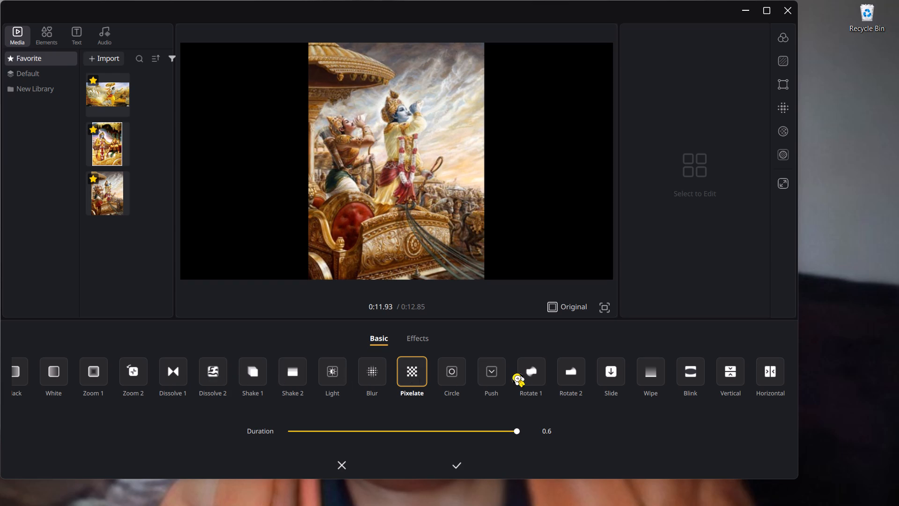
scroll(514, 374, "right", 3)
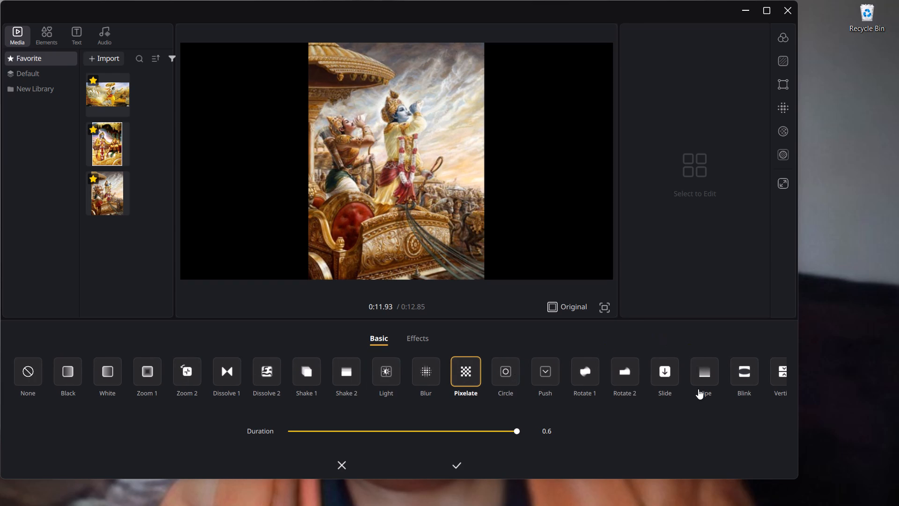
left_click(700, 383)
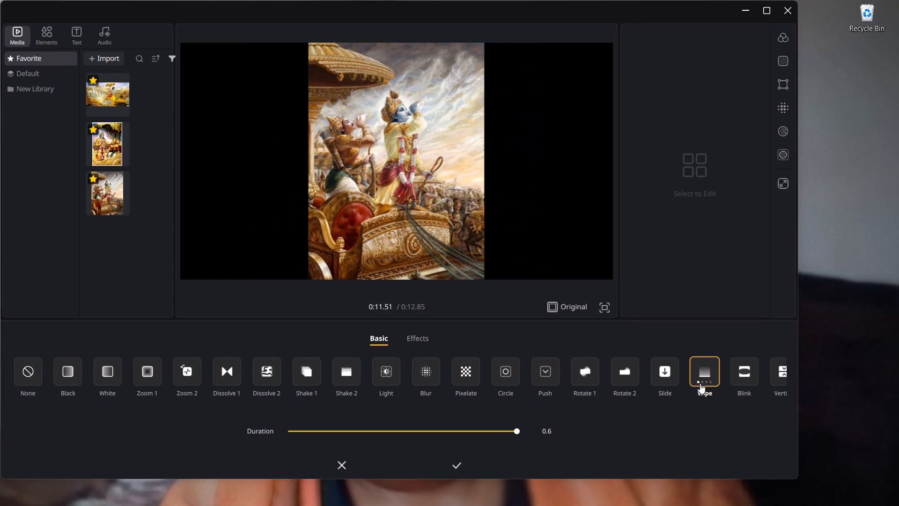
scroll(409, 416, "right", 1)
left_click(154, 372)
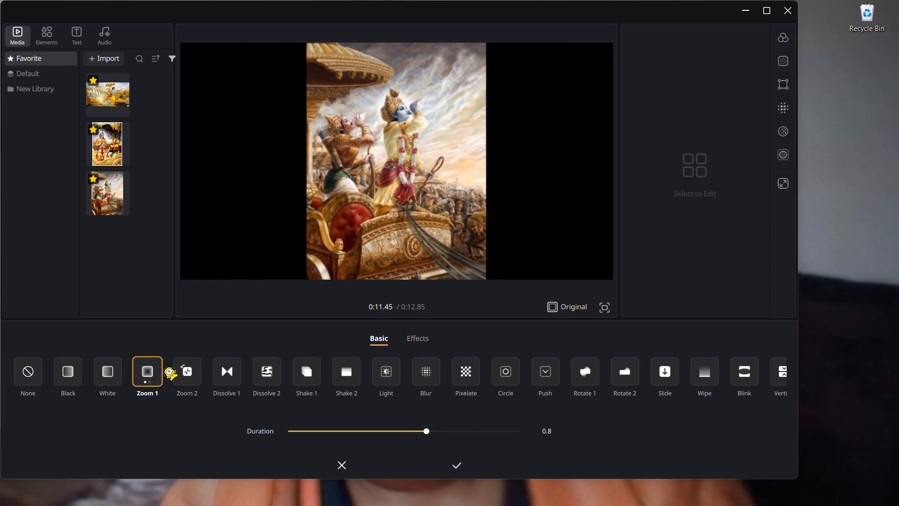
left_click(332, 427)
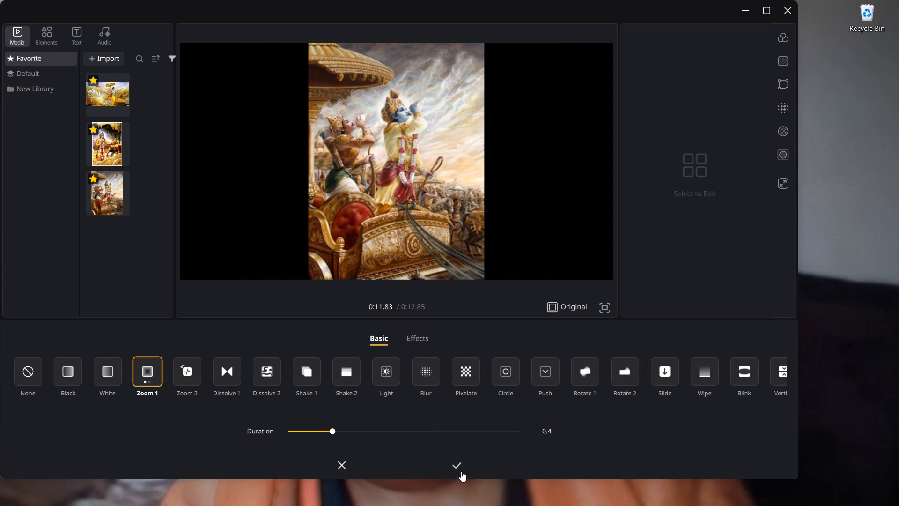
left_click(453, 461)
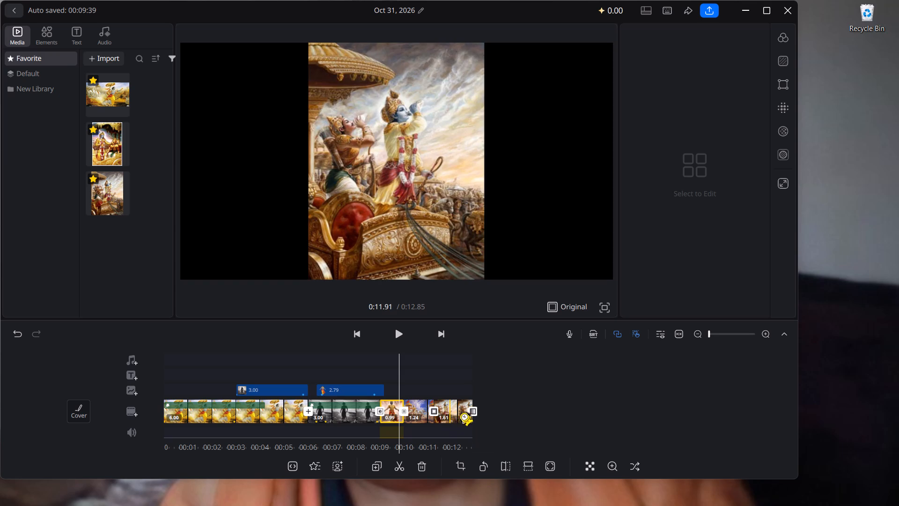
Add the images (1).jpg picture from the Desktop to the main track near the end of the montage.
left_click(496, 410)
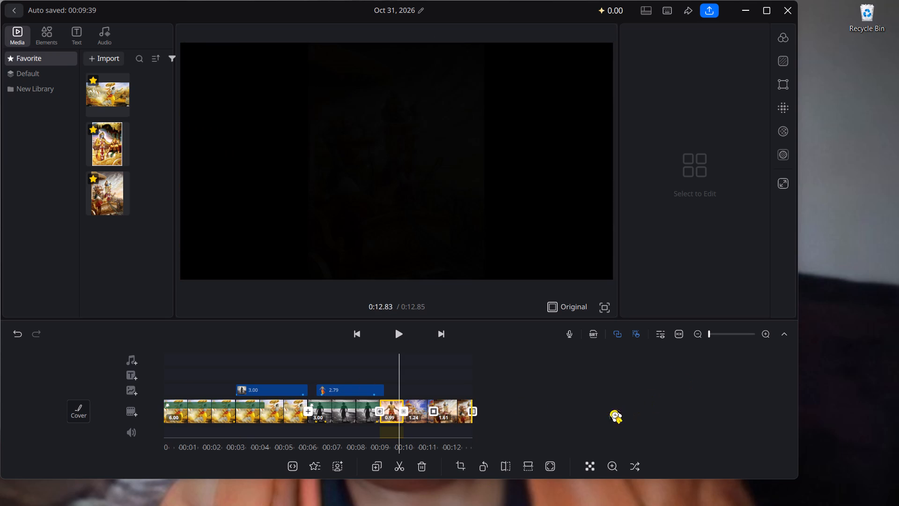
scroll(472, 403, "left", 4)
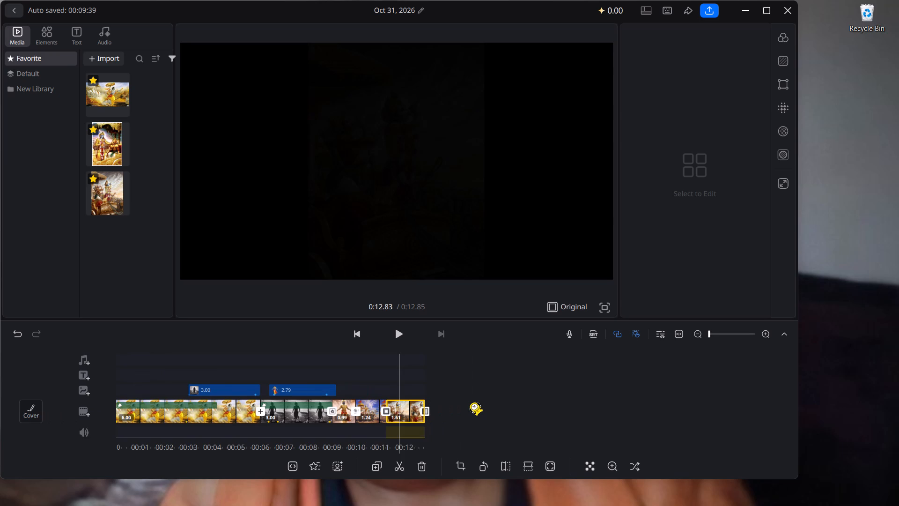
scroll(472, 403, "left", 9)
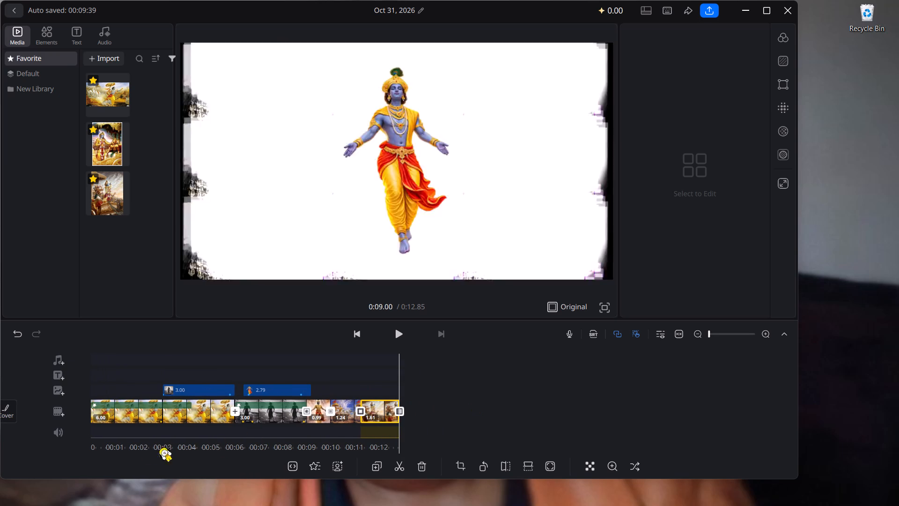
left_click(61, 411)
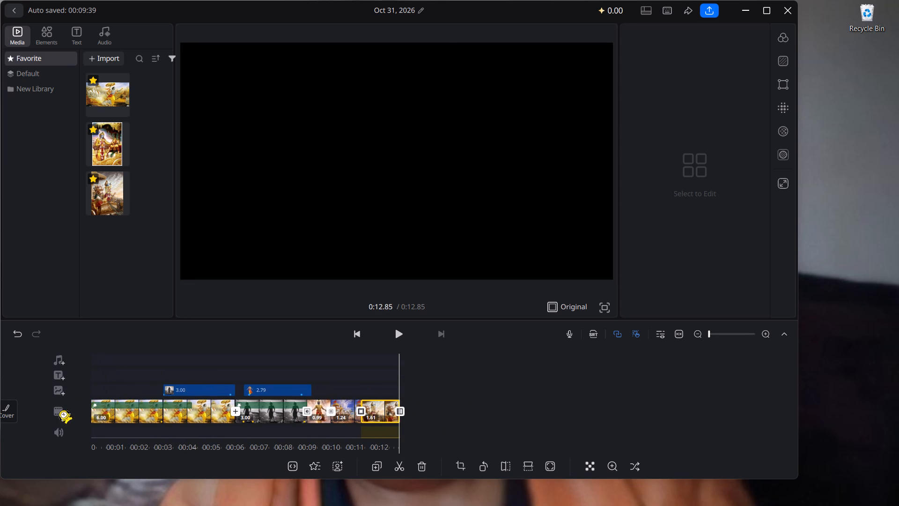
scroll(136, 112, "down", 1)
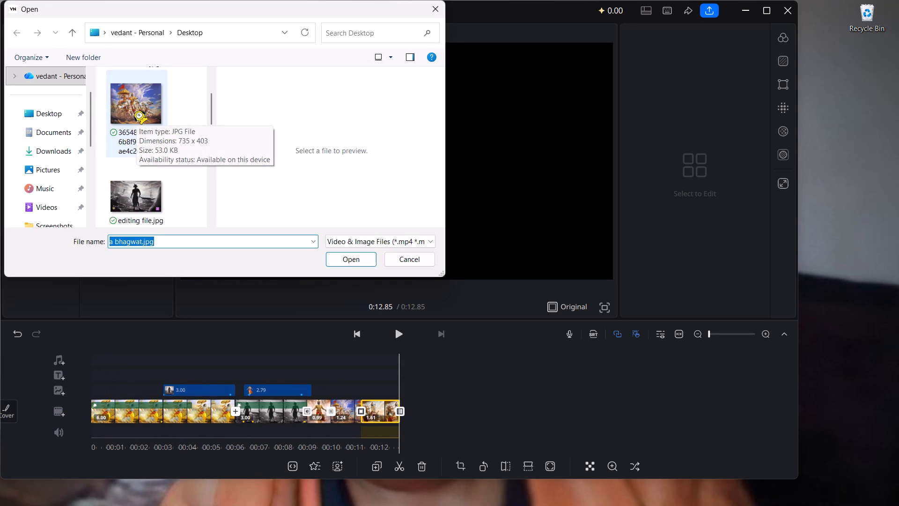
scroll(136, 112, "down", 2)
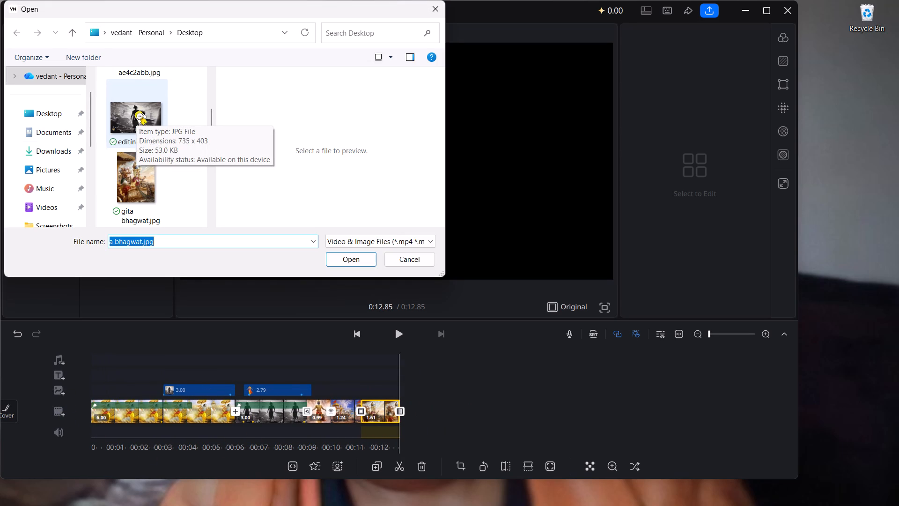
scroll(136, 112, "down", 2)
left_click(140, 184)
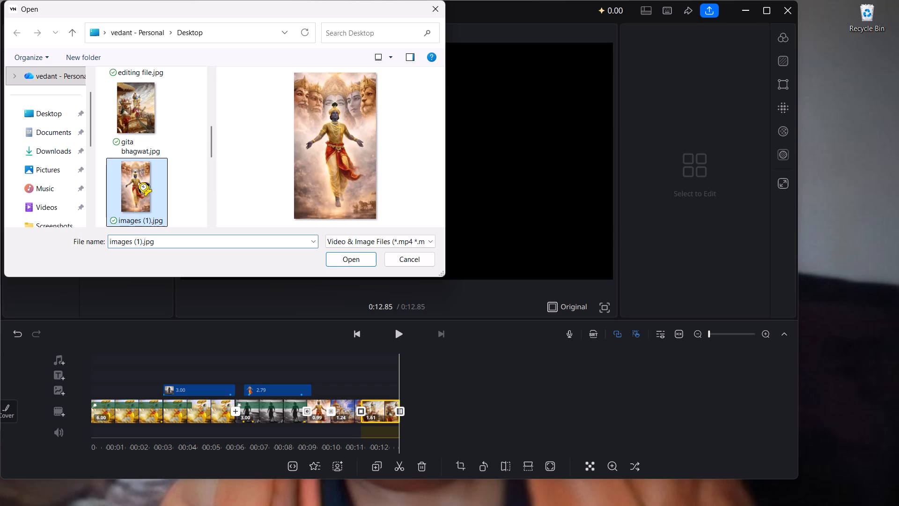
left_click(351, 253)
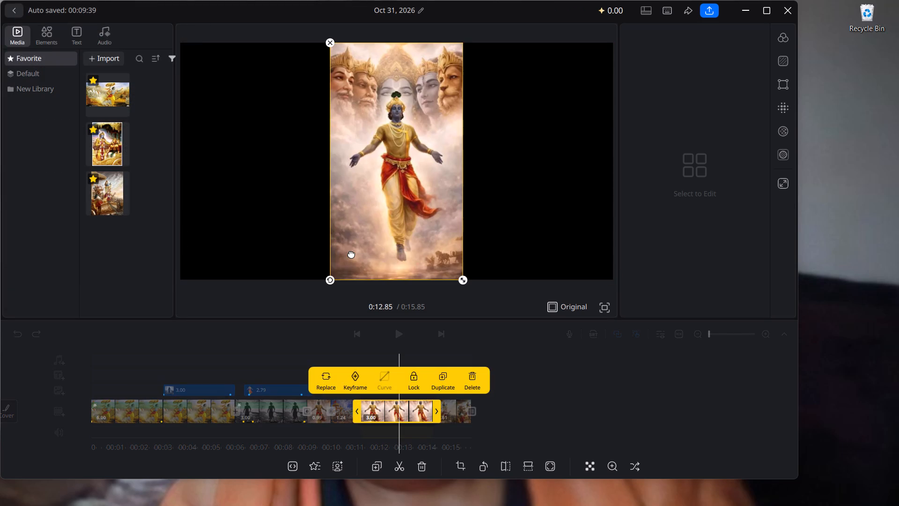
Move the images (1) clip behind the gita bhagwat clip so it is the last clip on the main track.
right_click_drag(413, 418, 426, 417)
left_click_drag(401, 409, 450, 410)
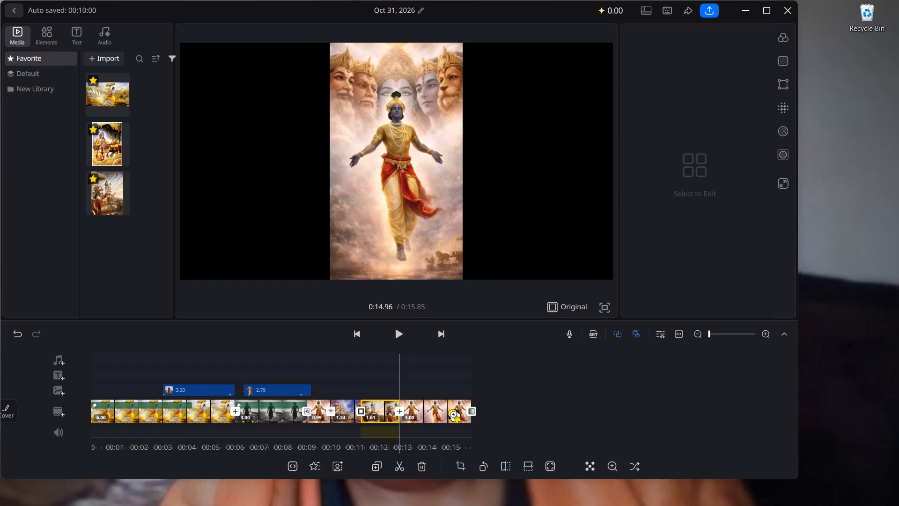
Trim the end of the images (1) clip so that it lasts 1.40 s.
left_click(417, 414)
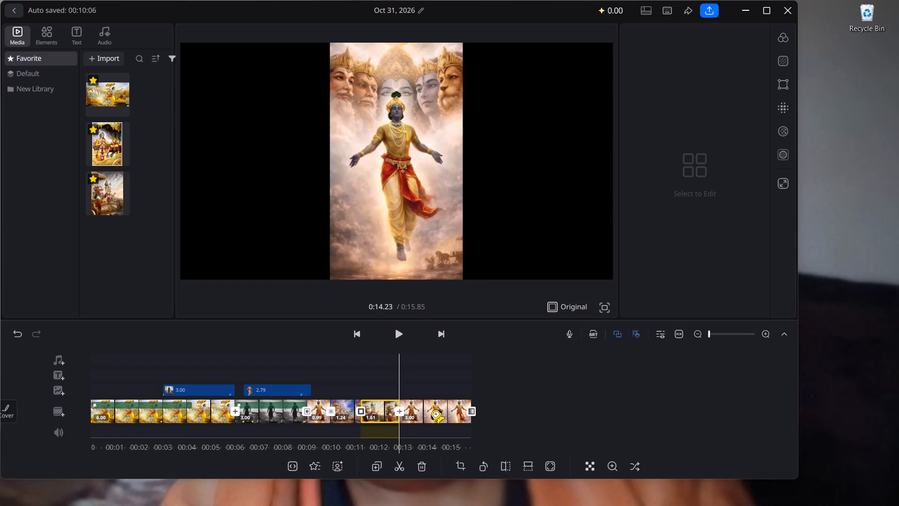
left_click(434, 412)
double_click(361, 201)
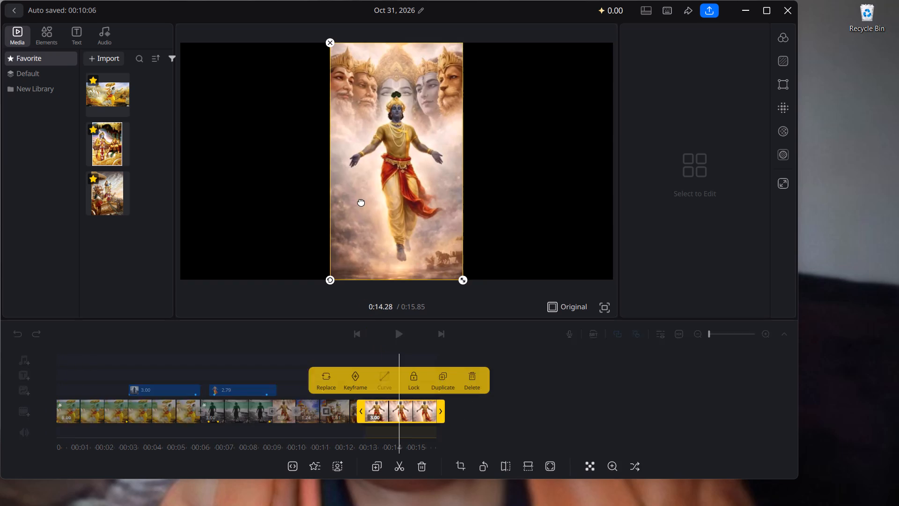
left_click_drag(440, 406, 401, 409)
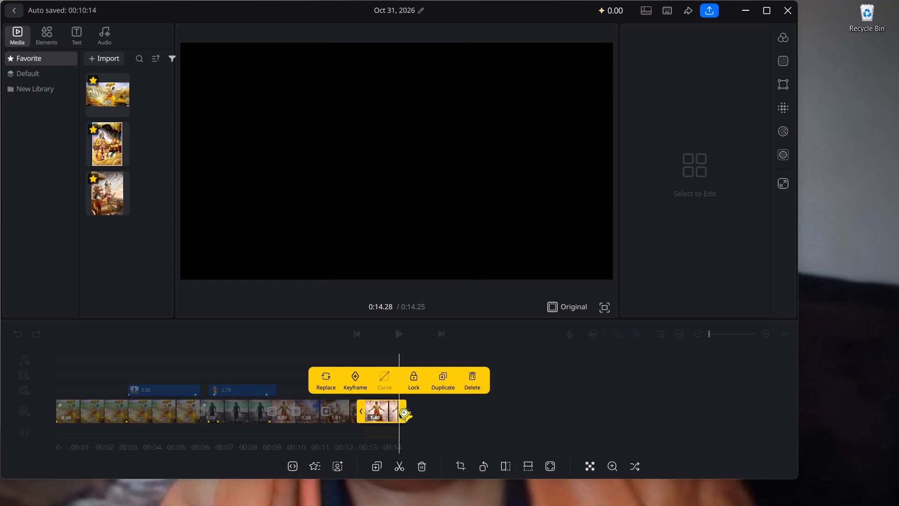
left_click(505, 417)
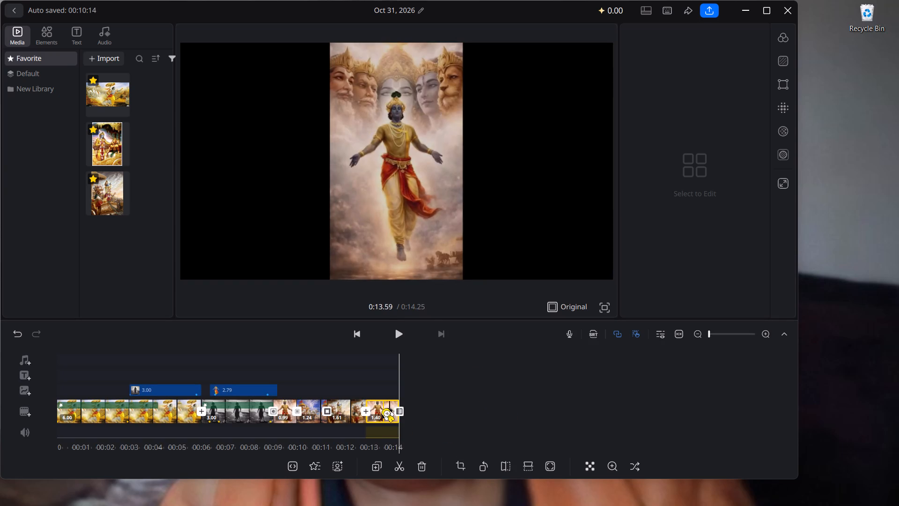
Apply a Dissolve 2 transition with a duration of 0.5 at the cut between the gita bhagwat and images (1) clips.
left_click(365, 409)
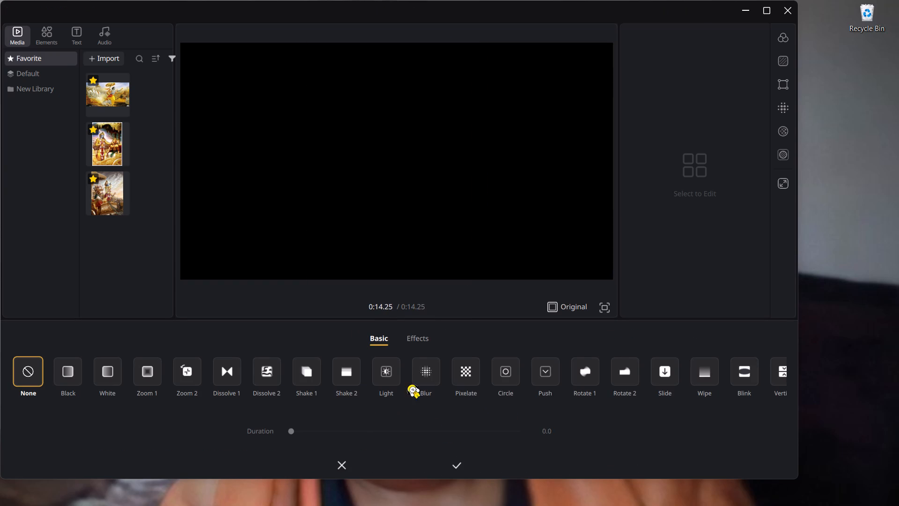
left_click(267, 387)
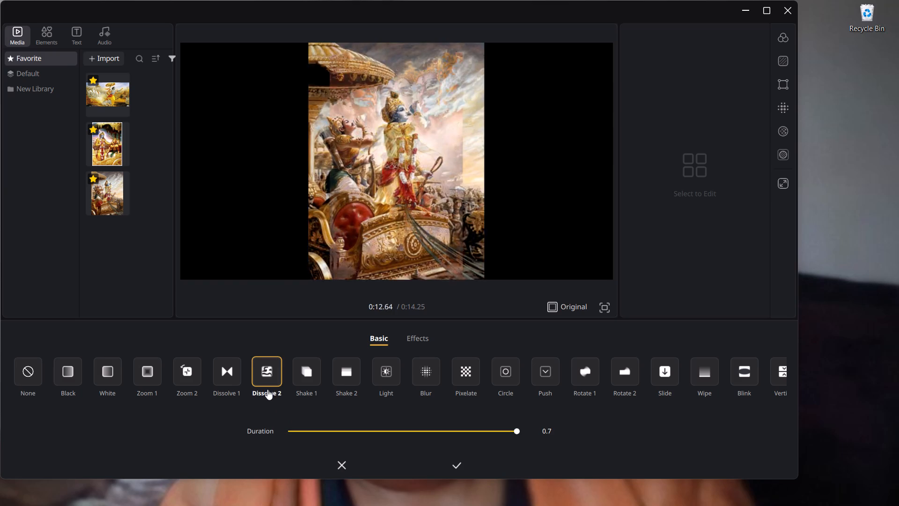
left_click(428, 429)
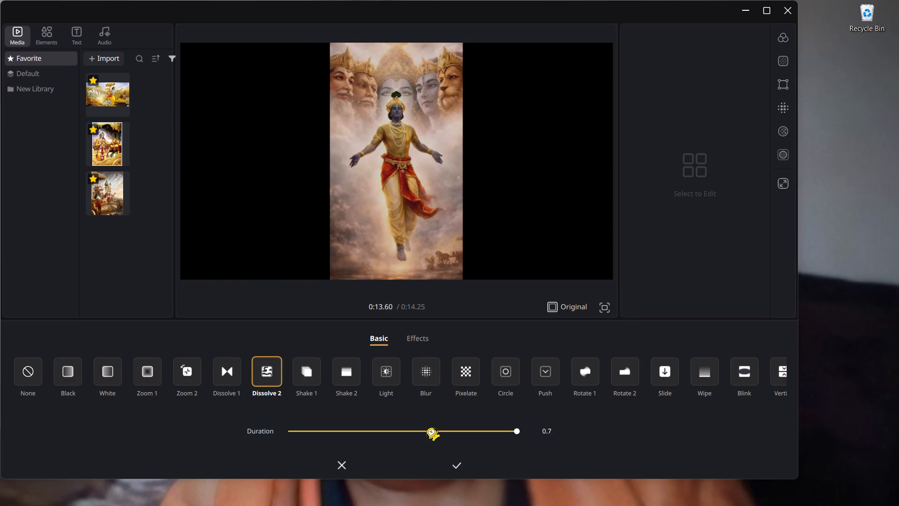
left_click(454, 462)
left_click(444, 406)
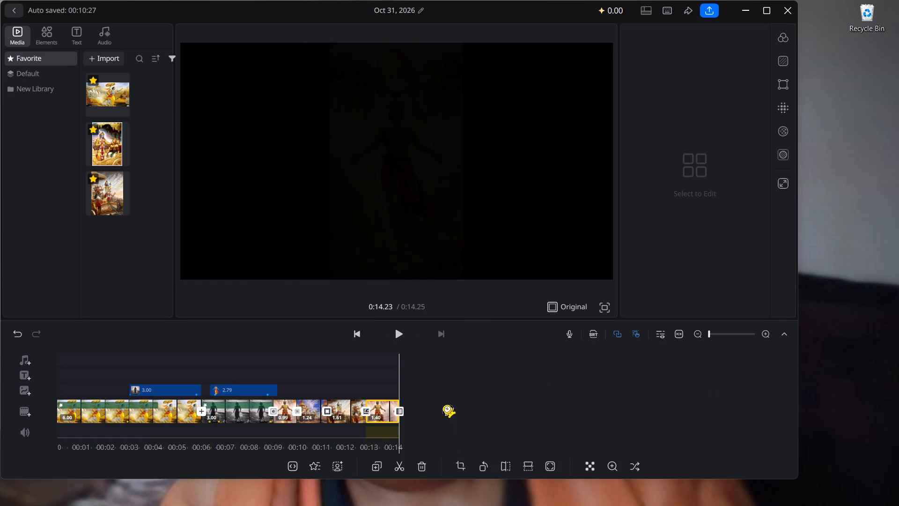
Play back the montage through to its end and review the clips, overlays and transitions.
left_click(398, 335)
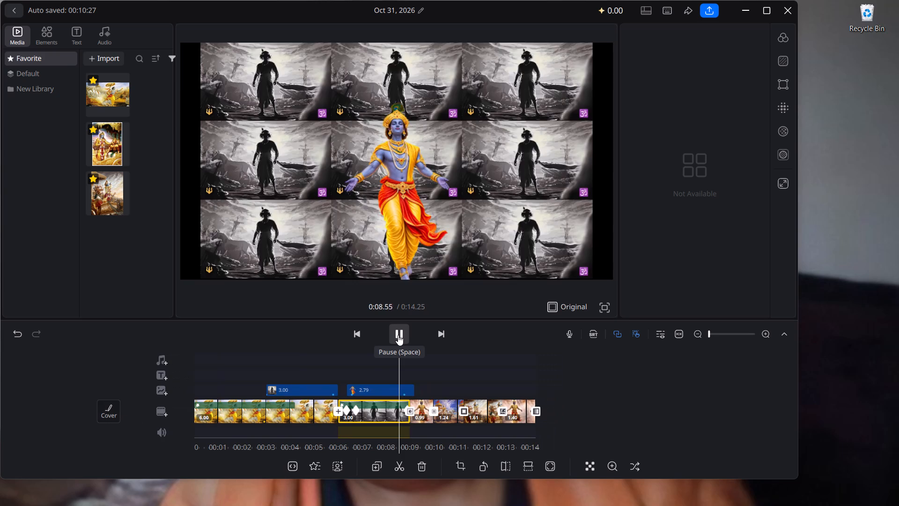
left_click(394, 330)
scroll(394, 330, "right", 1)
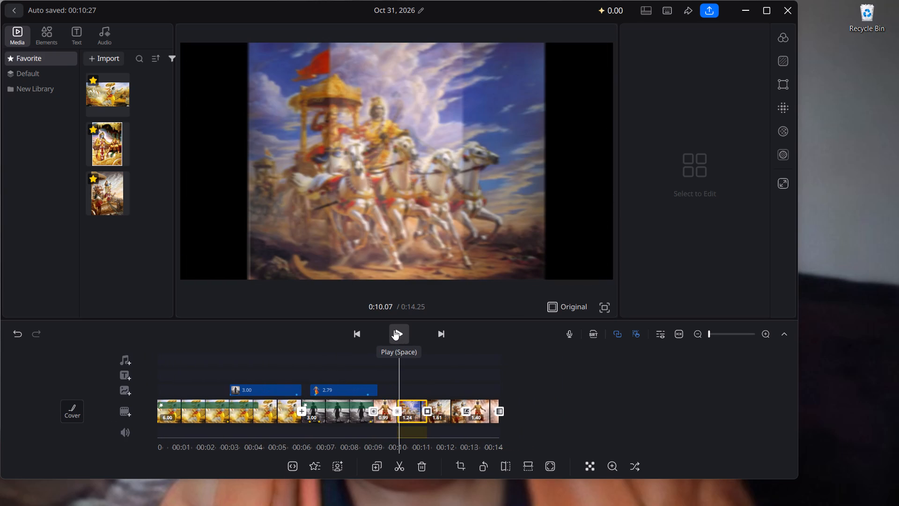
scroll(394, 330, "right", 1)
scroll(344, 432, "right", 2)
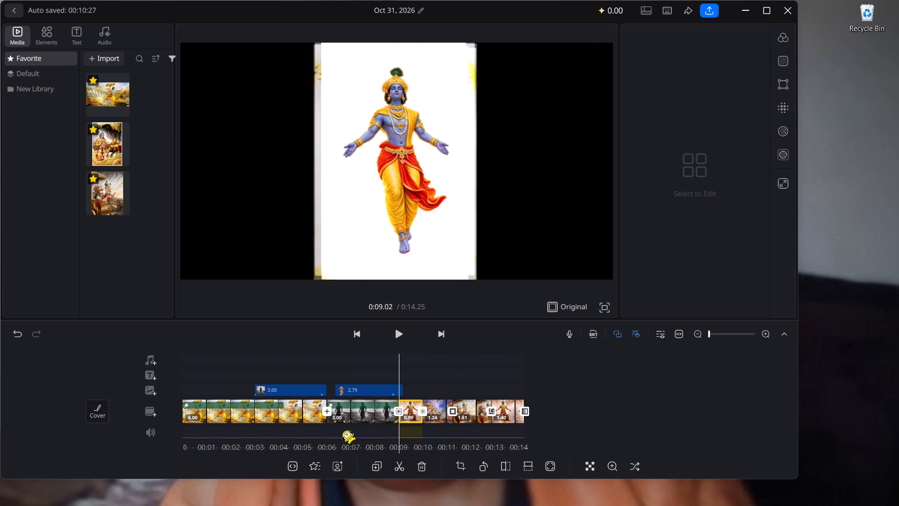
scroll(344, 432, "right", 2)
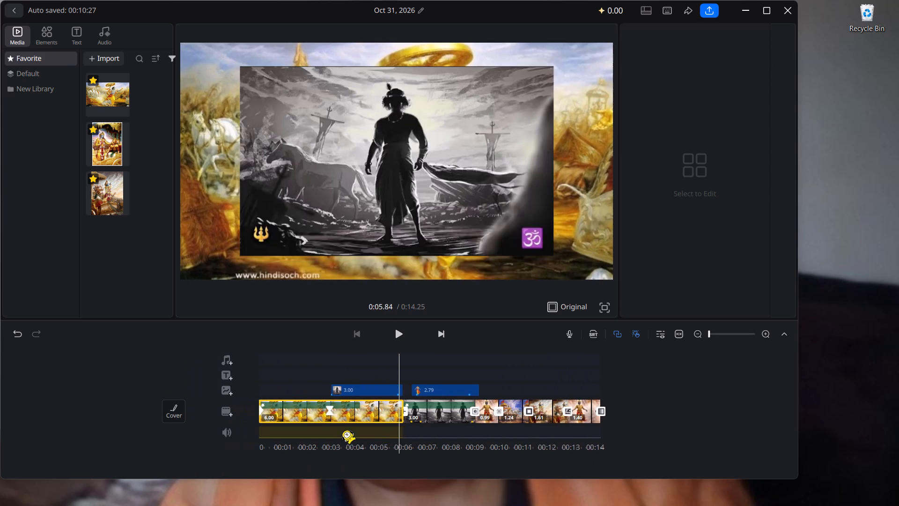
scroll(344, 432, "left", 1)
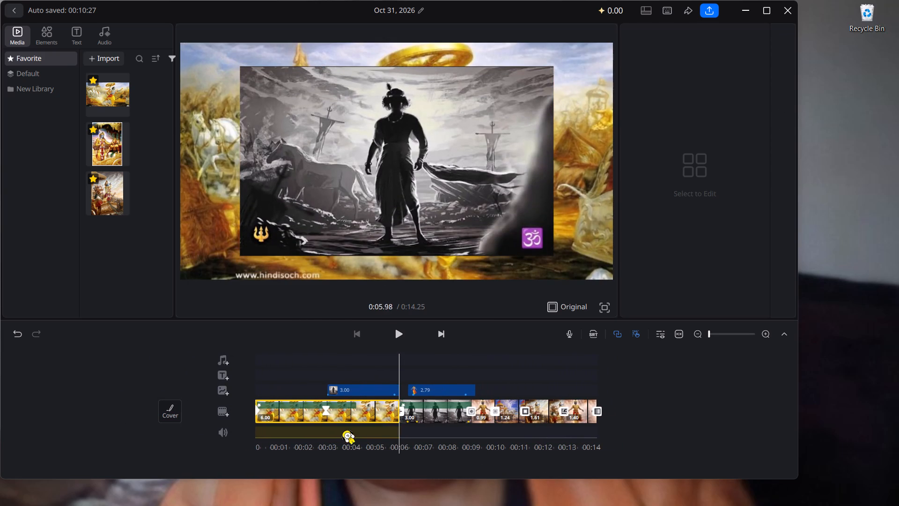
scroll(344, 432, "left", 1)
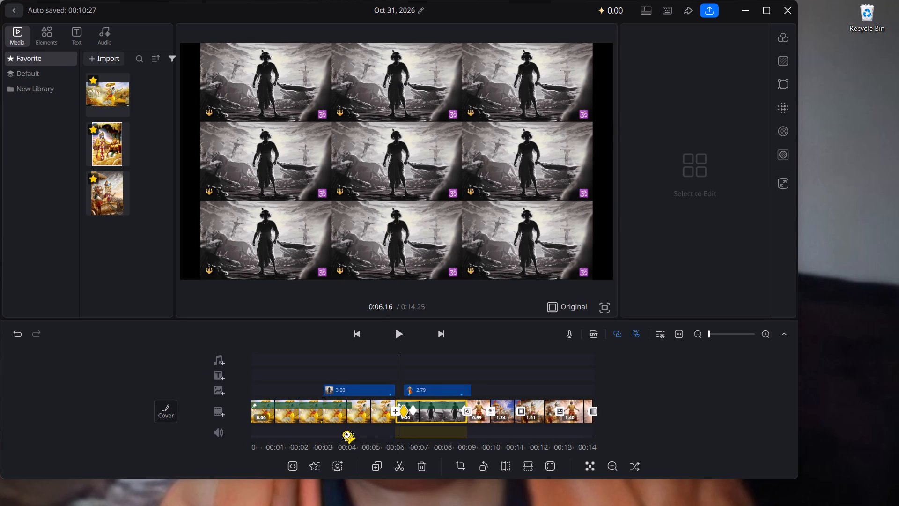
scroll(344, 432, "left", 3)
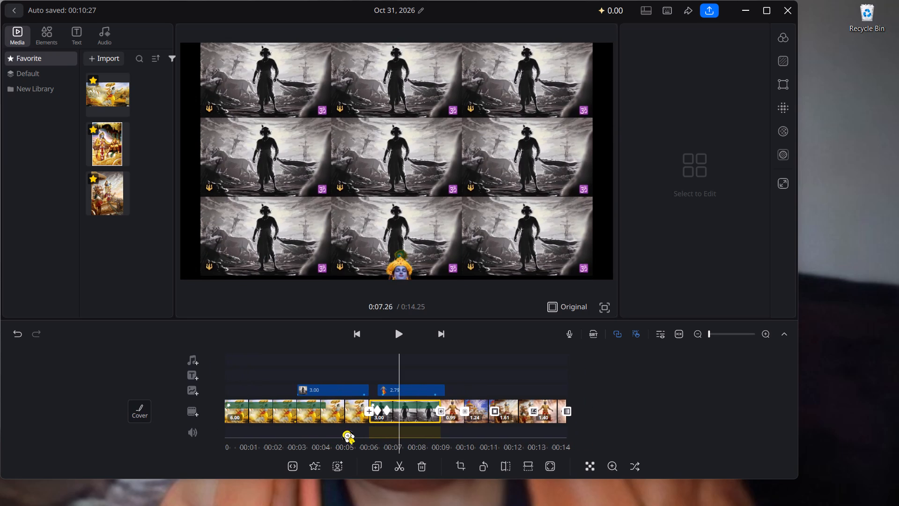
scroll(344, 432, "left", 1)
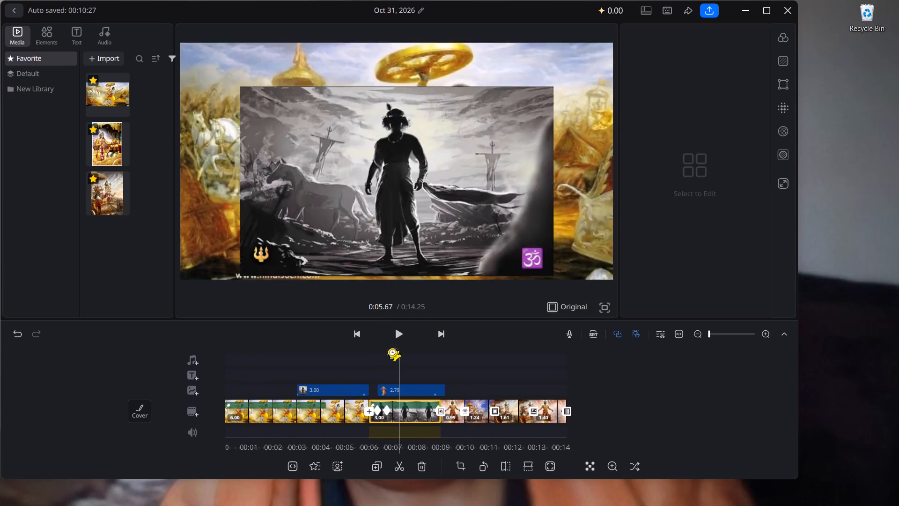
left_click(400, 338)
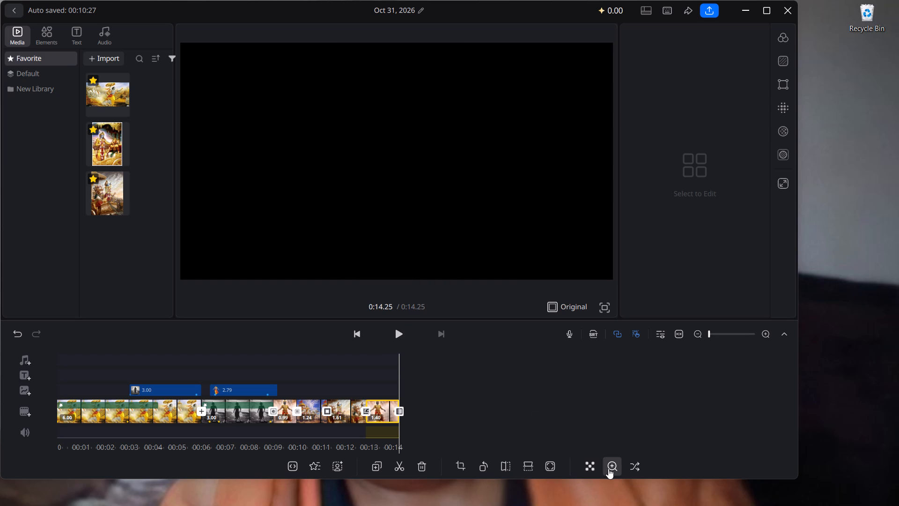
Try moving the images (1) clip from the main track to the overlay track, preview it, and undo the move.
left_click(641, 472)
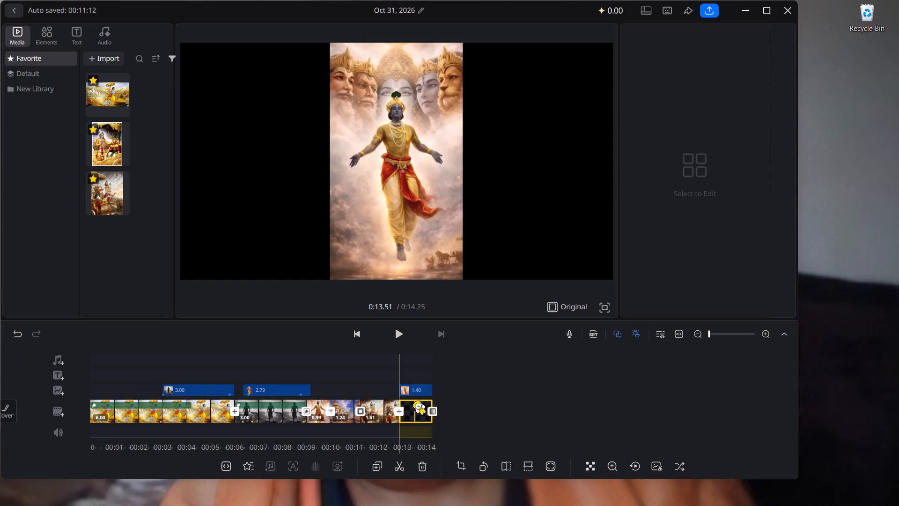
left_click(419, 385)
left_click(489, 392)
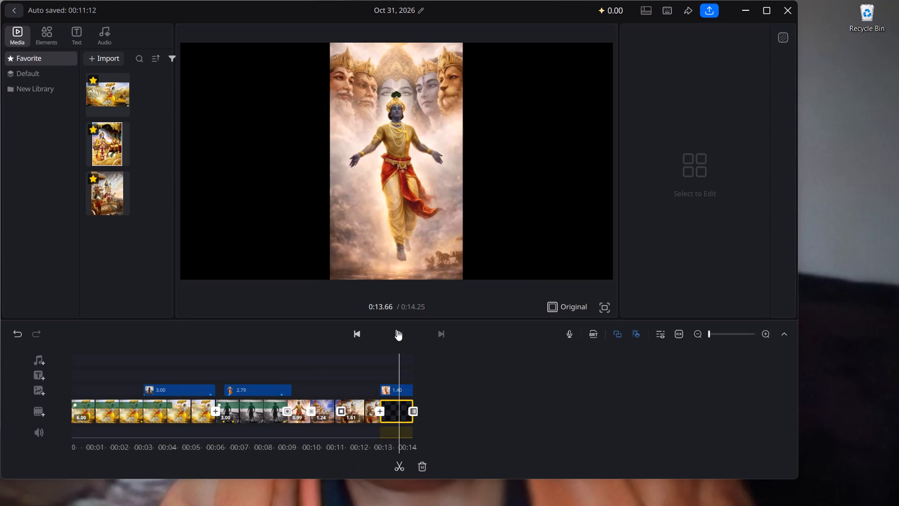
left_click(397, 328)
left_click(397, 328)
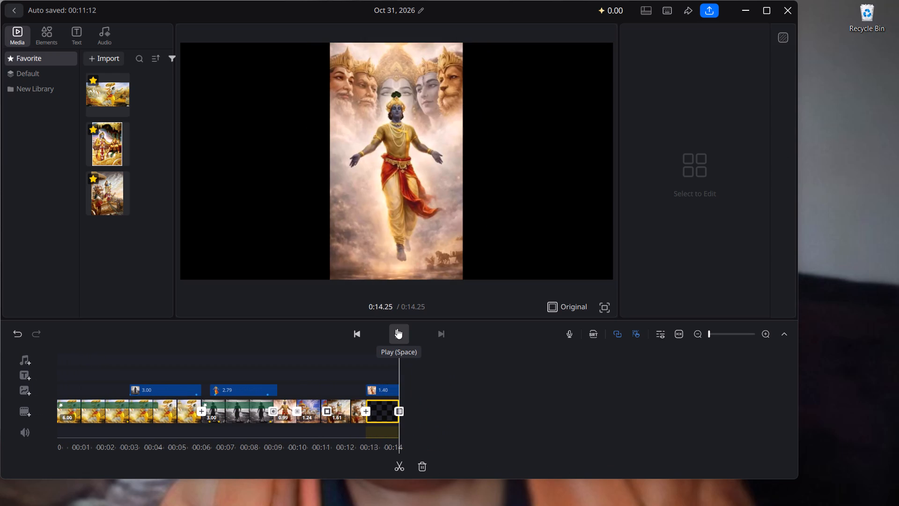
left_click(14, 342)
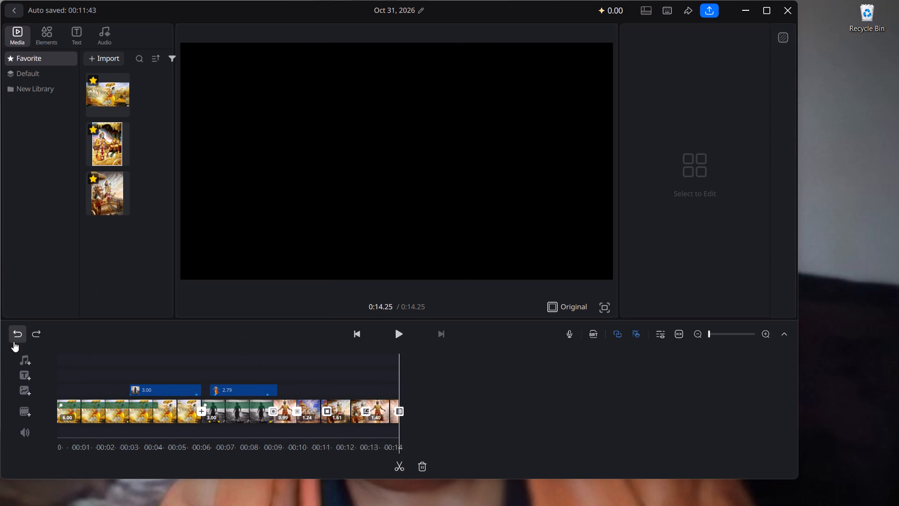
Trim the end of the images (1) clip on the main track so that it lasts 1.28 s.
left_click(382, 417)
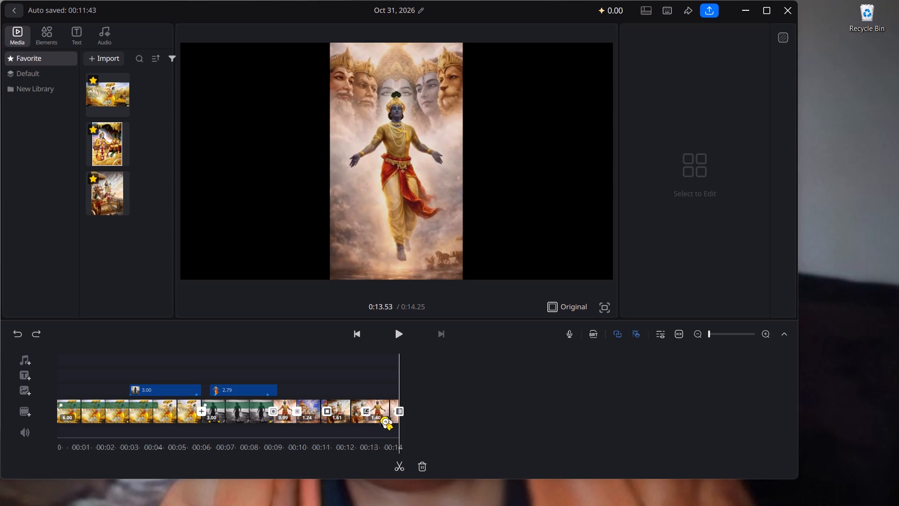
left_click(391, 238)
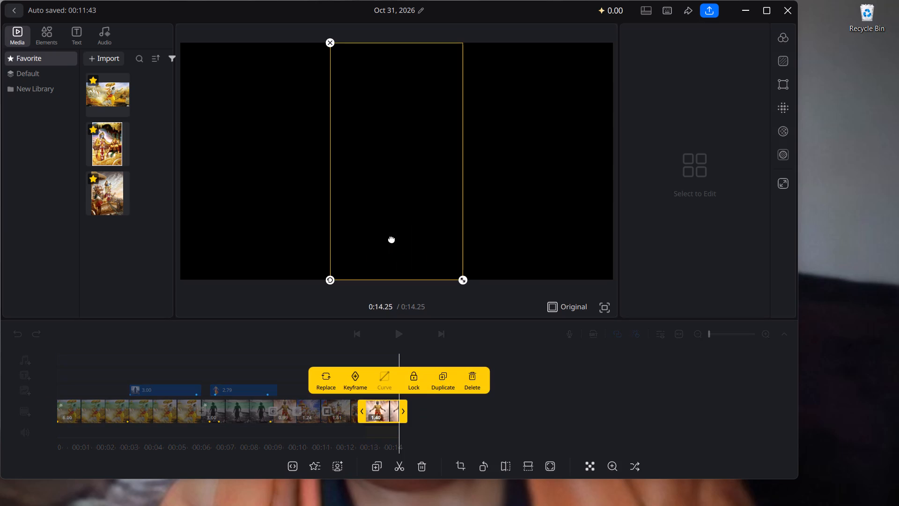
left_click_drag(400, 408, 400, 480)
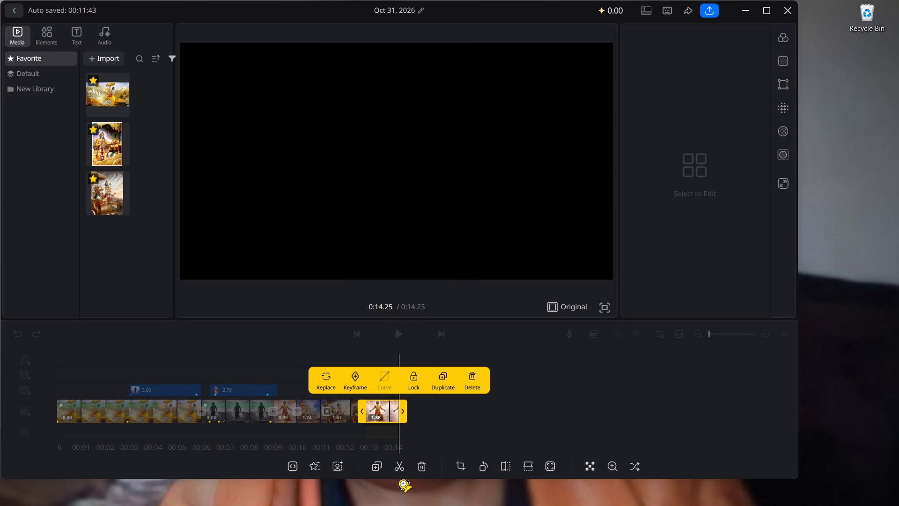
left_click_drag(400, 480, 398, 505)
left_click(530, 418)
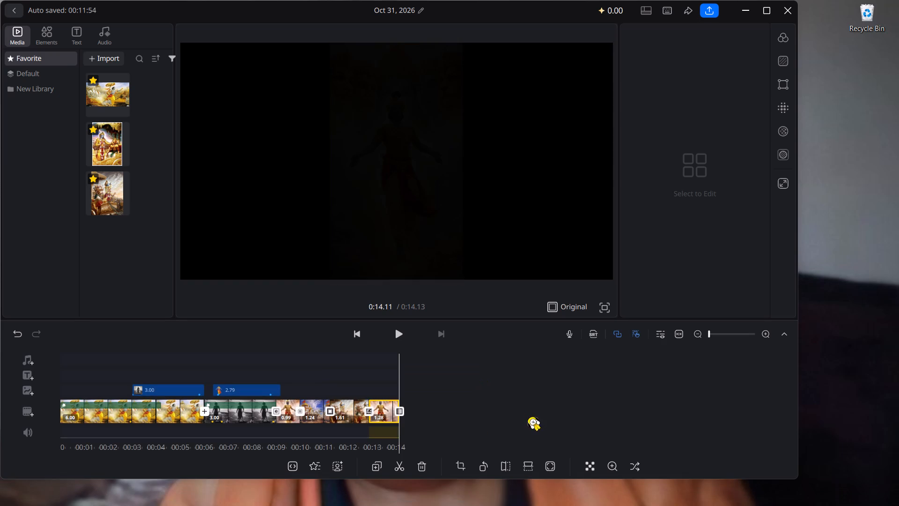
Return to the start of the montage and play it back, viewing part of it in full screen.
scroll(492, 423, "right", 1)
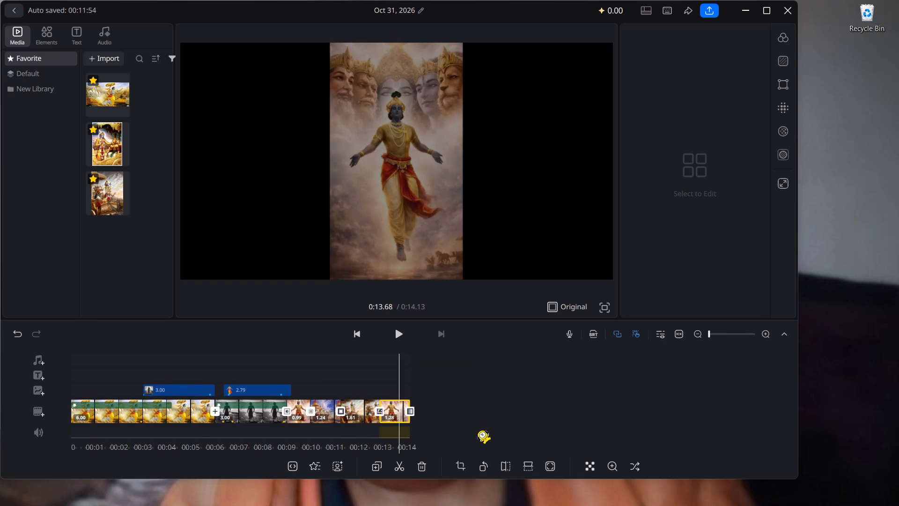
scroll(479, 432, "right", 9)
left_click(398, 335)
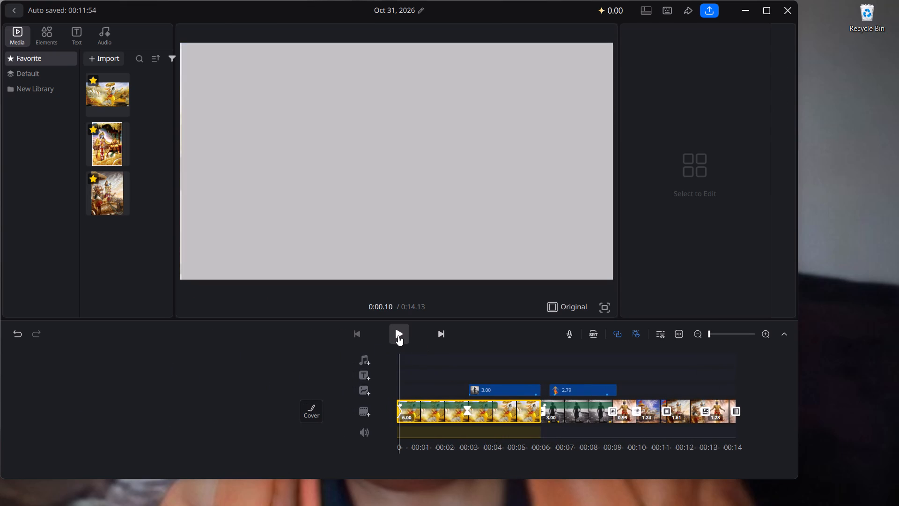
double_click(398, 335)
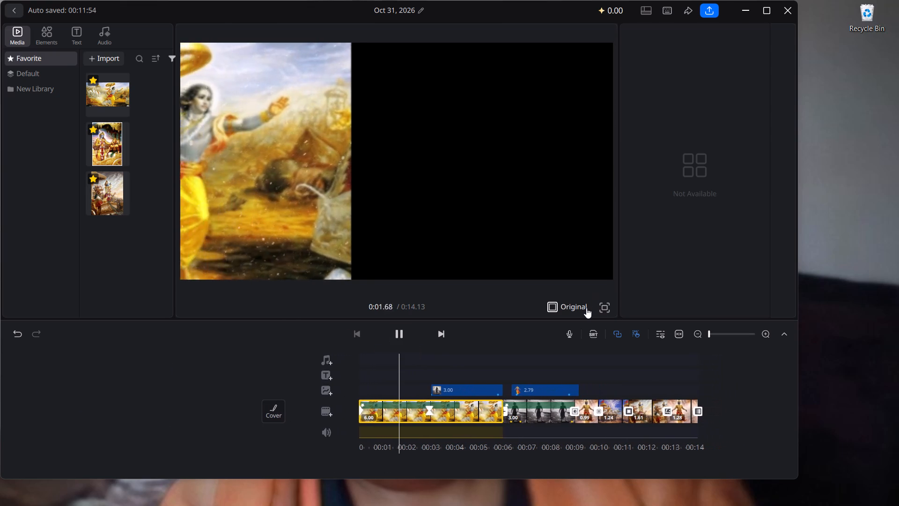
left_click(606, 305)
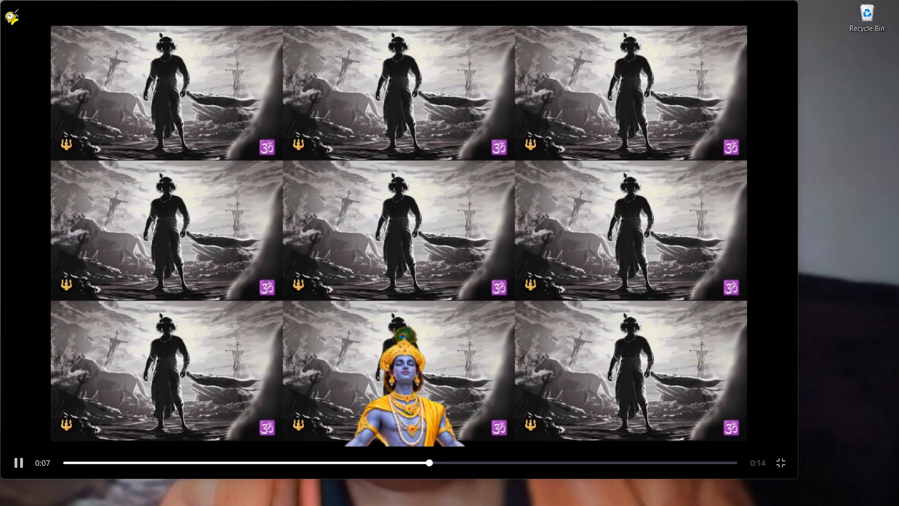
left_click(14, 11)
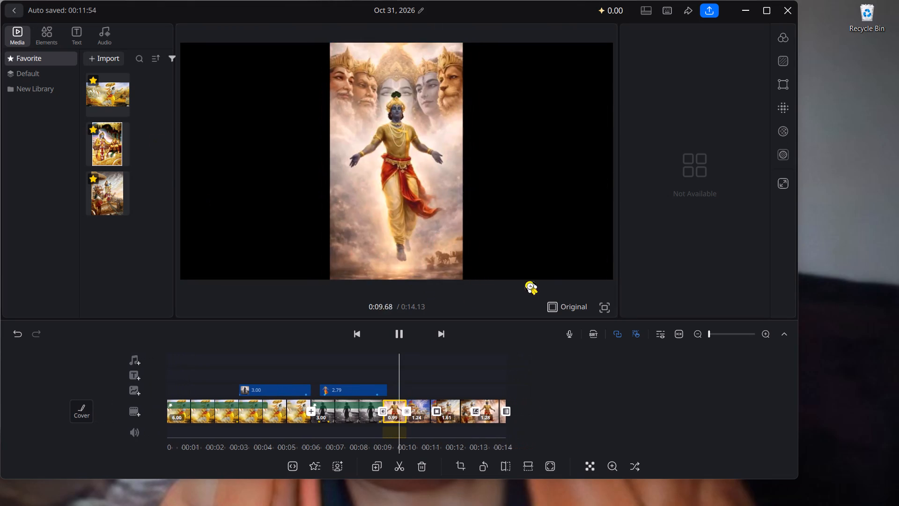
Set the project's aspect ratio to 9:16.
left_click(561, 299)
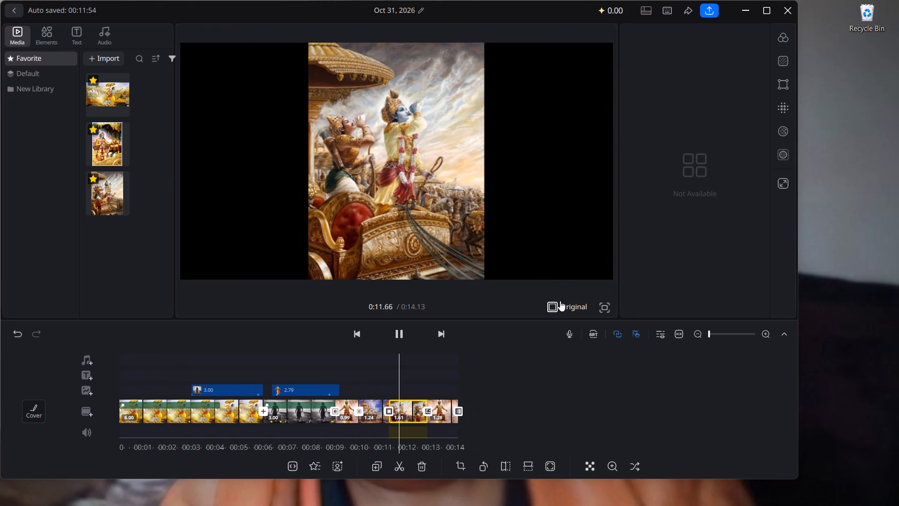
left_click(559, 301)
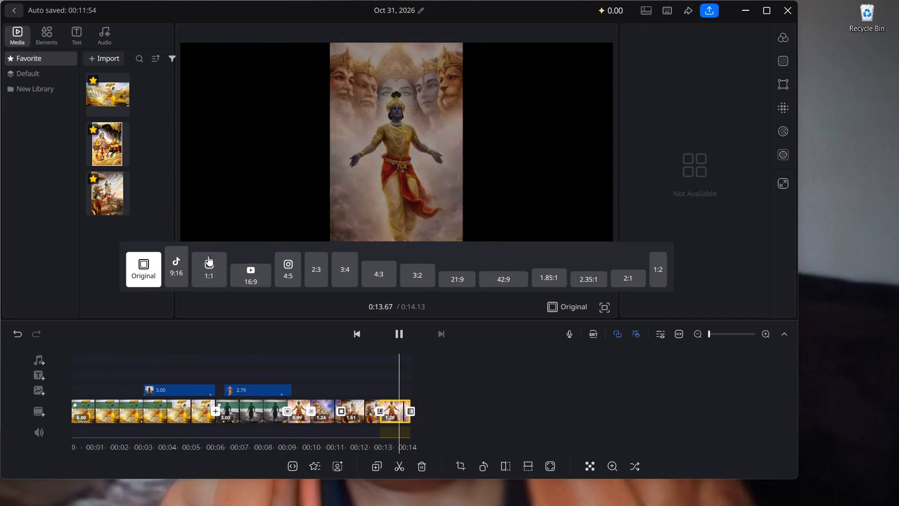
left_click(184, 261)
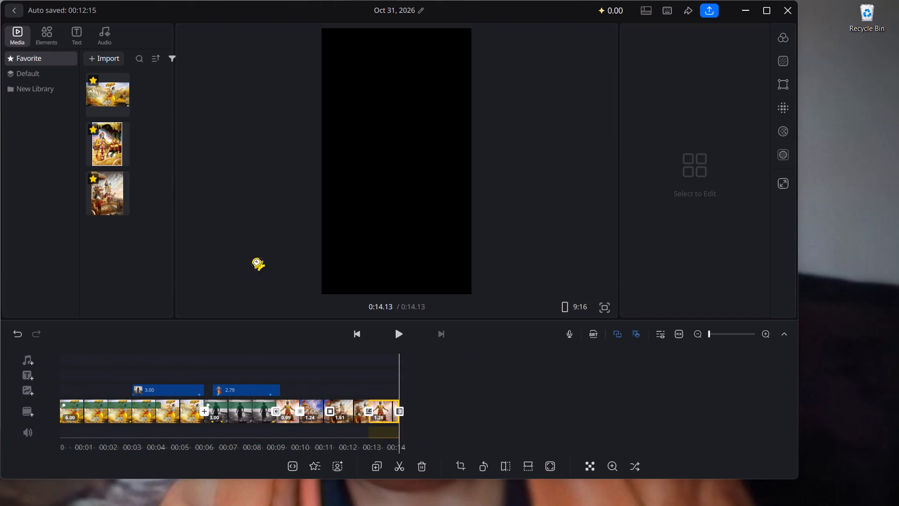
Play back the whole montage in the 9:16 frame.
left_click(389, 336)
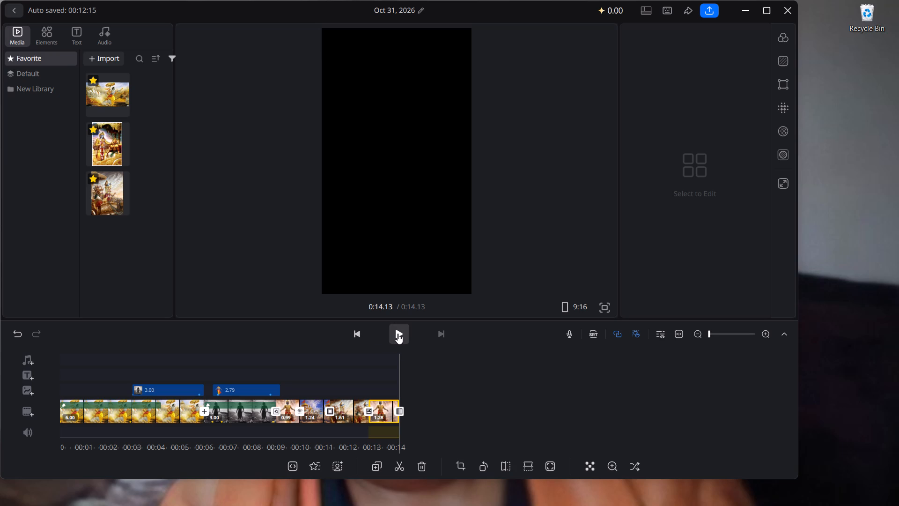
left_click(398, 334)
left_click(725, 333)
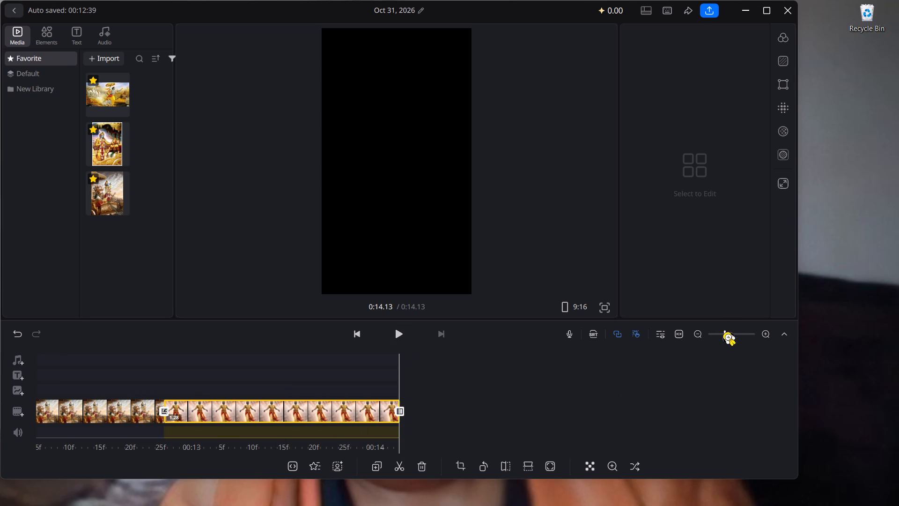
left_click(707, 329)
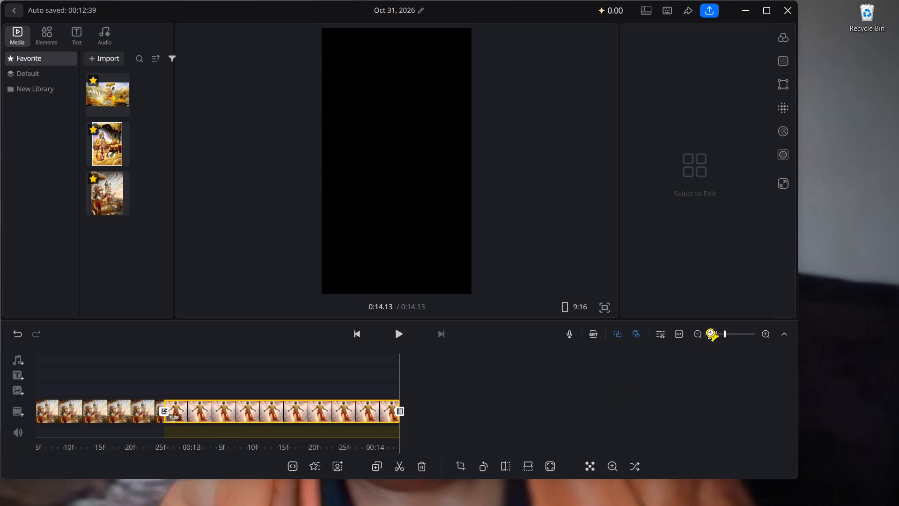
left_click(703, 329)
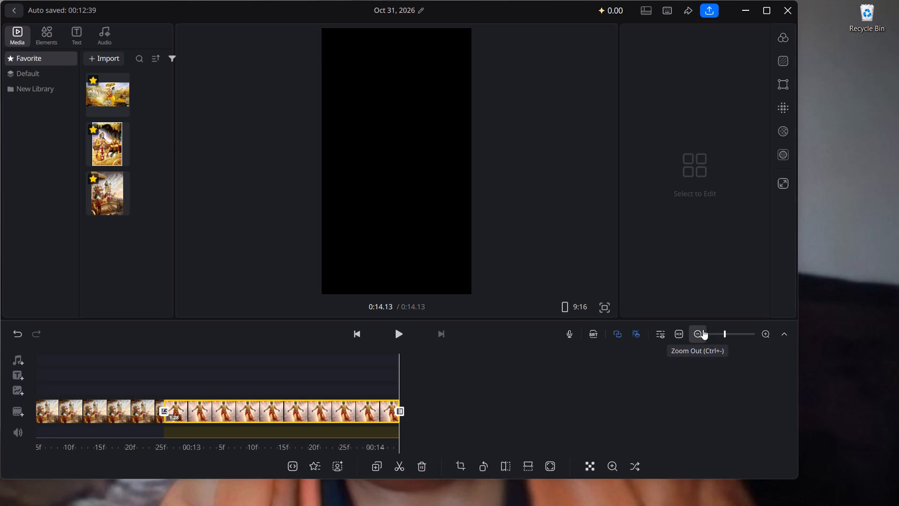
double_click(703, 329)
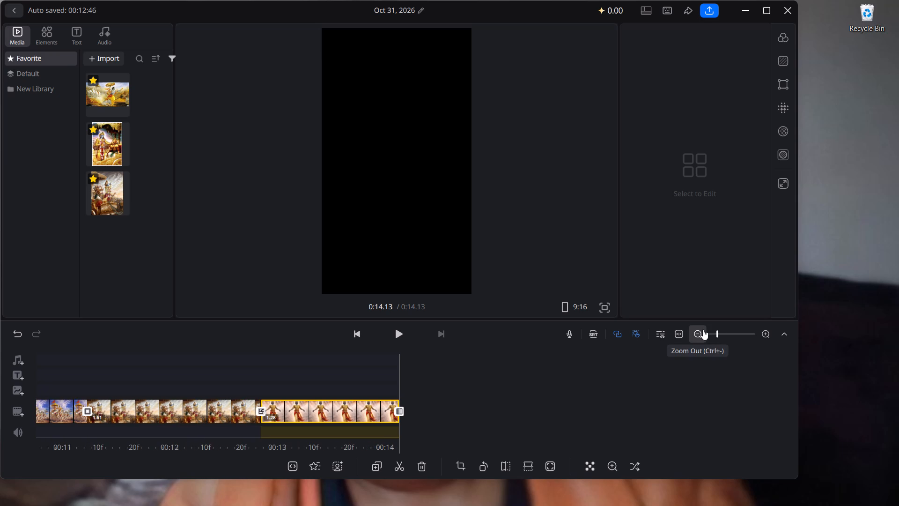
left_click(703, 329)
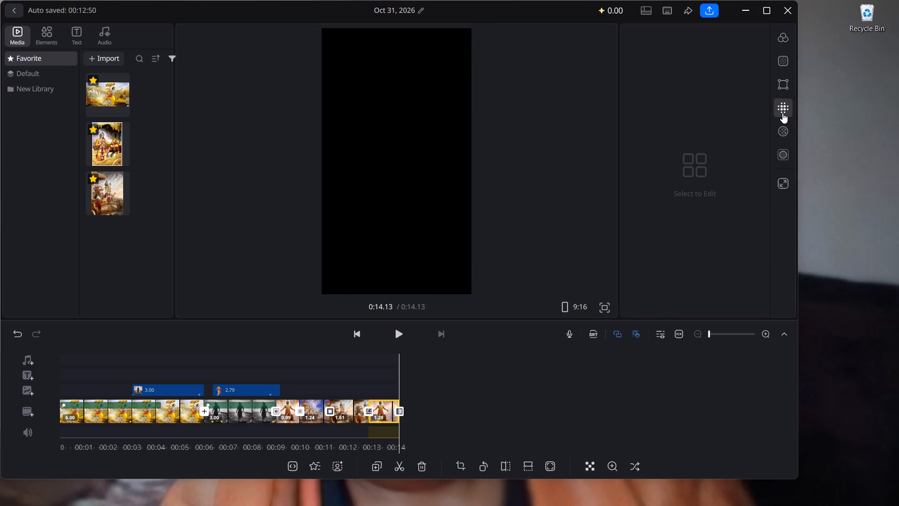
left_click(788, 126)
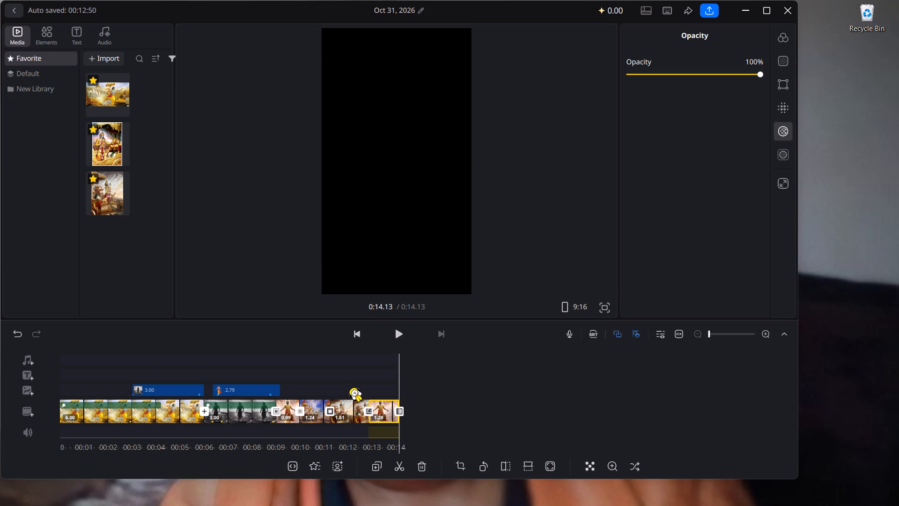
Apply the Aesthetic filter A3 at intensity 100 to the black-and-white clip at about 0:08.71, and extend it to all clips.
scroll(351, 389, "right", 12)
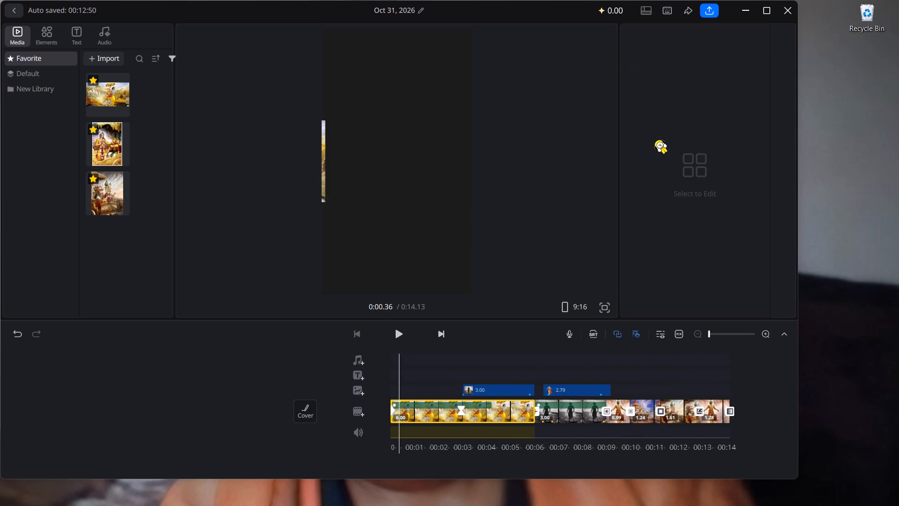
scroll(469, 449, "left", 2)
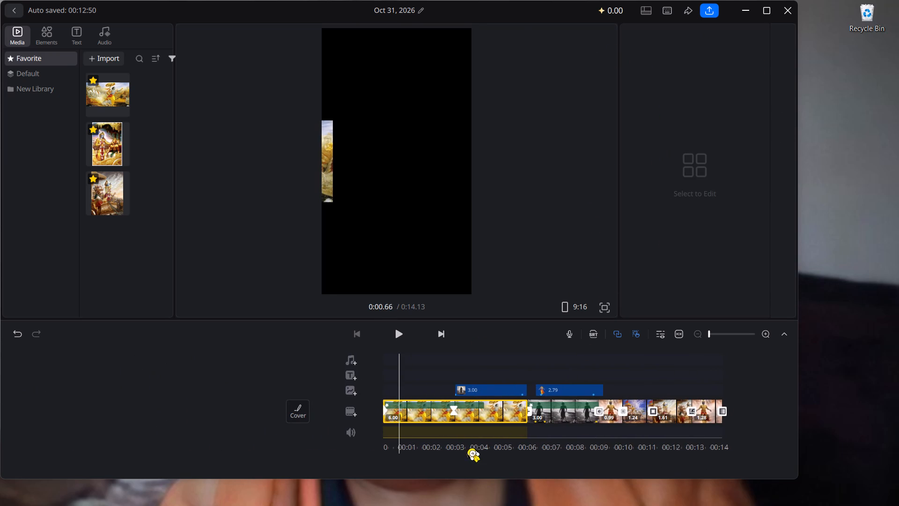
scroll(469, 449, "left", 3)
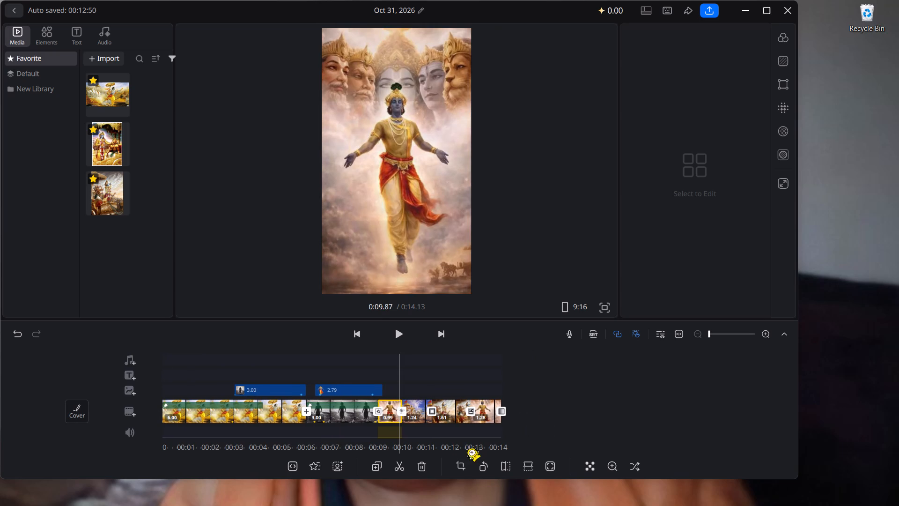
scroll(469, 449, "right", 2)
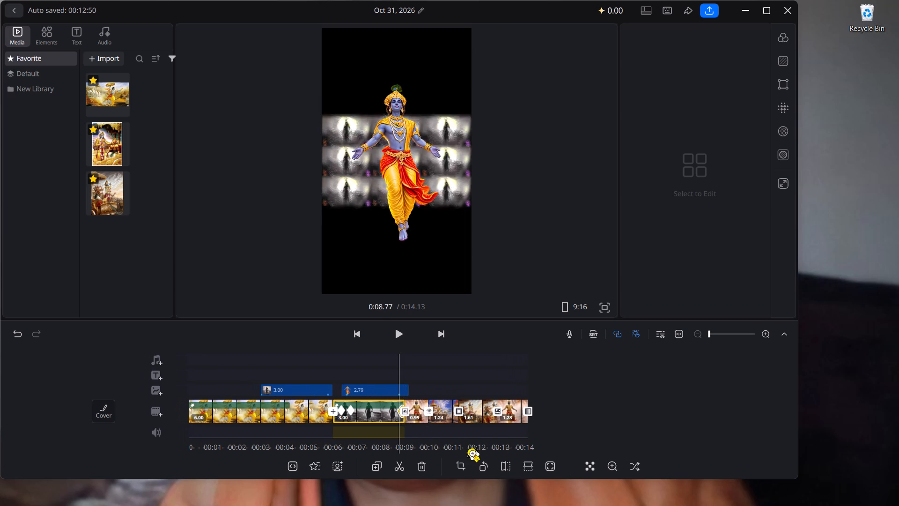
scroll(469, 449, "right", 1)
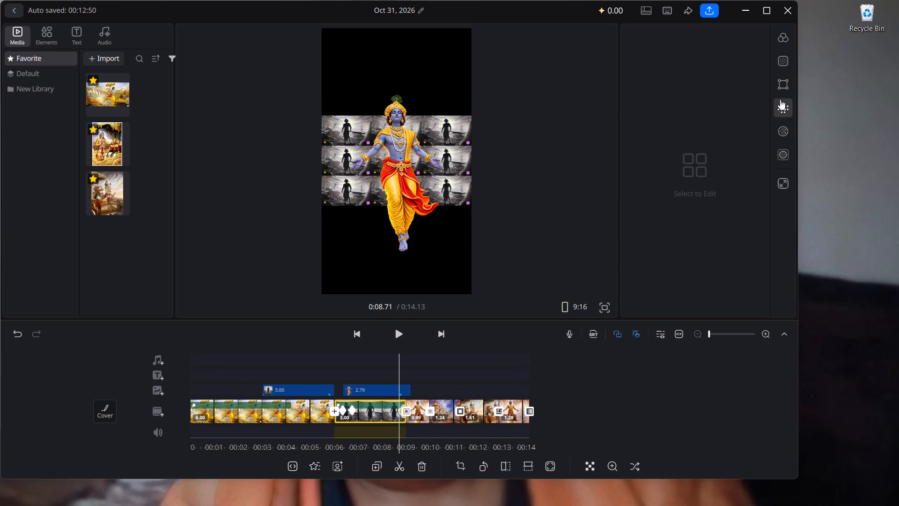
left_click(782, 41)
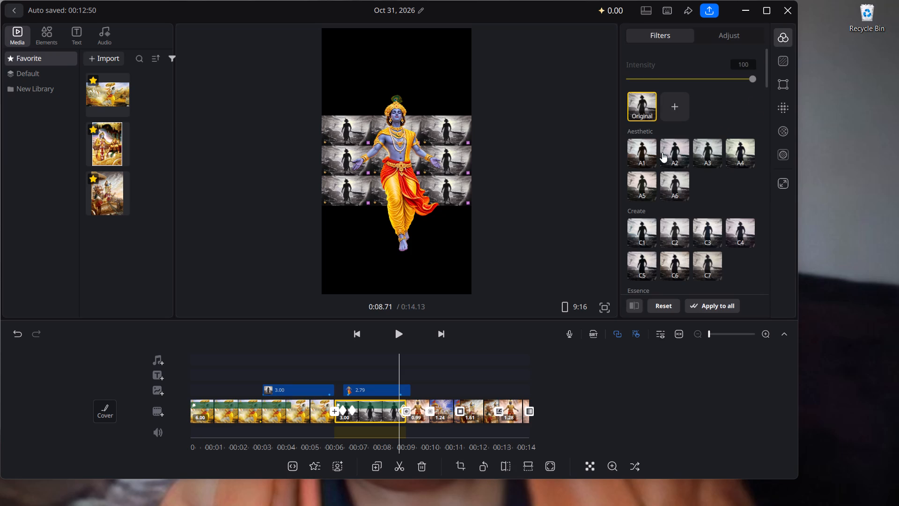
left_click(648, 155)
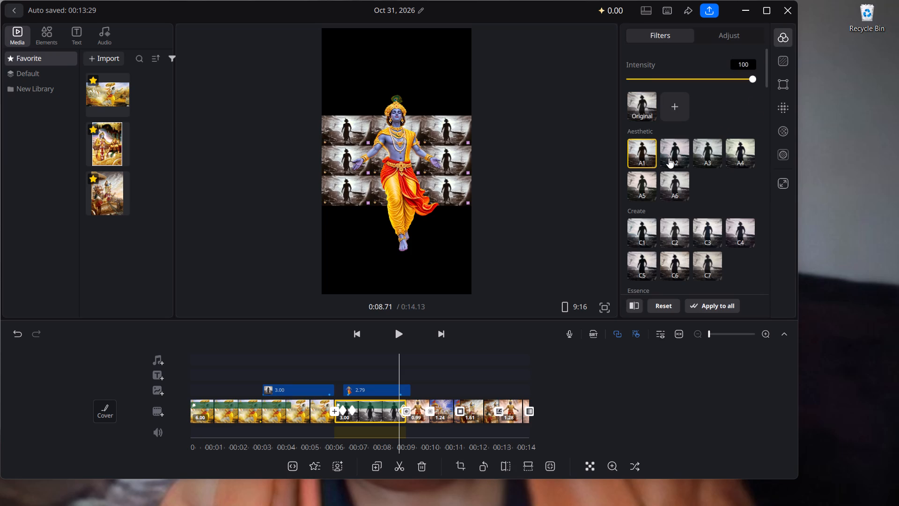
left_click(669, 158)
left_click(694, 156)
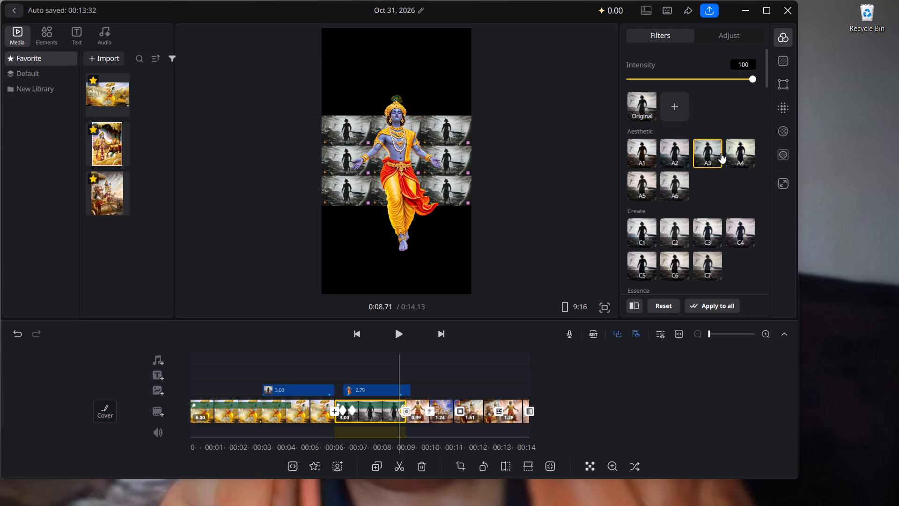
left_click(721, 153)
left_click(713, 308)
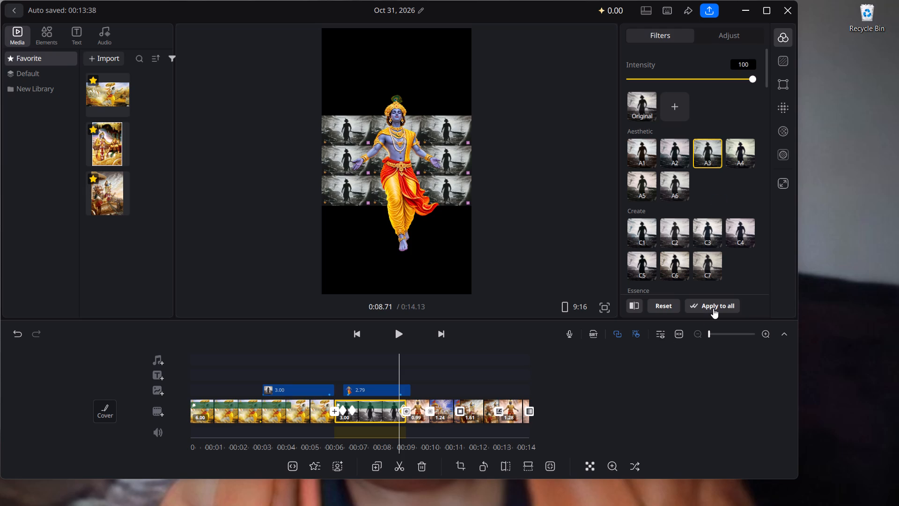
left_click(712, 308)
left_click(632, 378)
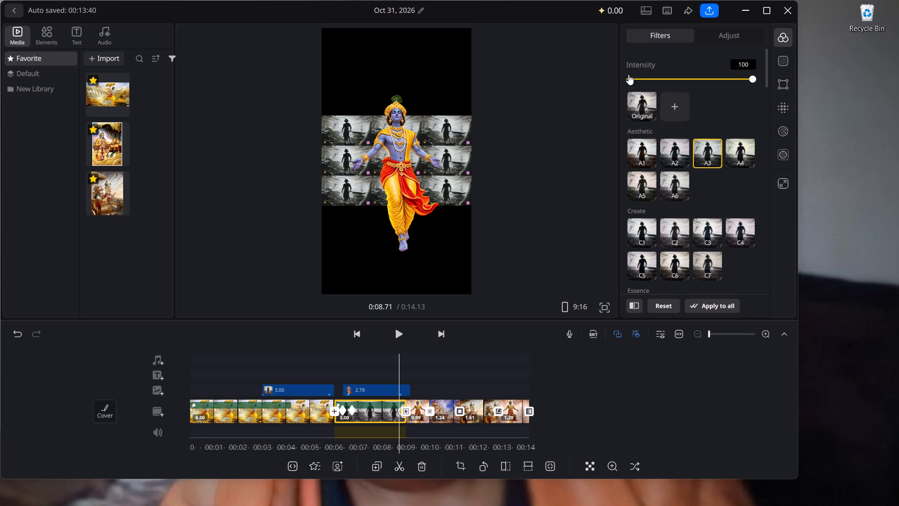
left_click(776, 37)
Return to the start and play the 9:16 montage through to its end to review the filtered clips.
scroll(501, 271, "right", 4)
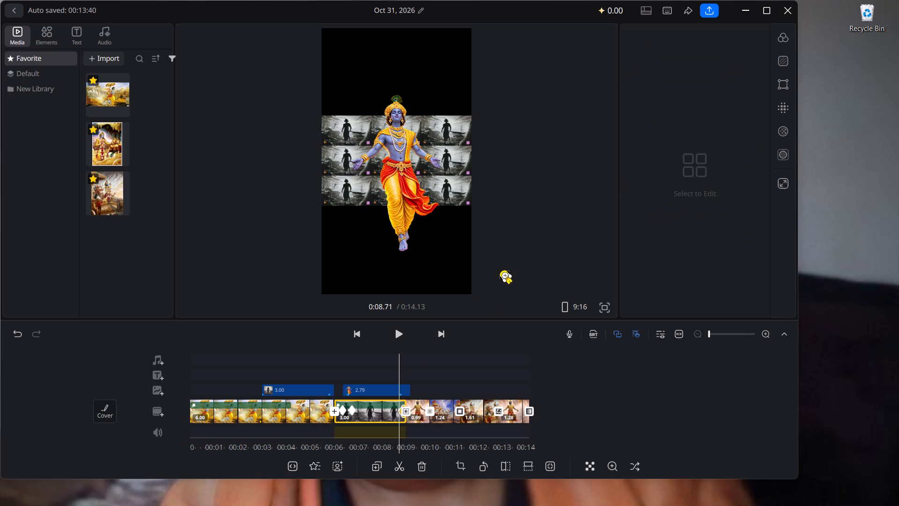
scroll(367, 409, "right", 8)
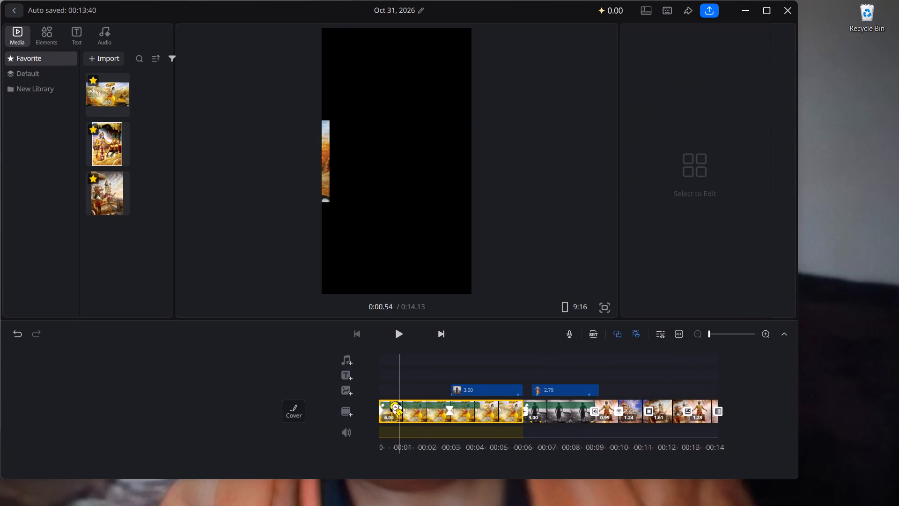
scroll(392, 403, "right", 3)
left_click_drag(400, 344, 399, 343)
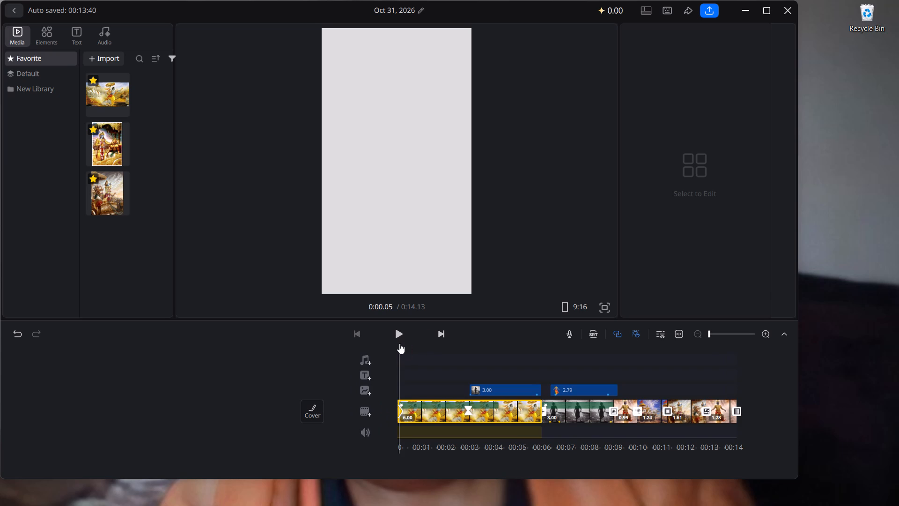
left_click_drag(399, 343, 401, 328)
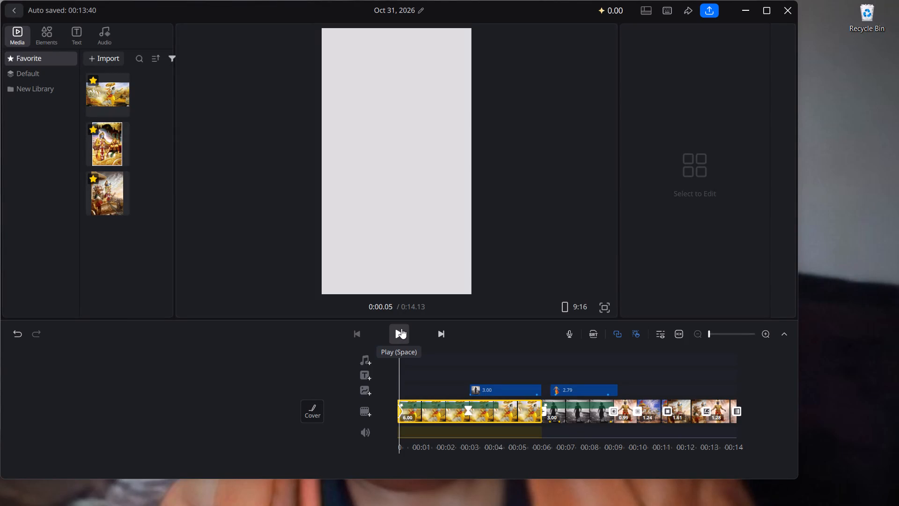
left_click(401, 328)
left_click(401, 328)
left_click(401, 328)
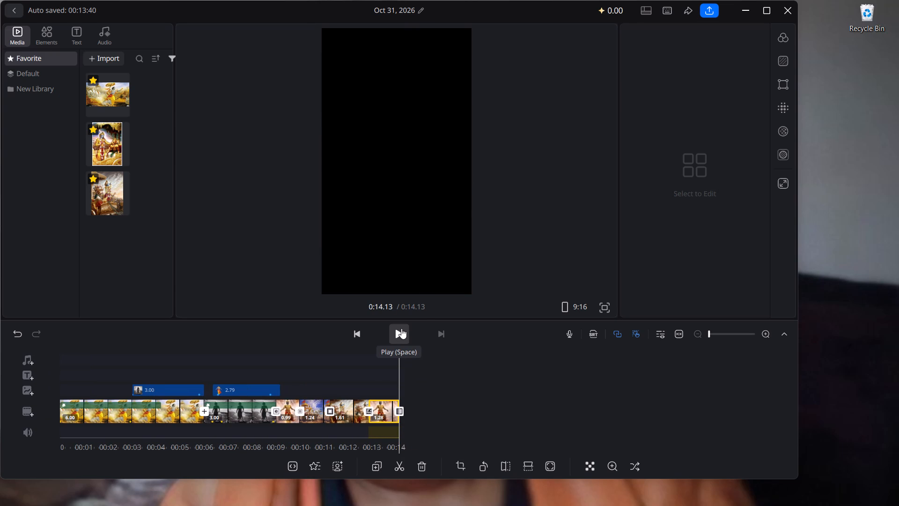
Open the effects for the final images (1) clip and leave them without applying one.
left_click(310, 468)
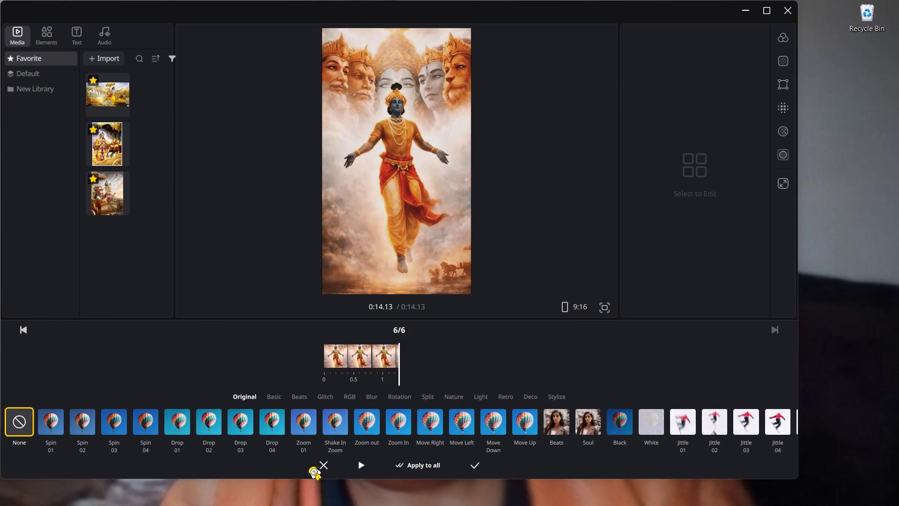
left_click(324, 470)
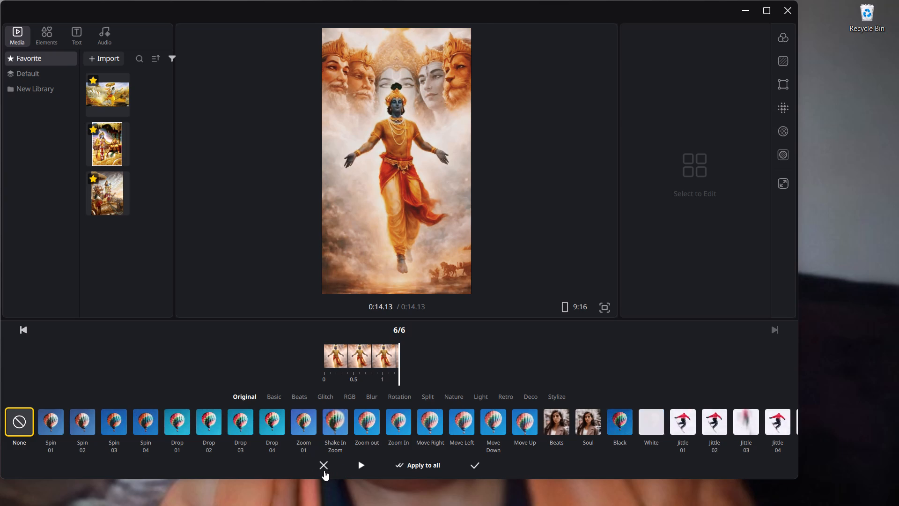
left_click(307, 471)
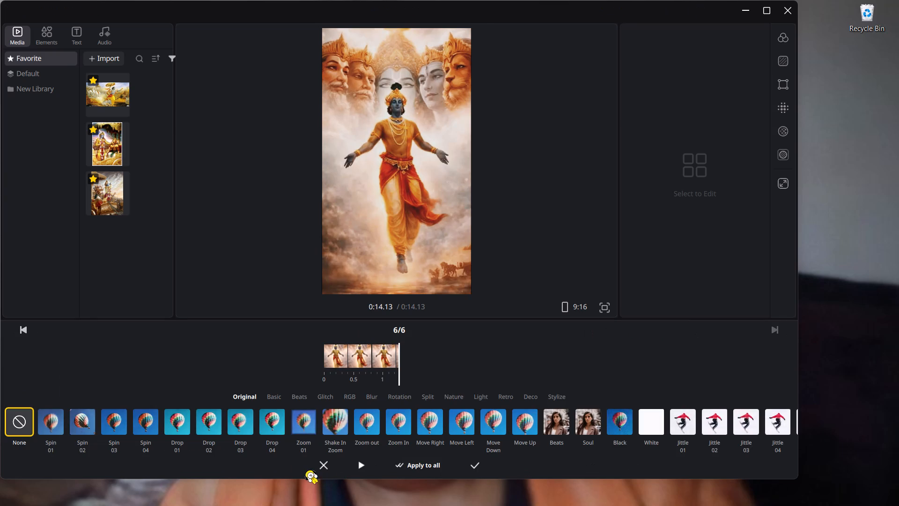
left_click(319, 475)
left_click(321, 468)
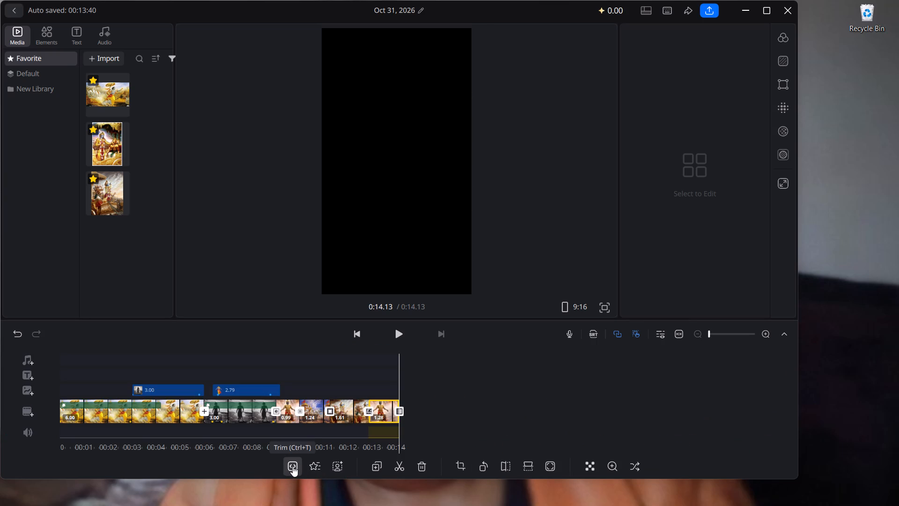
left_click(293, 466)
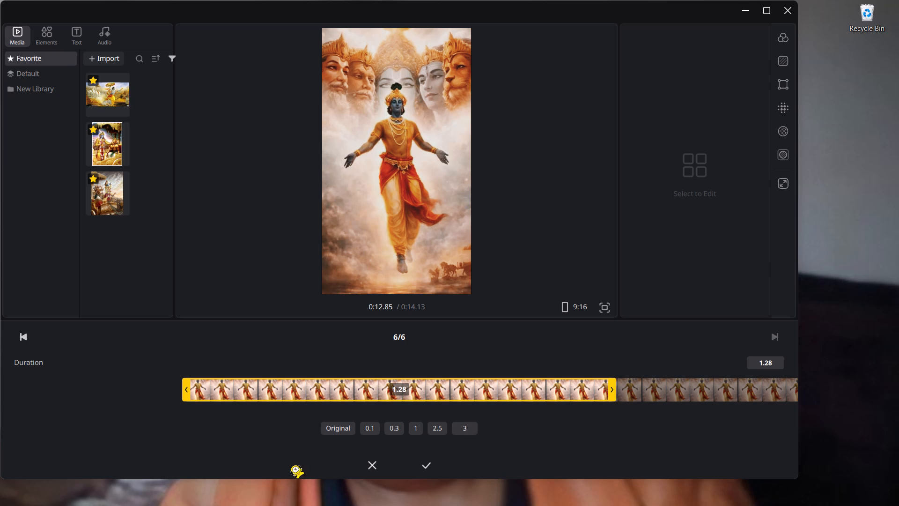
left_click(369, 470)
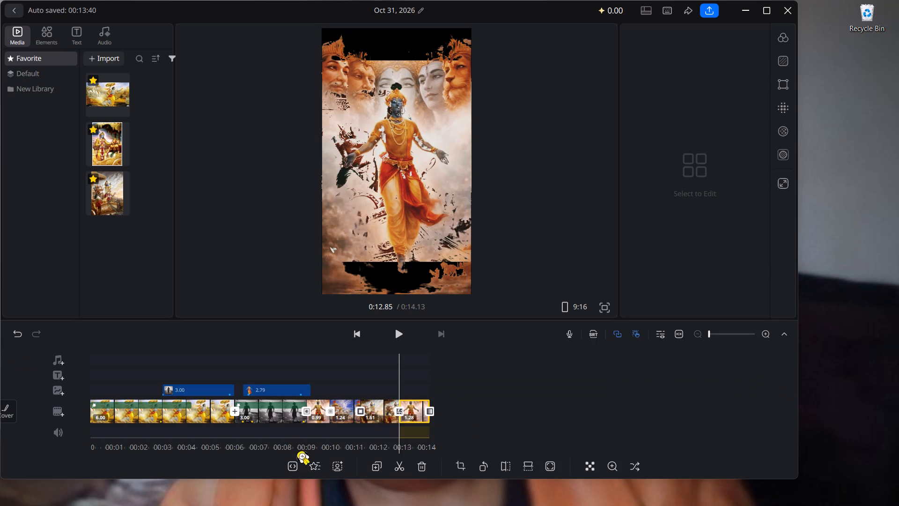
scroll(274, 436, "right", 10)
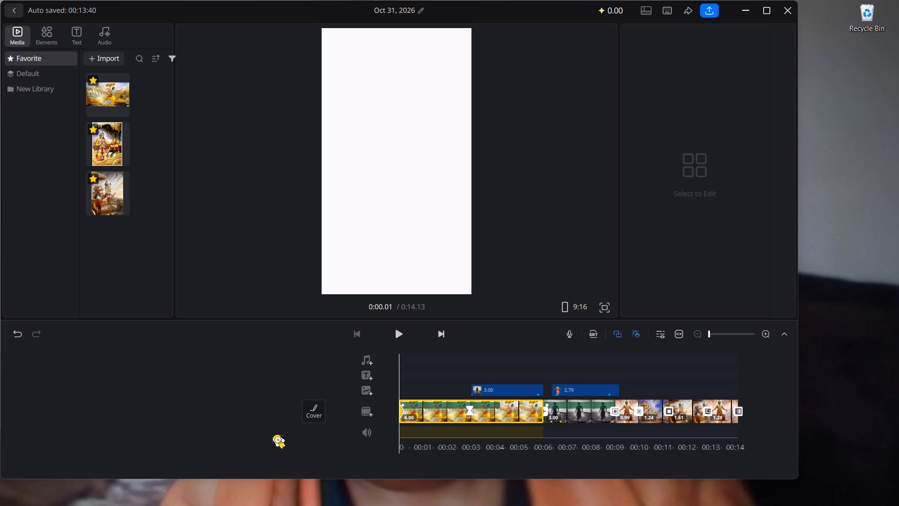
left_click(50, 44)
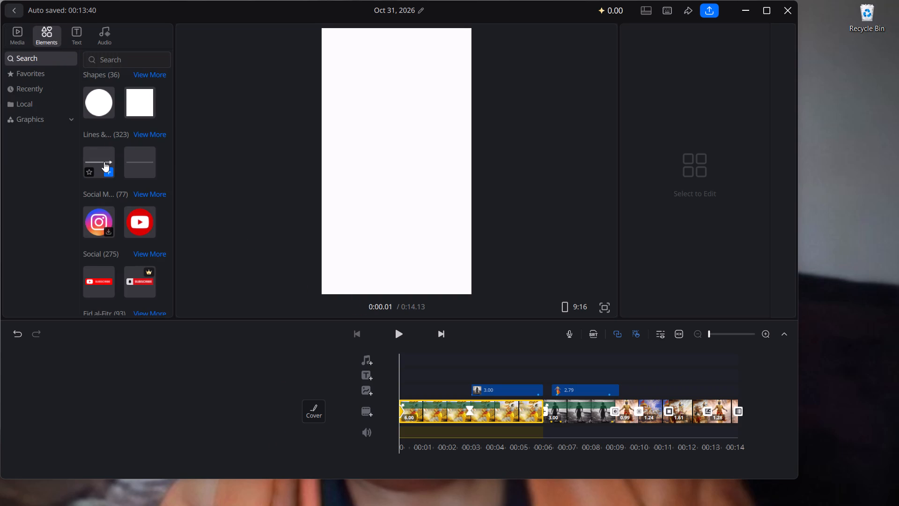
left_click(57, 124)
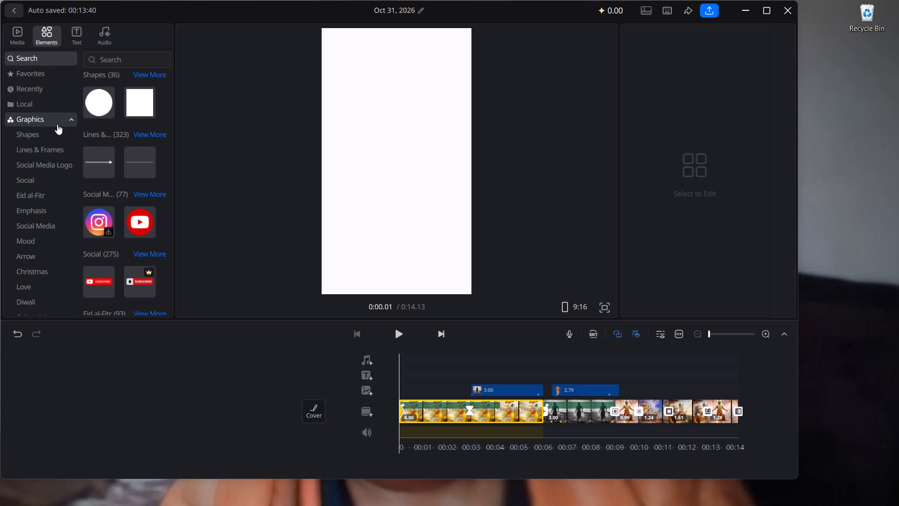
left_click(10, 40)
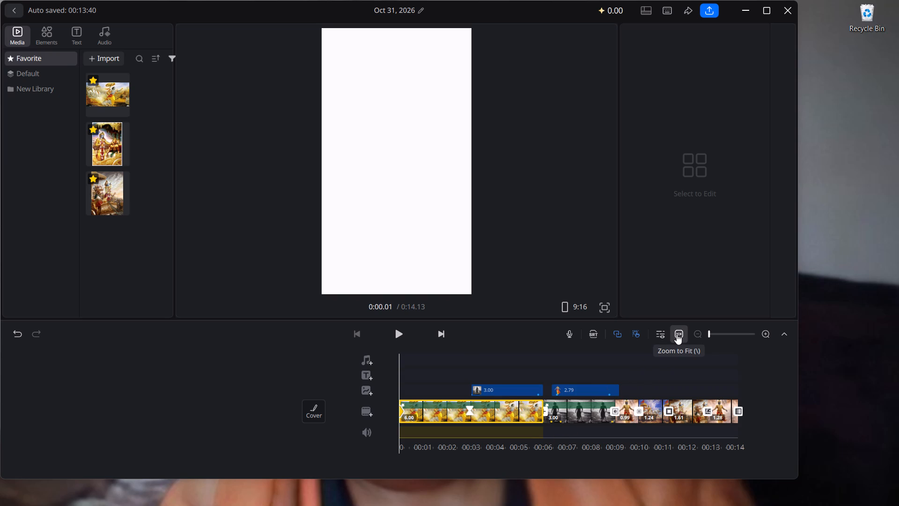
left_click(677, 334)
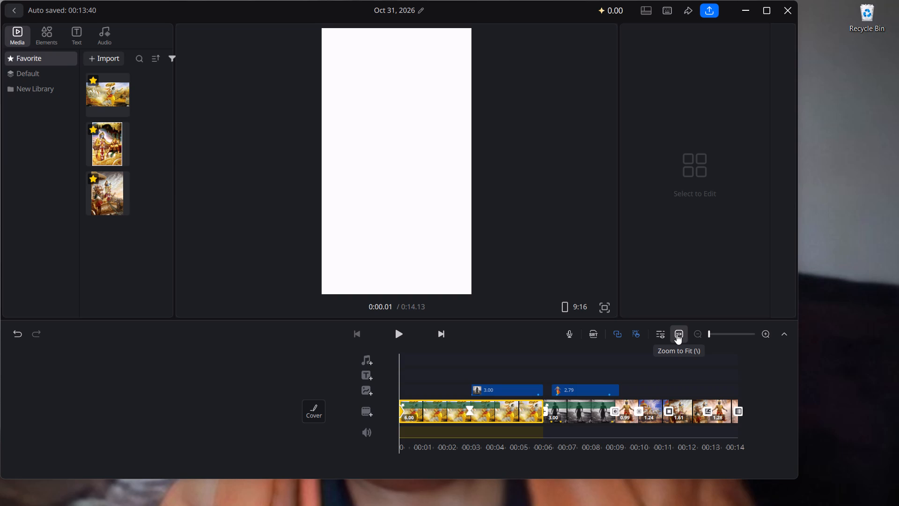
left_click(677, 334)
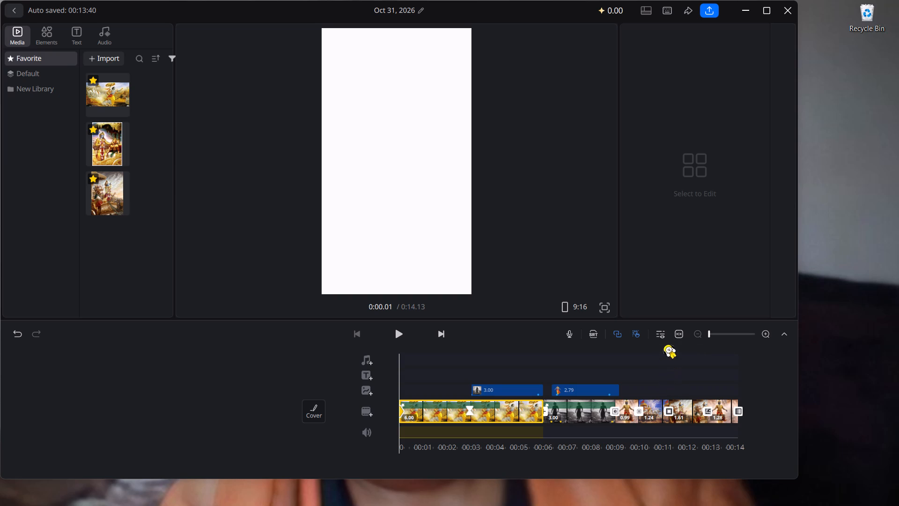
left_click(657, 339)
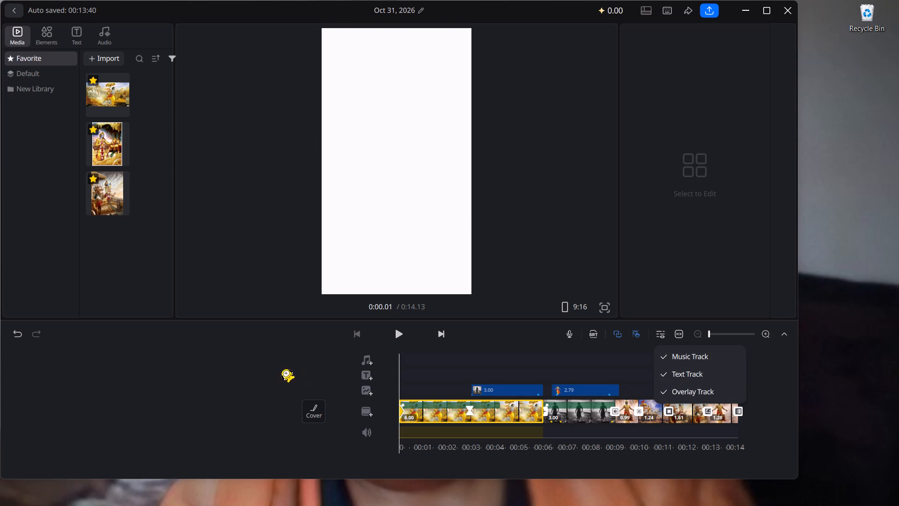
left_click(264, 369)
Play the 9:16 montage from the start to its end, and scrub back through its opening clips.
left_click(398, 337)
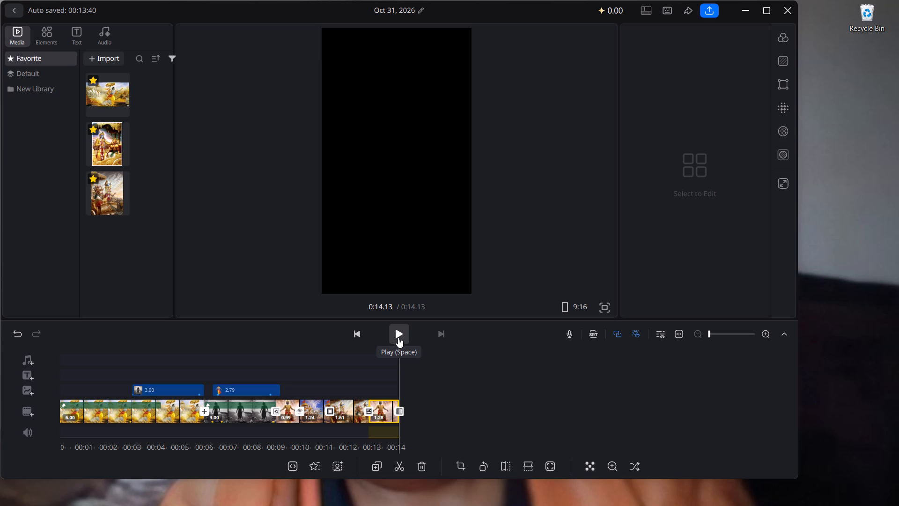
scroll(429, 353, "right", 6)
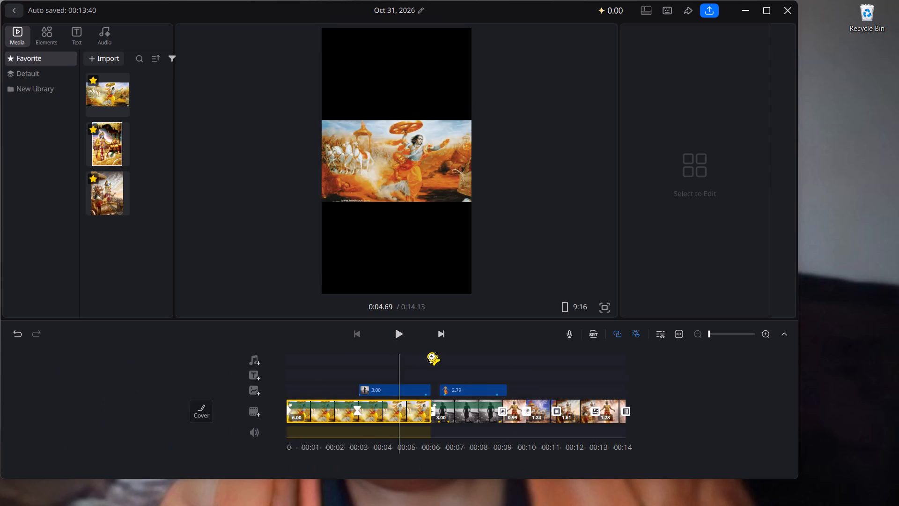
scroll(429, 353, "right", 4)
scroll(429, 353, "left", 2)
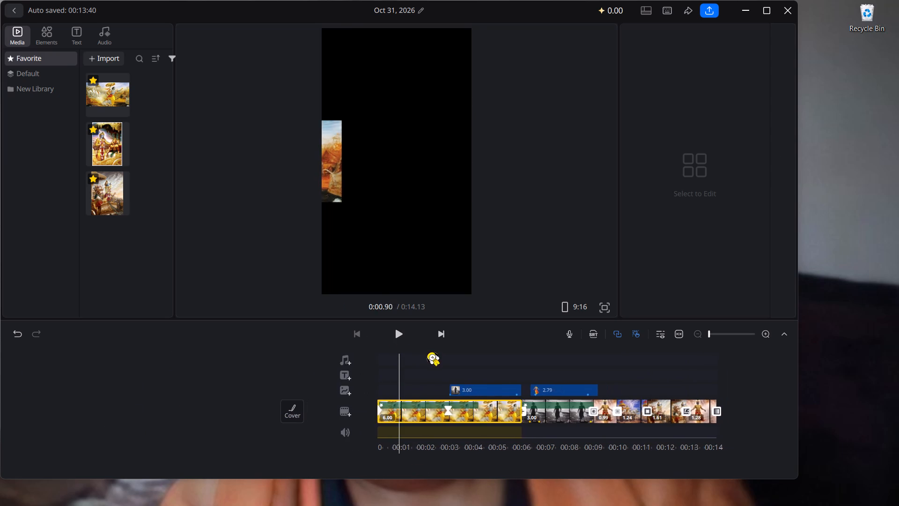
scroll(429, 353, "left", 3)
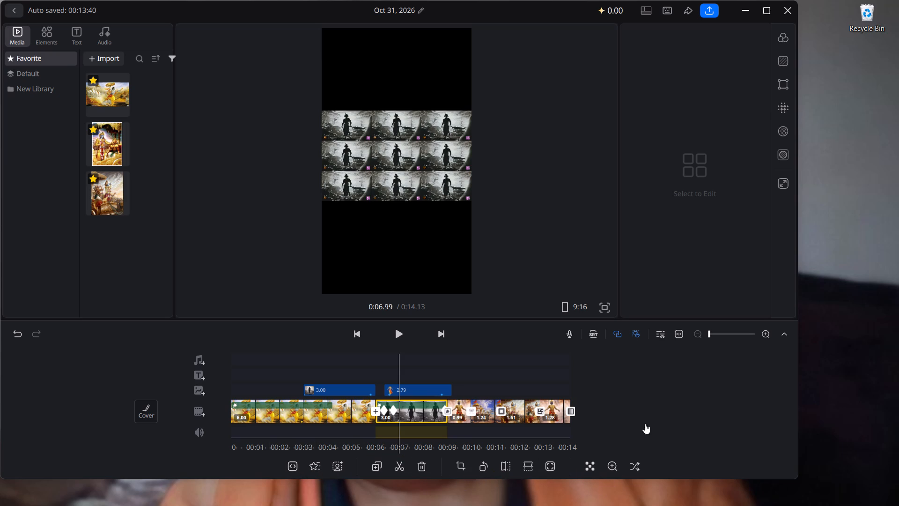
Maximize the editor window and scrub from the start through the opening and black-and-white clips to check how they sit in the 9:16 frame.
left_click(762, 16)
scroll(586, 313, "left", 1)
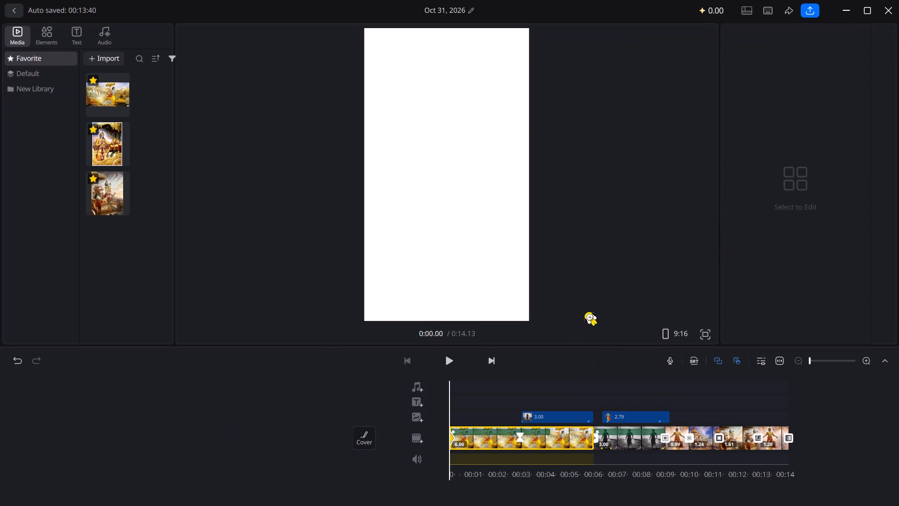
scroll(586, 313, "left", 1)
scroll(541, 421, "left", 1)
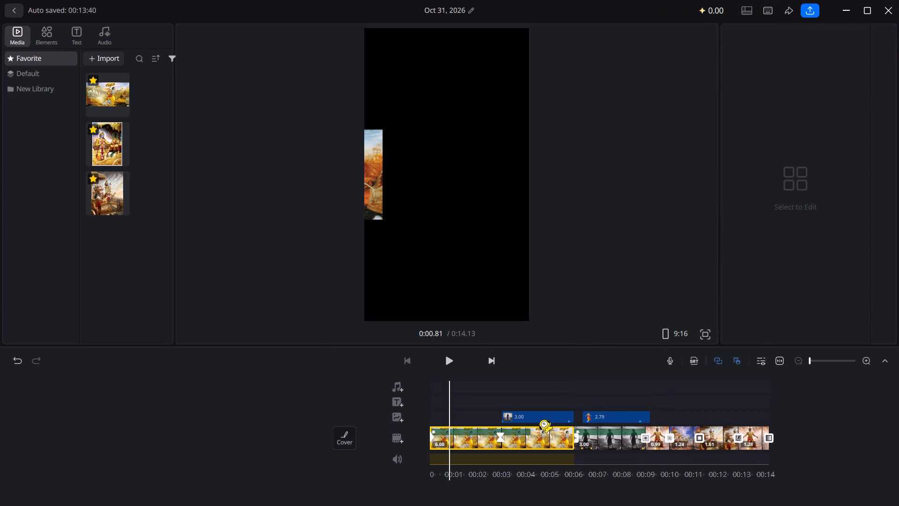
scroll(541, 421, "left", 4)
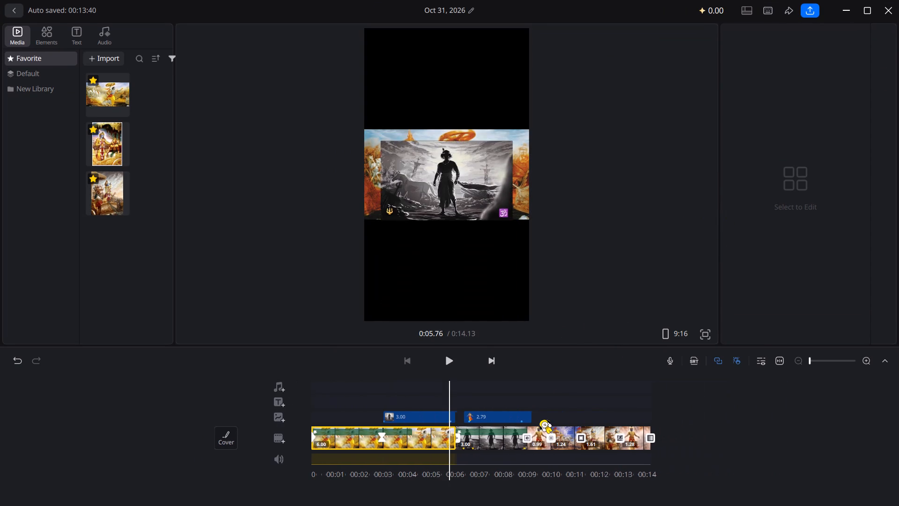
scroll(541, 421, "left", 3)
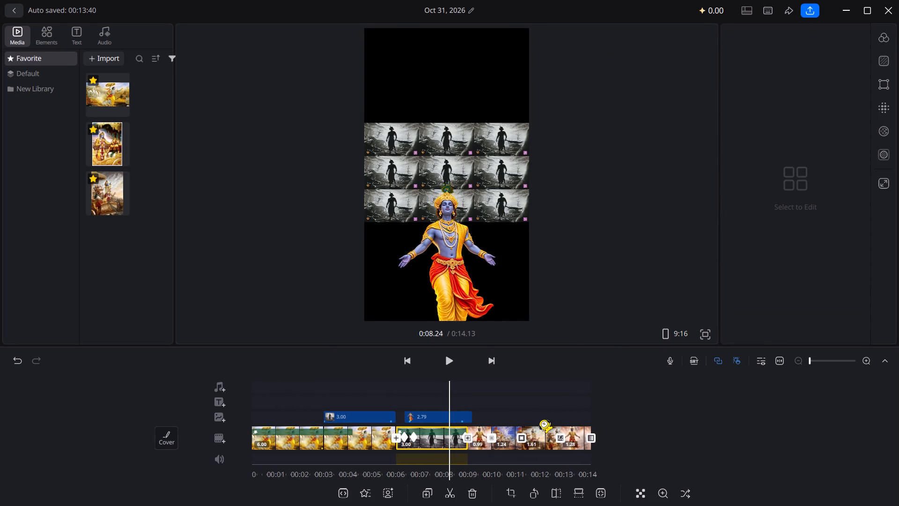
scroll(541, 421, "left", 3)
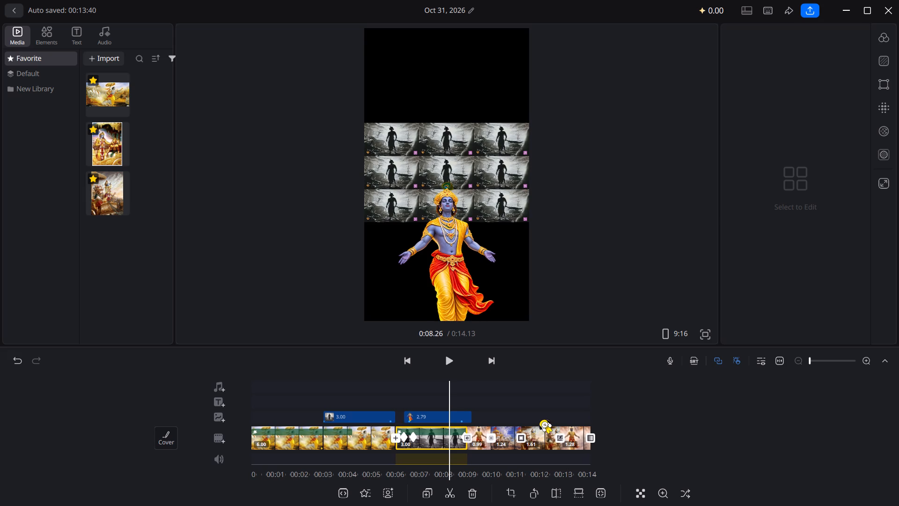
scroll(541, 421, "right", 1)
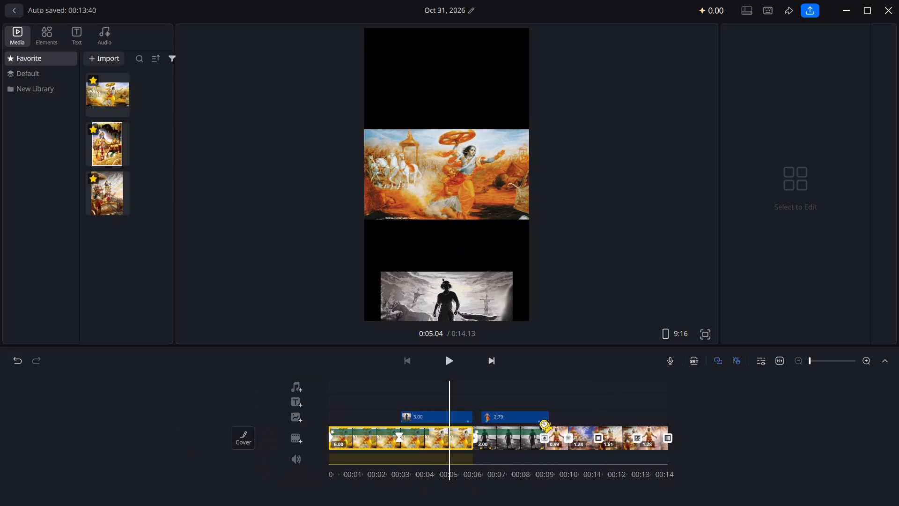
scroll(541, 421, "left", 1)
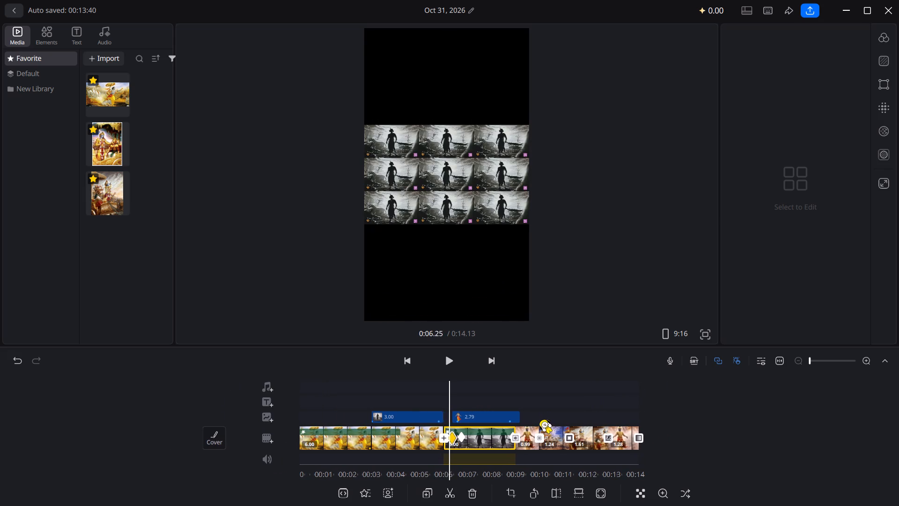
scroll(541, 421, "left", 1)
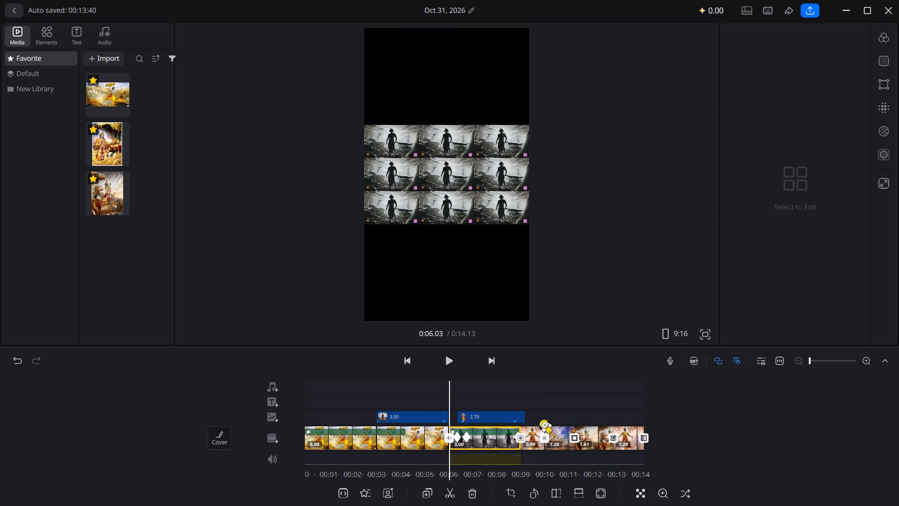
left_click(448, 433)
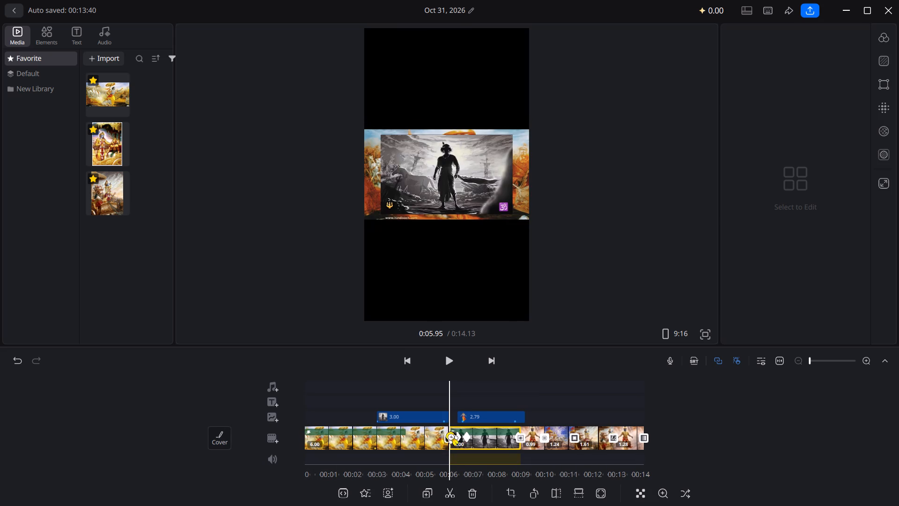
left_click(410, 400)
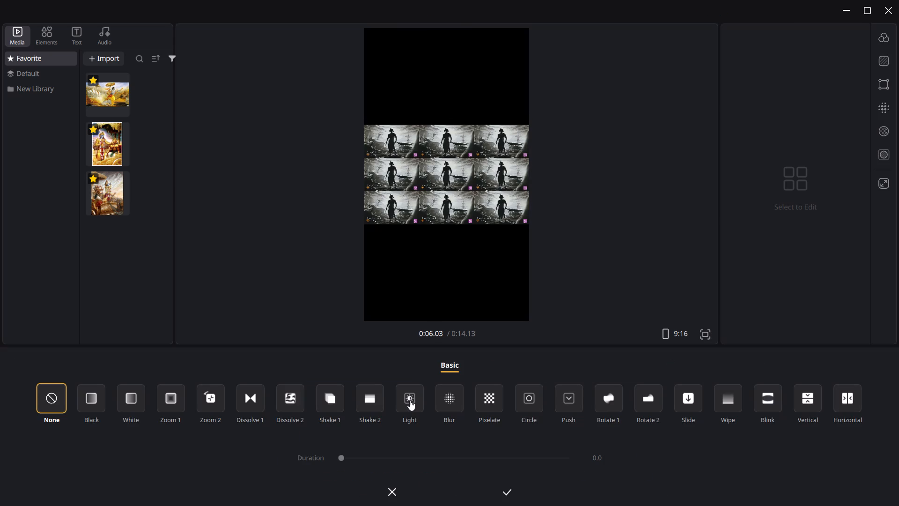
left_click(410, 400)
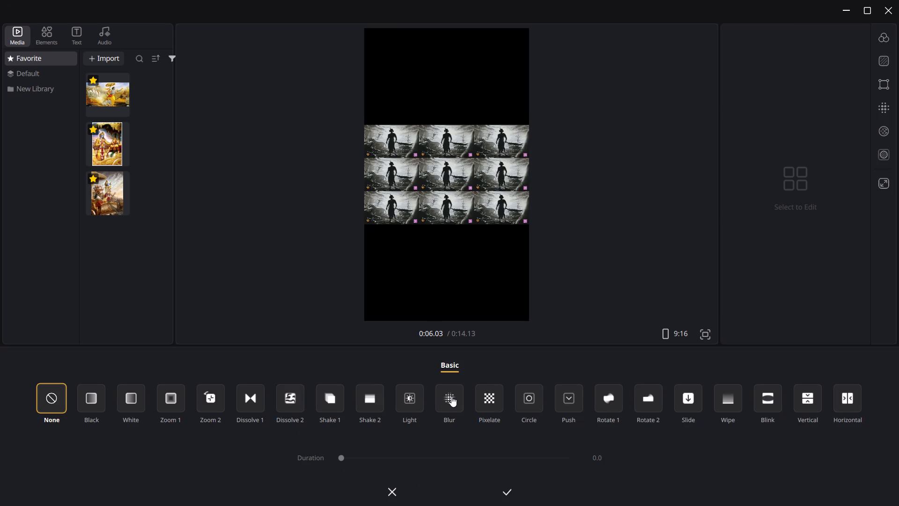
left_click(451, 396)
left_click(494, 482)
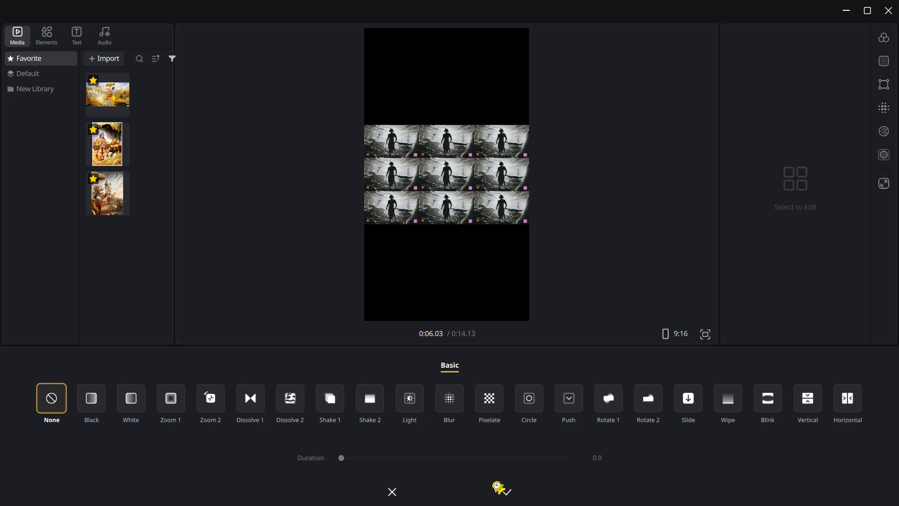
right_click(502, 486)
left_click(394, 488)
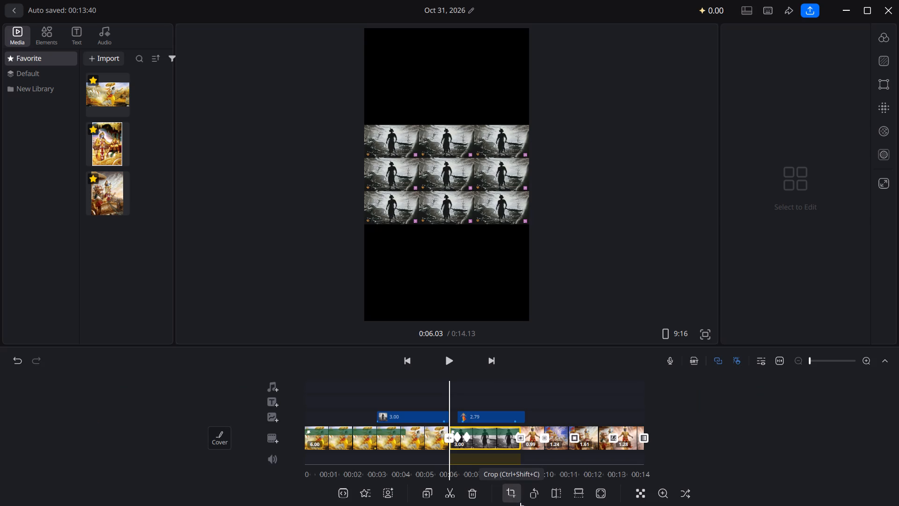
Set the black-and-white clip starting at about 0:06 to Fill the 9:16 frame.
left_click(600, 497)
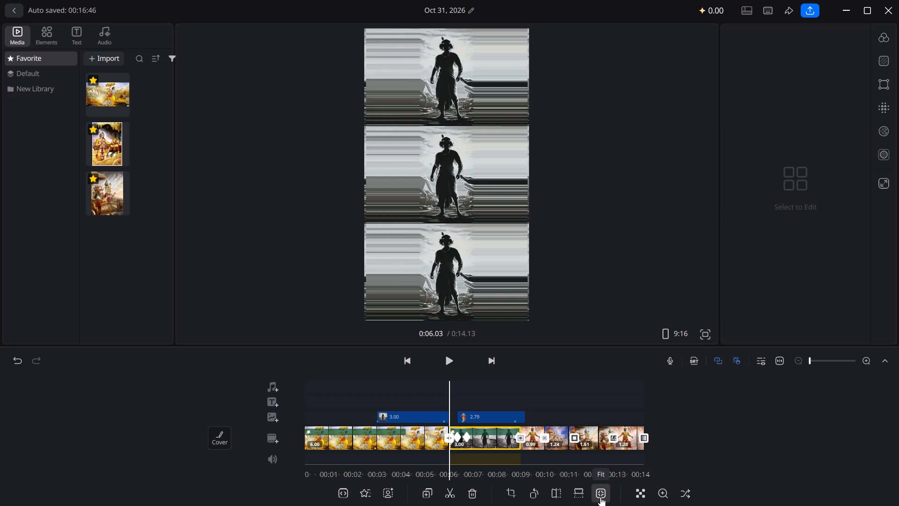
left_click(600, 497)
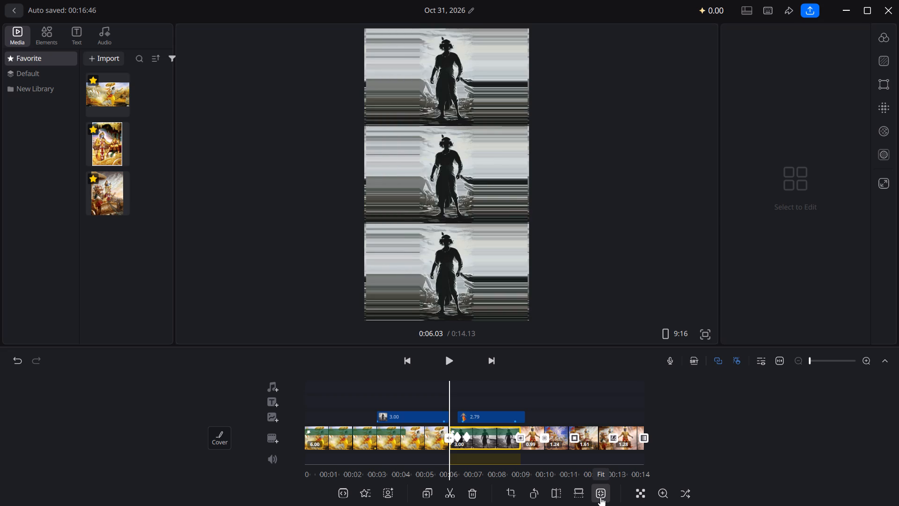
left_click(600, 497)
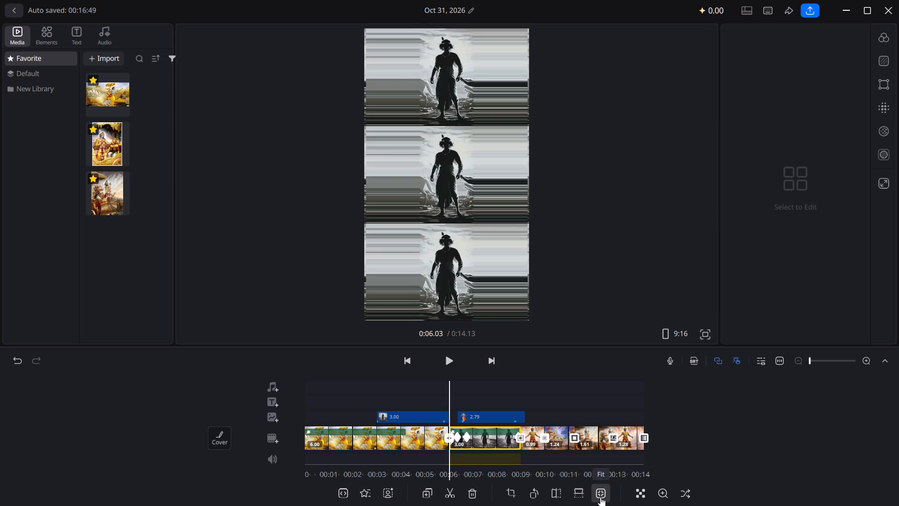
Set the black-and-white clip starting at about 0:06 to Fit within the 9:16 frame.
left_click(600, 497)
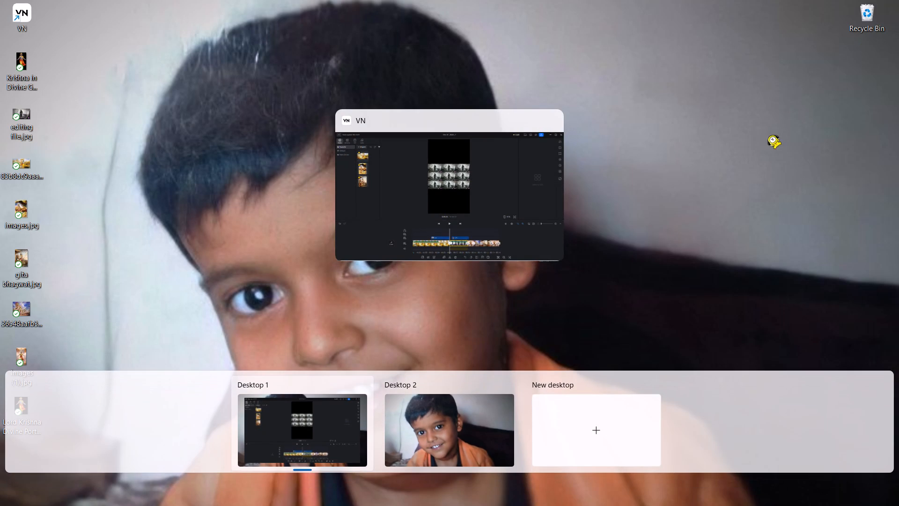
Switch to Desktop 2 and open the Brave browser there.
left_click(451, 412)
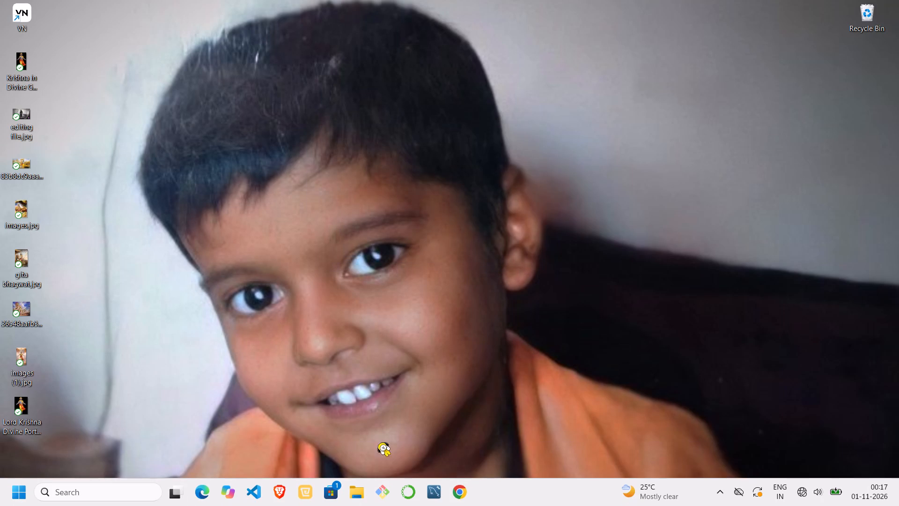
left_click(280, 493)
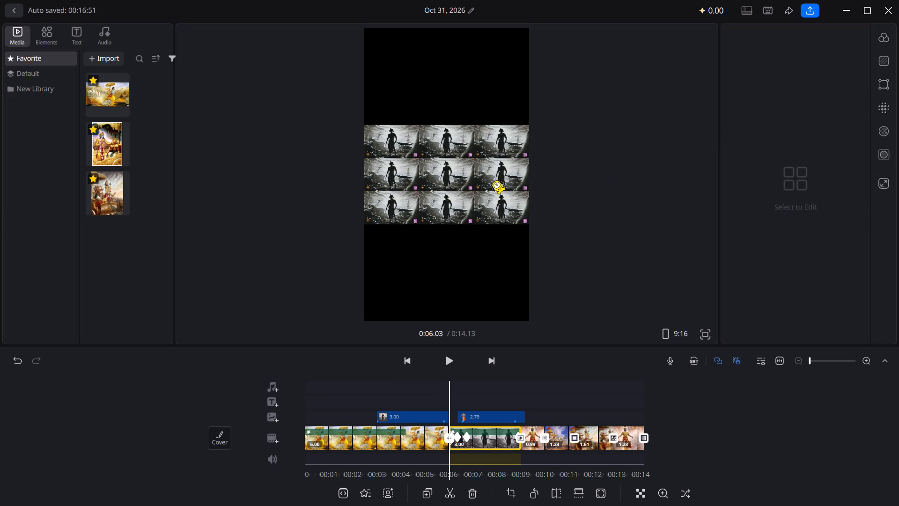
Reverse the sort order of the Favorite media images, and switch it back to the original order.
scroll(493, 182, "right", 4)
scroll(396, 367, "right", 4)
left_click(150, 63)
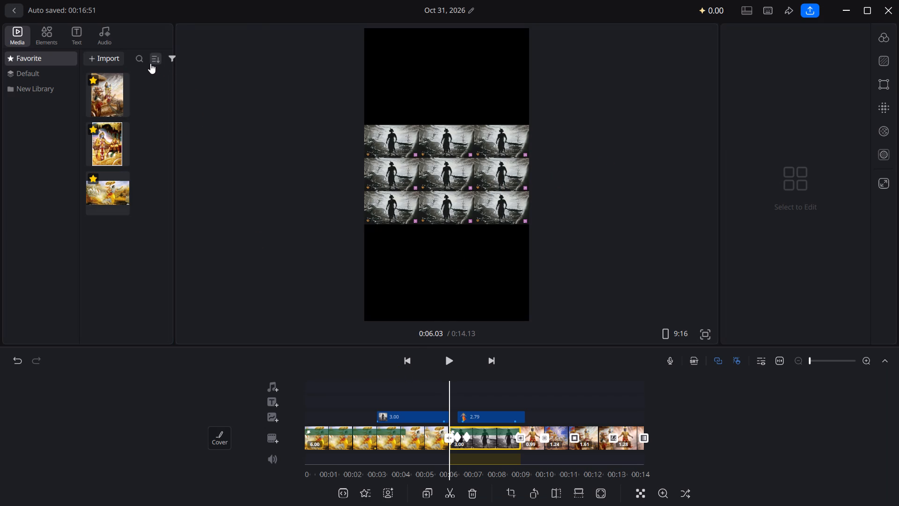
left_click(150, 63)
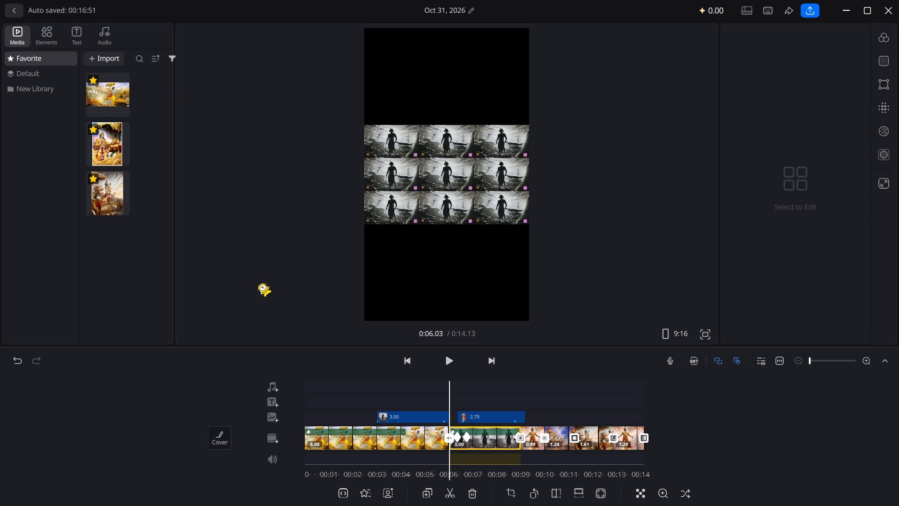
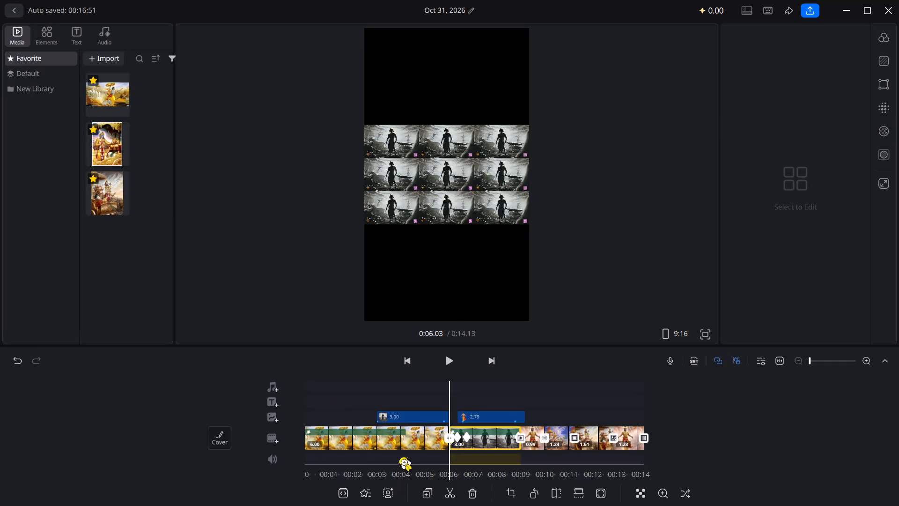
Start adding a clip at the end of the main track and browse the Desktop, Documents, Downloads and Pictures folders for media.
scroll(407, 437, "left", 19)
scroll(407, 437, "left", 6)
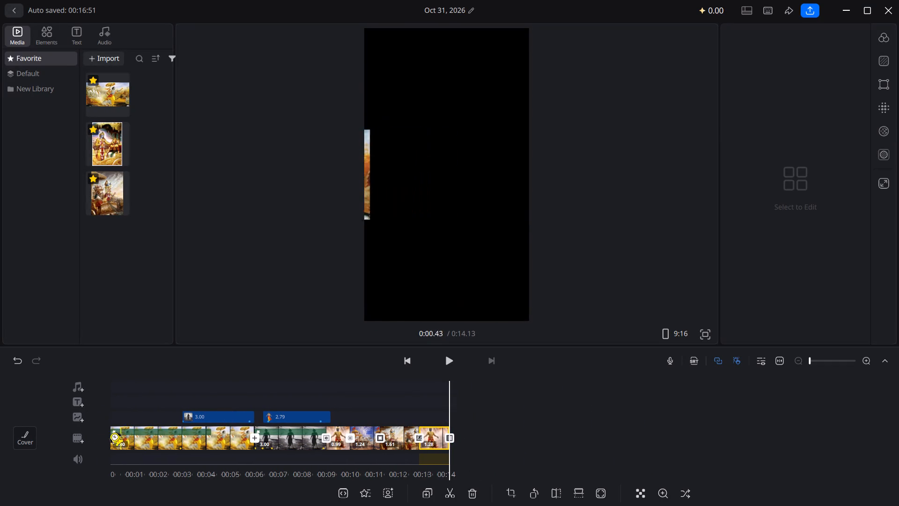
left_click(79, 440)
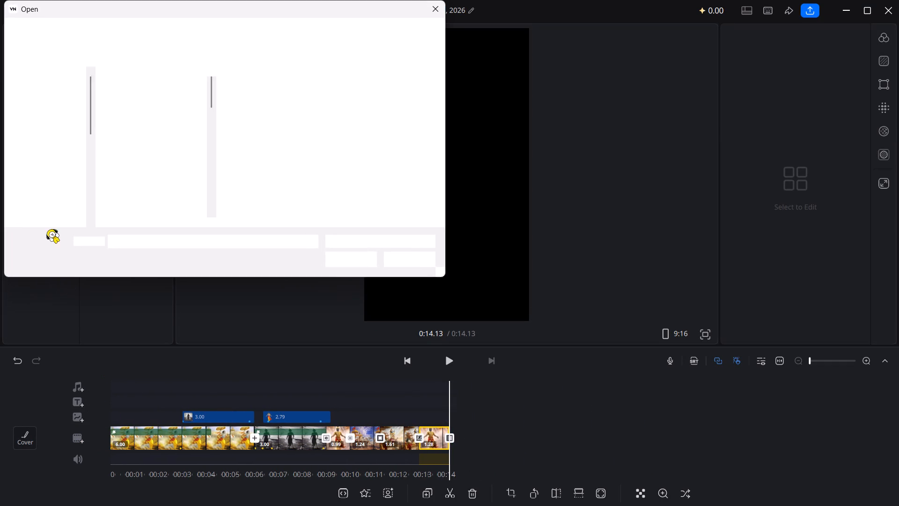
left_click(54, 120)
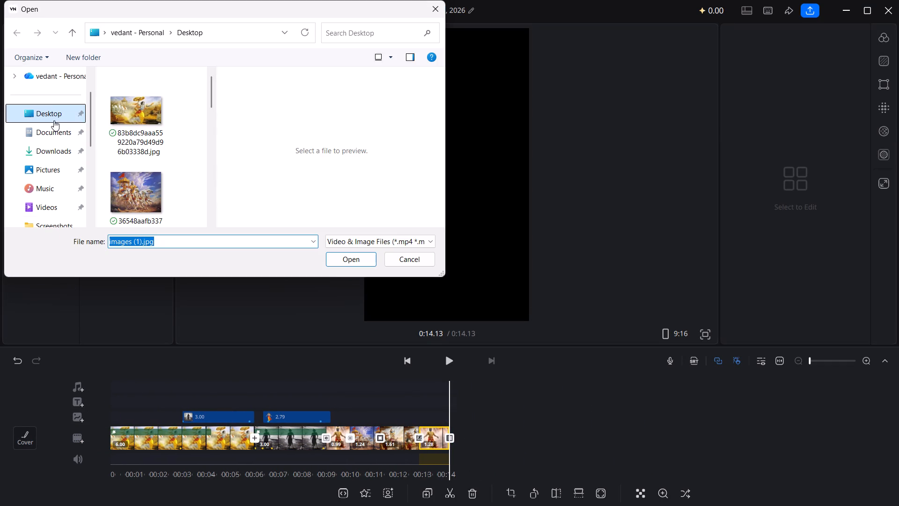
left_click(56, 131)
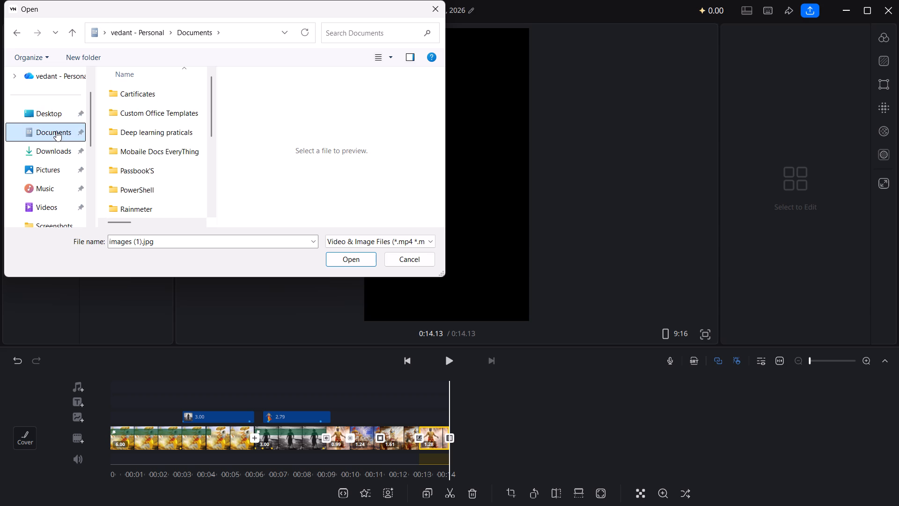
left_click(56, 131)
left_click(66, 150)
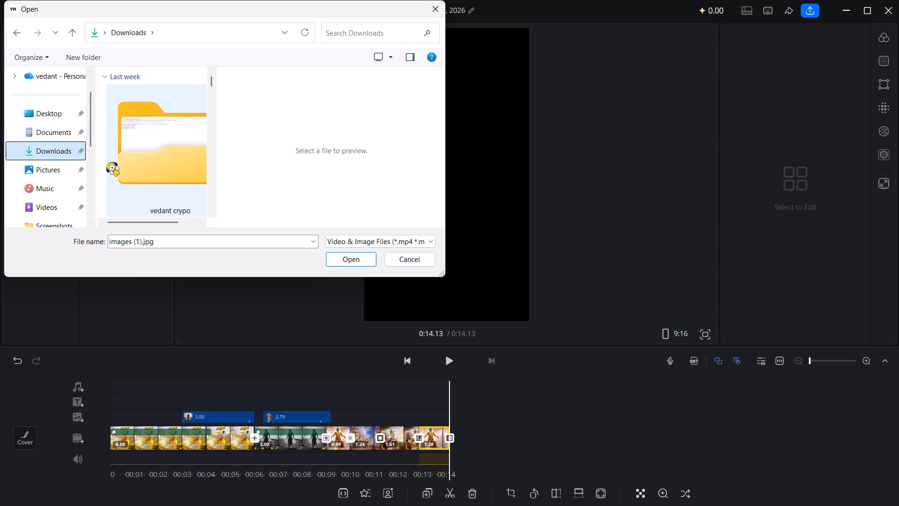
left_click(70, 174)
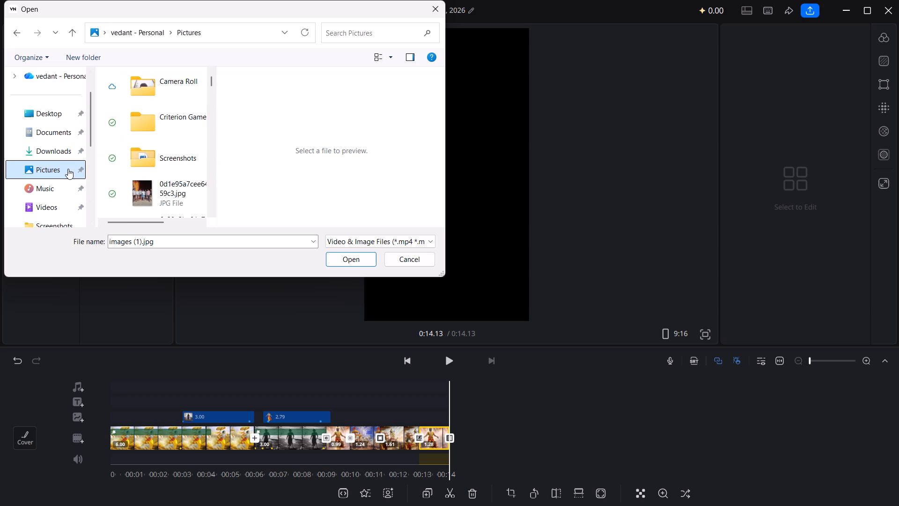
left_click(55, 111)
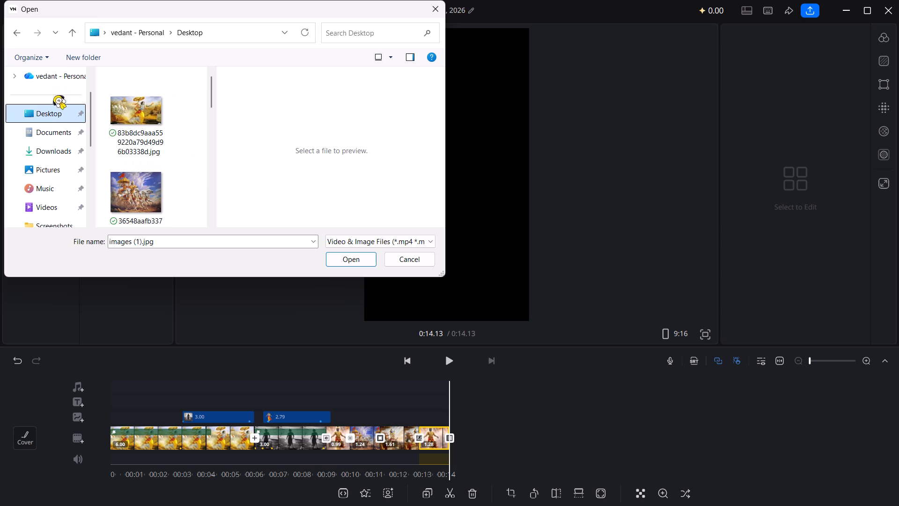
Look through the recent files in the Home location for a suitable image, previewing images (1).jpg.
left_click(51, 78)
scroll(51, 78, "up", 1)
left_click(51, 78)
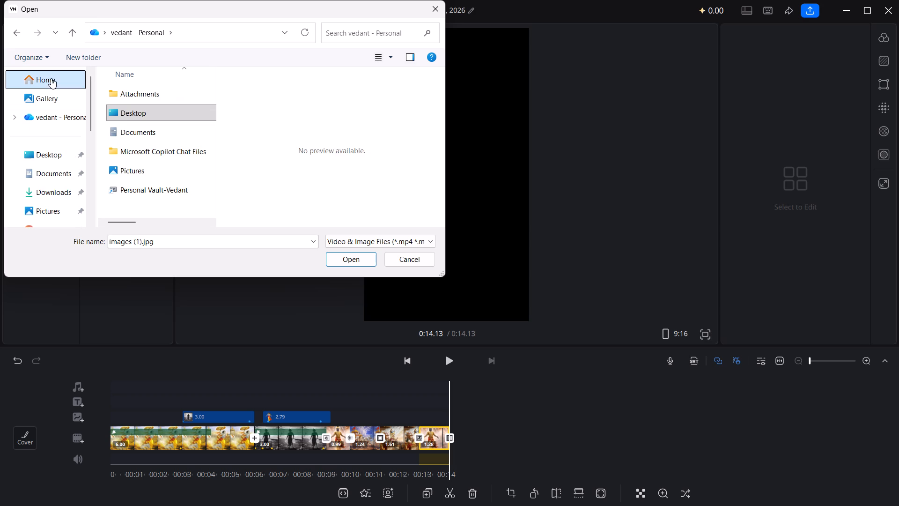
scroll(168, 114, "down", 1)
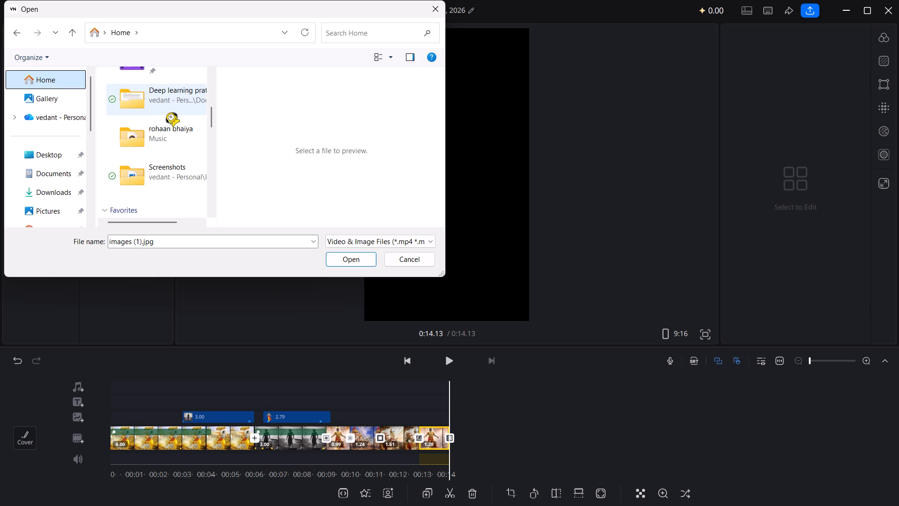
scroll(168, 114, "down", 1)
left_click(167, 148)
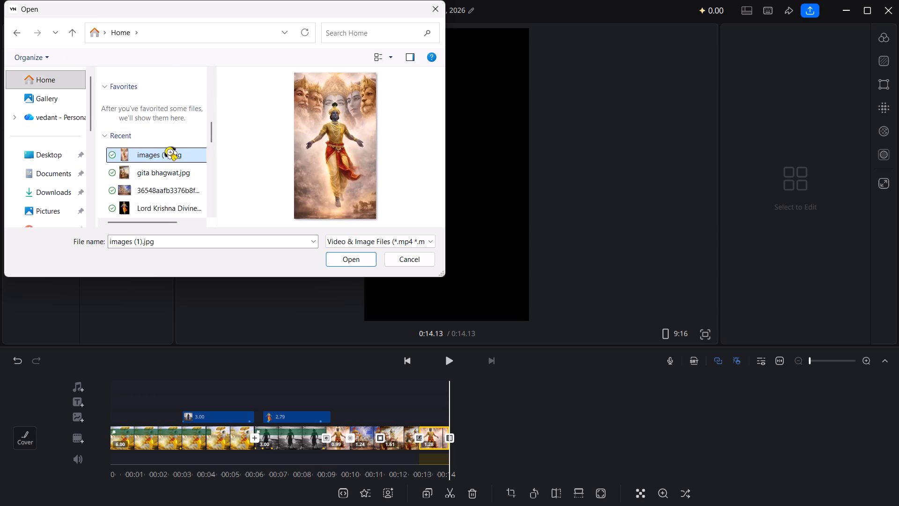
scroll(168, 167, "down", 1)
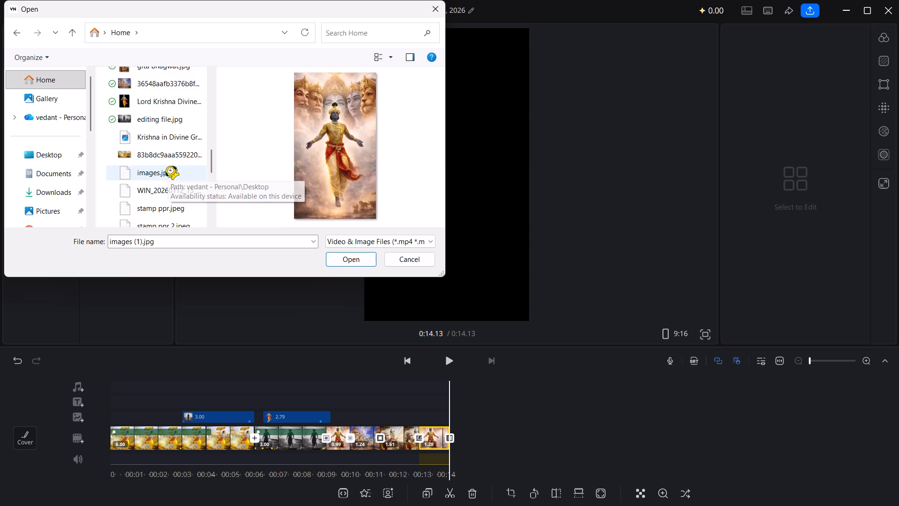
scroll(168, 167, "down", 2)
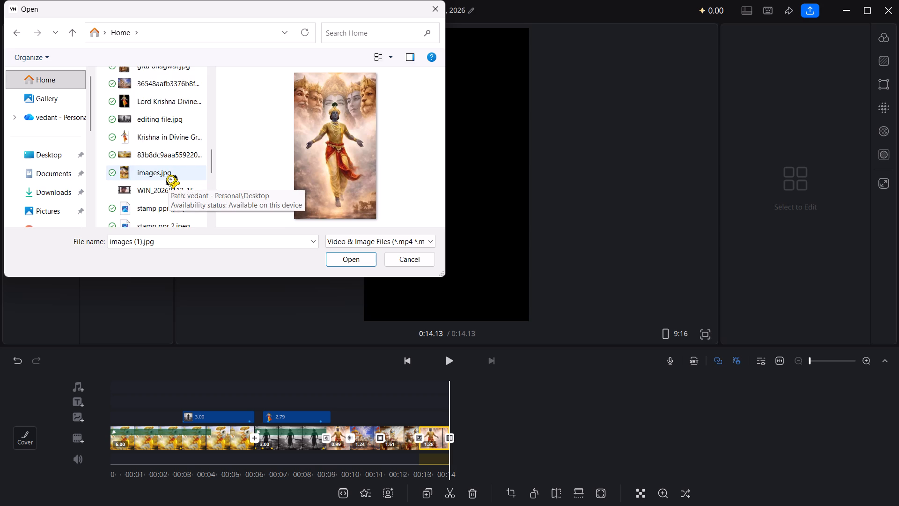
scroll(168, 176, "up", 1)
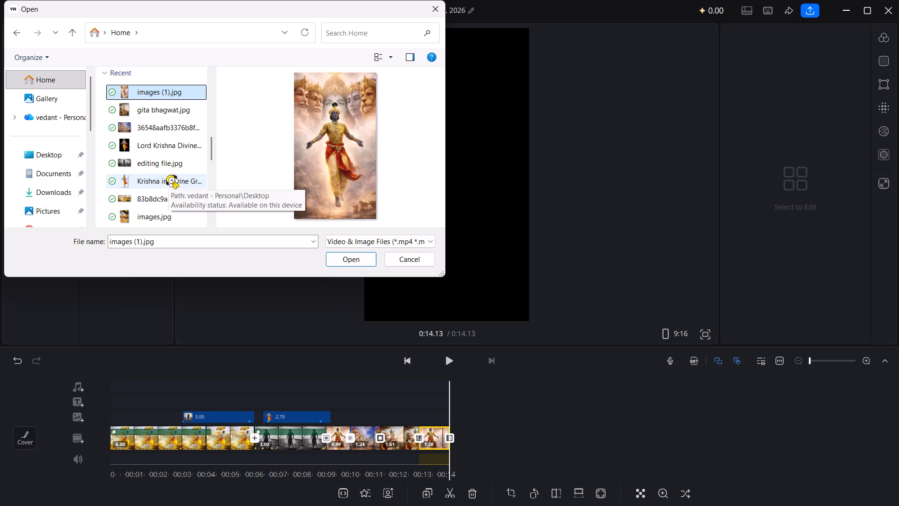
scroll(168, 176, "up", 2)
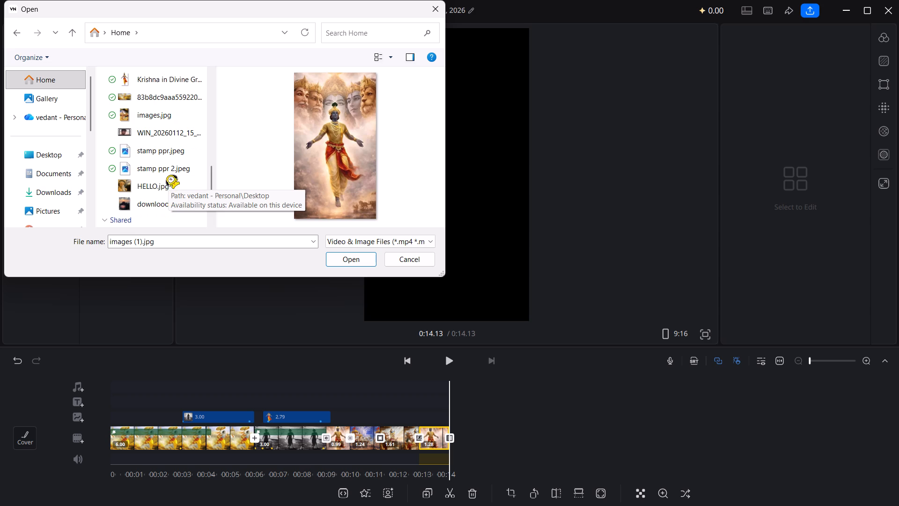
scroll(168, 176, "up", 1)
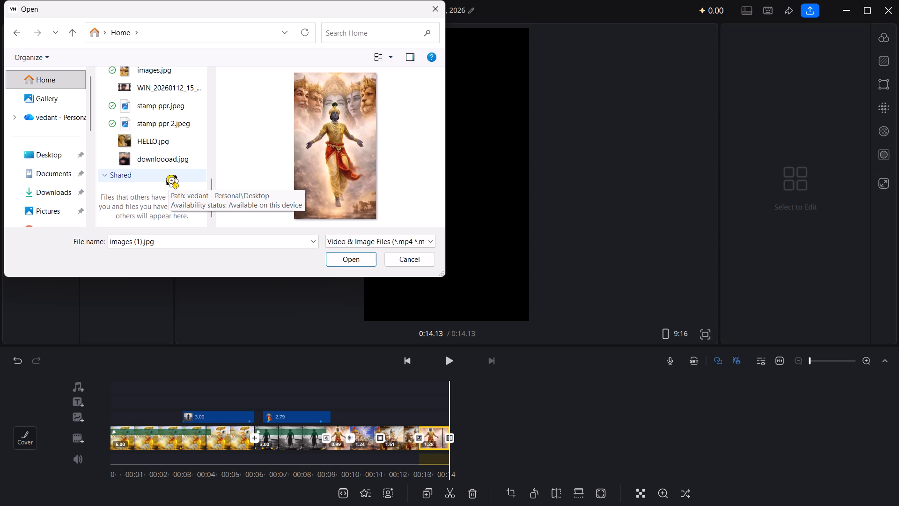
scroll(168, 176, "up", 1)
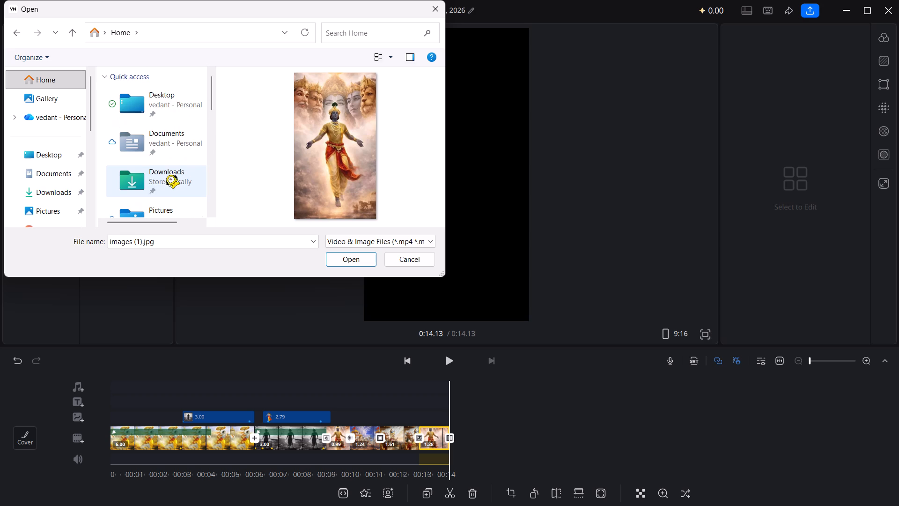
scroll(168, 176, "up", 3)
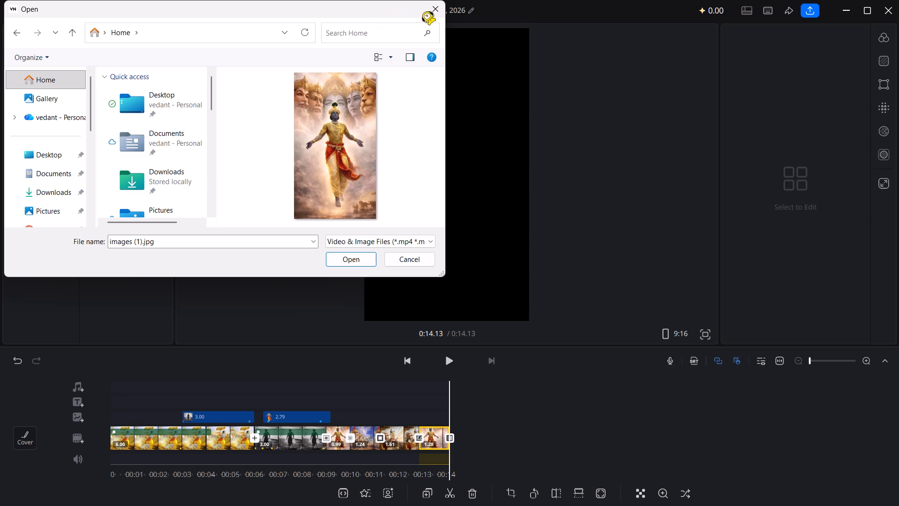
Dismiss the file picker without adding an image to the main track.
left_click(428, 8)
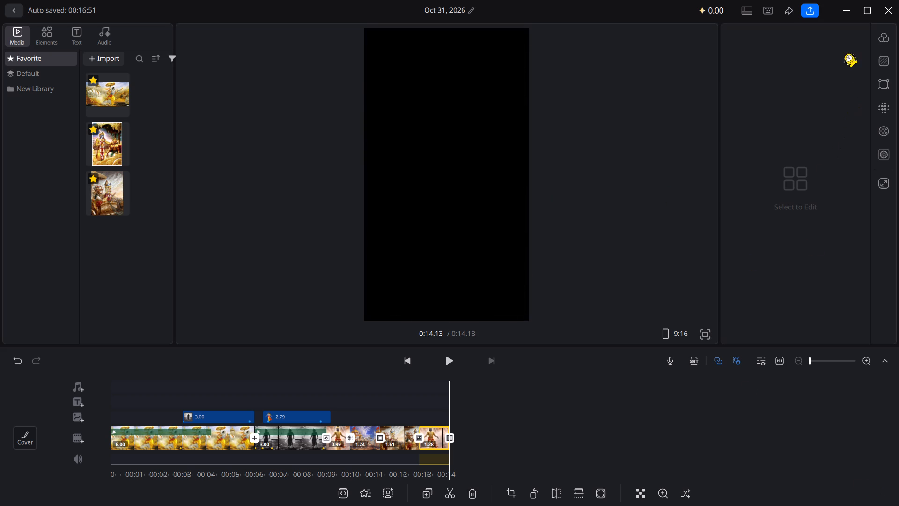
Minimize the video editor and bring up the list of available Wi-Fi networks.
left_click(840, 16)
left_click(821, 499)
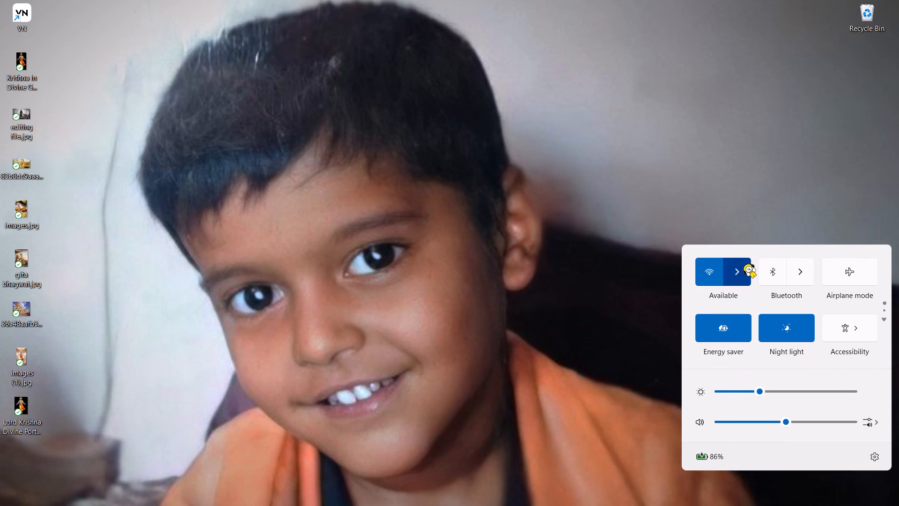
left_click(745, 265)
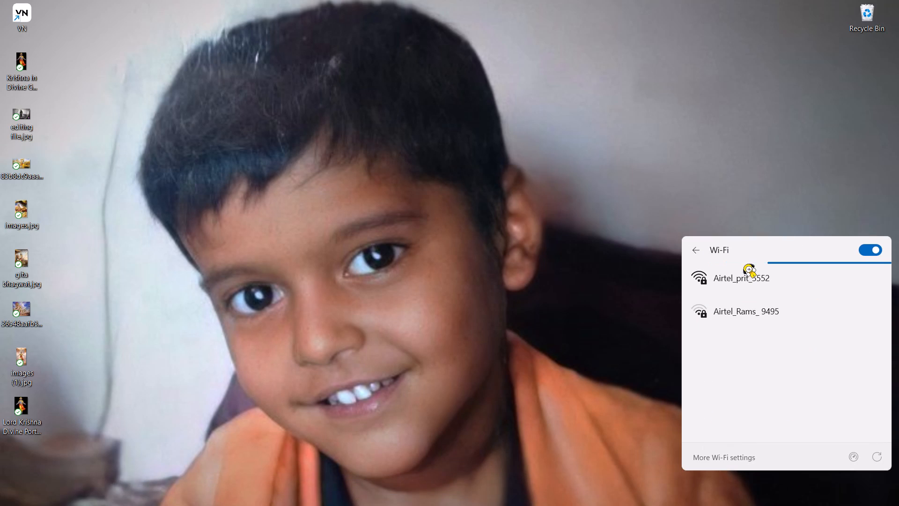
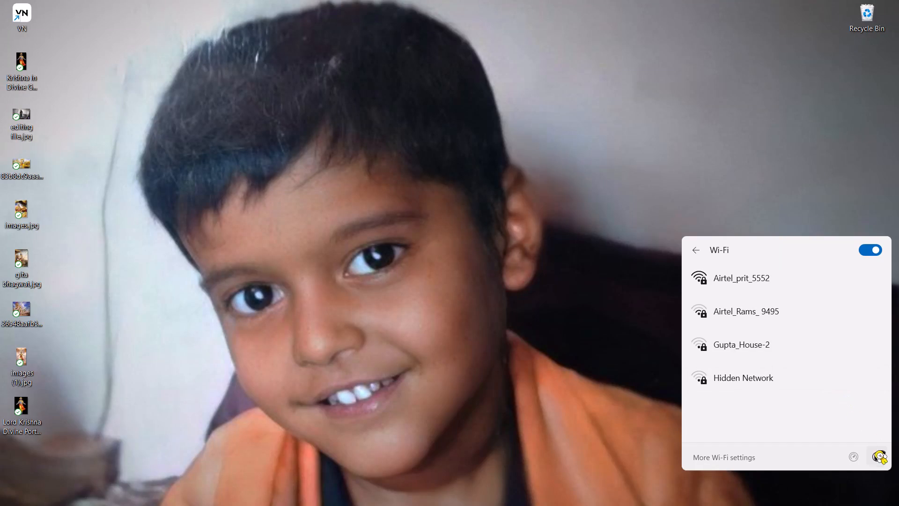
Rescan the available Wi-Fi networks to reconnect to the phone hotspot.
left_click(880, 458)
left_click(878, 458)
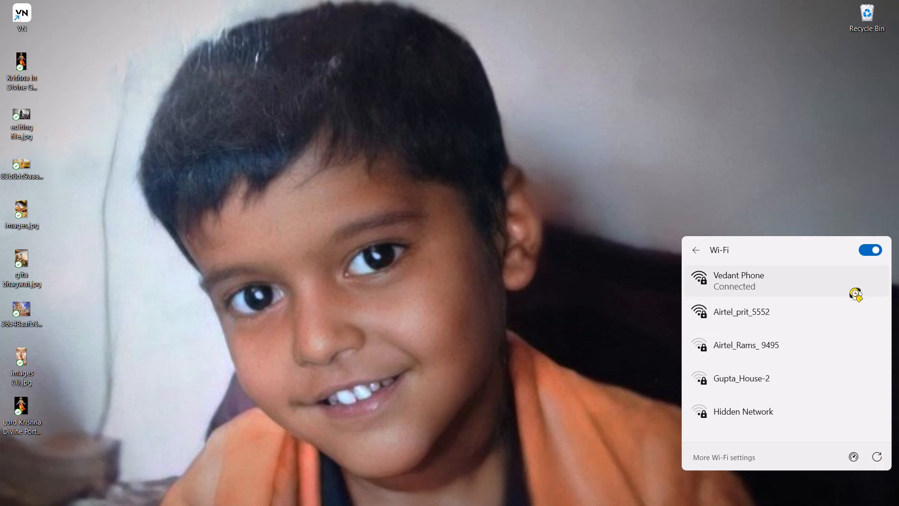
left_click(726, 123)
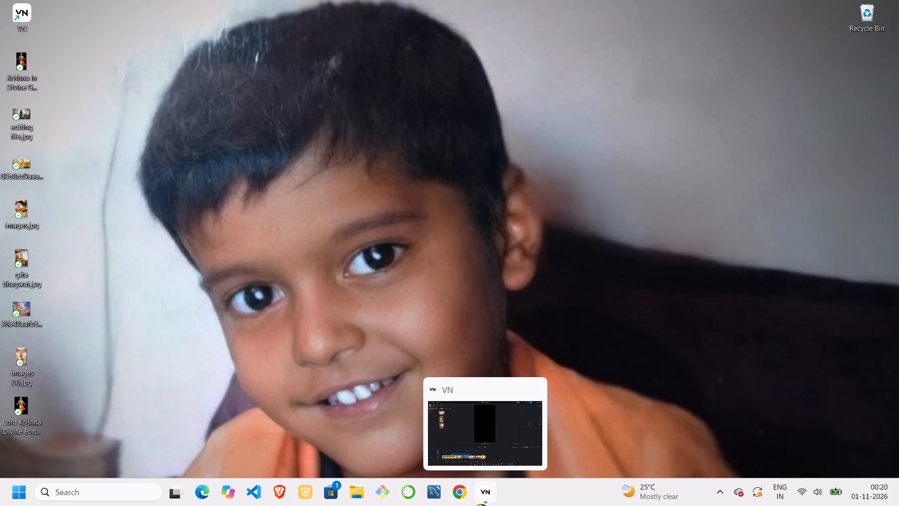
Switch to Chrome and browse the Krishna Mahabharat image search results for another picture.
left_click(459, 499)
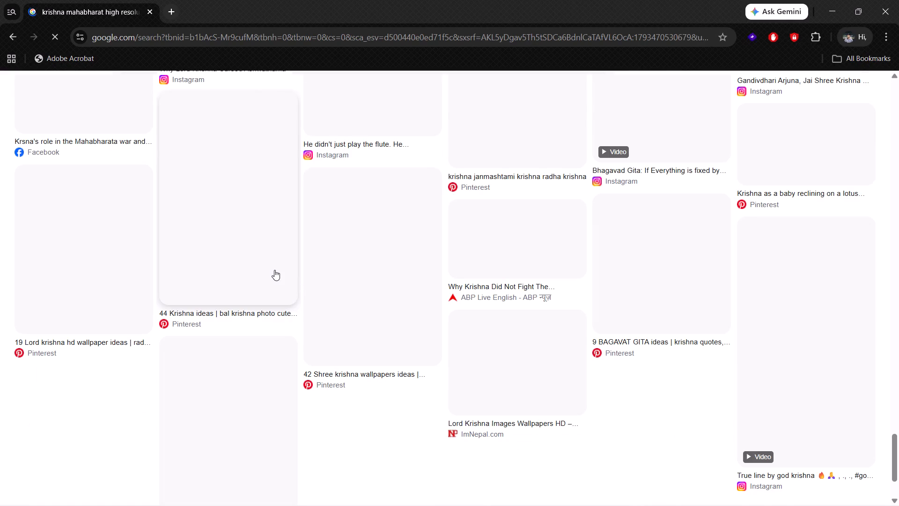
scroll(274, 270, "up", 1)
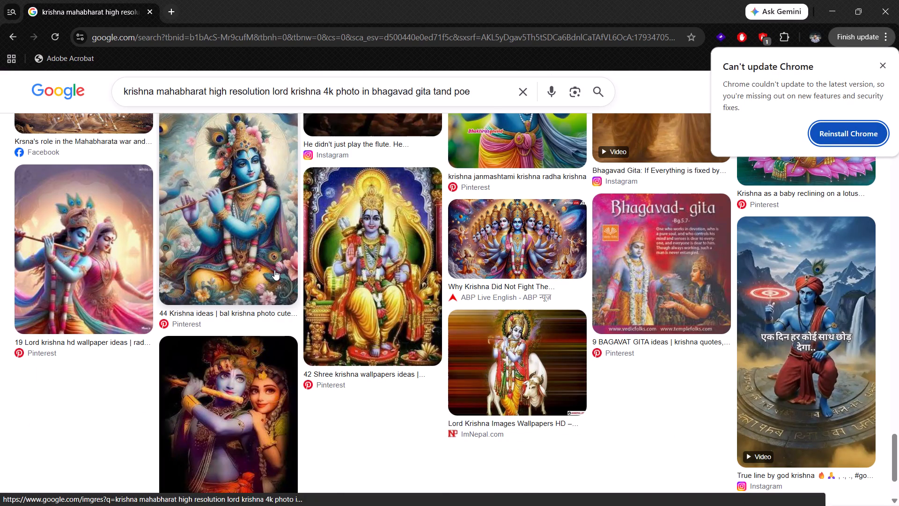
Replace the current image search query in the browser with little krishna and run the search.
scroll(274, 270, "up", 8)
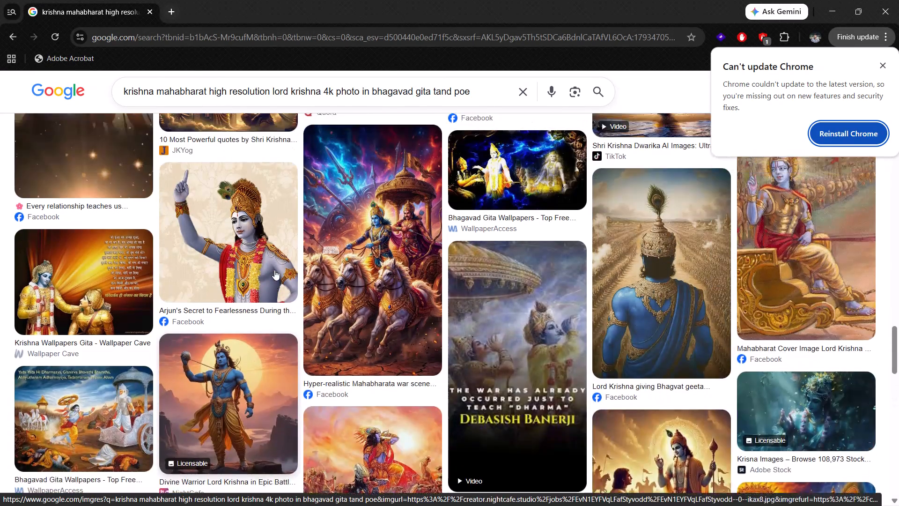
scroll(274, 270, "up", 8)
scroll(274, 270, "up", 14)
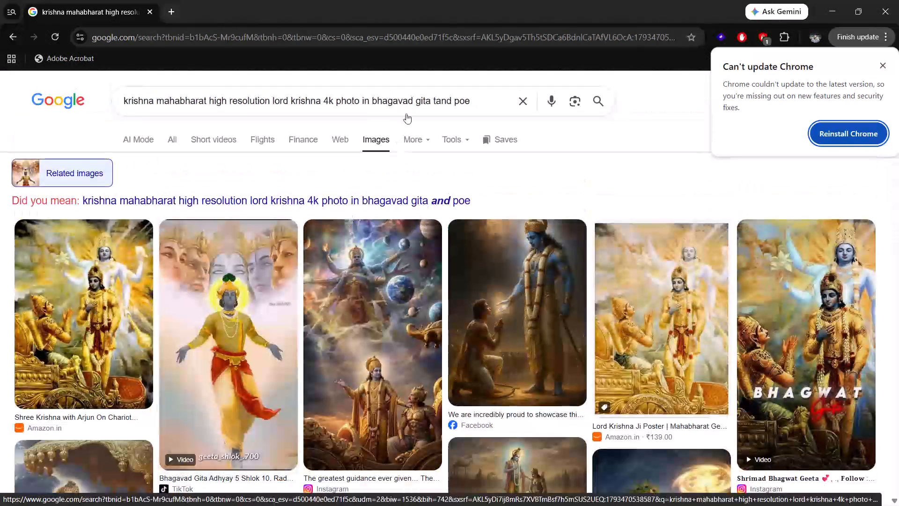
left_click(473, 102)
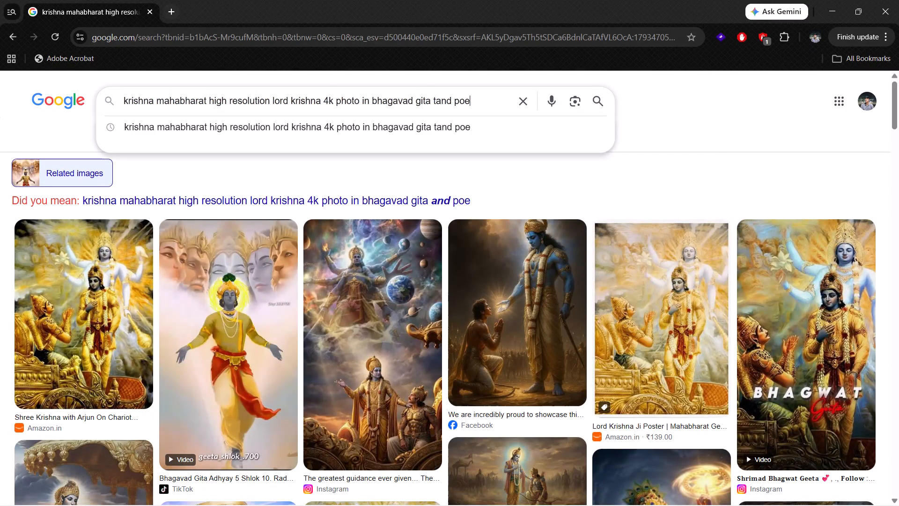
key("BackSpace")
key("BackSpace")
key("BackSpace")
key("BackSpace")
key("BackSpace")
key("BackSpace")
key("BackSpace")
key("BackSpace")
key("BackSpace")
key("BackSpace")
key("BackSpace")
key("BackSpace")
key("BackSpace")
key("BackSpace")
key("BackSpace")
key("BackSpace")
key("BackSpace")
key("BackSpace")
key("BackSpace")
key("BackSpace")
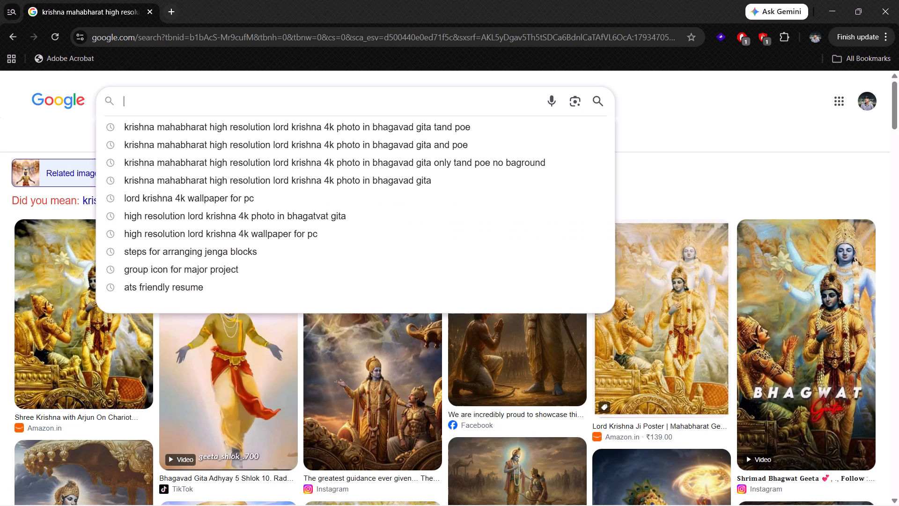
type("lo")
key("BackSpace")
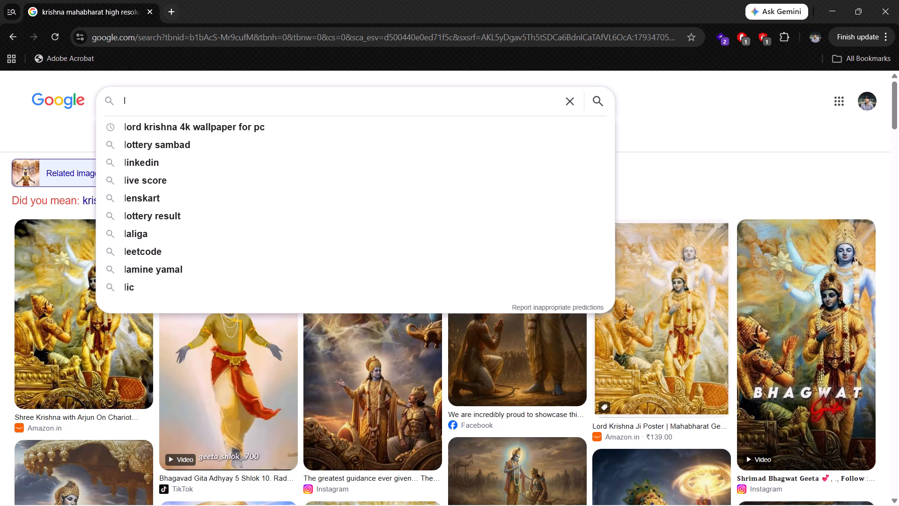
type("it")
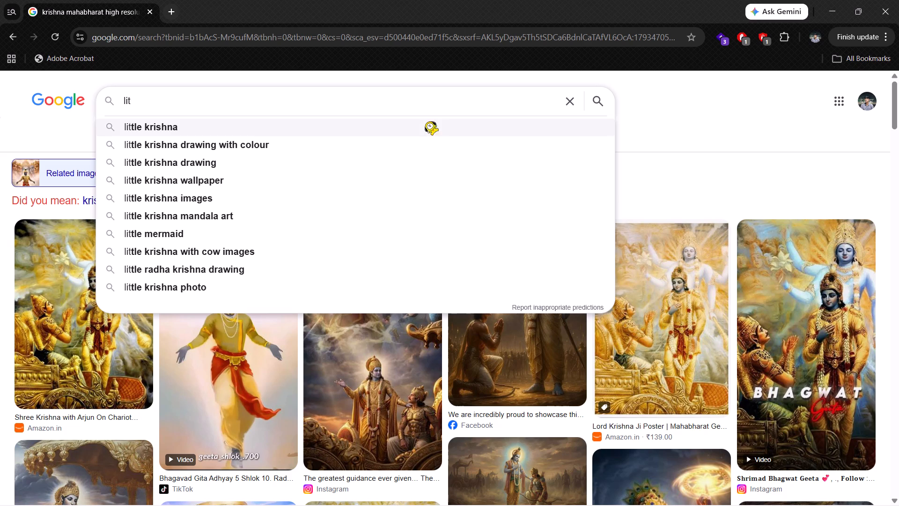
left_click(427, 123)
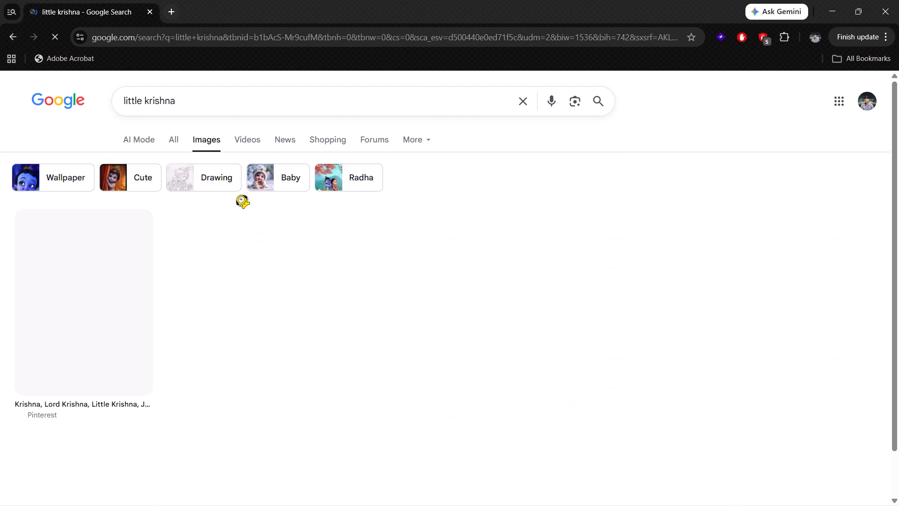
Look through the little krishna image results for a picture suitable for the montage.
scroll(248, 238, "down", 1)
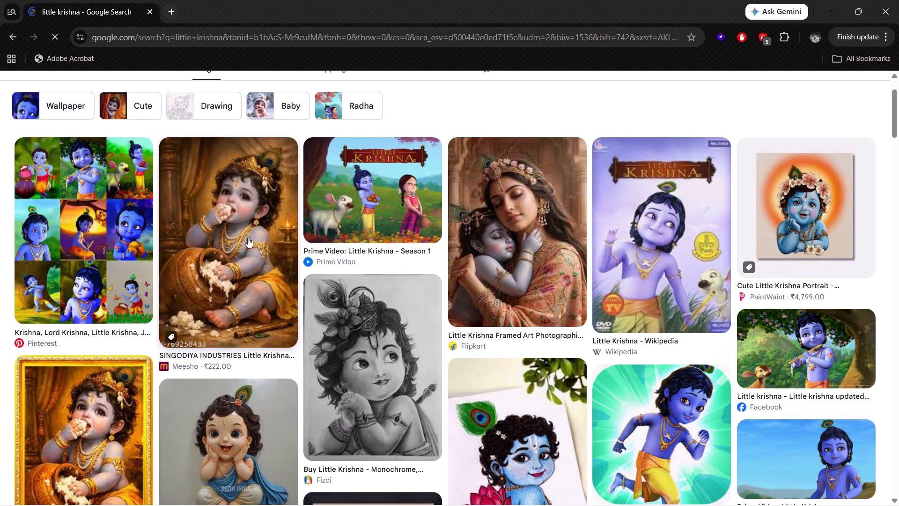
scroll(248, 238, "down", 1)
scroll(248, 238, "right", 1)
scroll(248, 238, "down", 1)
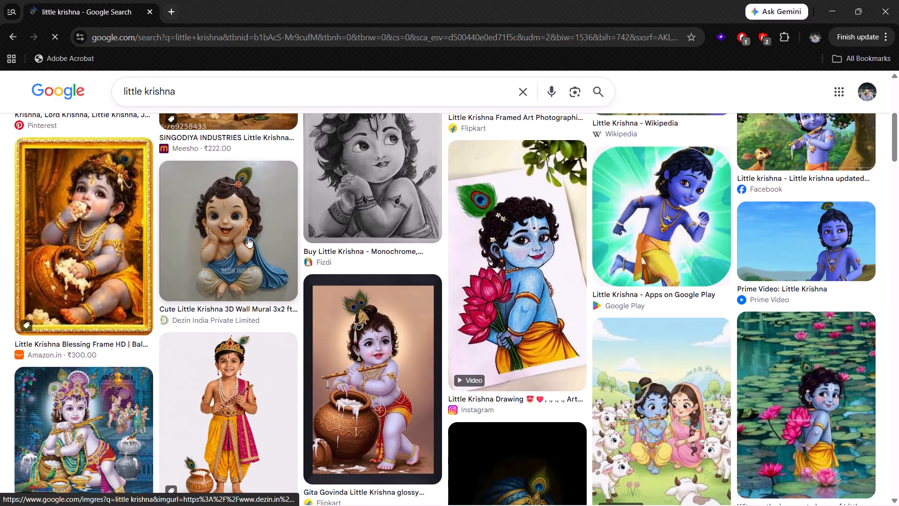
scroll(248, 238, "down", 1)
scroll(248, 238, "right", 4)
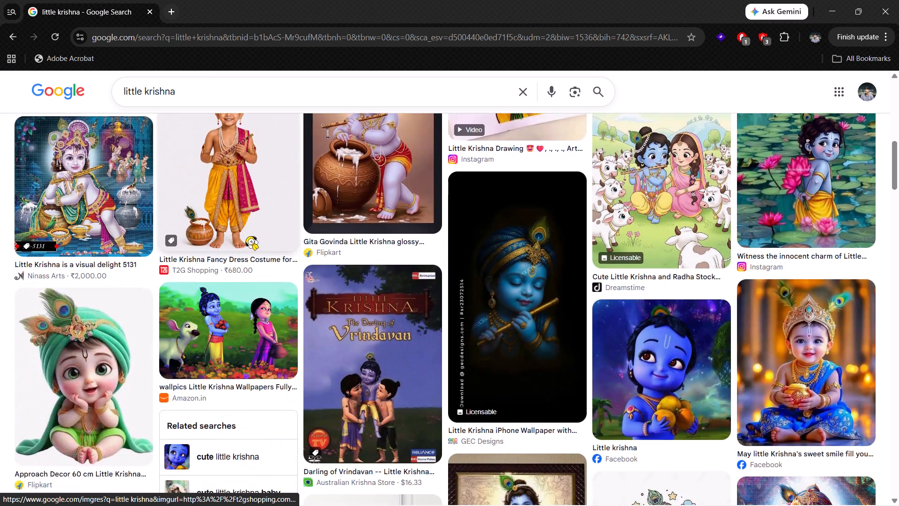
scroll(248, 238, "right", 6)
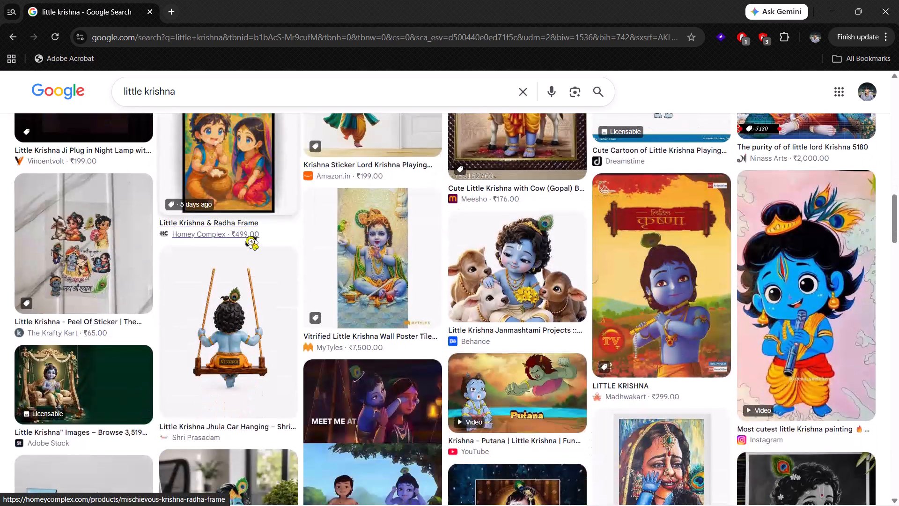
scroll(248, 238, "right", 6)
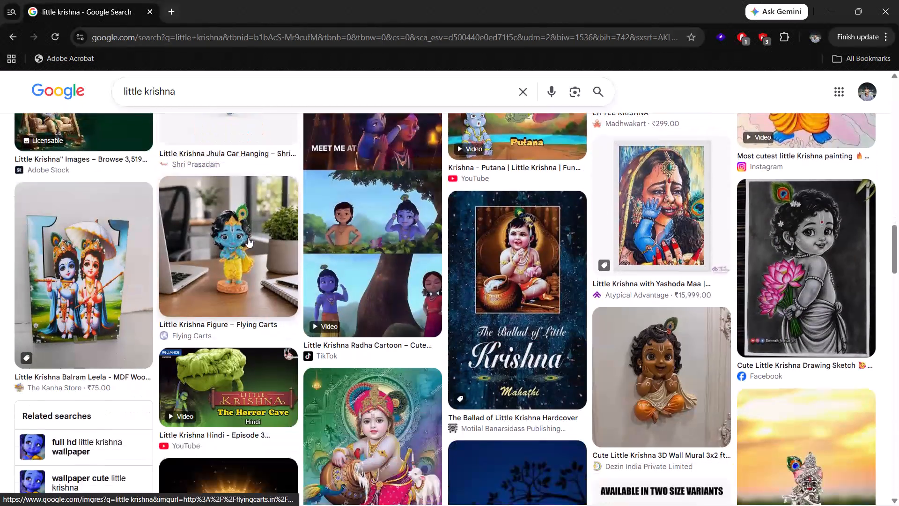
scroll(248, 238, "right", 4)
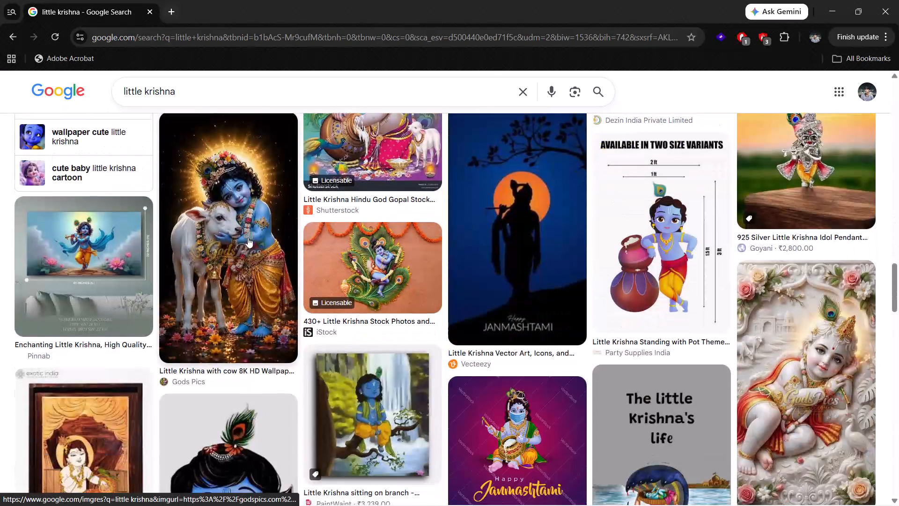
scroll(248, 238, "right", 6)
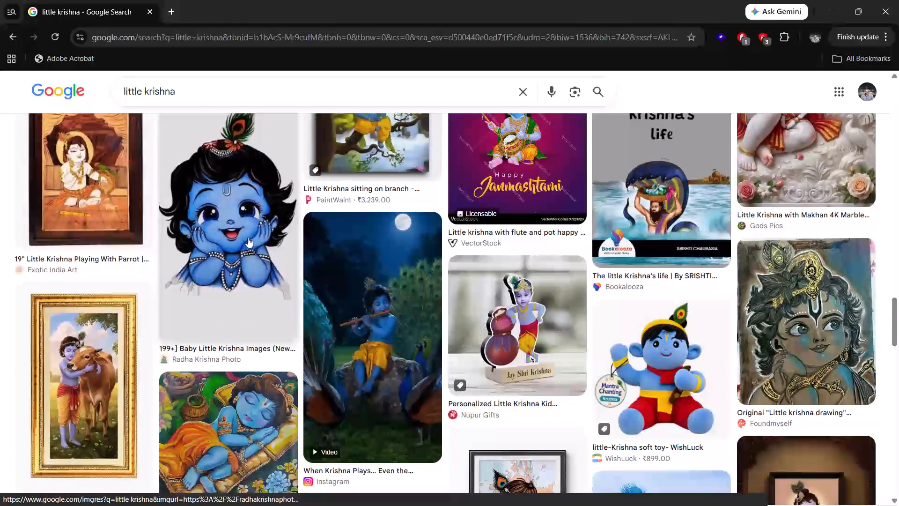
scroll(248, 238, "right", 7)
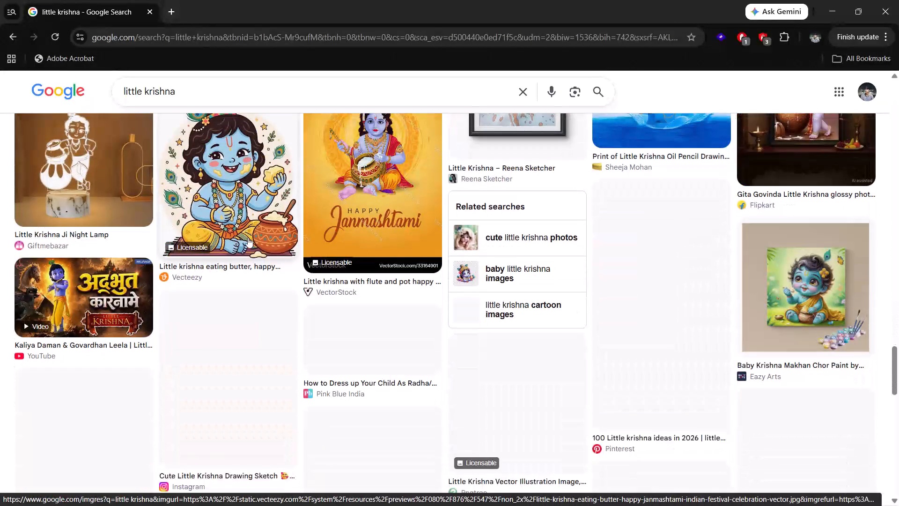
scroll(248, 238, "up", 8)
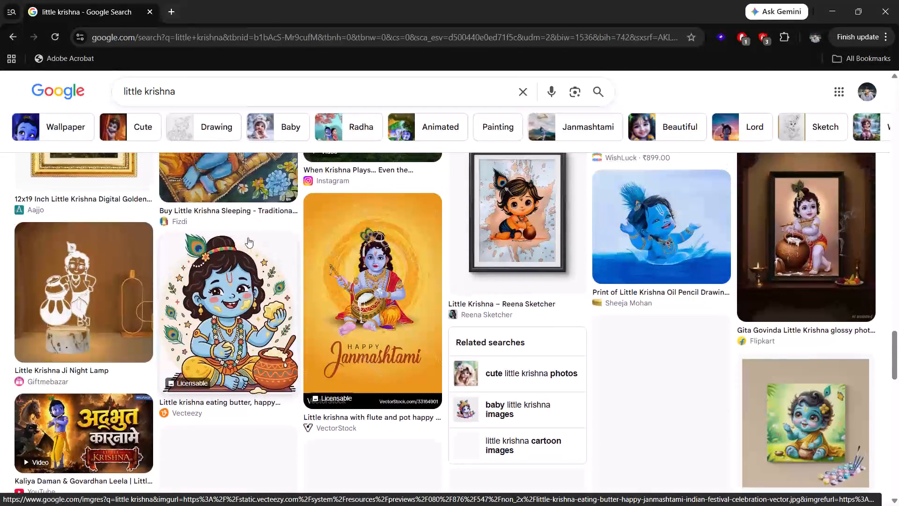
scroll(248, 238, "up", 4)
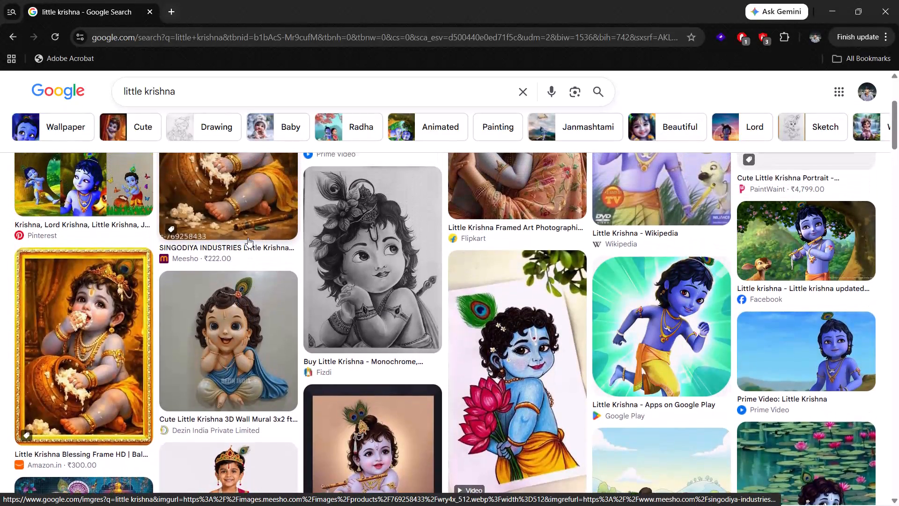
scroll(248, 238, "up", 7)
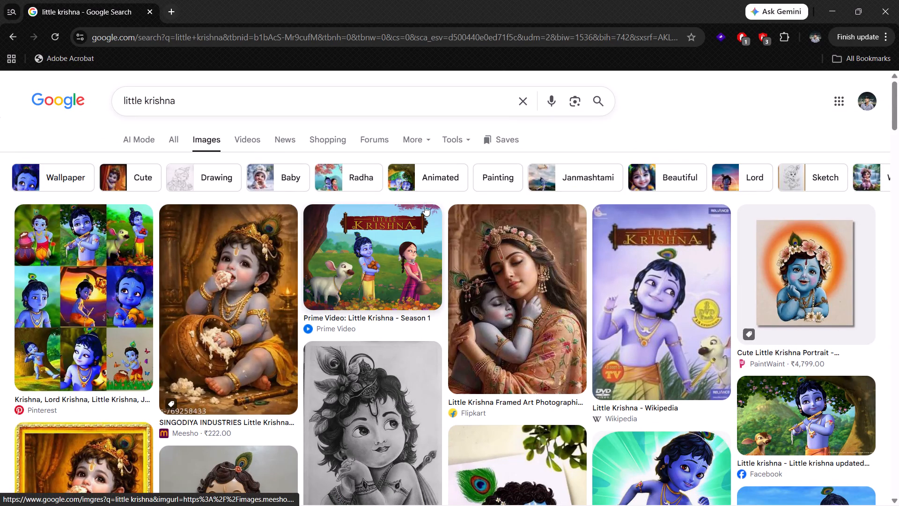
Try the Animated refinement on the little krishna image results, and apply the God refinement instead.
left_click(432, 181)
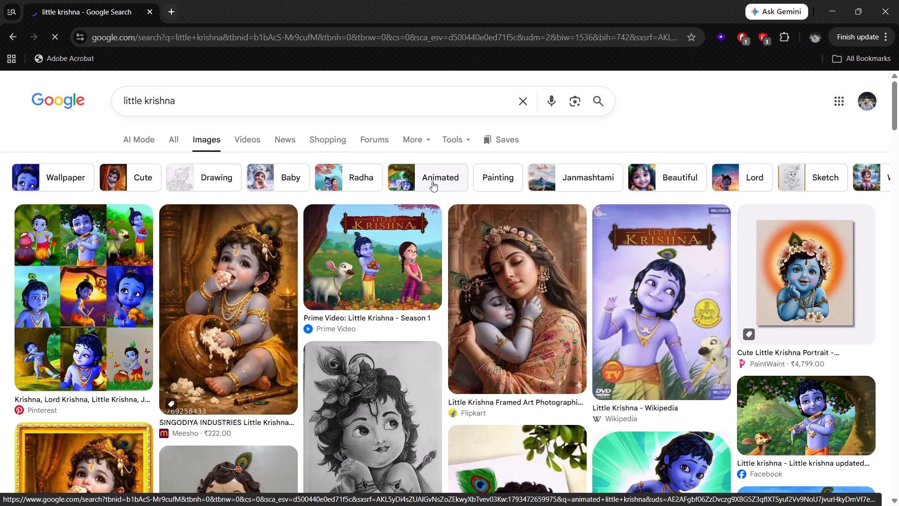
left_click(432, 181)
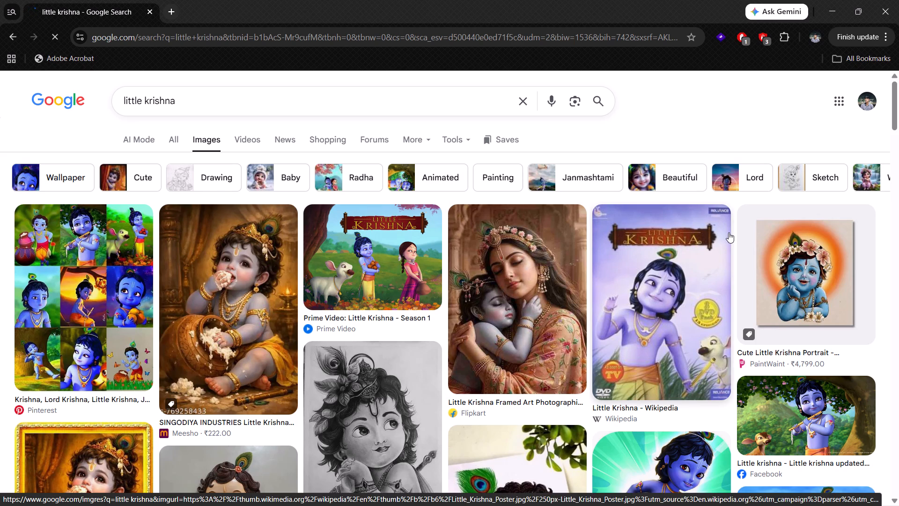
scroll(729, 232, "left", 1)
scroll(746, 181, "left", 7)
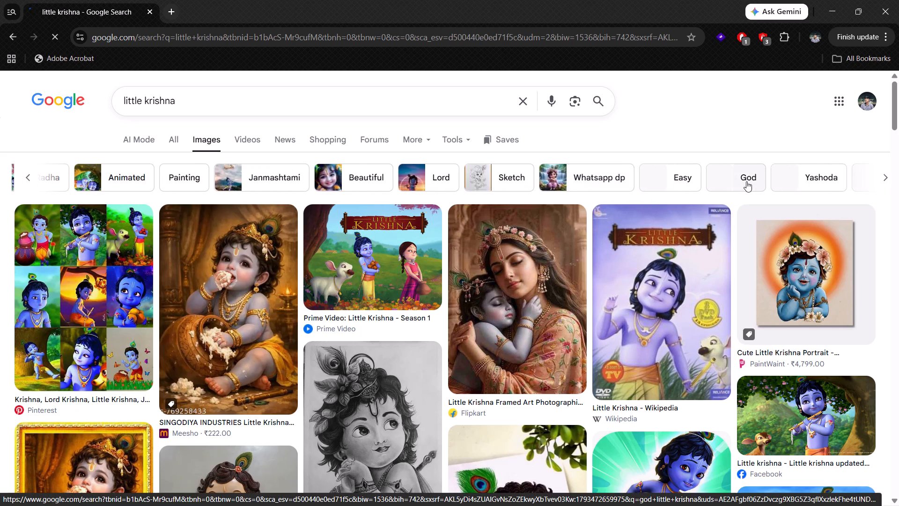
scroll(746, 181, "left", 6)
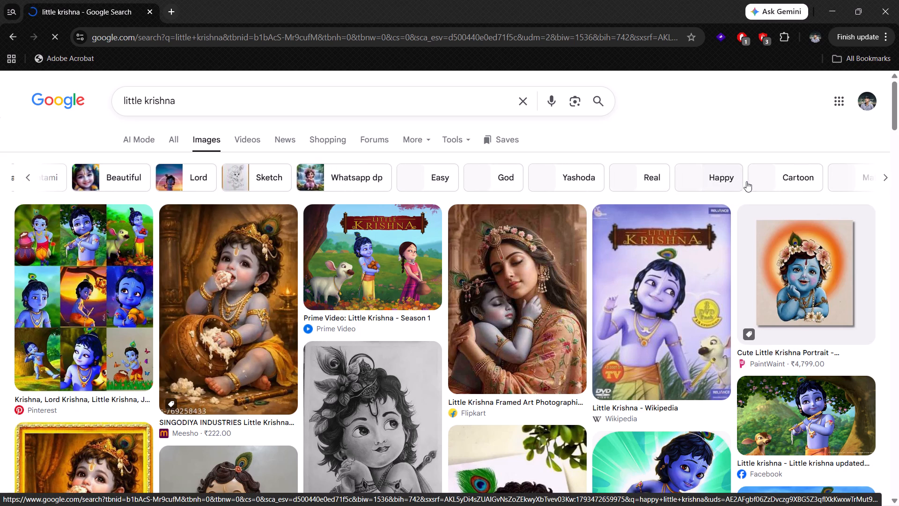
scroll(746, 181, "left", 1)
left_click(504, 177)
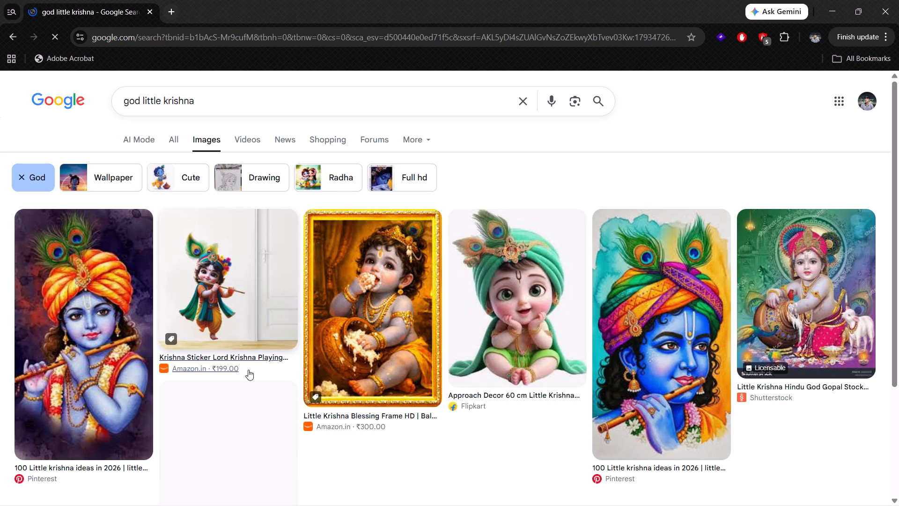
Look over the god little krishna results and change the image search to little krishna image in alk.
scroll(456, 354, "right", 3)
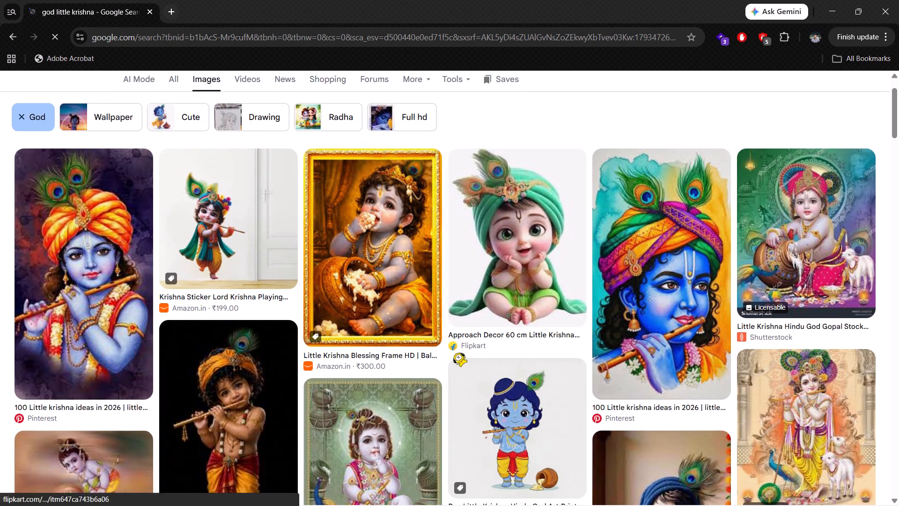
scroll(456, 354, "right", 5)
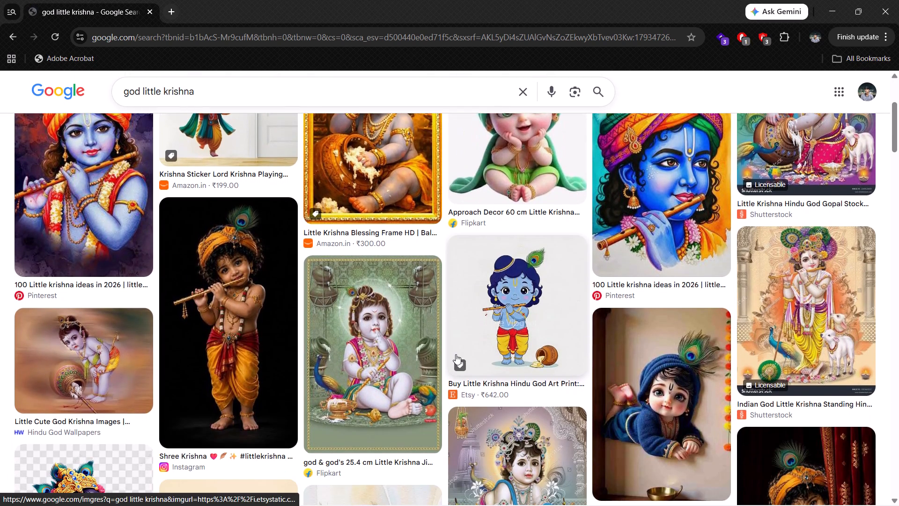
scroll(456, 354, "right", 7)
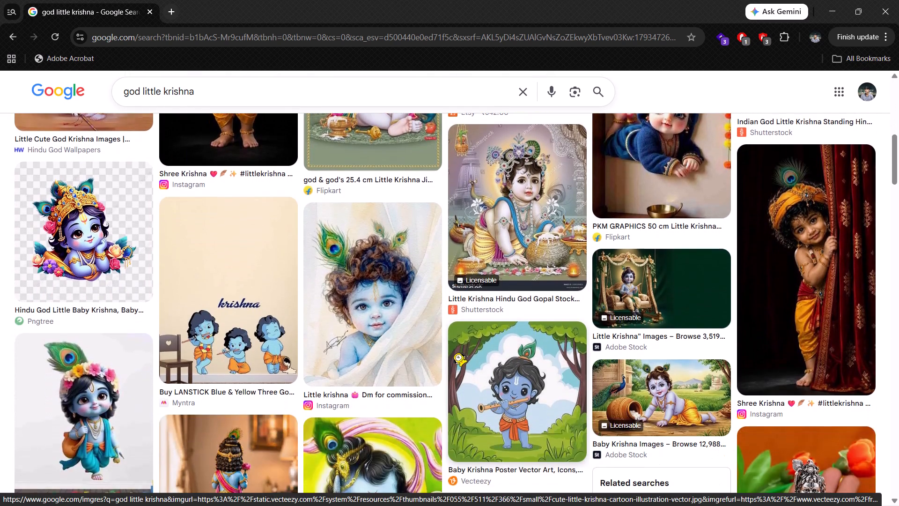
scroll(456, 354, "up", 8)
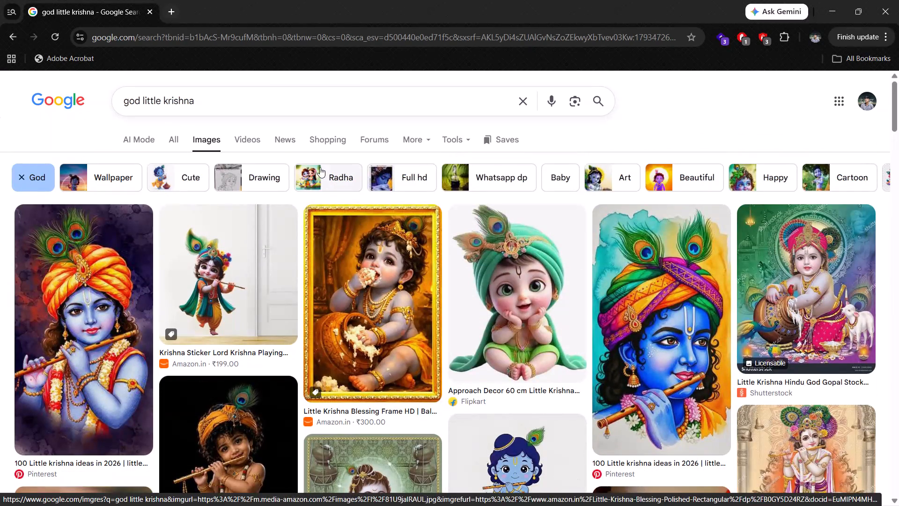
left_click(302, 102)
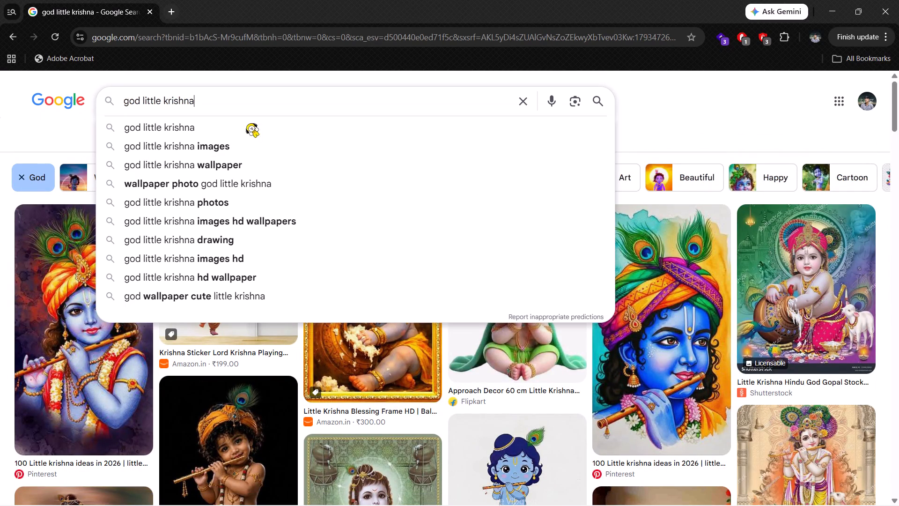
left_click(138, 98)
key("BackSpace")
key("BackSpace")
key("BackSpace")
key("BackSpace")
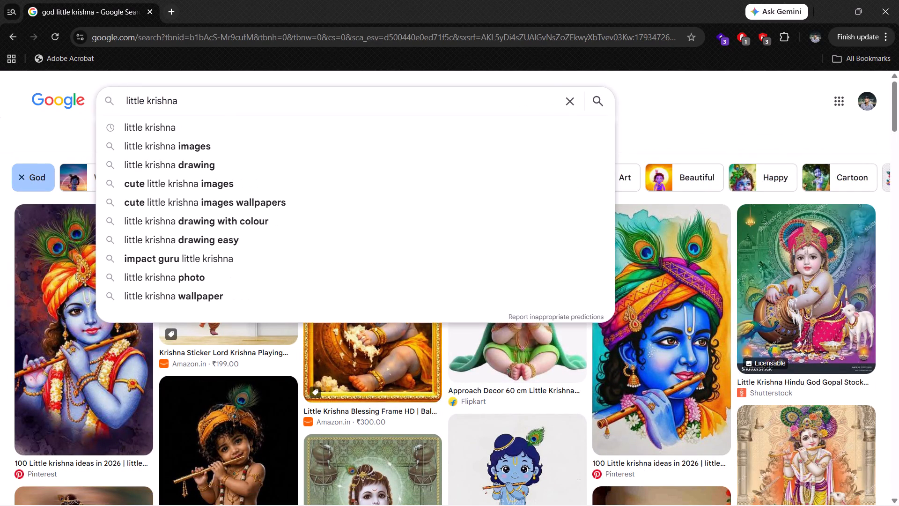
left_click(216, 103)
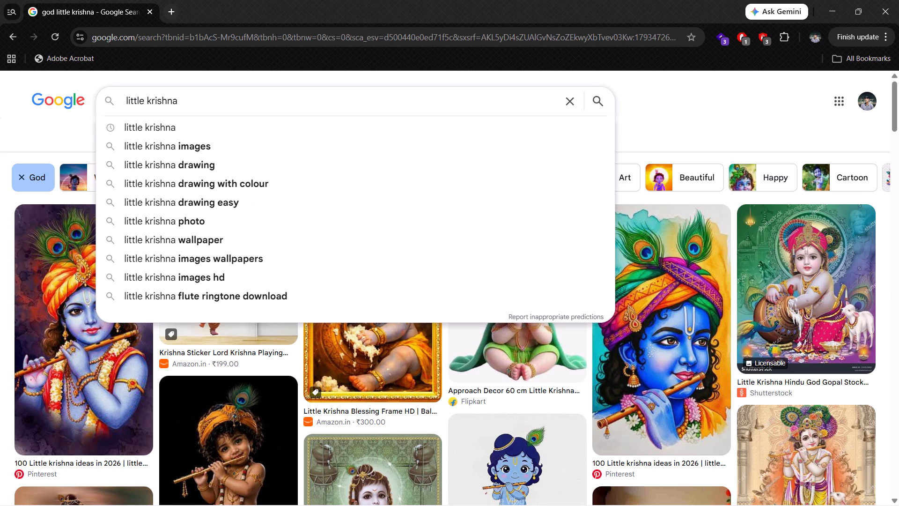
key("space")
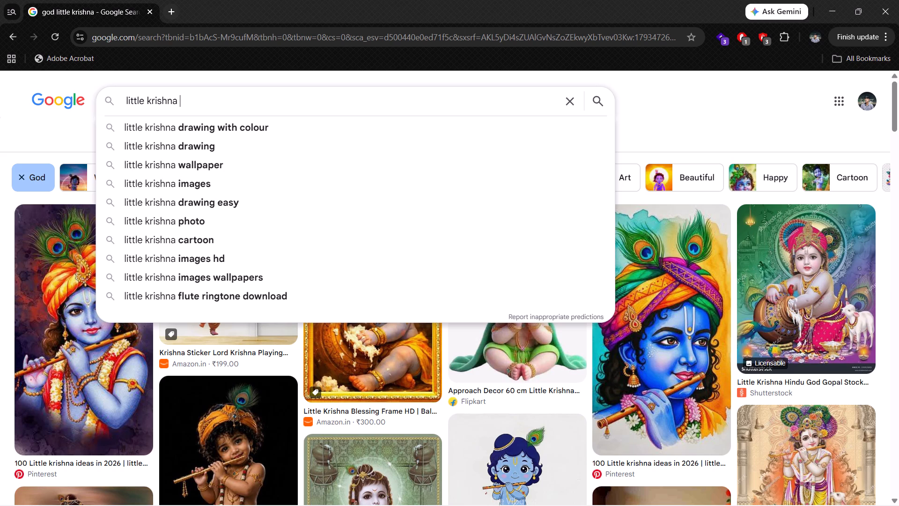
type("image in")
key("space")
type("alk")
key("space")
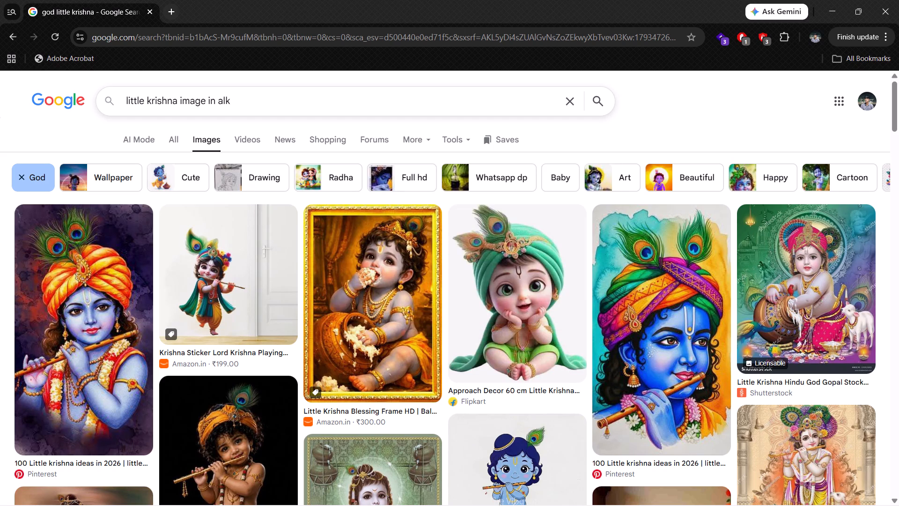
key("Return")
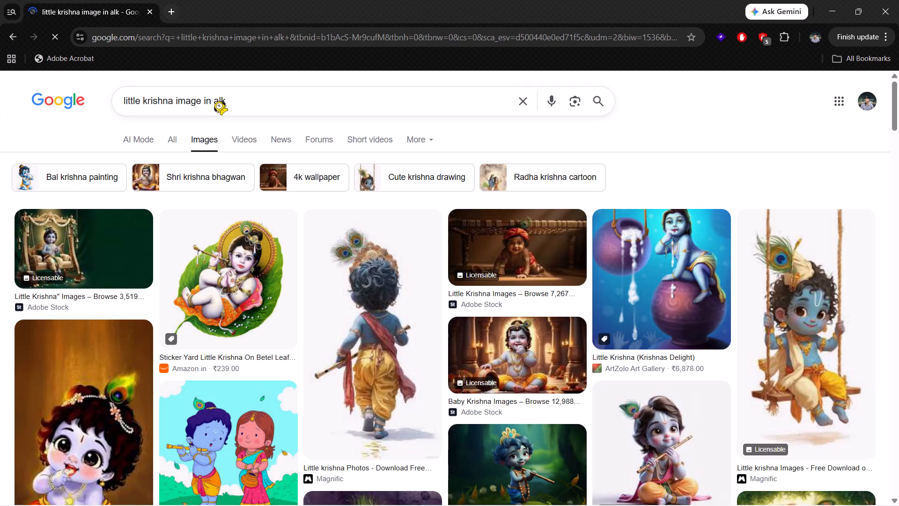
Look through the little krishna image in alk results and the suggested refinements for a picture suitable for the montage.
scroll(251, 237, "down", 1)
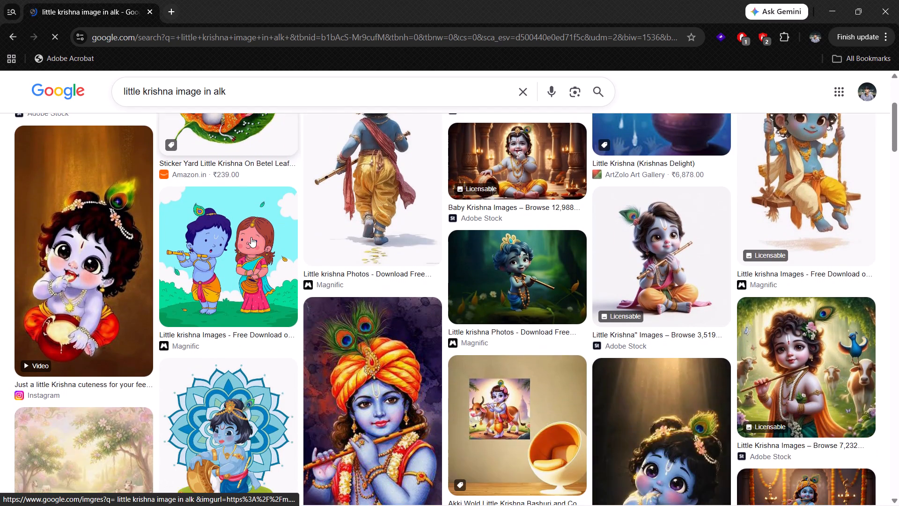
scroll(251, 237, "down", 1)
scroll(251, 237, "right", 5)
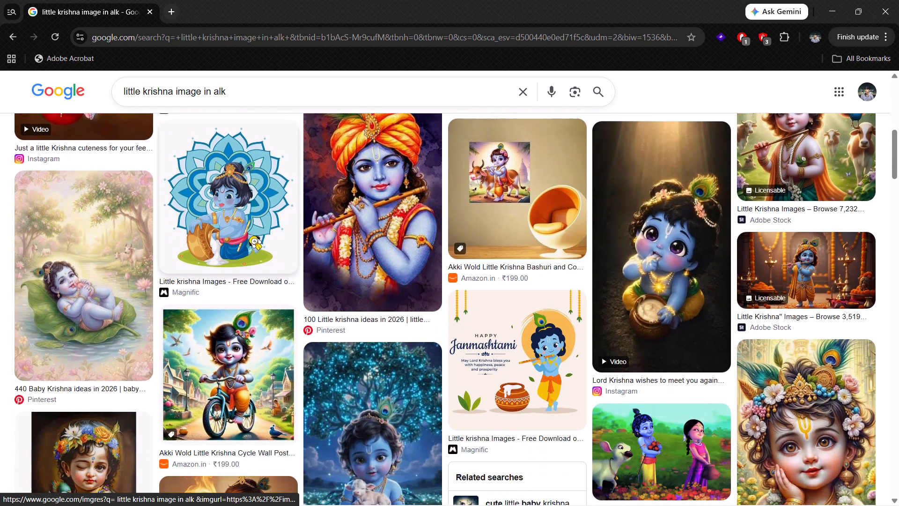
scroll(251, 237, "right", 8)
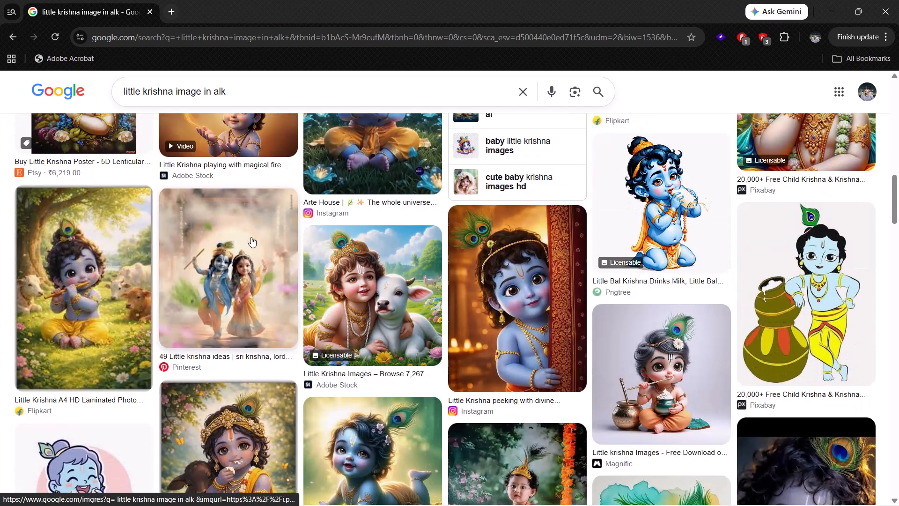
scroll(251, 237, "right", 4)
scroll(251, 237, "up", 10)
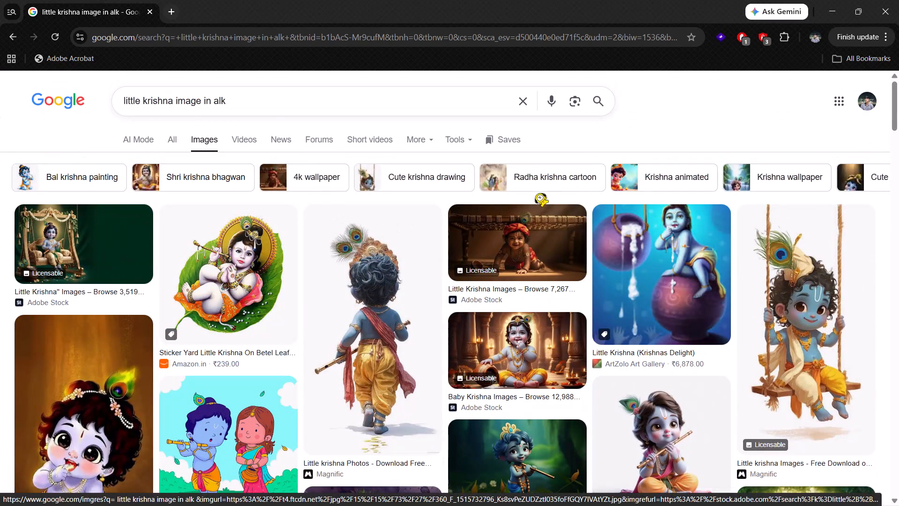
scroll(555, 190, "left", 5)
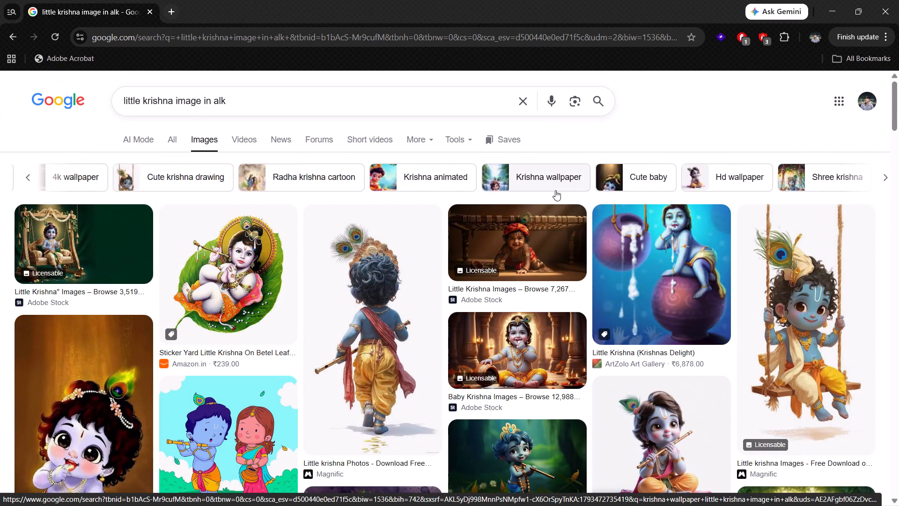
scroll(555, 190, "left", 5)
scroll(555, 190, "right", 9)
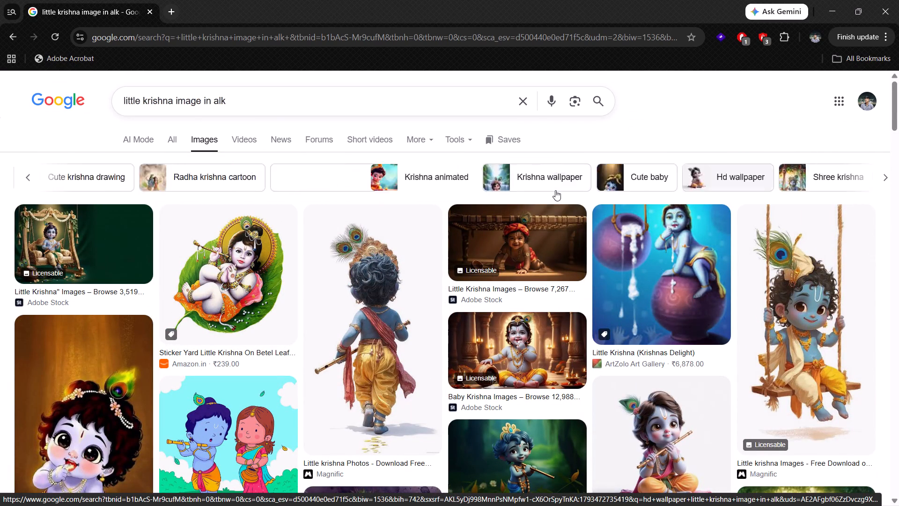
scroll(555, 190, "right", 3)
scroll(555, 190, "down", 6)
scroll(555, 190, "right", 4)
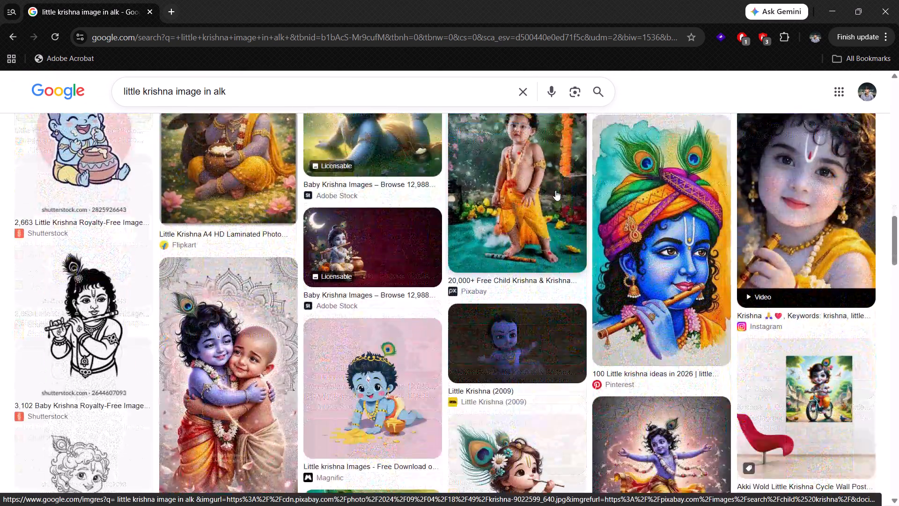
scroll(555, 190, "right", 1)
scroll(555, 190, "up", 1)
scroll(555, 190, "right", 1)
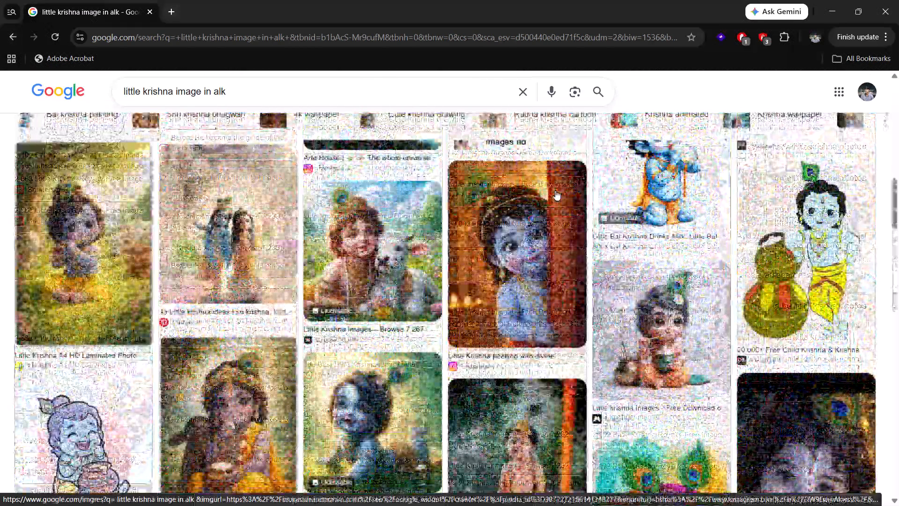
scroll(555, 190, "right", 8)
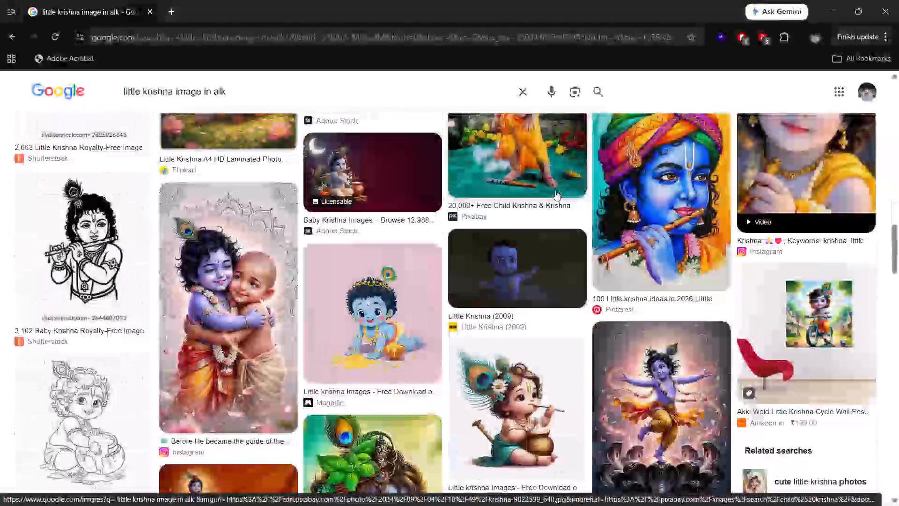
scroll(555, 190, "right", 5)
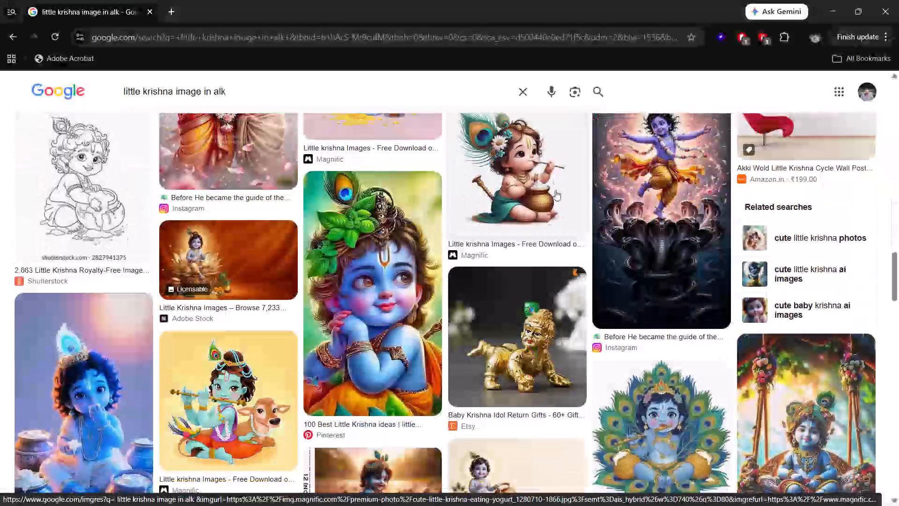
scroll(555, 190, "right", 11)
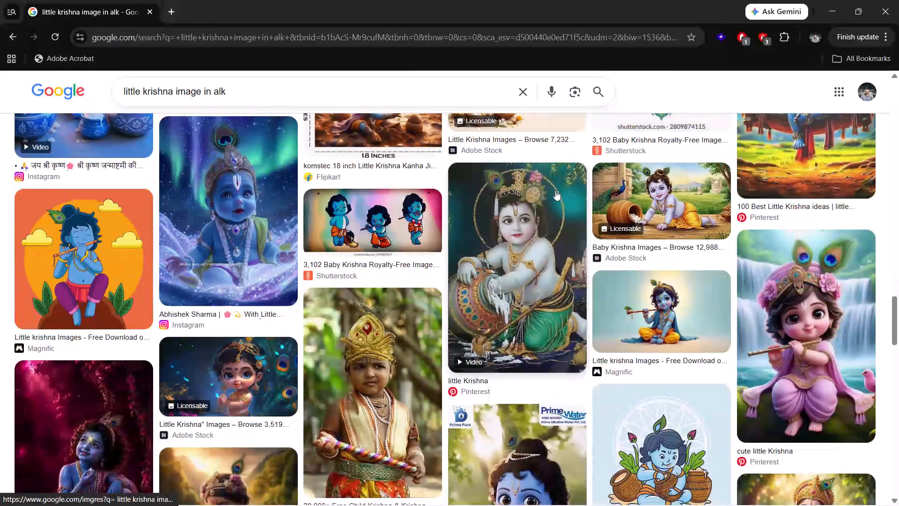
scroll(555, 190, "right", 9)
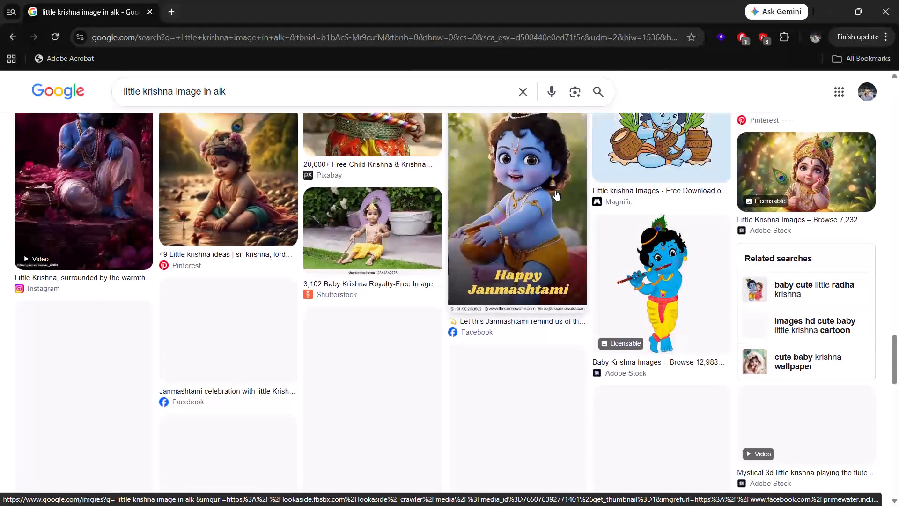
scroll(555, 190, "left", 18)
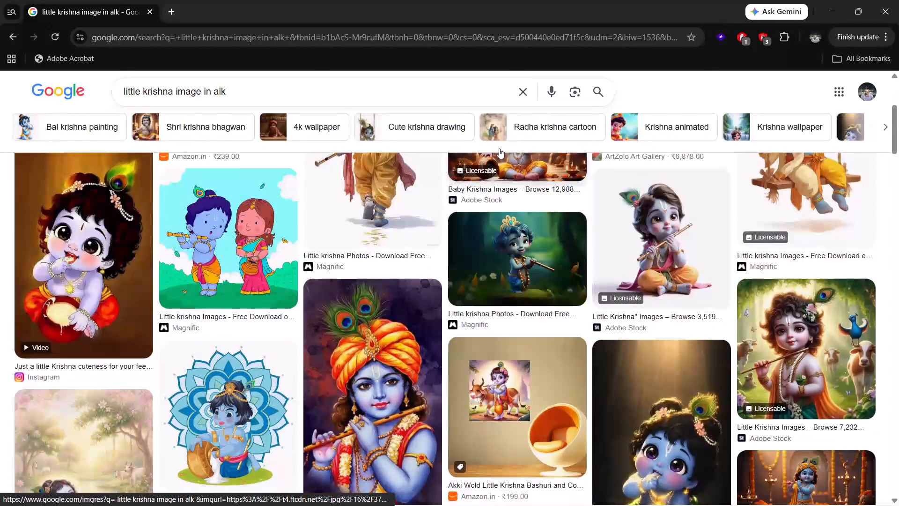
Extend the image search query to little krishna image in alk in cartoon and run the search.
left_click(337, 92)
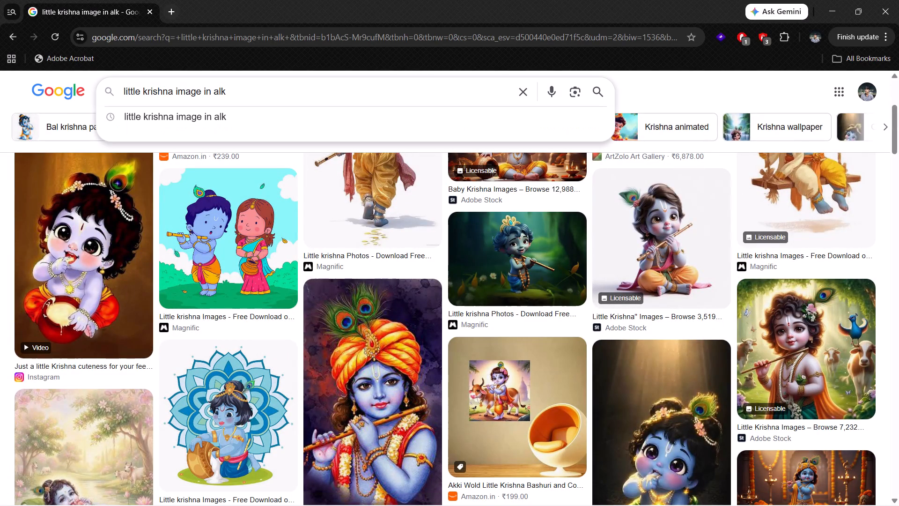
key("BackSpace")
key("BackSpace")
key("BackSpace")
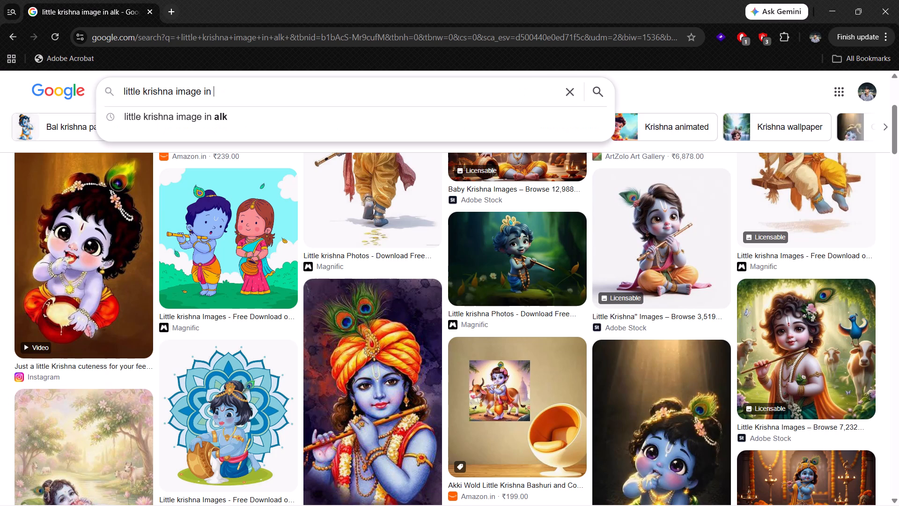
key("a")
type("lk")
key("space")
type("in")
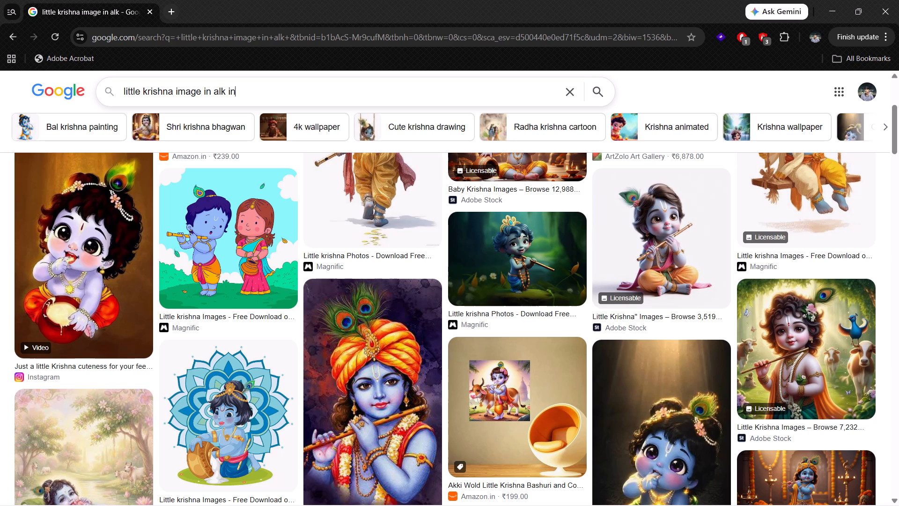
key("space")
type("ae")
key("BackSpace")
key("BackSpace")
key("c")
type("ar")
type("toon")
key("space")
key("Return")
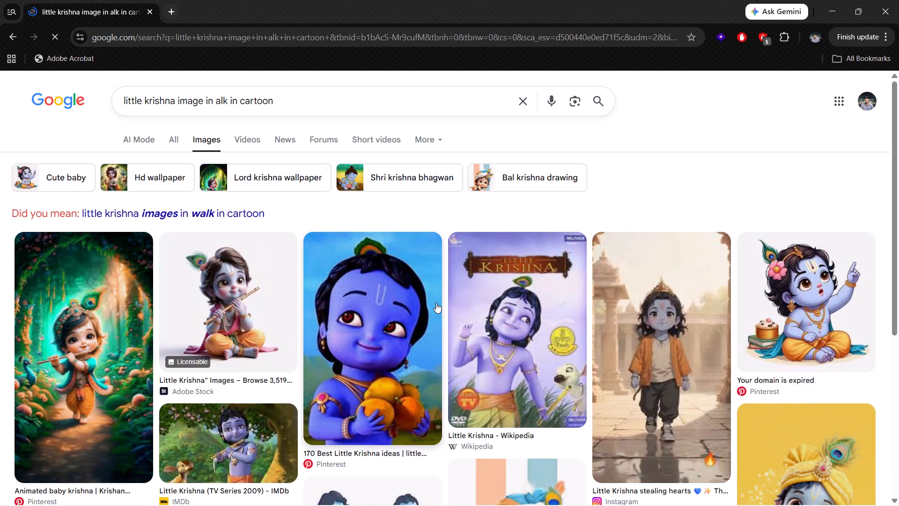
Look through the cartoon little krishna image results for a picture suitable for the montage.
scroll(436, 303, "down", 1)
scroll(436, 303, "right", 2)
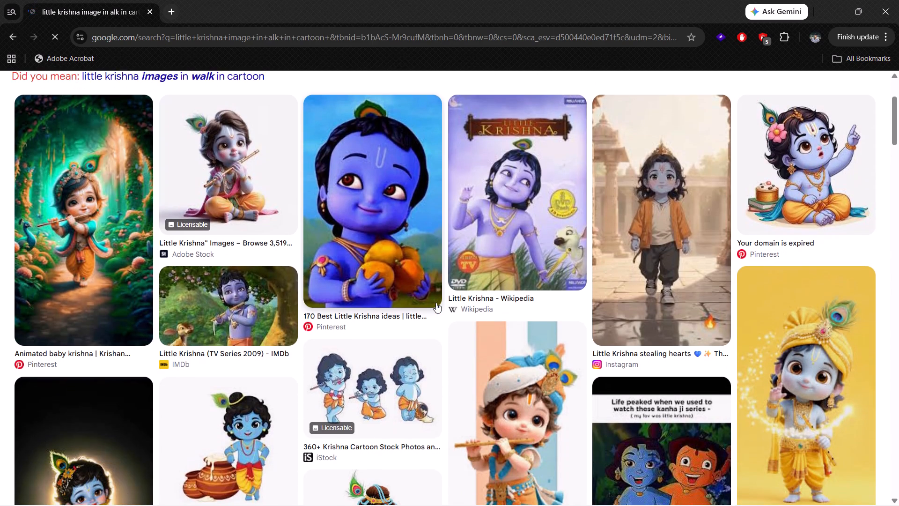
scroll(436, 303, "right", 6)
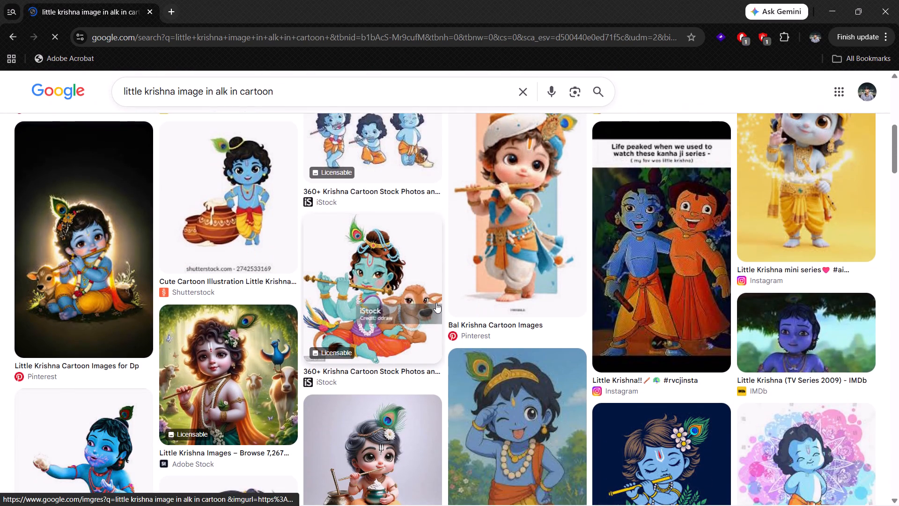
scroll(436, 303, "right", 6)
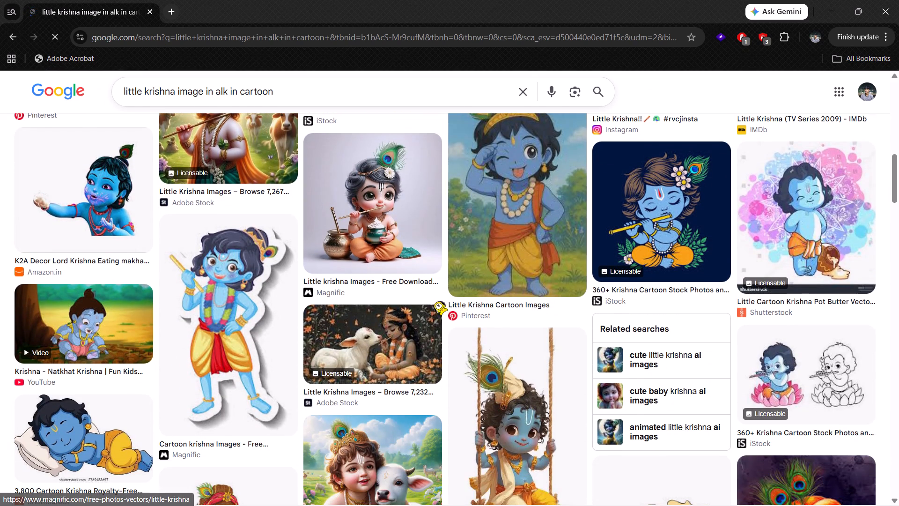
scroll(436, 303, "right", 8)
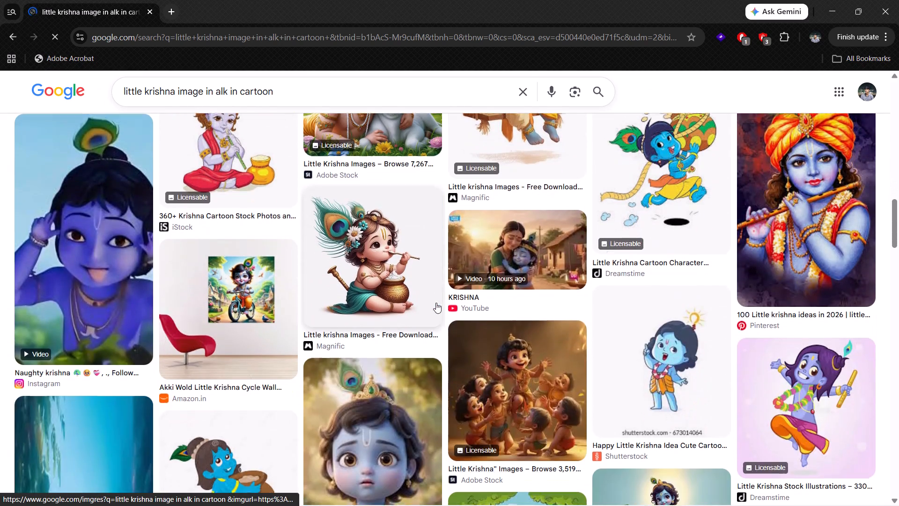
scroll(436, 303, "right", 8)
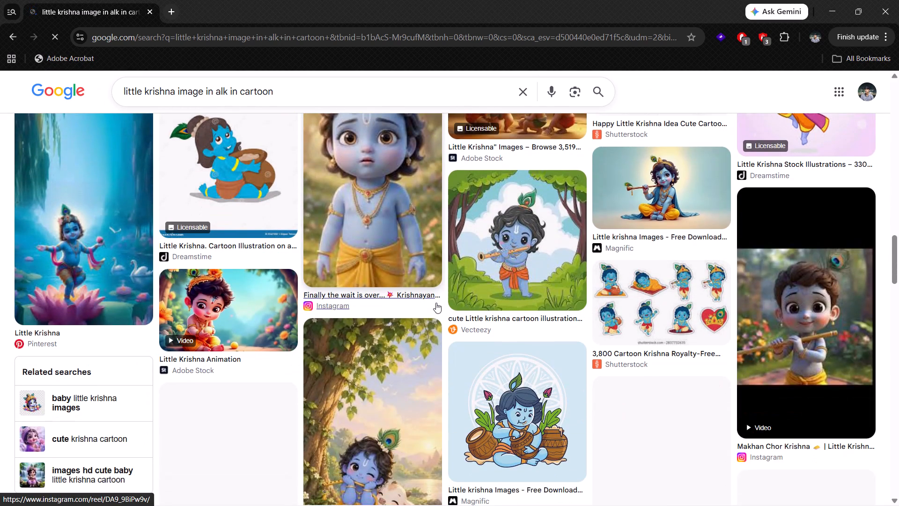
scroll(436, 303, "right", 8)
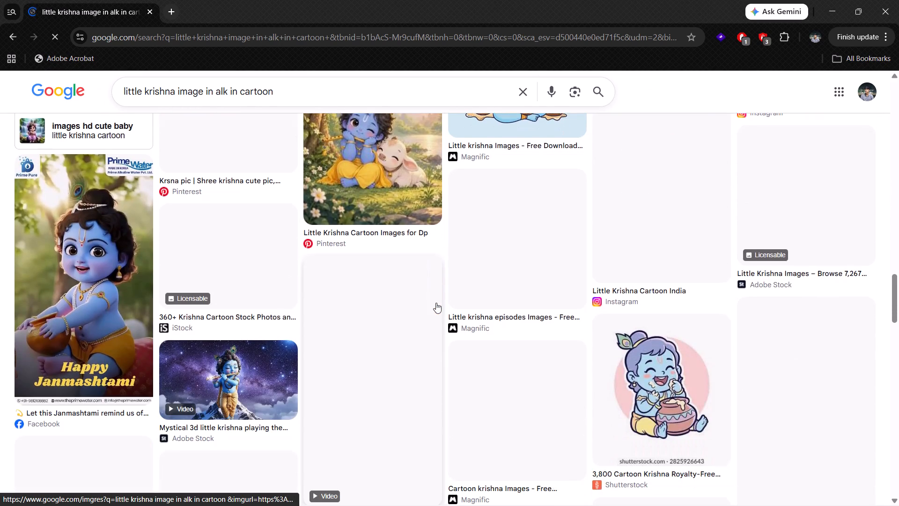
scroll(436, 303, "right", 2)
scroll(436, 303, "left", 3)
scroll(436, 303, "right", 3)
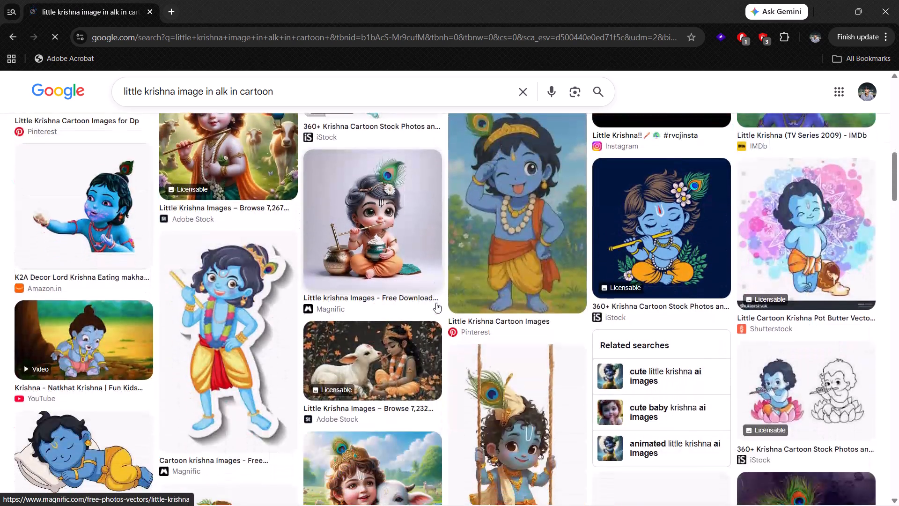
scroll(436, 303, "right", 7)
scroll(436, 303, "left", 5)
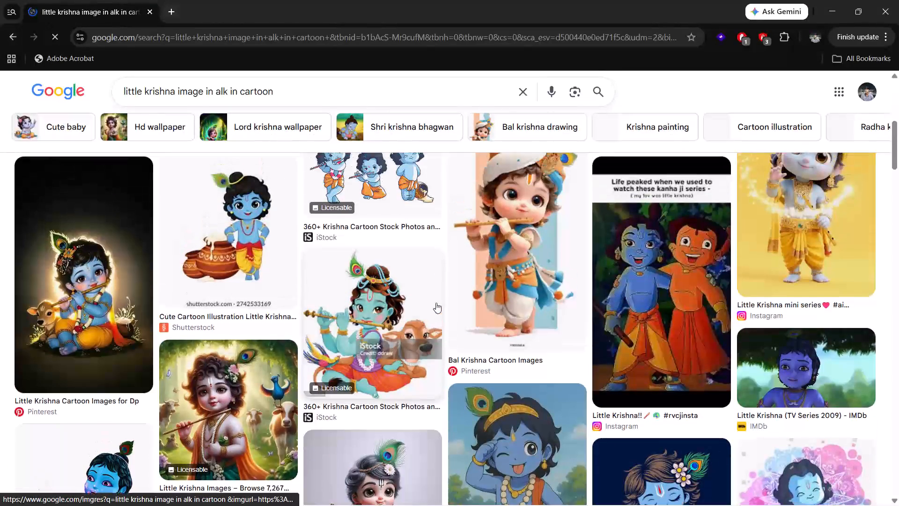
scroll(436, 303, "left", 5)
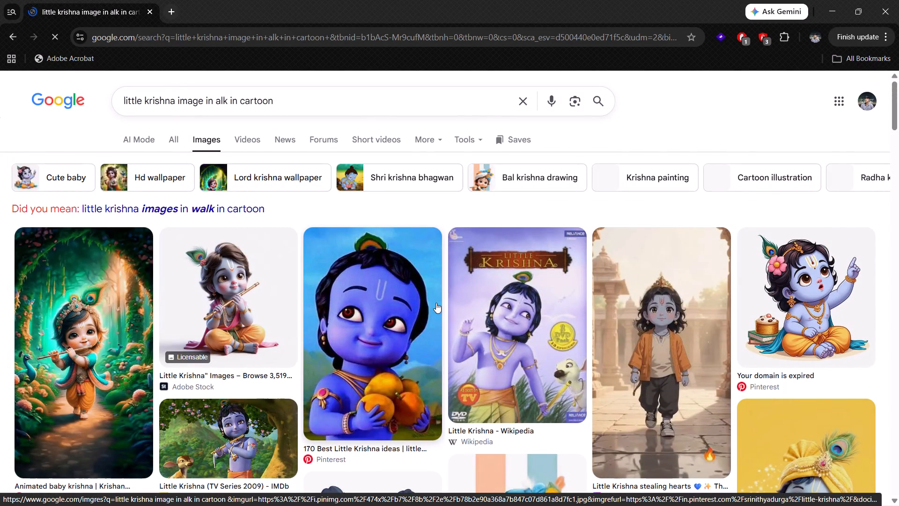
Preview the Instagram picture of little Krishna walking in an orange jacket and look over its related images.
left_click(672, 422)
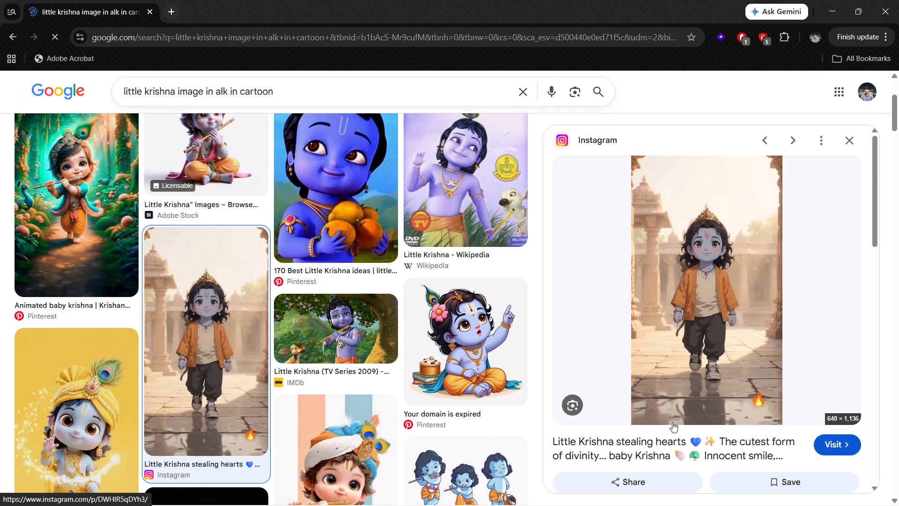
scroll(684, 335, "down", 3)
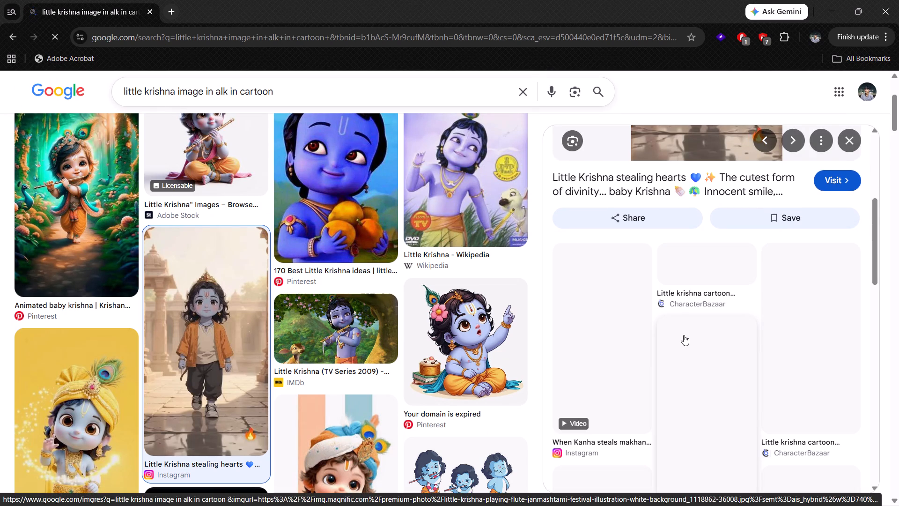
scroll(684, 335, "up", 1)
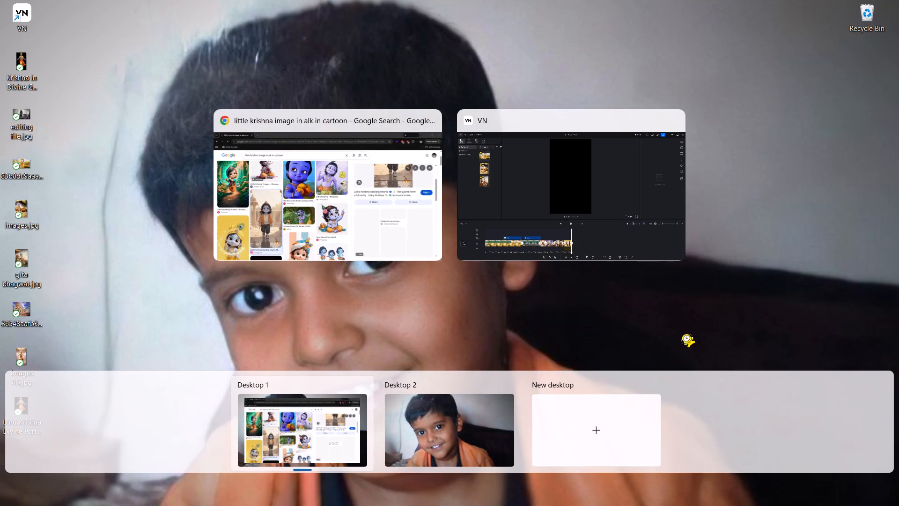
Close the browser window with the image search and switch to the montage project in VN.
left_click(437, 115)
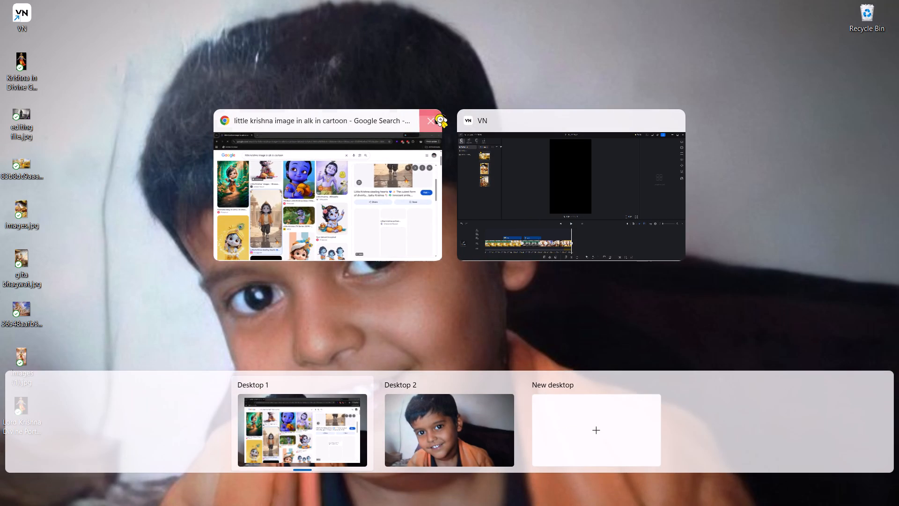
left_click(458, 158)
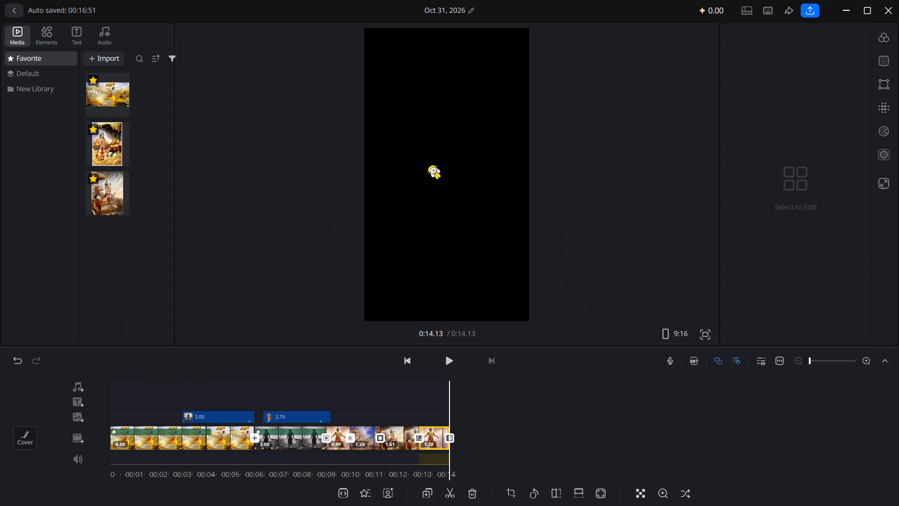
Close the VN editor window with the Oct 31, 2026 montage project.
left_click(447, 355)
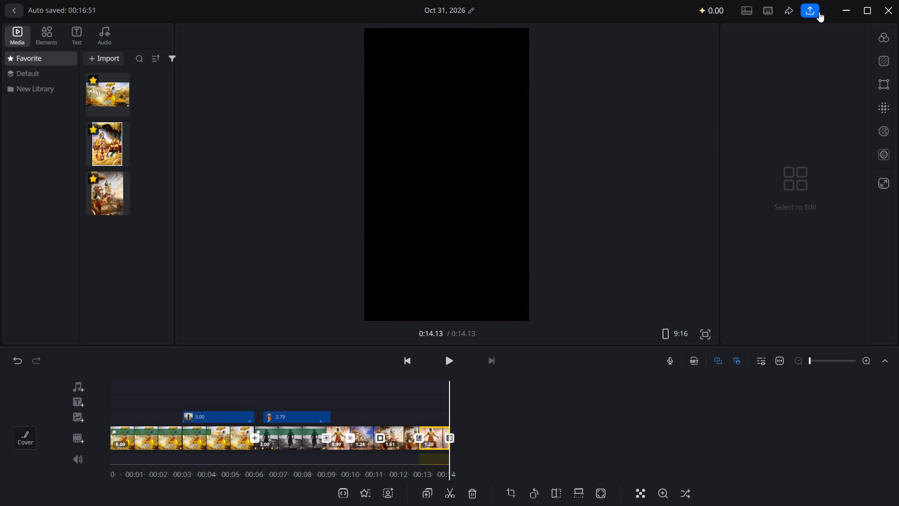
left_click(887, 0)
scroll(887, 0, "down", 1)
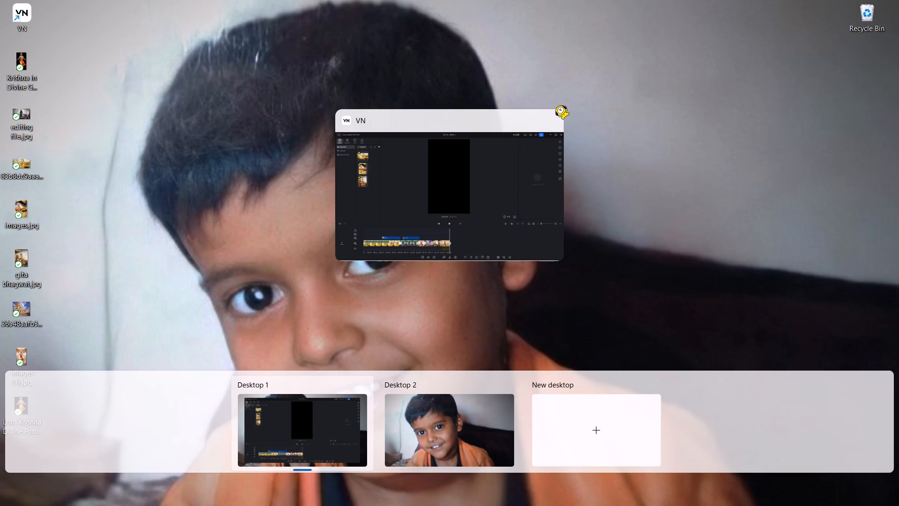
left_click(555, 113)
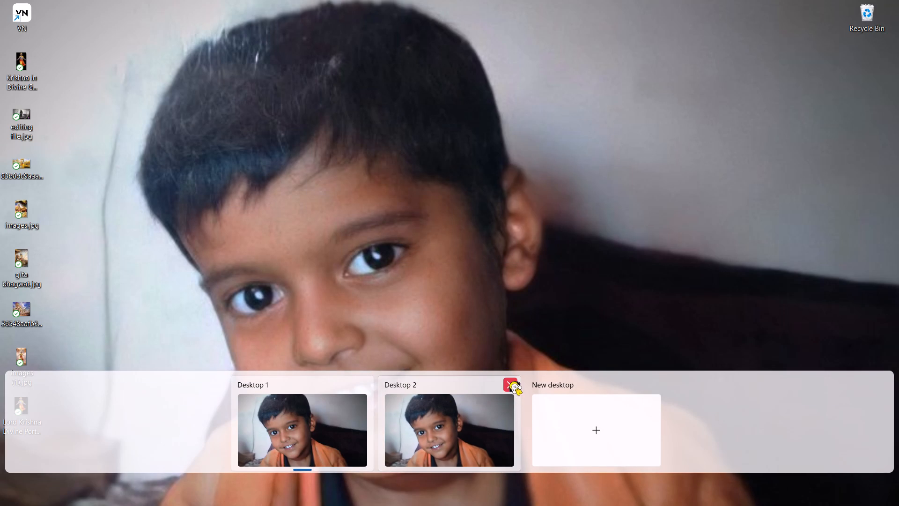
Remove the virtual desktop Desktop 2 and return to the remaining desktop.
left_click(511, 383)
left_click(492, 316)
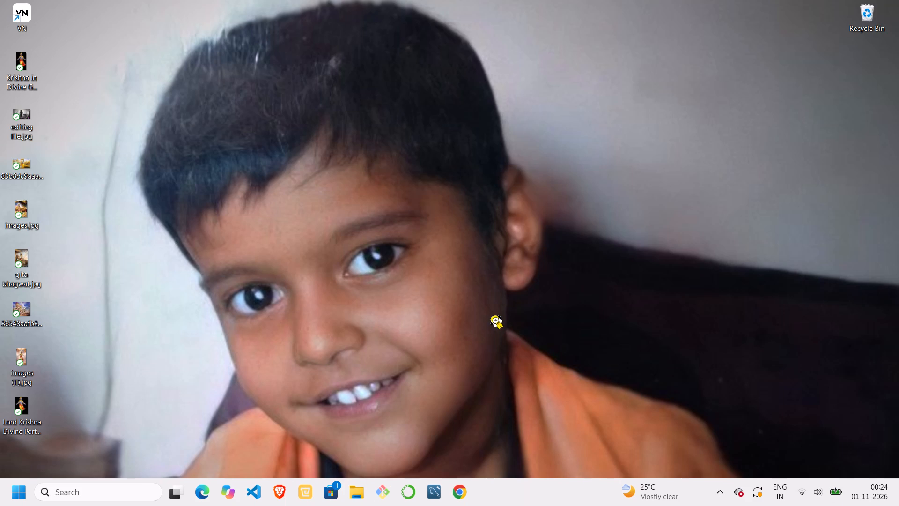
Shut down the computer without installing the pending update.
left_click(339, 450)
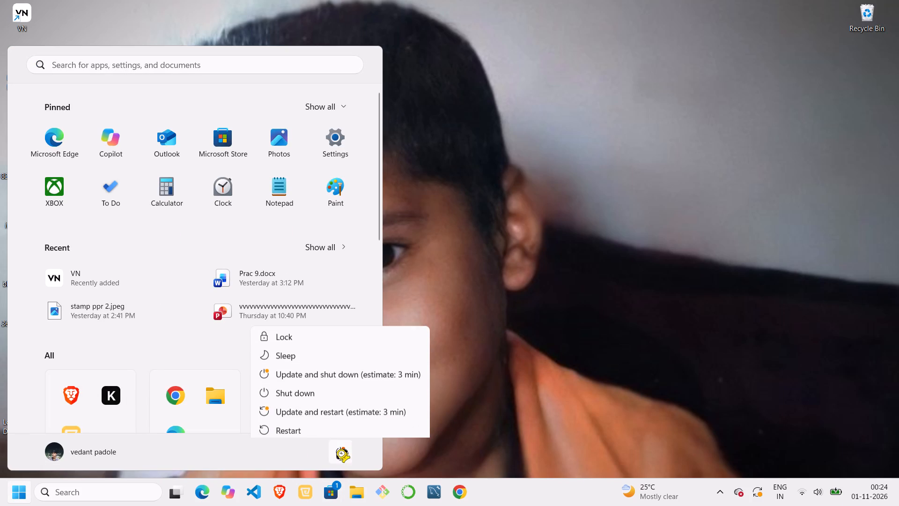
left_click(366, 389)
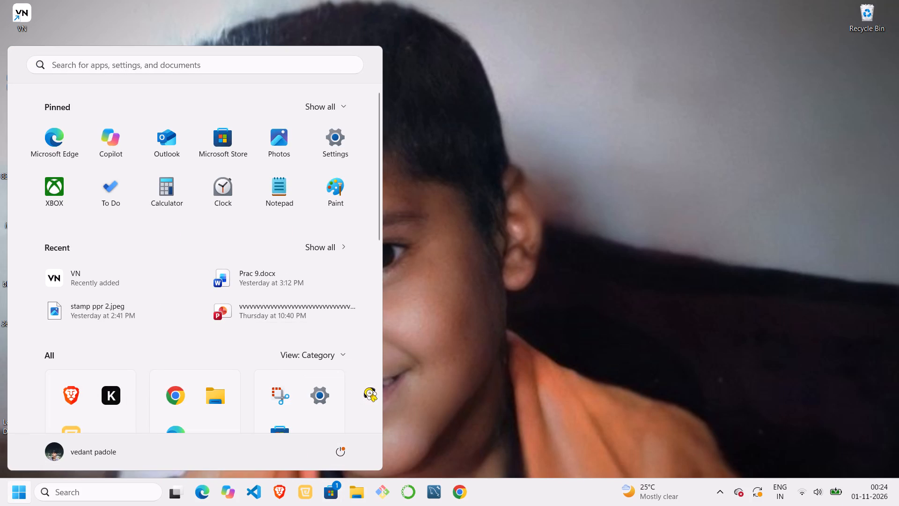